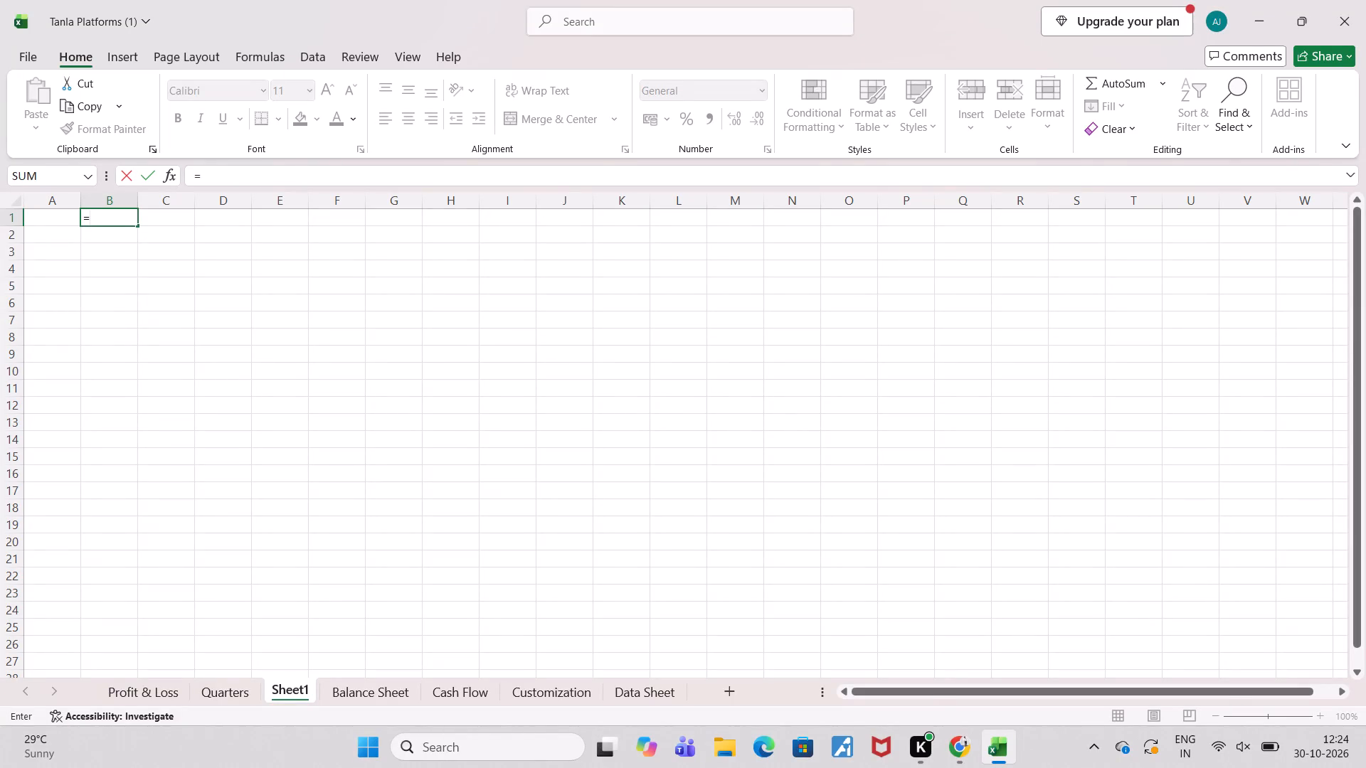
# Complete the formula in cell B1 of Sheet1 as ='Data Sheet'!B1:C1&"Financial statements".
pyautogui.click(631, 686)
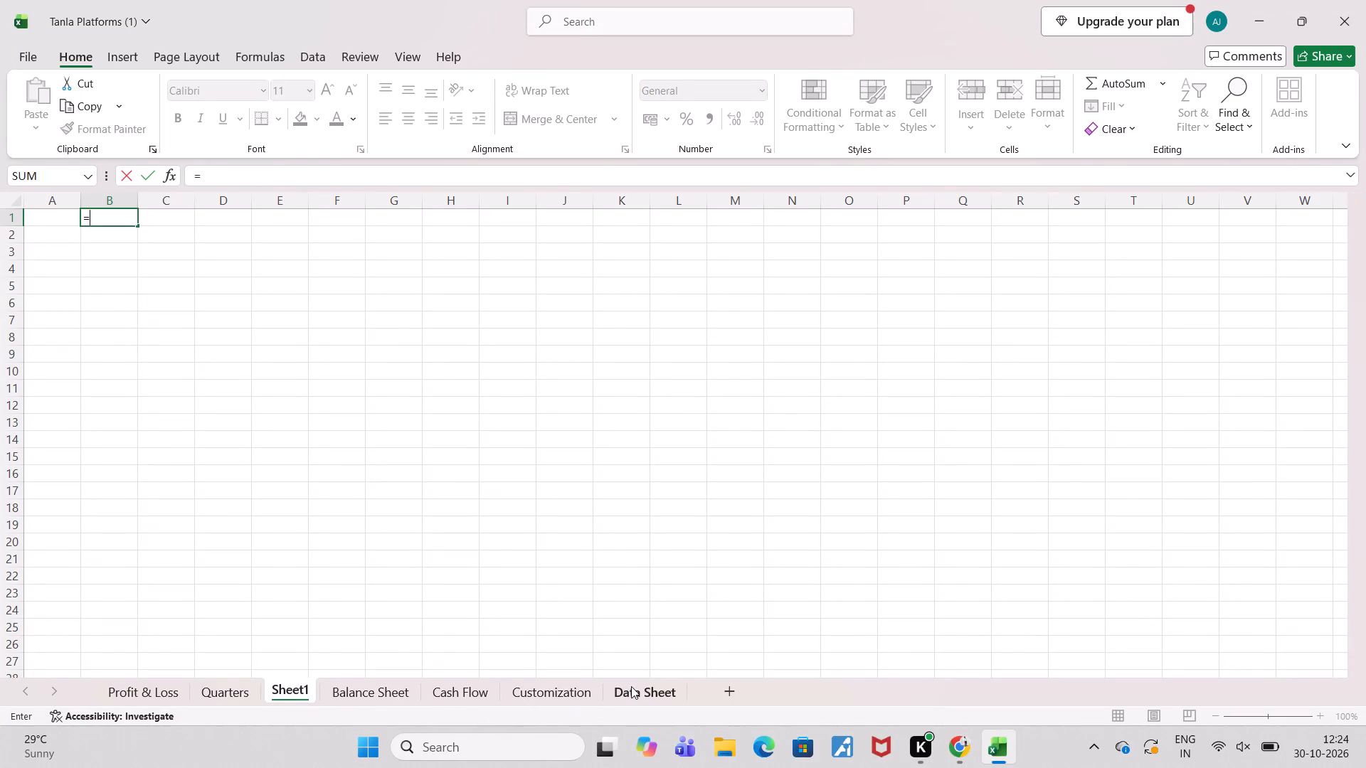
pyautogui.click(301, 232)
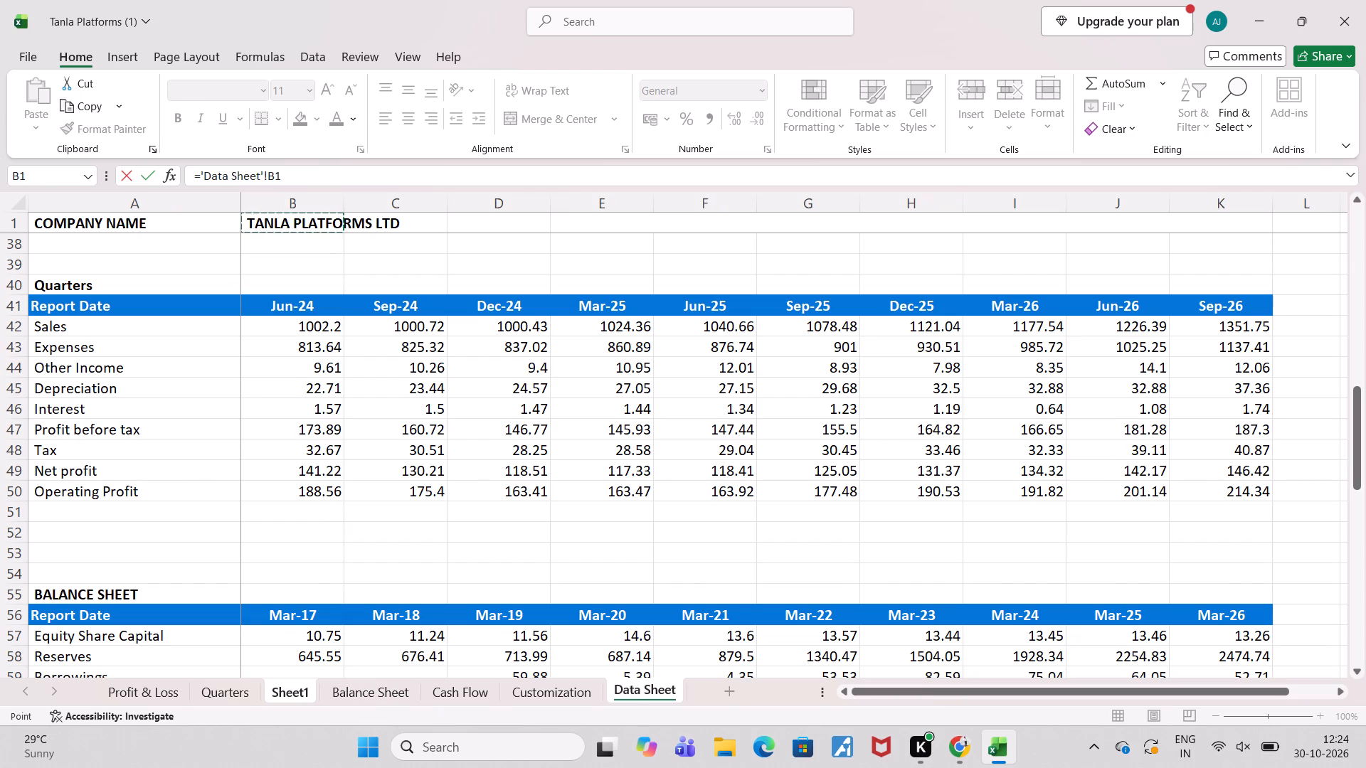
pyautogui.hotkey('shift', 'Right')
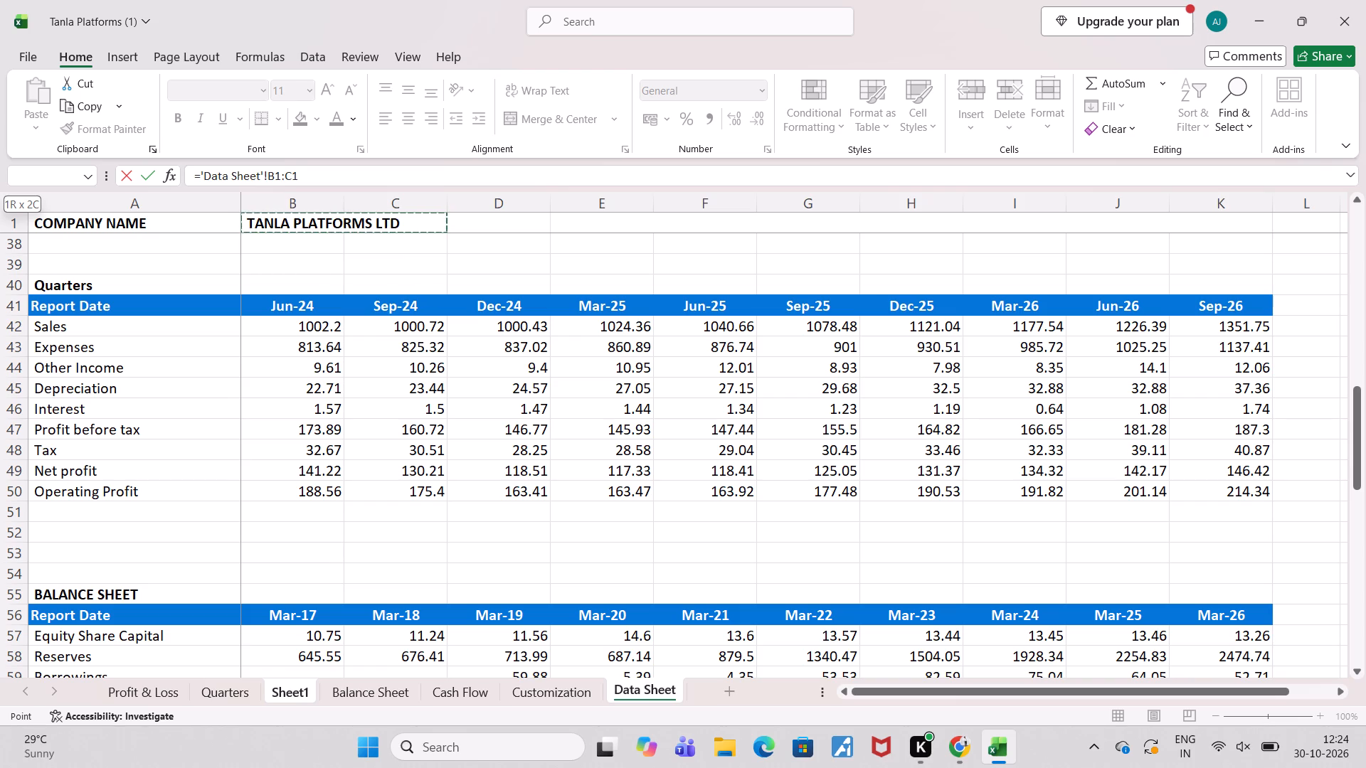
pyautogui.hotkey('shift', '&')
pyautogui.hotkey('shift', '"')
pyautogui.write('FInancials')
pyautogui.press('space')
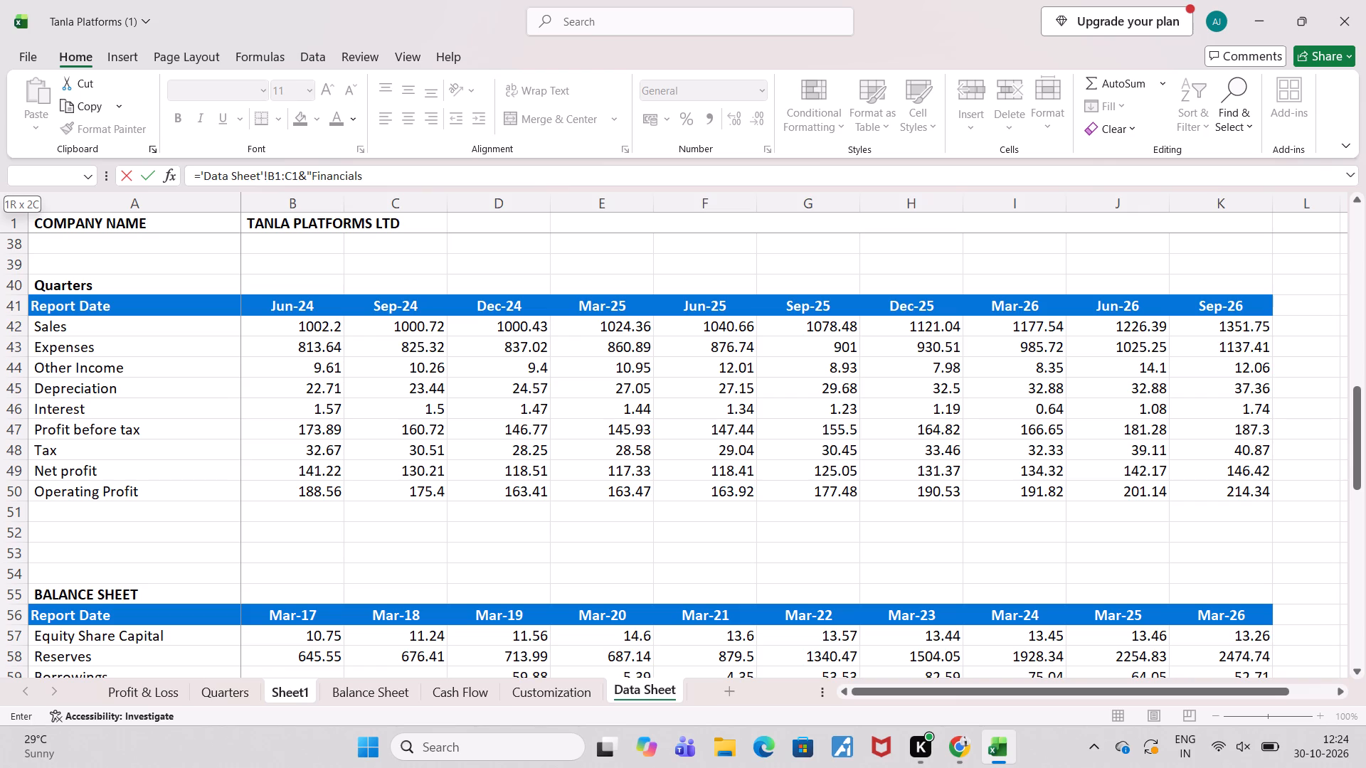
pyautogui.press('BackSpace')
pyautogui.press('BackSpace')
pyautogui.press('space')
pyautogui.write('statements')
pyautogui.hotkey('shift', '"')
pyautogui.press('Return')
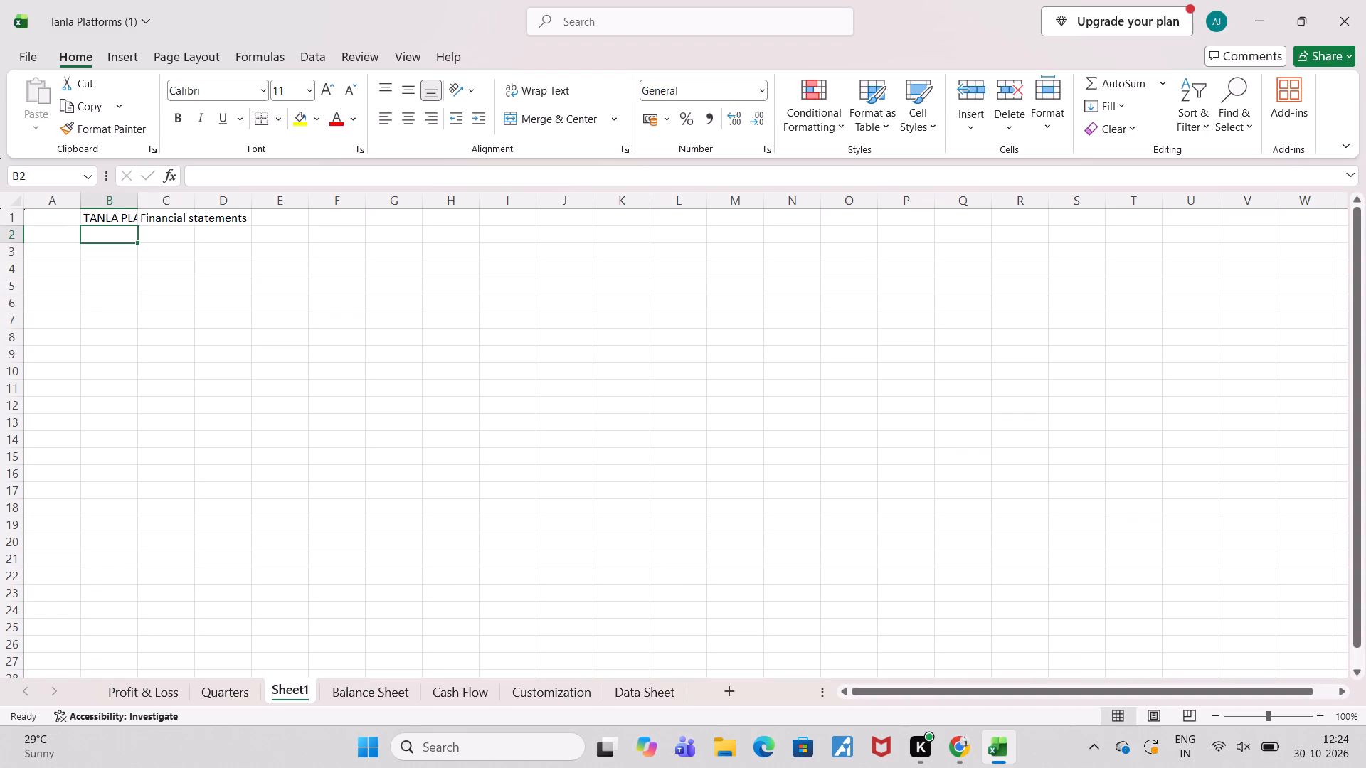
# Autofit the width of column B to the title text.
pyautogui.doubleClick(127, 201)
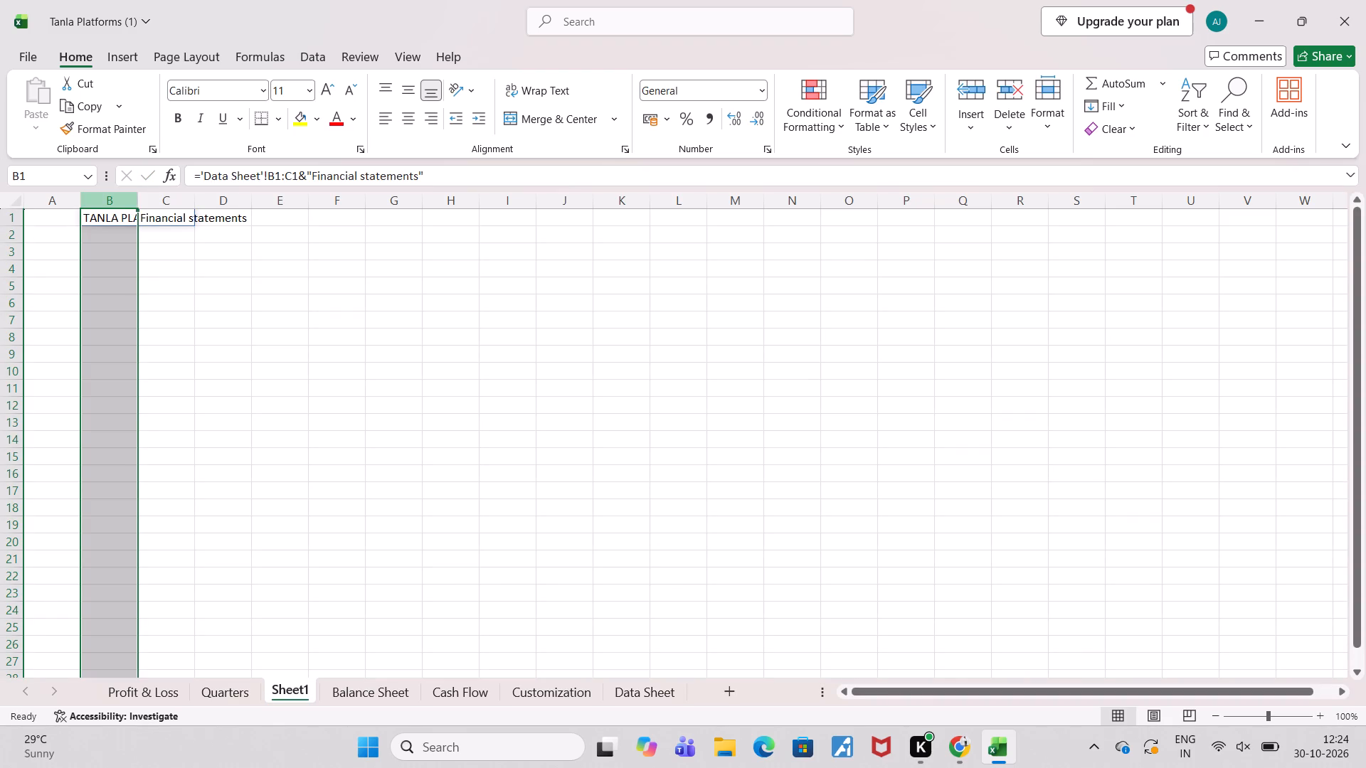
pyautogui.doubleClick(140, 201)
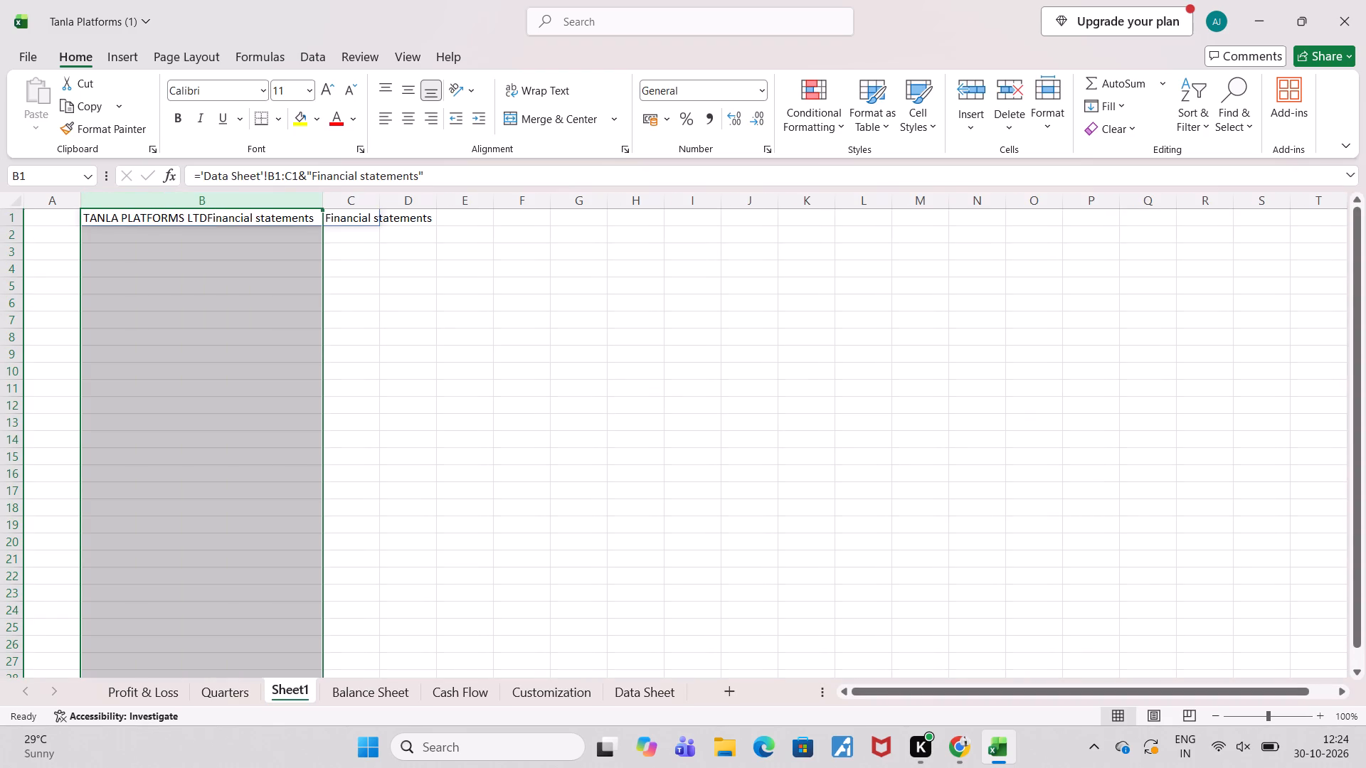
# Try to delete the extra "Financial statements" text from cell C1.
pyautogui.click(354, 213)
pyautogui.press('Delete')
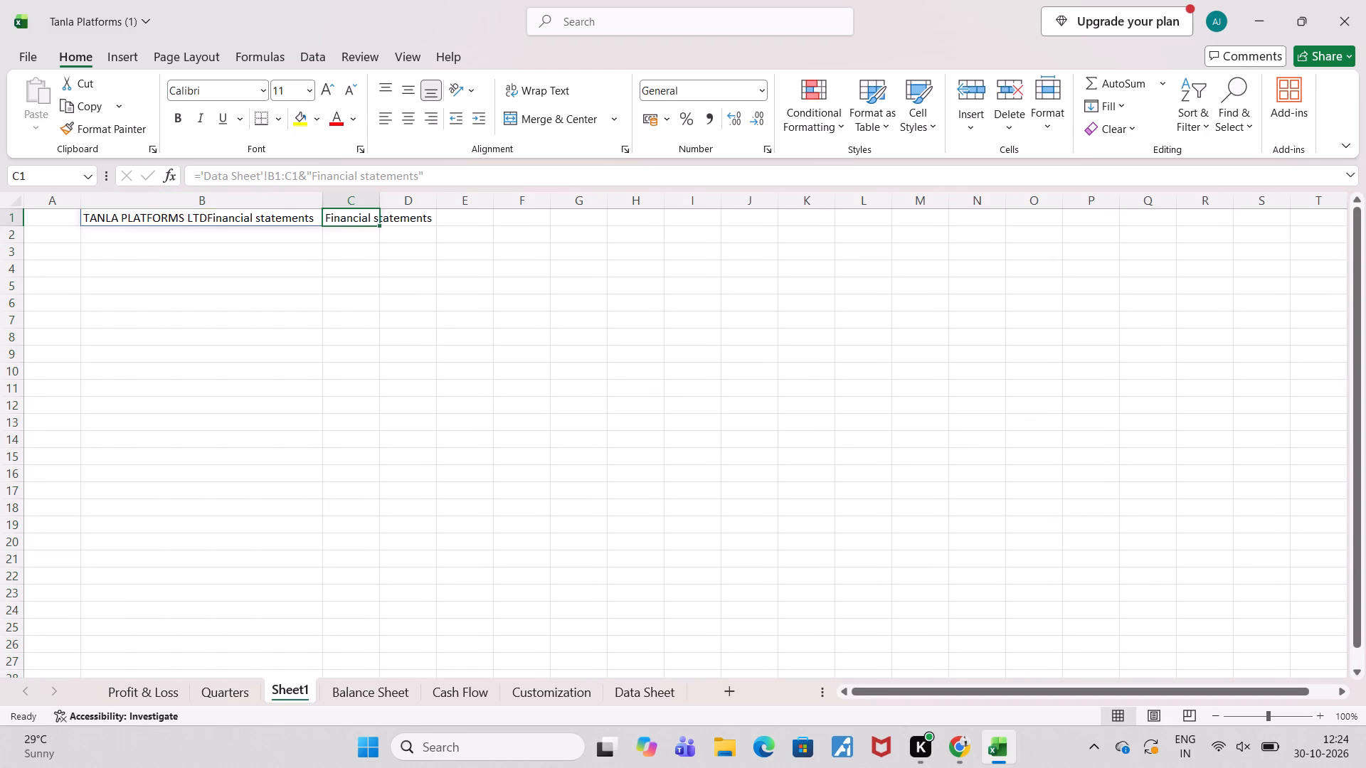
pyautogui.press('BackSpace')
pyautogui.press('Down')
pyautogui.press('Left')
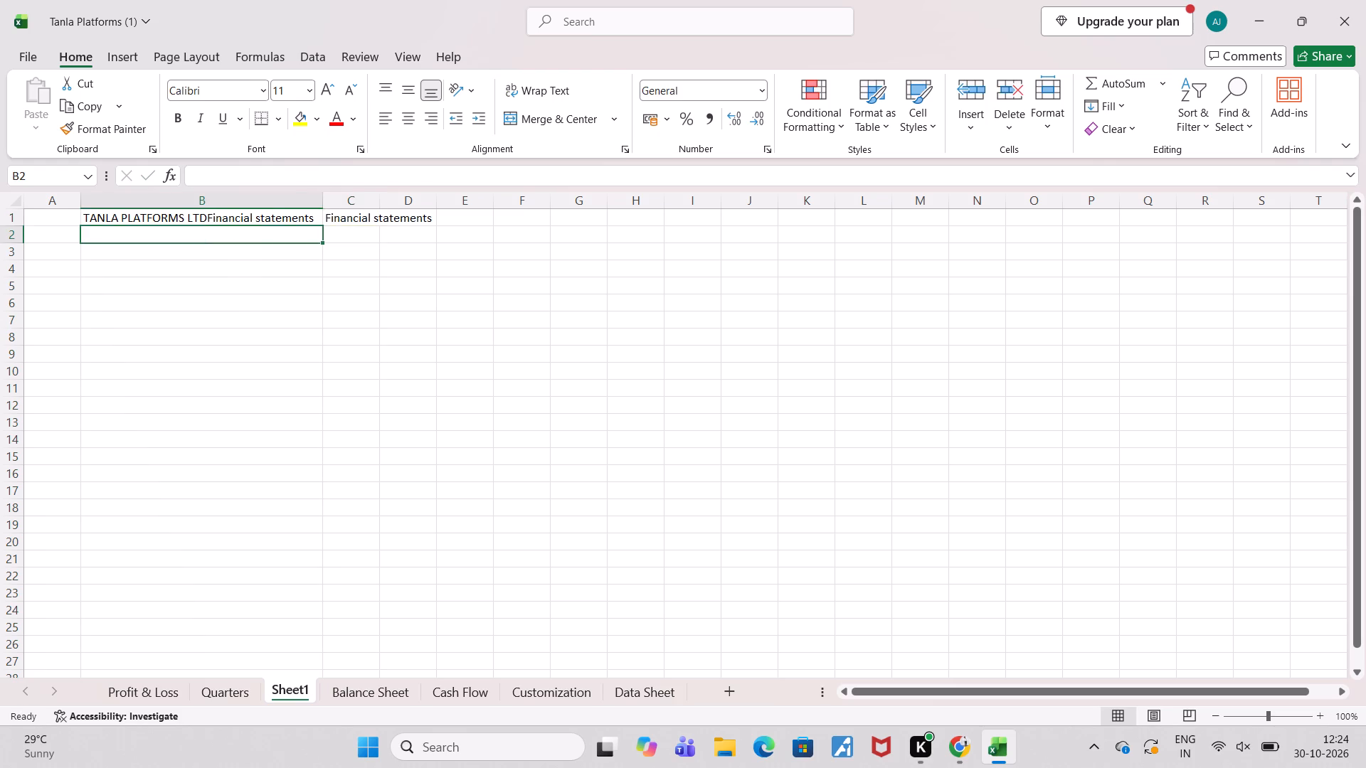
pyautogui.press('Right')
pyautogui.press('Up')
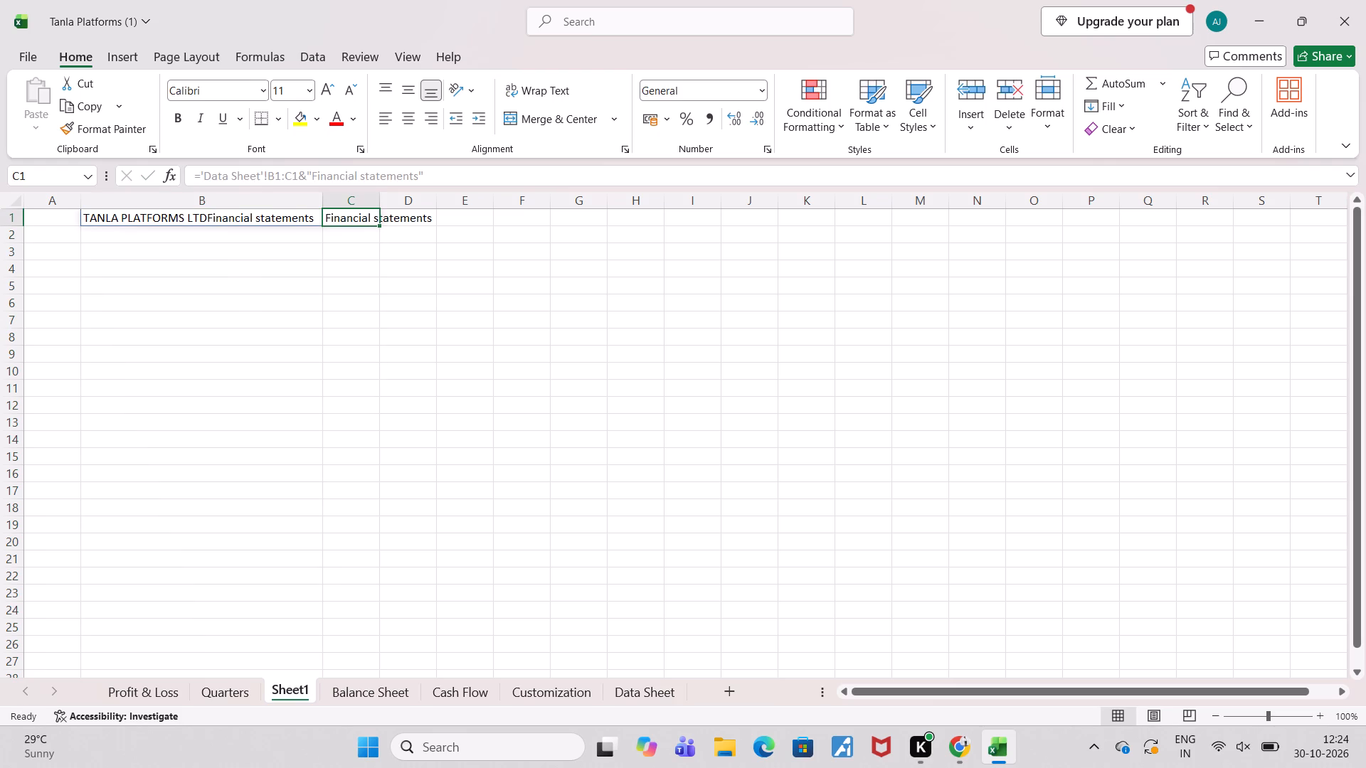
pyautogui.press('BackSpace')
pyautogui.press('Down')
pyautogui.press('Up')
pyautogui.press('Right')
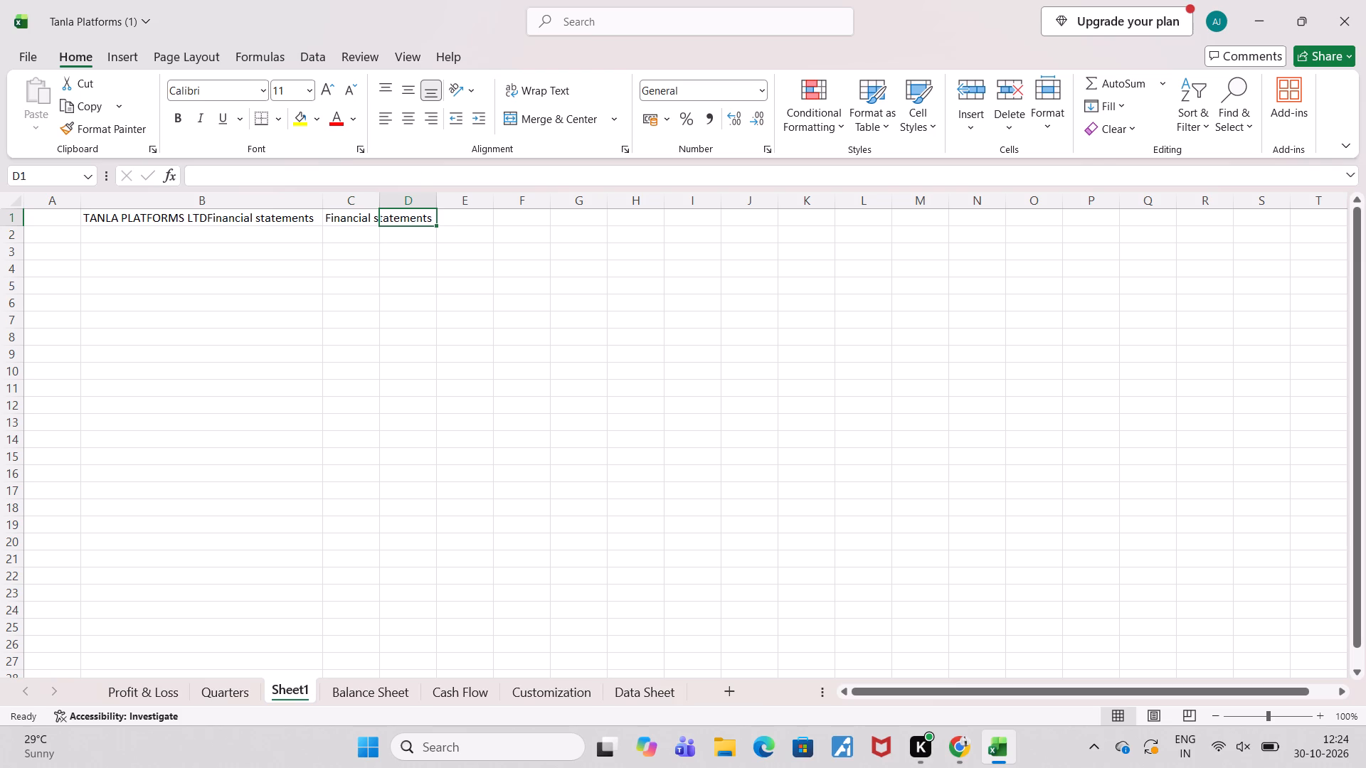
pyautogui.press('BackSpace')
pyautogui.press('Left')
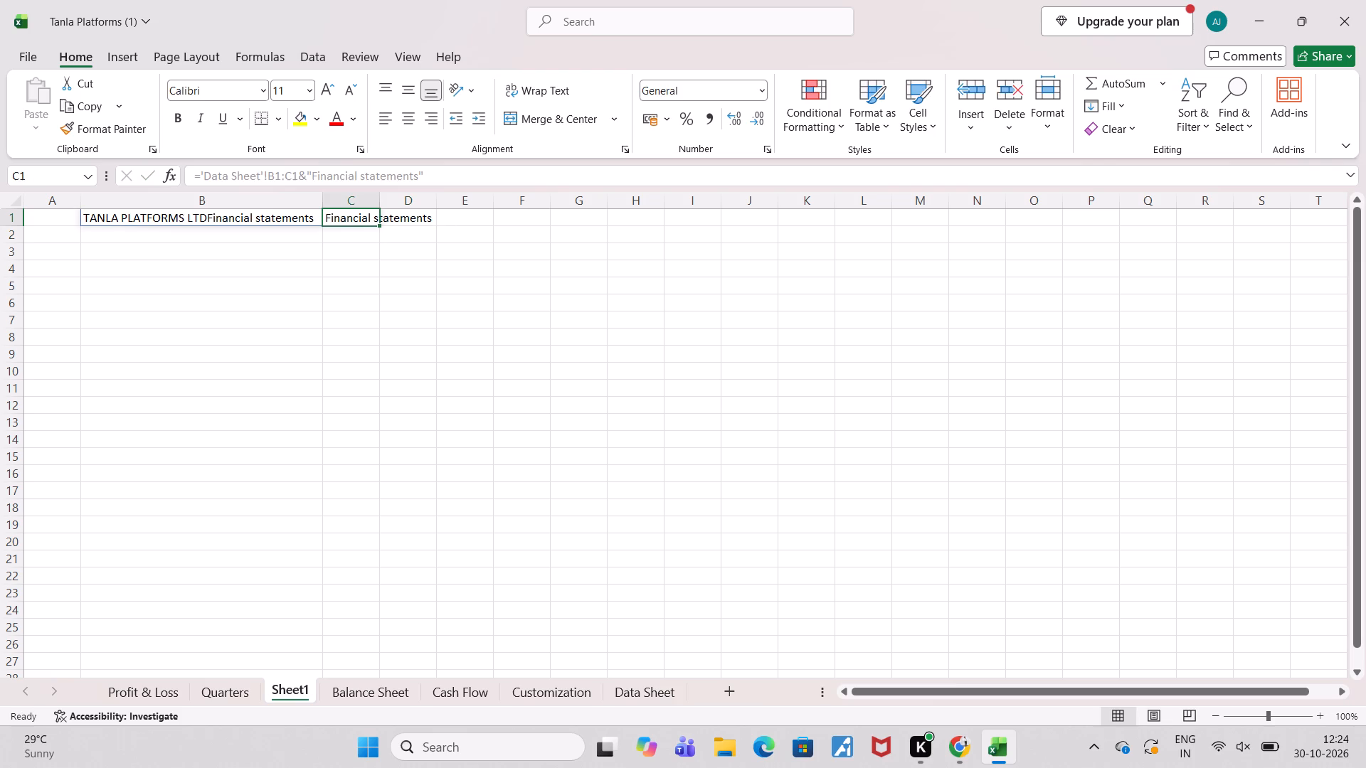
# Autofit the width of column C to its text.
pyautogui.doubleClick(378, 191)
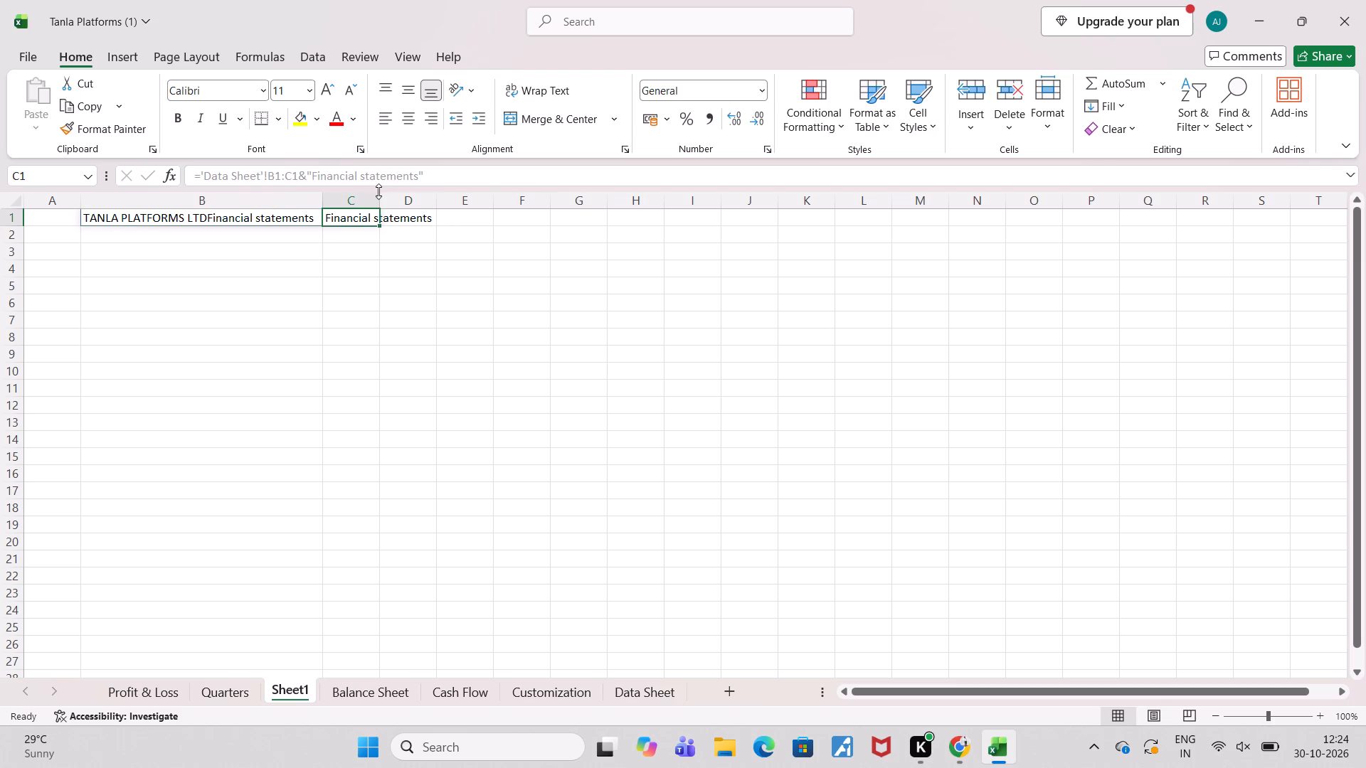
pyautogui.doubleClick(380, 200)
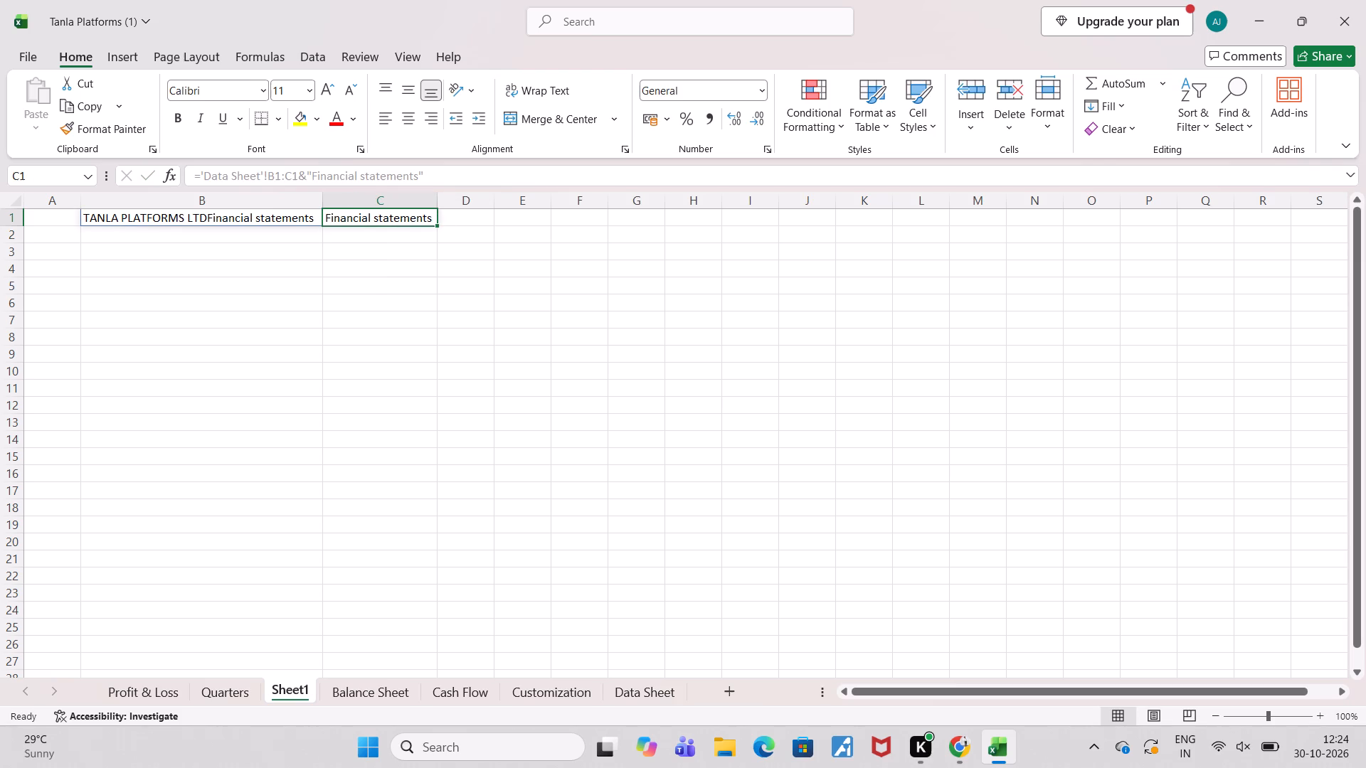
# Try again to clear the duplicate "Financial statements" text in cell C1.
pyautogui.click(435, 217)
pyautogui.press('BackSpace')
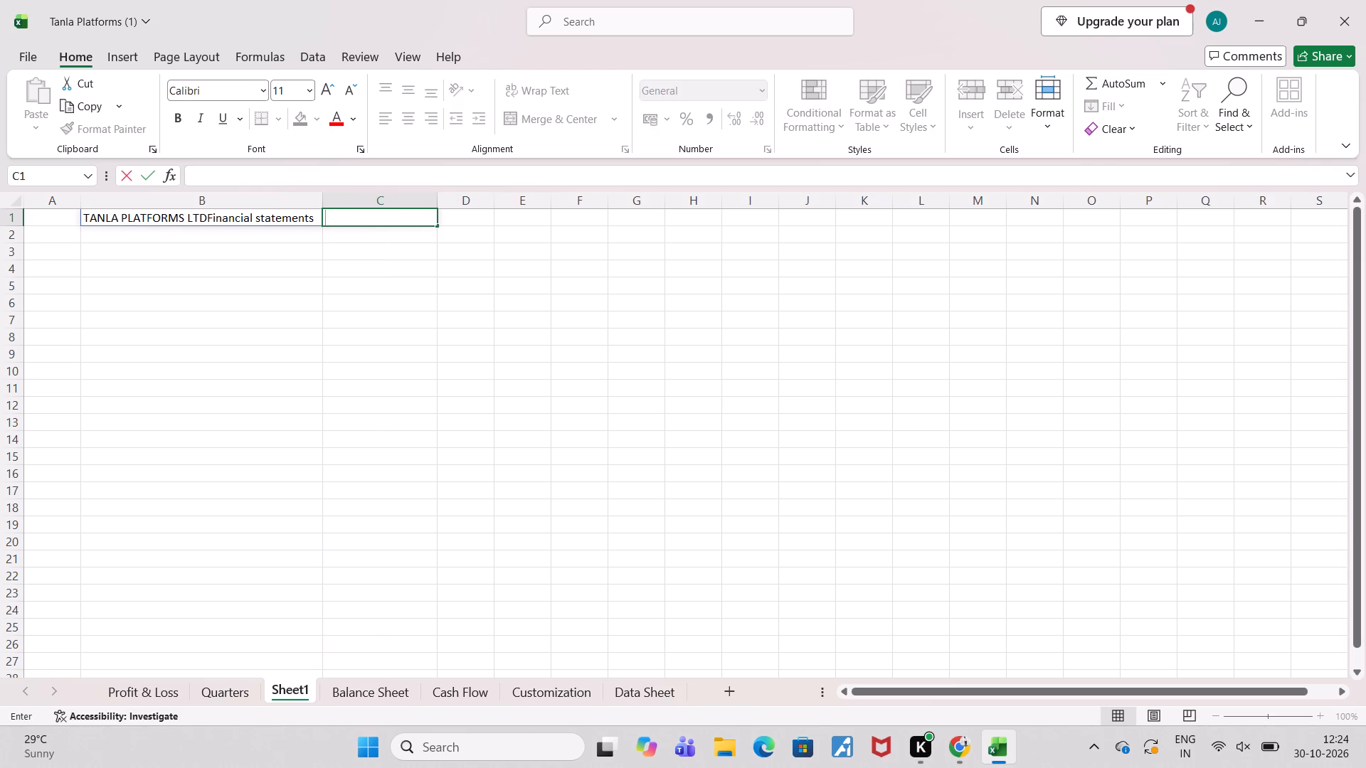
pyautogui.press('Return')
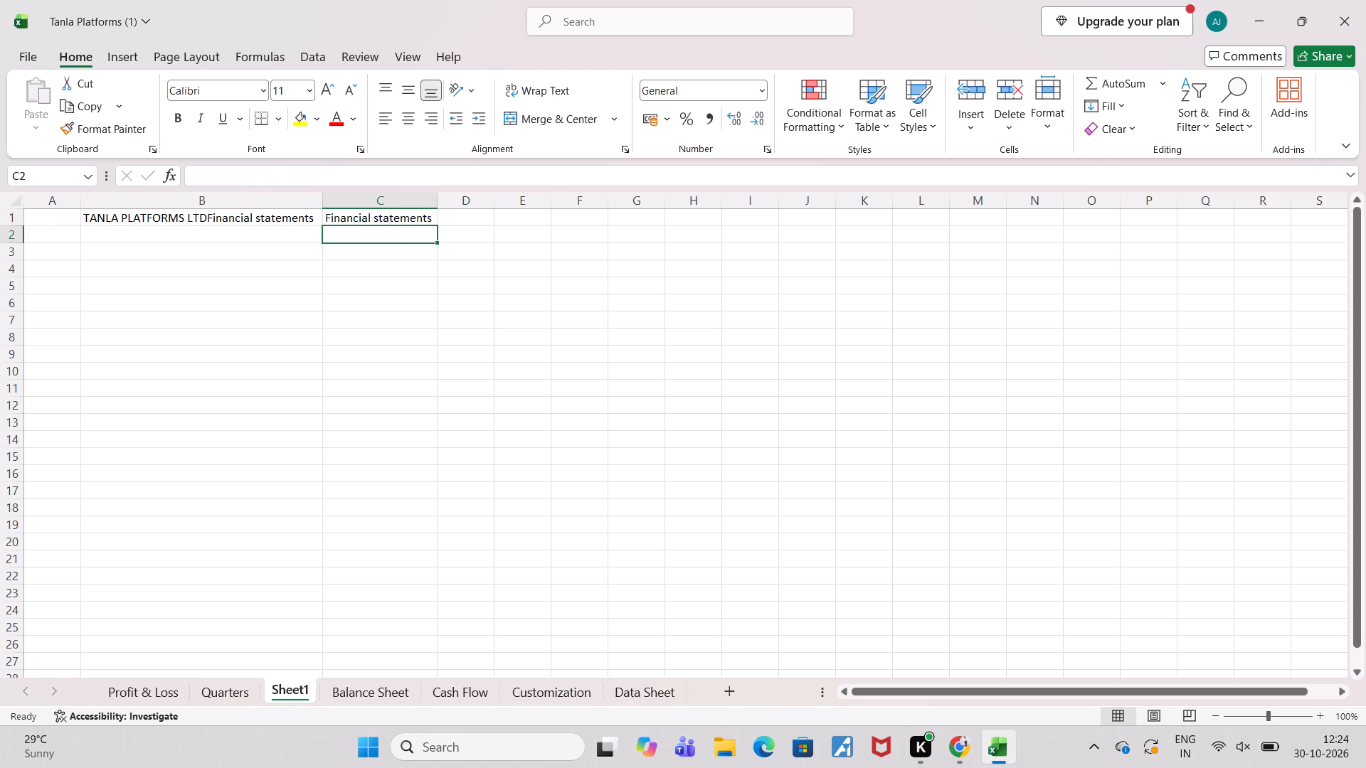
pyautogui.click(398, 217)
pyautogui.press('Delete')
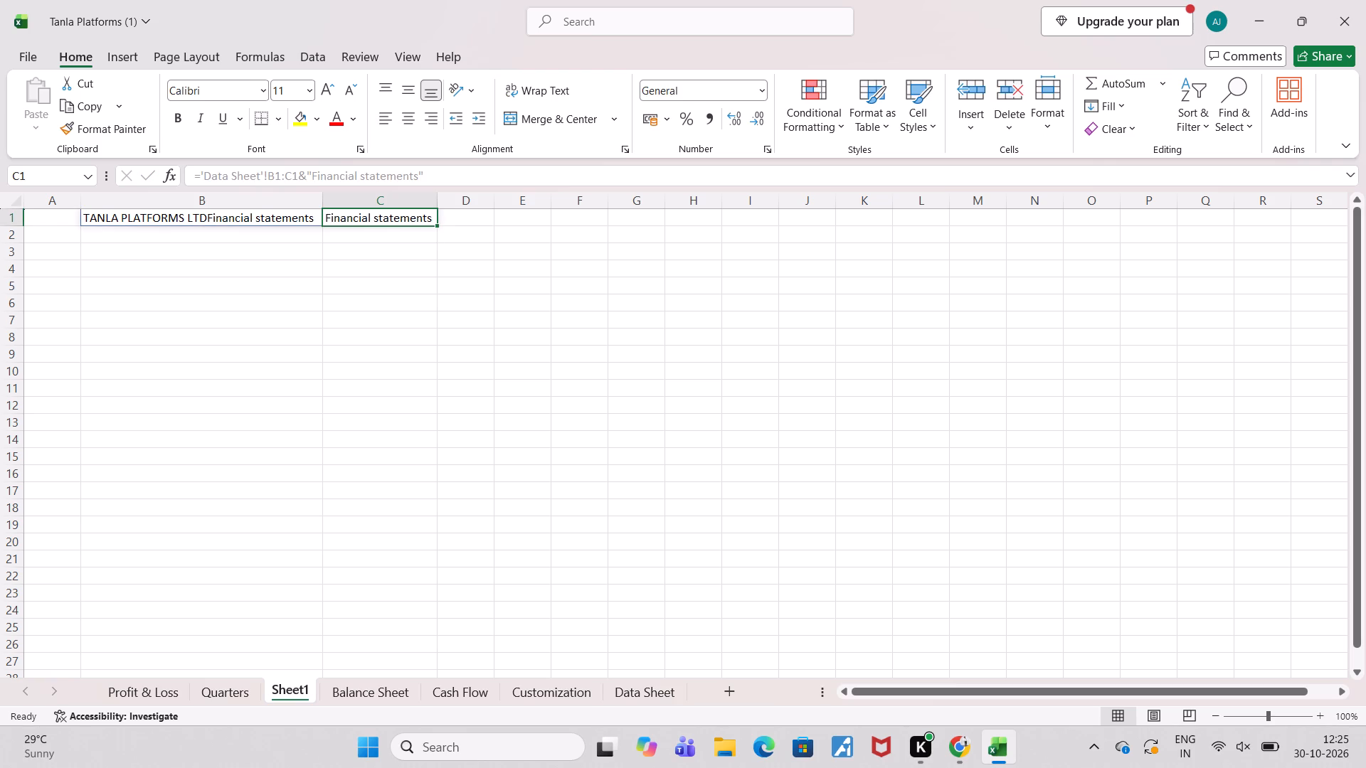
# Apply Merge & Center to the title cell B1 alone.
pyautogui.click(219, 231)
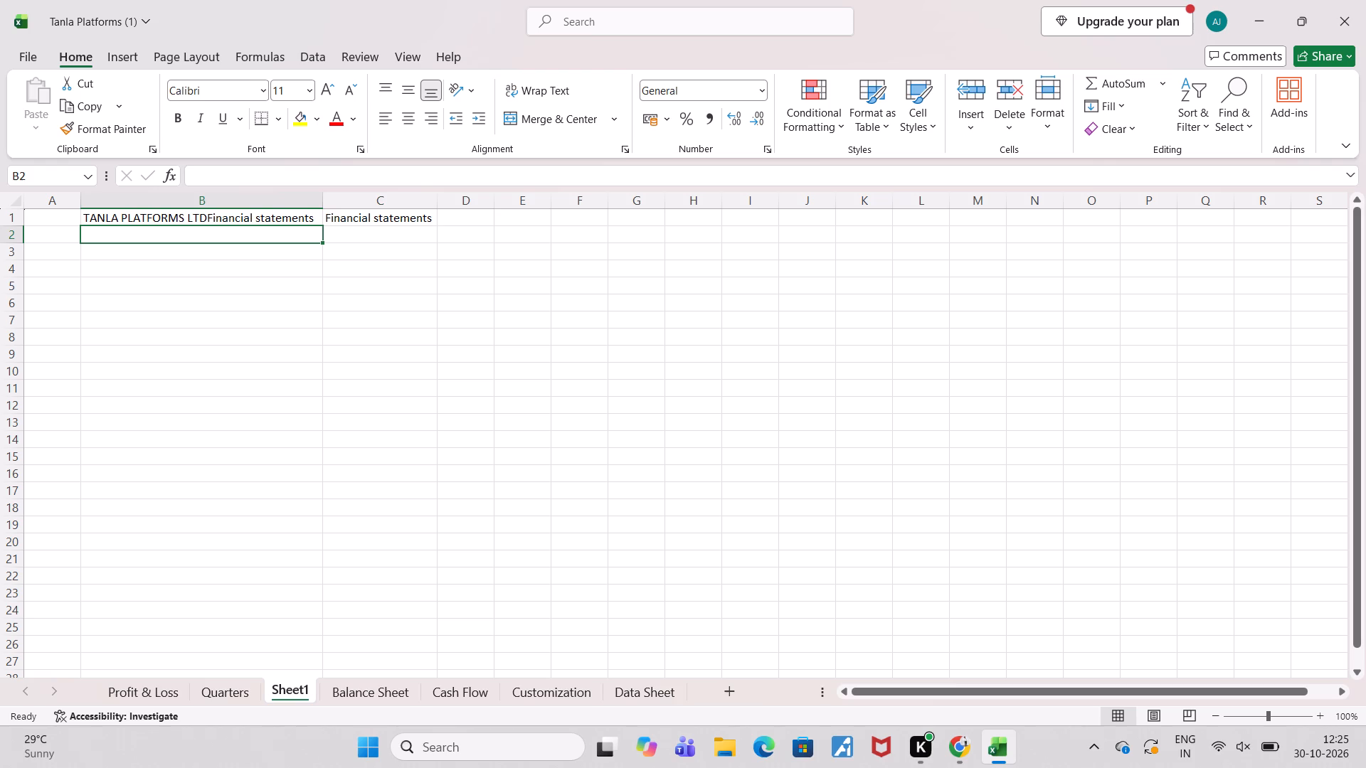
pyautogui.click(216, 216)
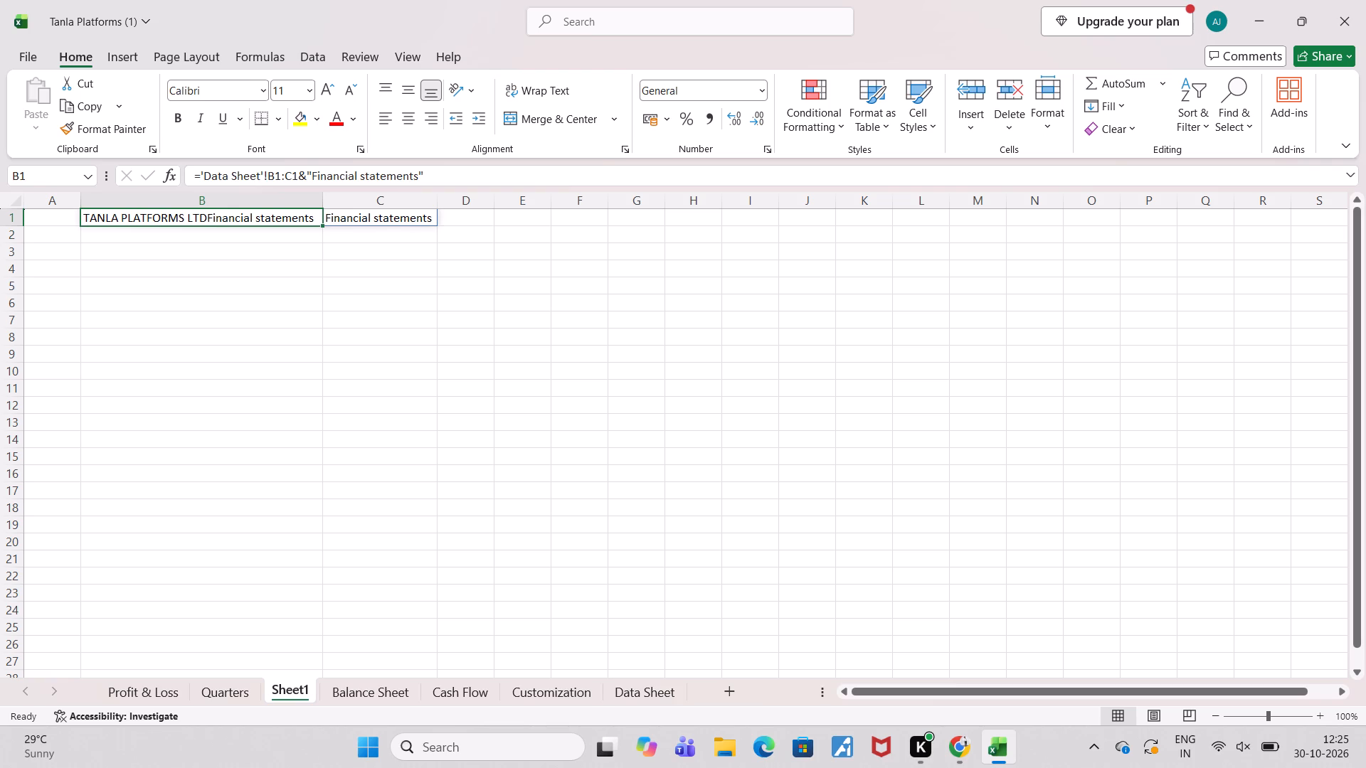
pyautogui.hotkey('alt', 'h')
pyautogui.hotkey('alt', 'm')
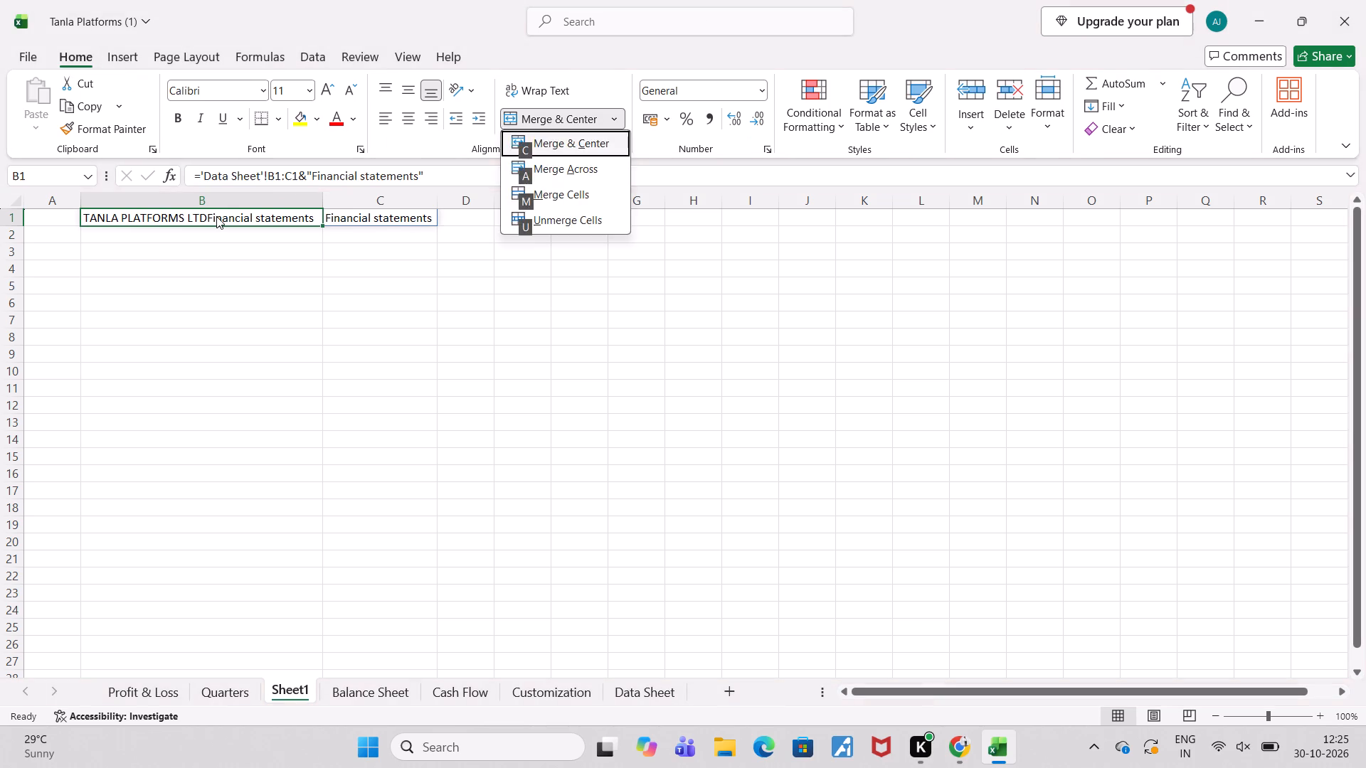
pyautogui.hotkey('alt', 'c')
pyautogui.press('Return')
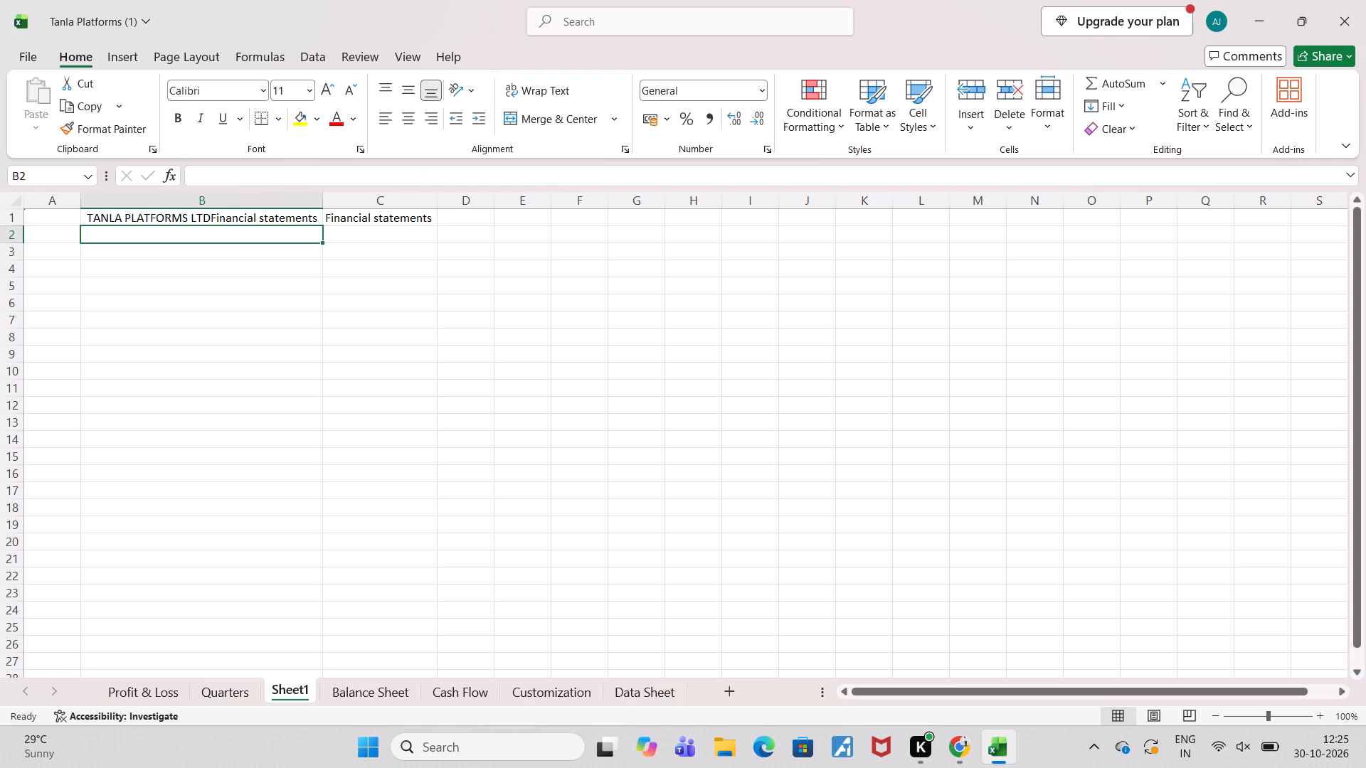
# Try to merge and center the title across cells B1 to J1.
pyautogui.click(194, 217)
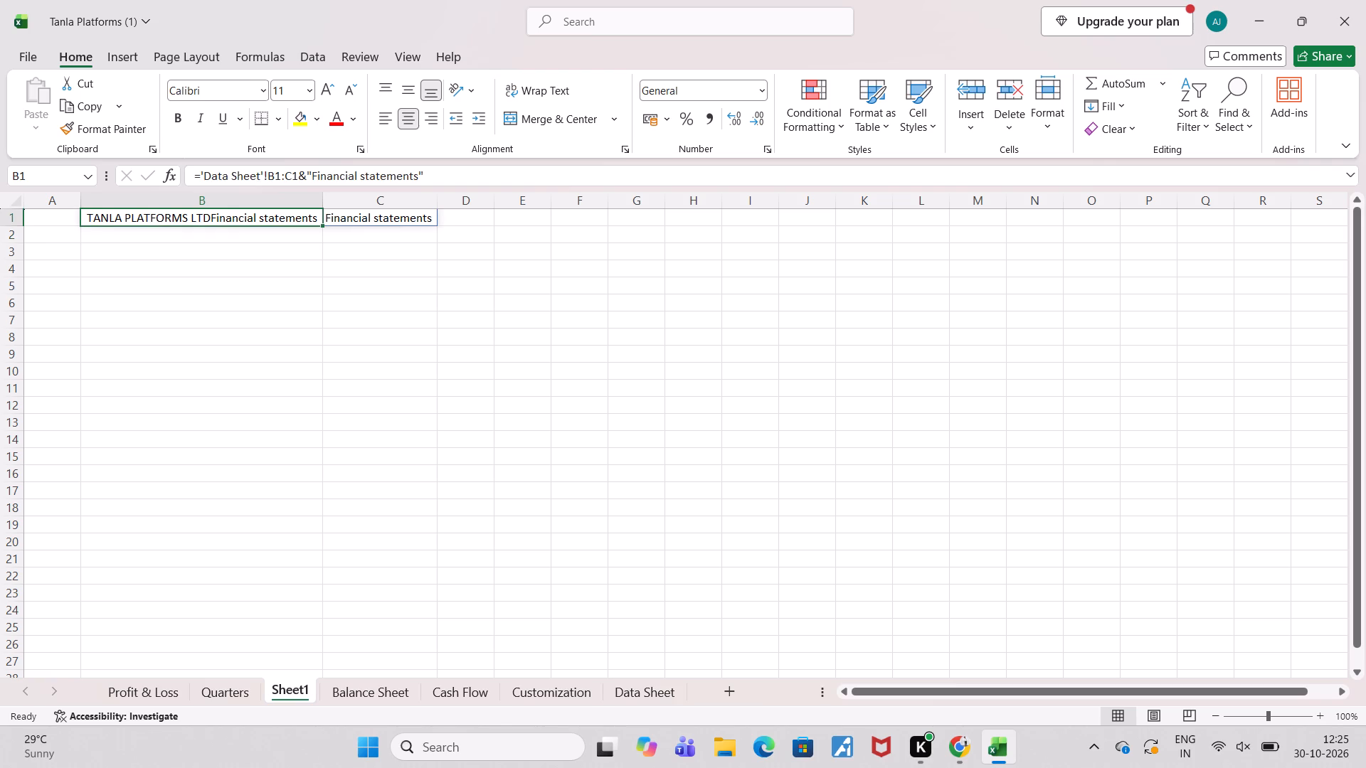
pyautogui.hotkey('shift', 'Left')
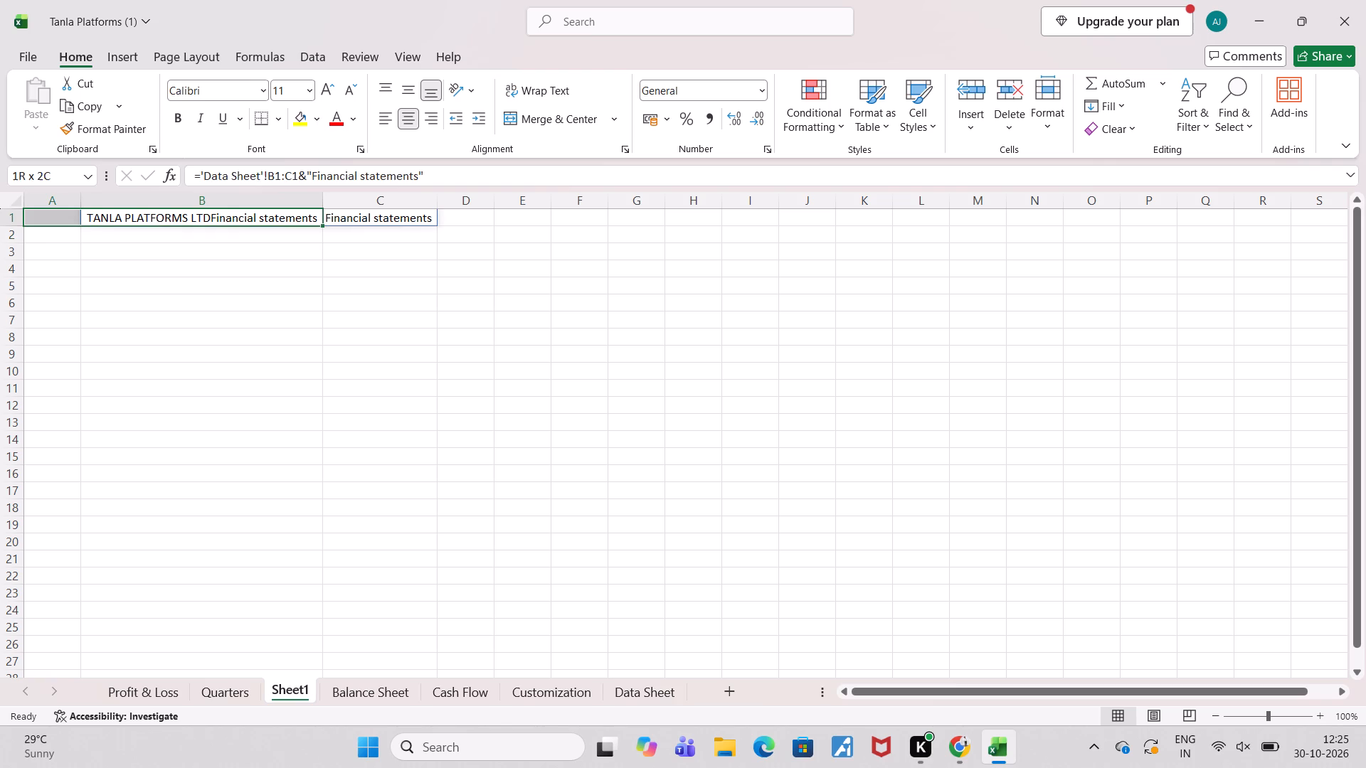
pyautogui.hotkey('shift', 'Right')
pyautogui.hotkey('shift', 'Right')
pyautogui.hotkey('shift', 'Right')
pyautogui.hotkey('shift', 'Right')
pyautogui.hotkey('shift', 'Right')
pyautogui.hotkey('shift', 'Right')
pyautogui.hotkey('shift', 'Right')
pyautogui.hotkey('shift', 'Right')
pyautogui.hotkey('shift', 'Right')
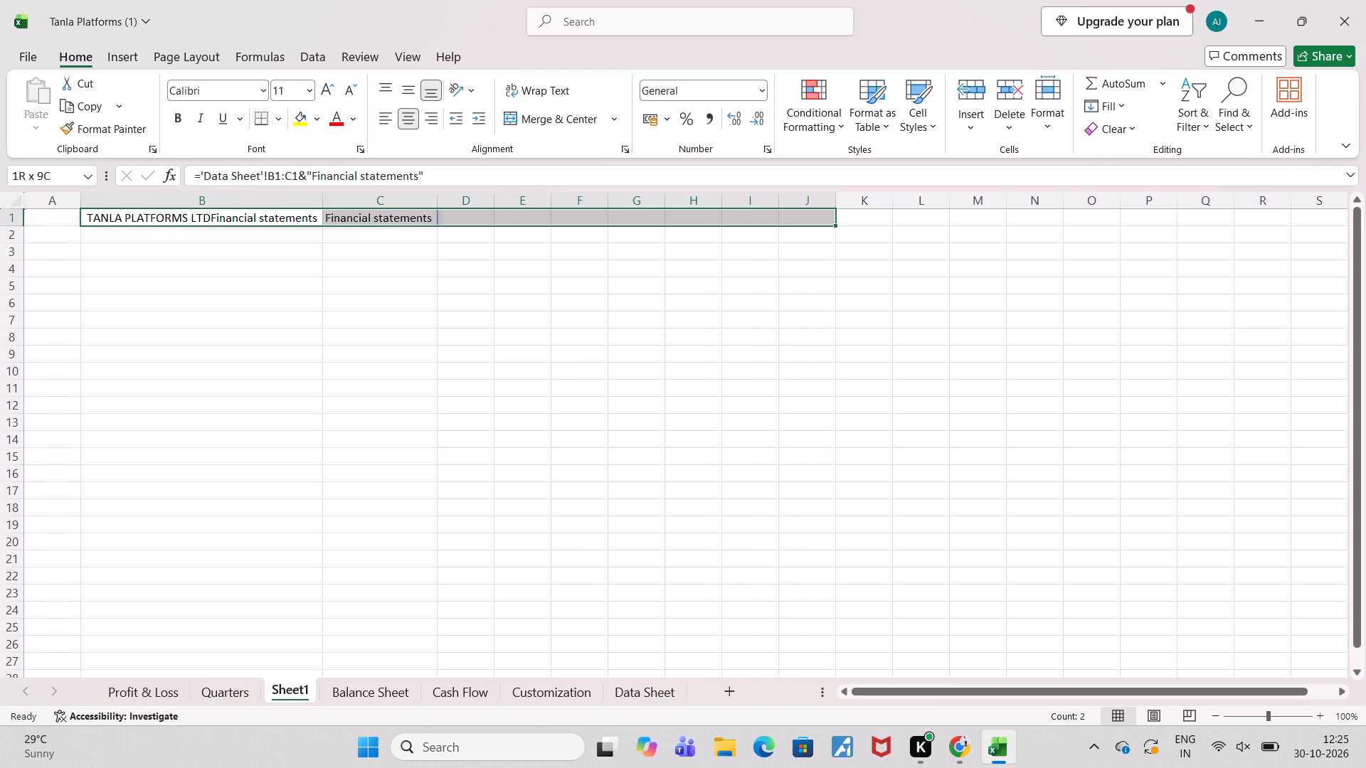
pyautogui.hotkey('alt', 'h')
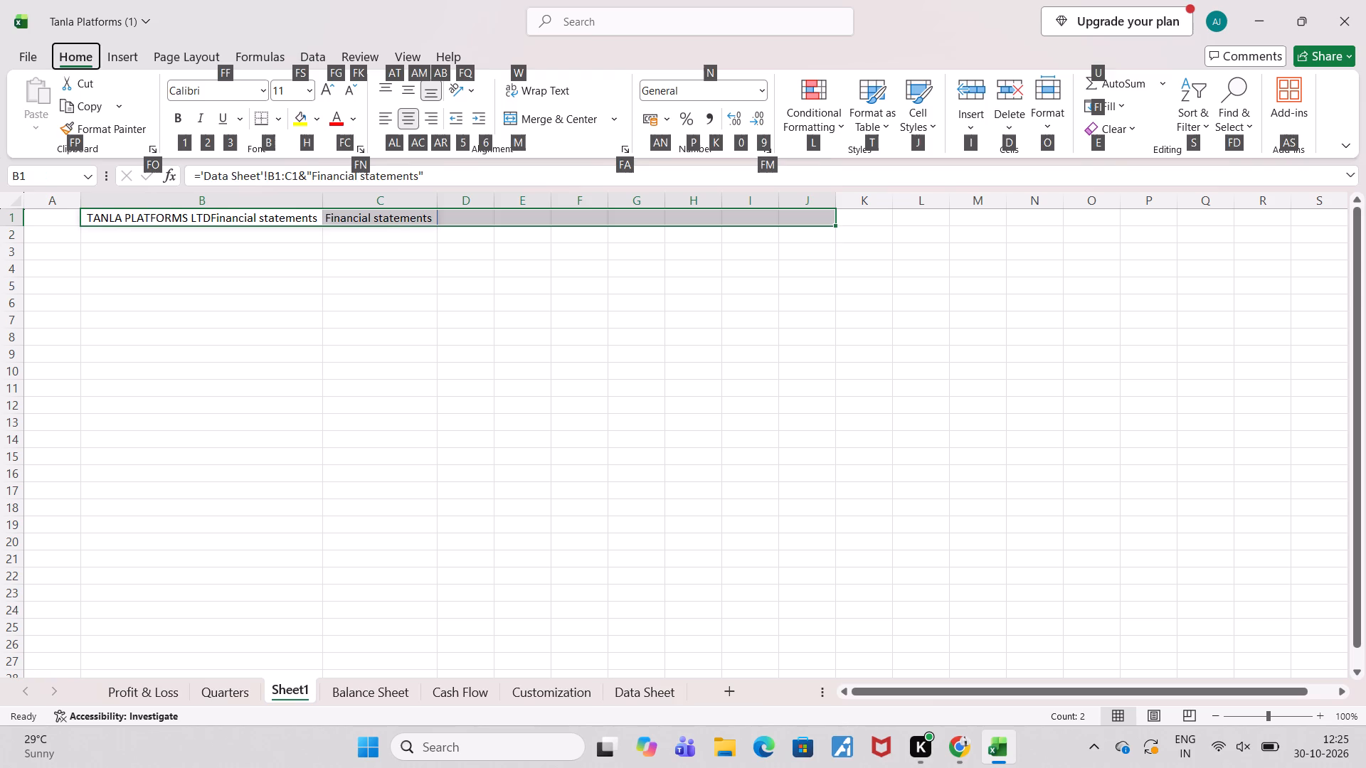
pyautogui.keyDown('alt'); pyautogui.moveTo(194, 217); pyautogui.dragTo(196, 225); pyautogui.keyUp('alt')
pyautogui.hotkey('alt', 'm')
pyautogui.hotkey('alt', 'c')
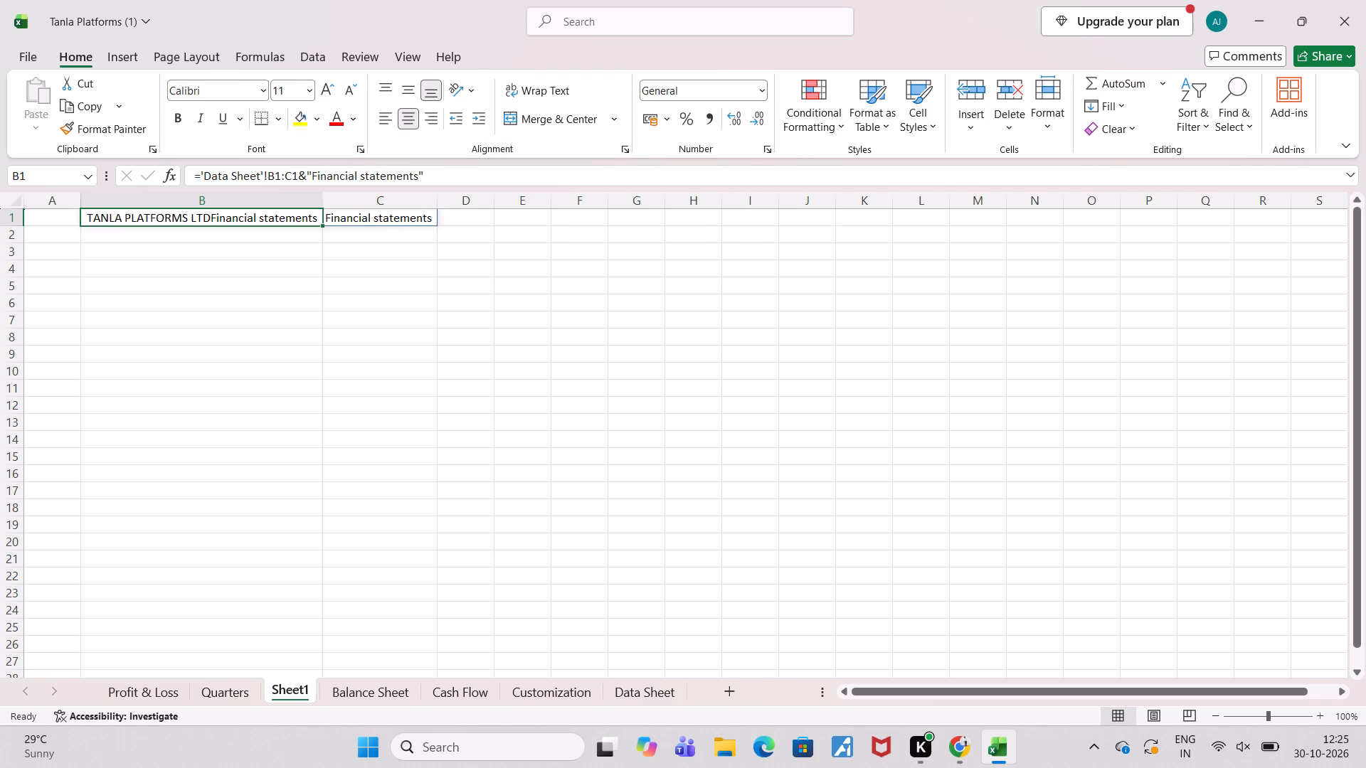
# Merge and center the title in row 1 across cells B1 to J1.
pyautogui.hotkey('shift', 'Right')
pyautogui.hotkey('shift', 'Right')
pyautogui.hotkey('shift', 'Right')
pyautogui.hotkey('shift', 'Right')
pyautogui.hotkey('shift', 'Right')
pyautogui.hotkey('shift', 'Right')
pyautogui.hotkey('shift', 'Right')
pyautogui.hotkey('shift', 'Right')
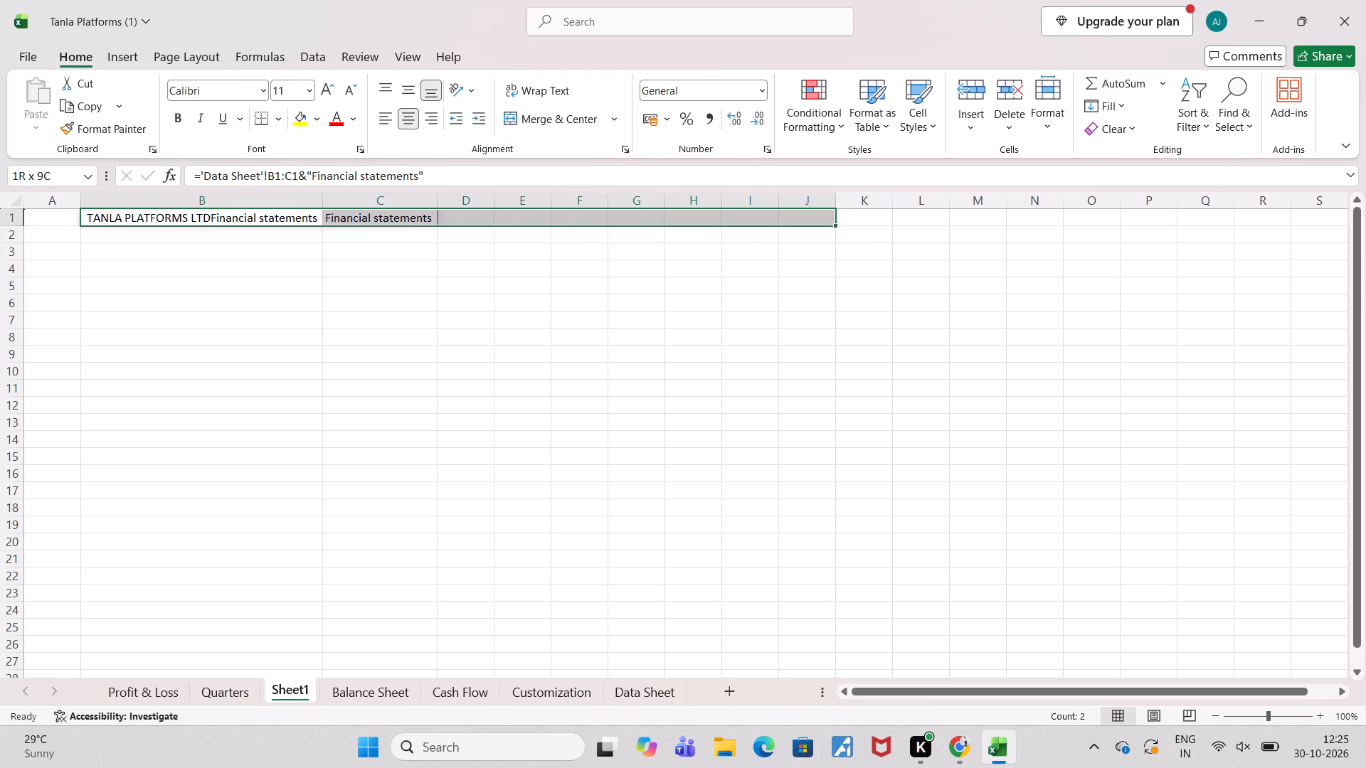
pyautogui.hotkey('alt', 'h')
pyautogui.hotkey('alt', 'h')
pyautogui.hotkey('alt', 'h')
pyautogui.hotkey('alt', 'h')
pyautogui.hotkey('alt', 'h')
pyautogui.hotkey('alt', 'h')
pyautogui.hotkey('alt', 'h')
pyautogui.hotkey('alt', 'h')
pyautogui.hotkey('alt', 'h')
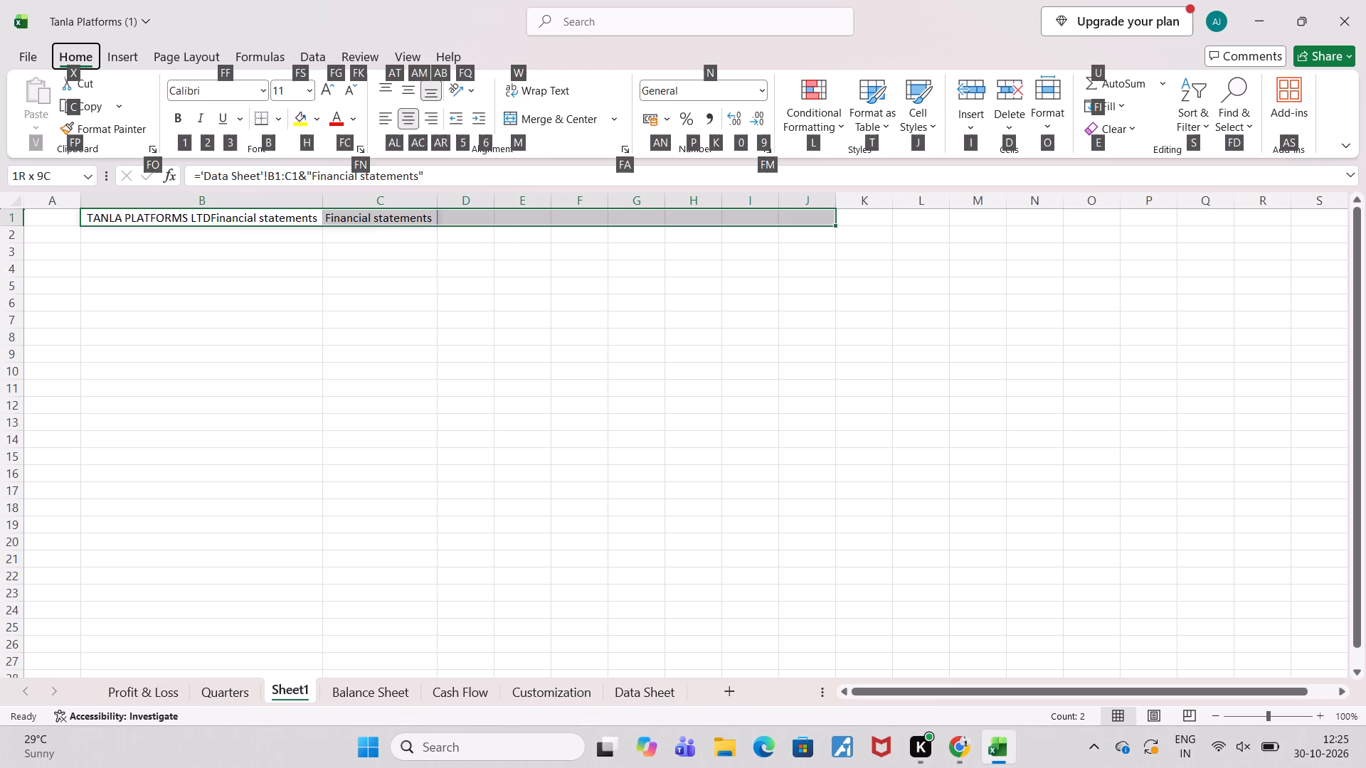
pyautogui.hotkey('alt', 'm')
pyautogui.hotkey('alt', 'm')
pyautogui.hotkey('alt', 'm')
pyautogui.hotkey('alt', 'c')
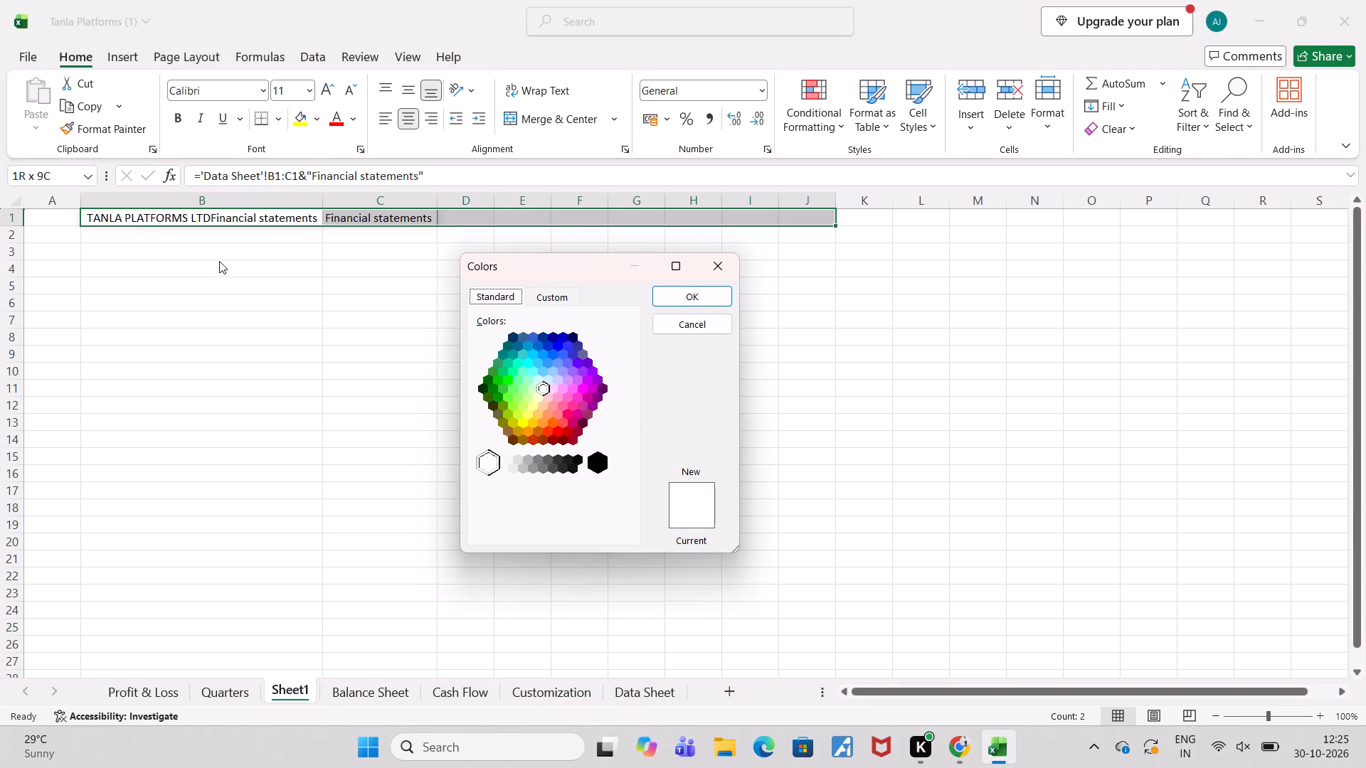
pyautogui.click(714, 261)
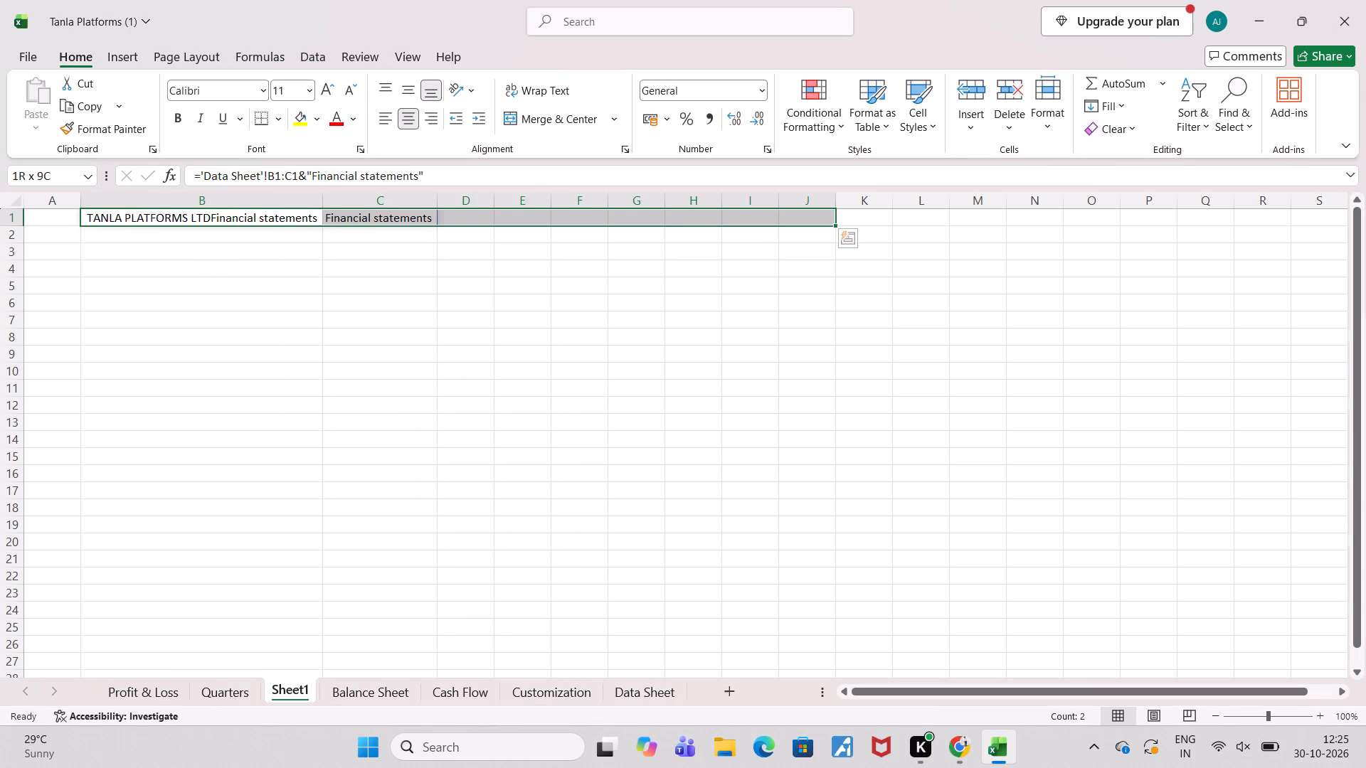
pyautogui.hotkey('alt', 'h')
pyautogui.hotkey('alt', 'm')
pyautogui.hotkey('alt', 'c')
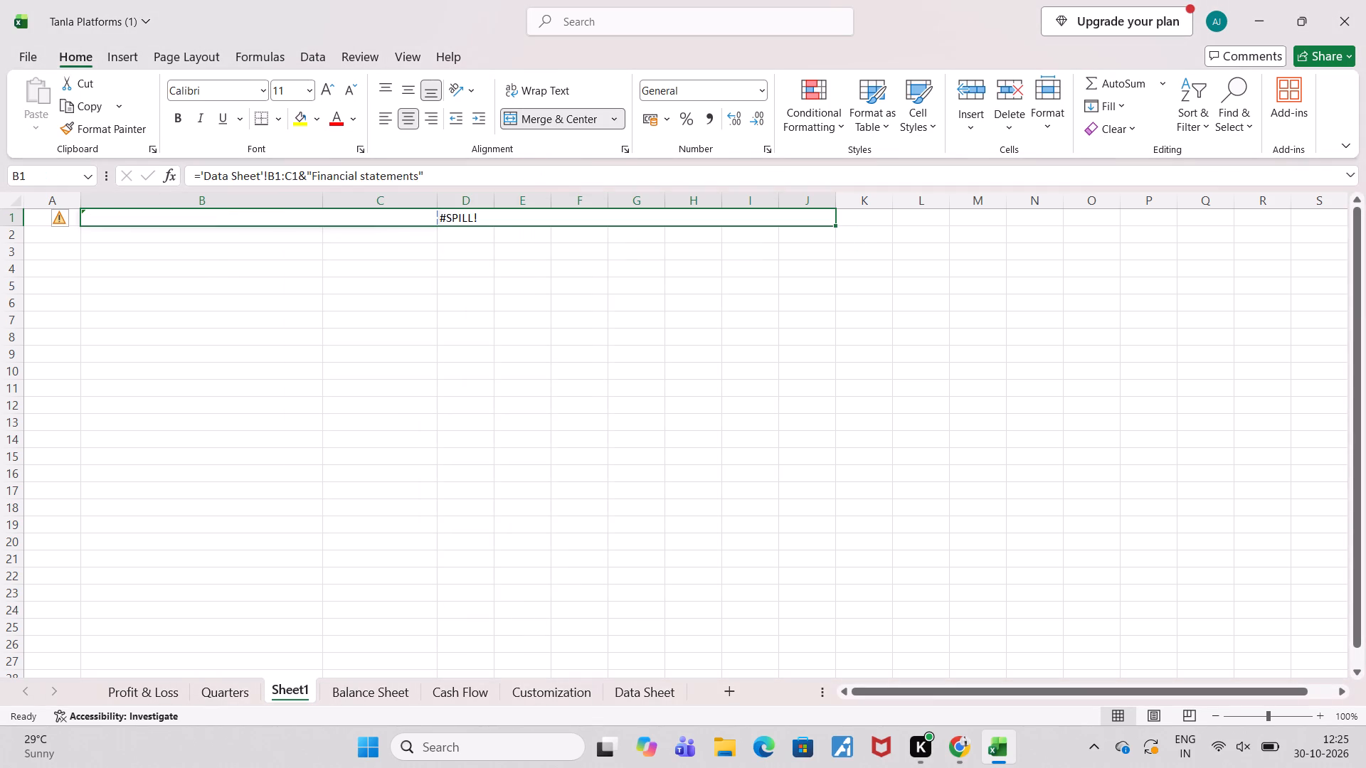
# Clear the existing title formula from the merged title cell B1.
pyautogui.click(502, 215)
pyautogui.click(479, 223)
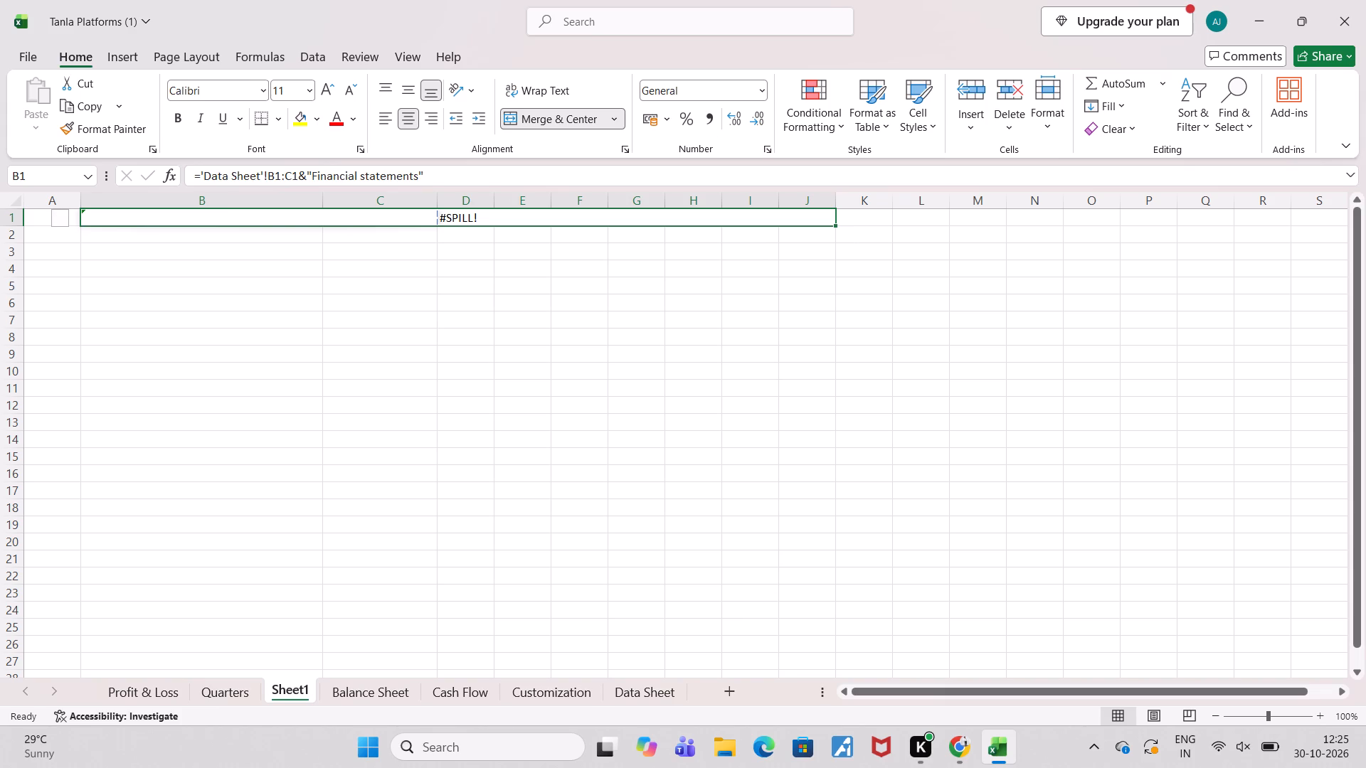
pyautogui.tripleClick(467, 216)
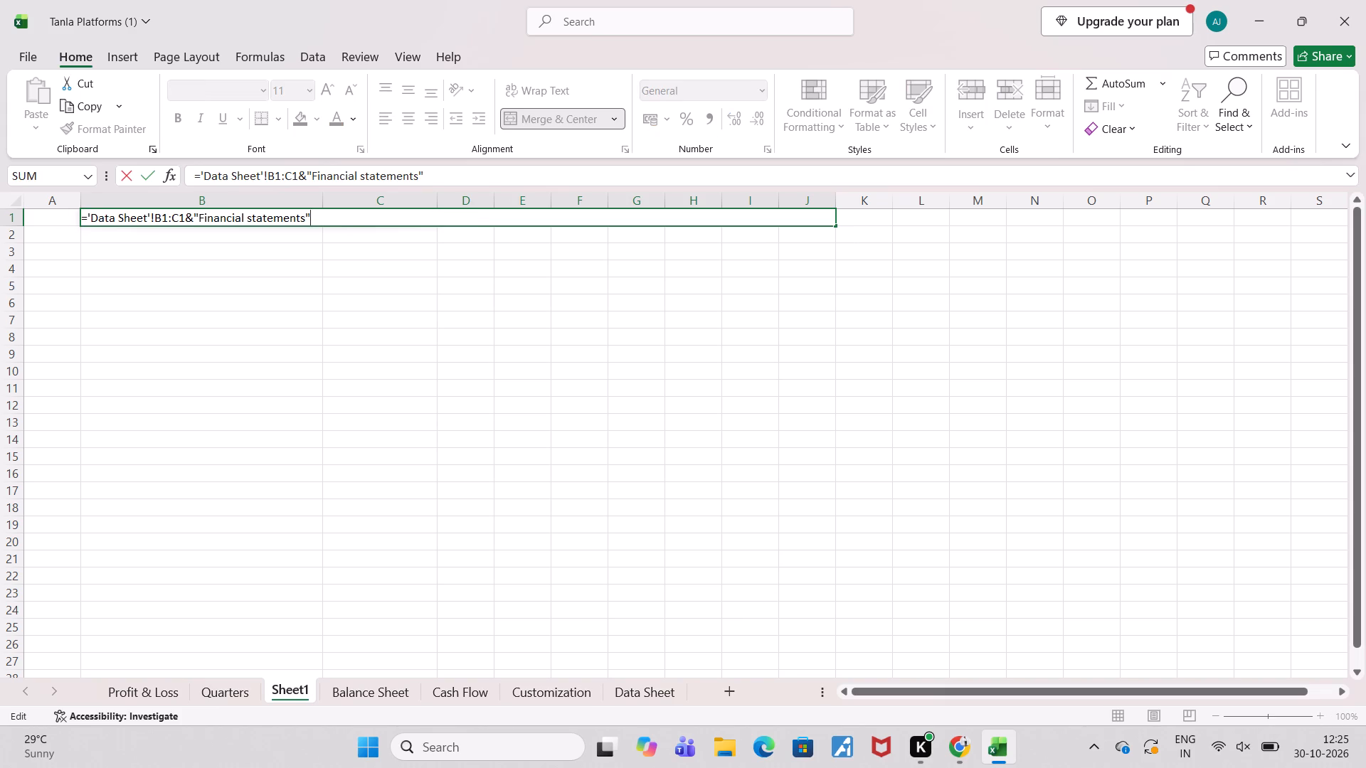
pyautogui.press('Return')
pyautogui.click(467, 216)
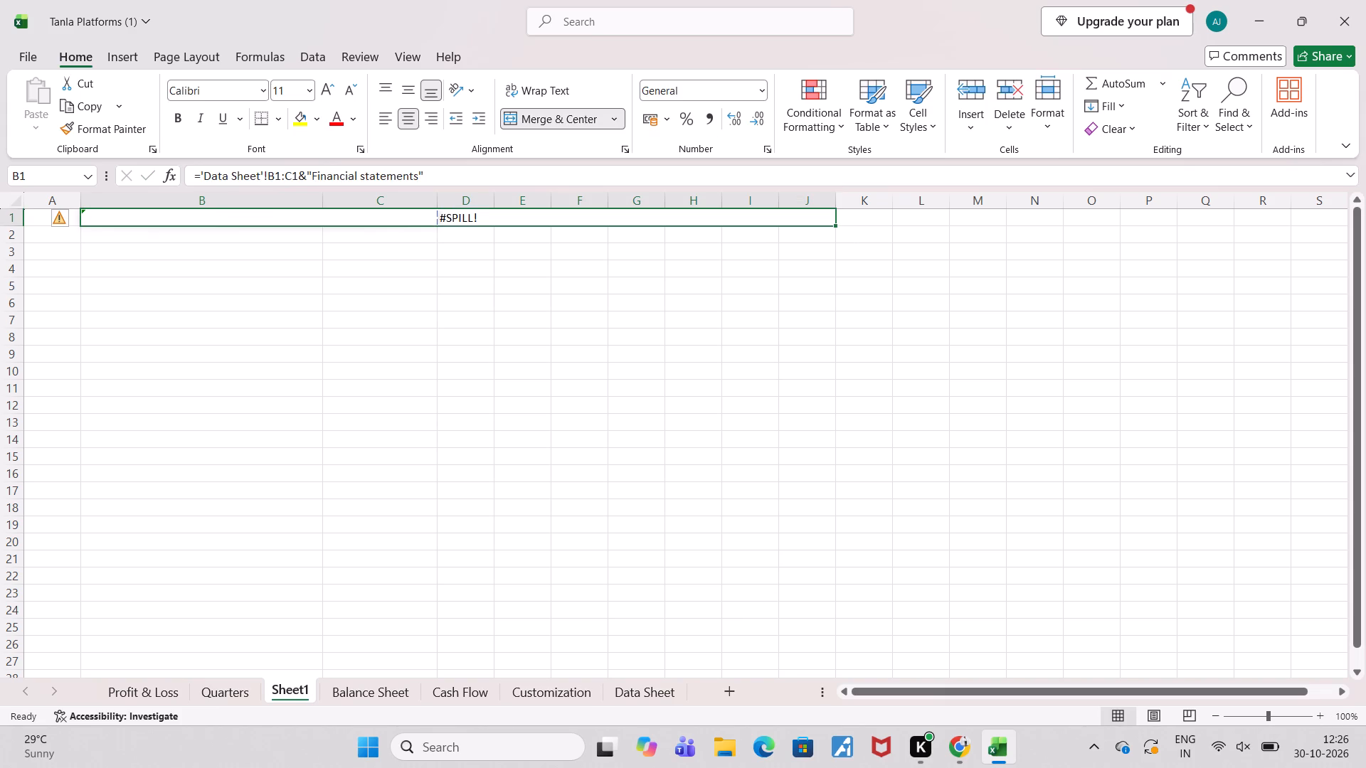
pyautogui.press('BackSpace')
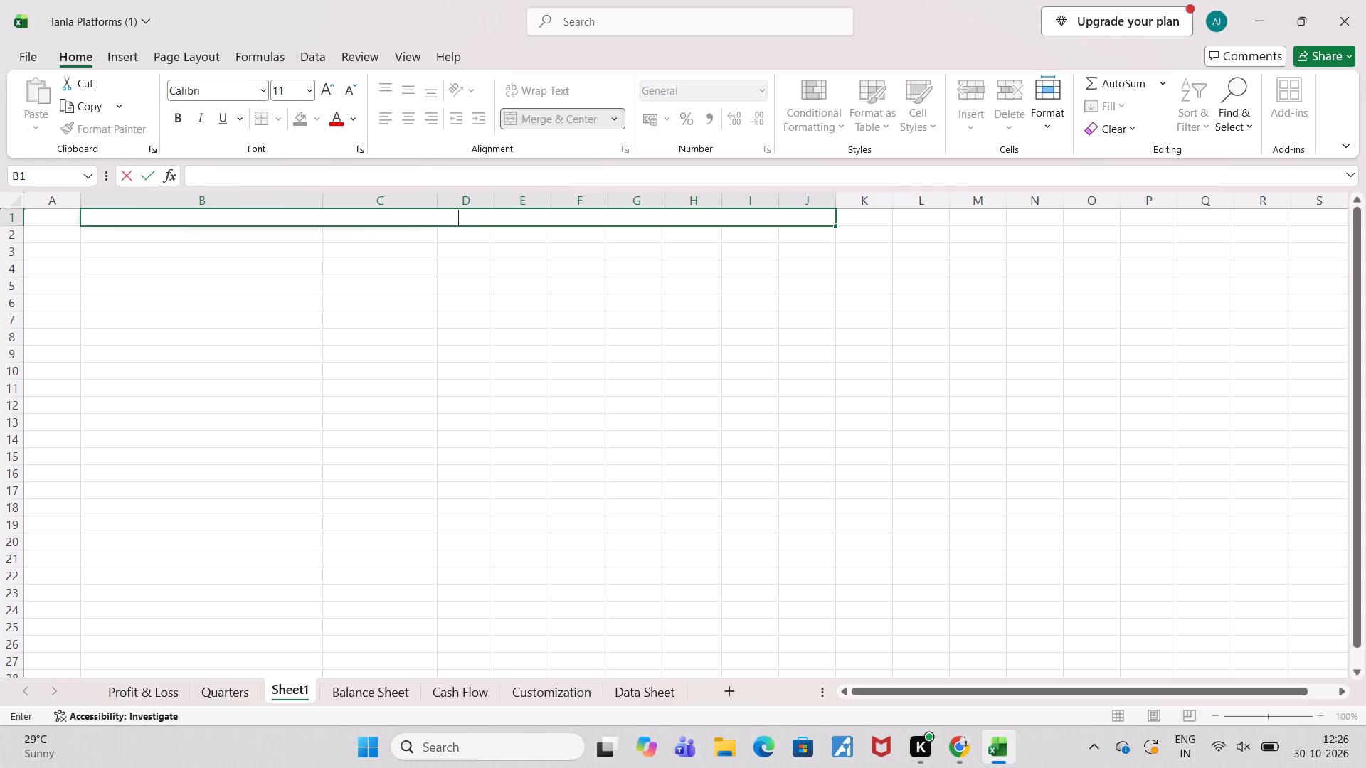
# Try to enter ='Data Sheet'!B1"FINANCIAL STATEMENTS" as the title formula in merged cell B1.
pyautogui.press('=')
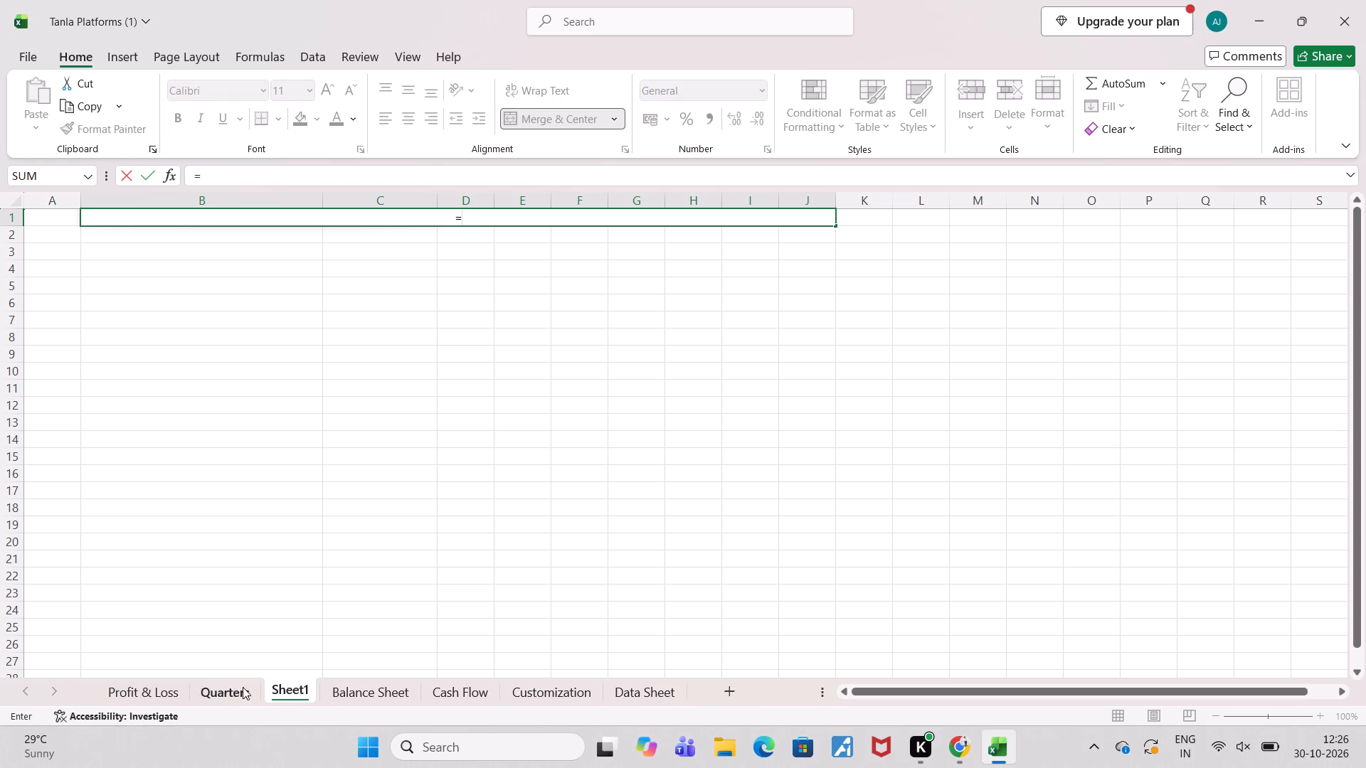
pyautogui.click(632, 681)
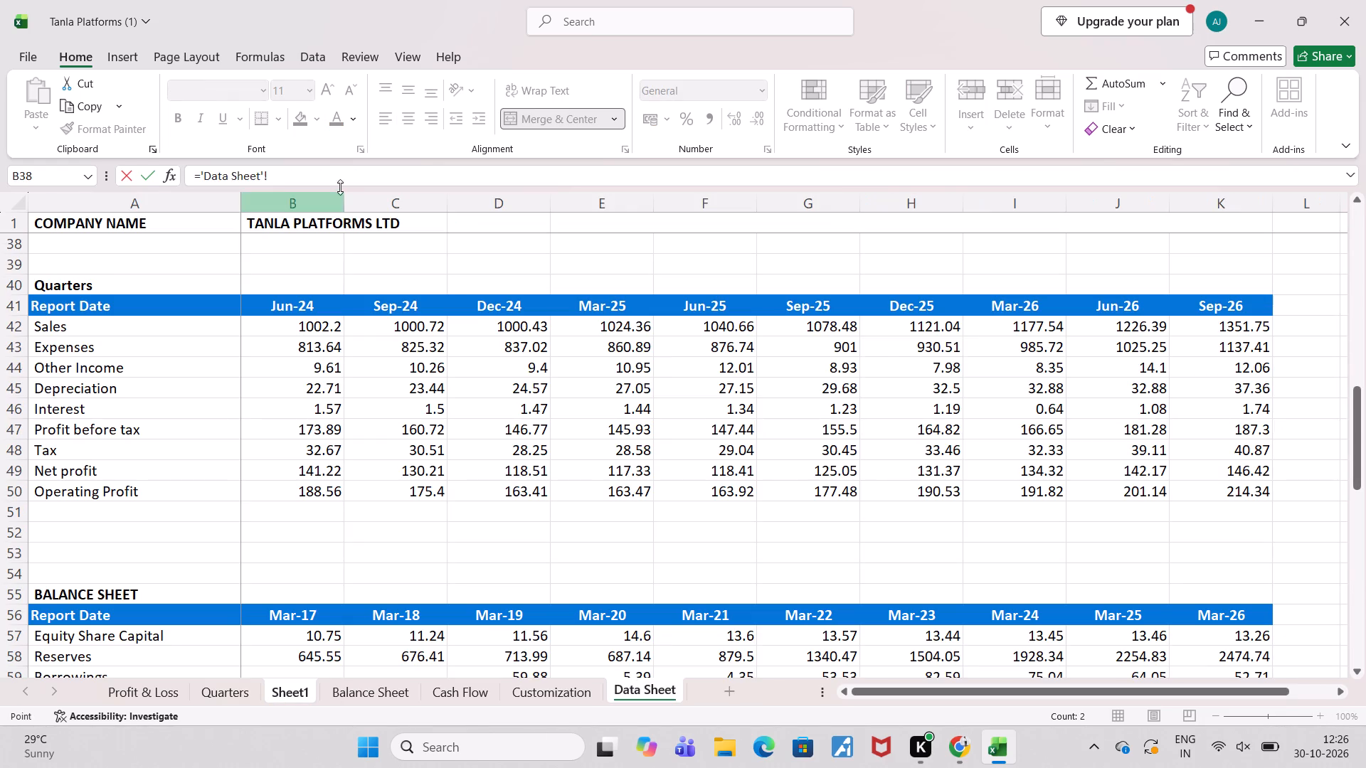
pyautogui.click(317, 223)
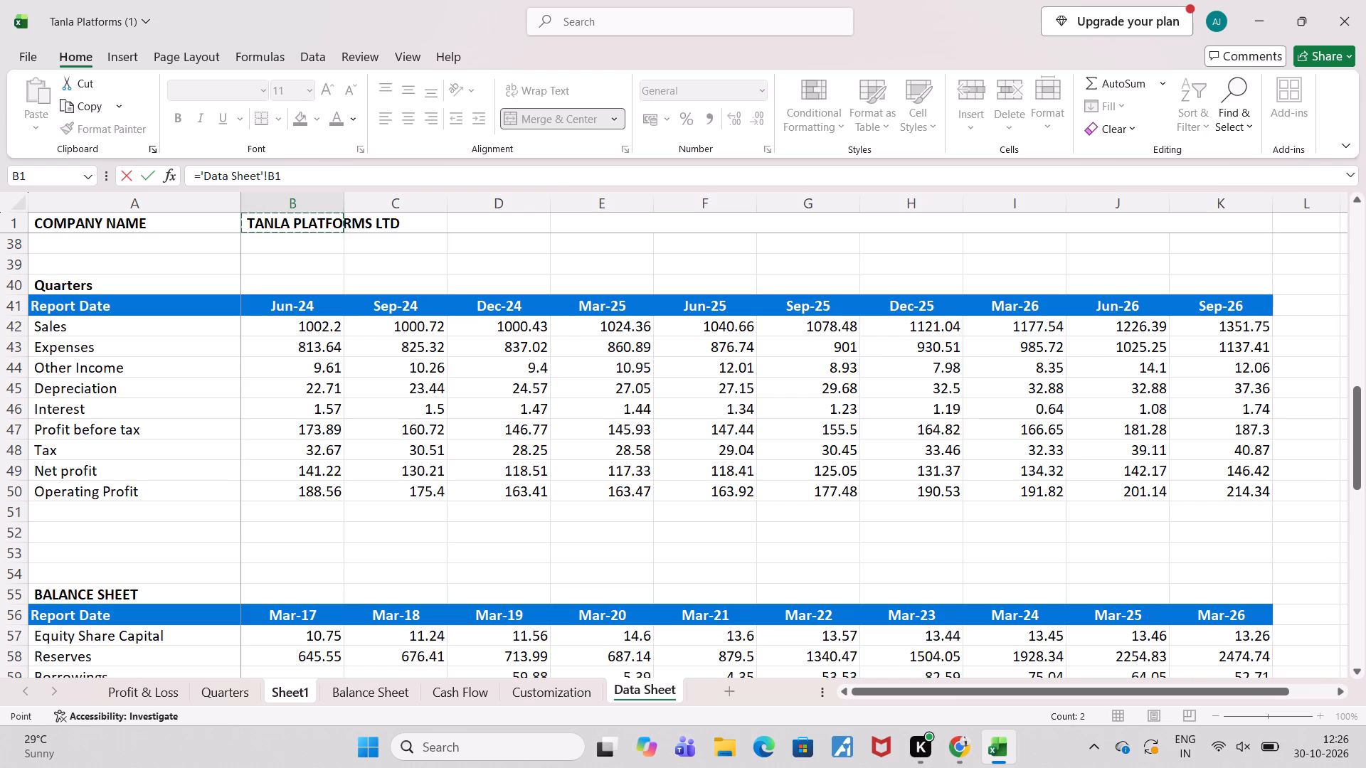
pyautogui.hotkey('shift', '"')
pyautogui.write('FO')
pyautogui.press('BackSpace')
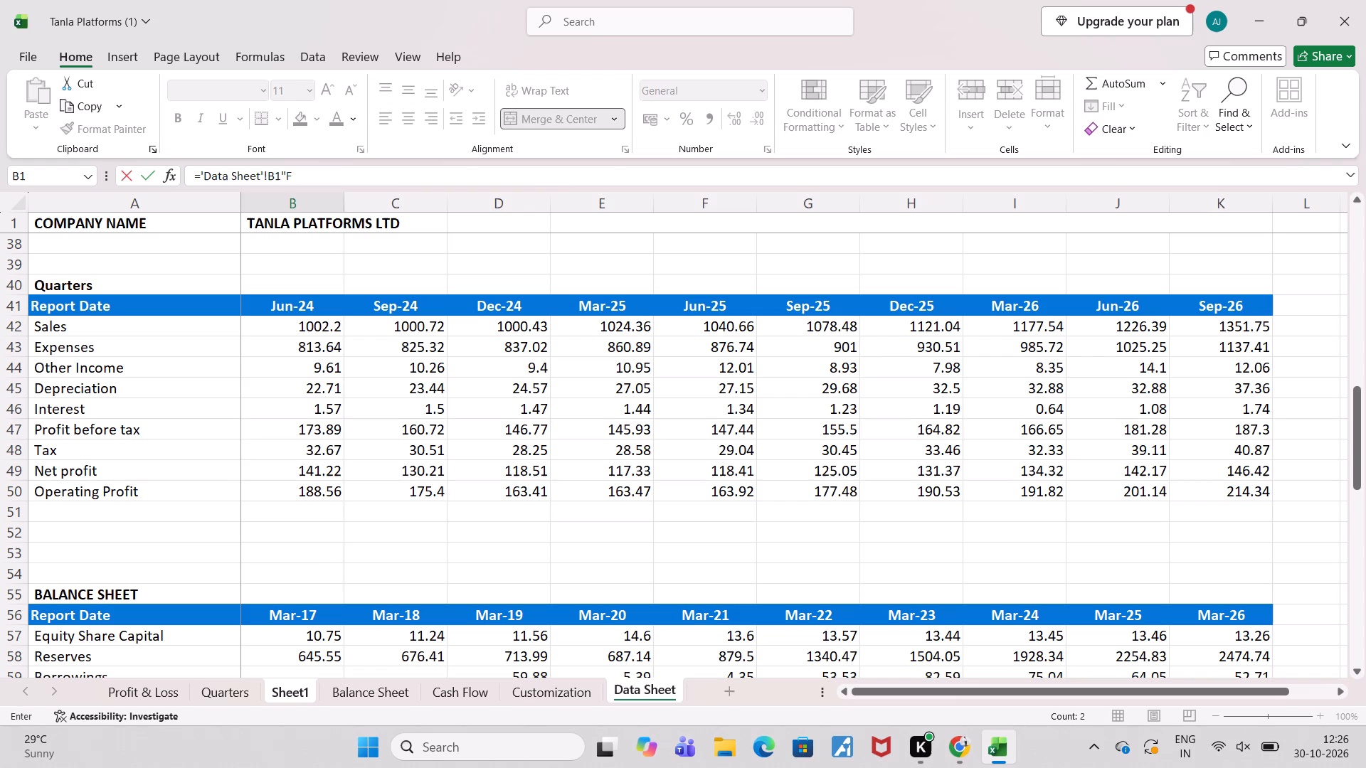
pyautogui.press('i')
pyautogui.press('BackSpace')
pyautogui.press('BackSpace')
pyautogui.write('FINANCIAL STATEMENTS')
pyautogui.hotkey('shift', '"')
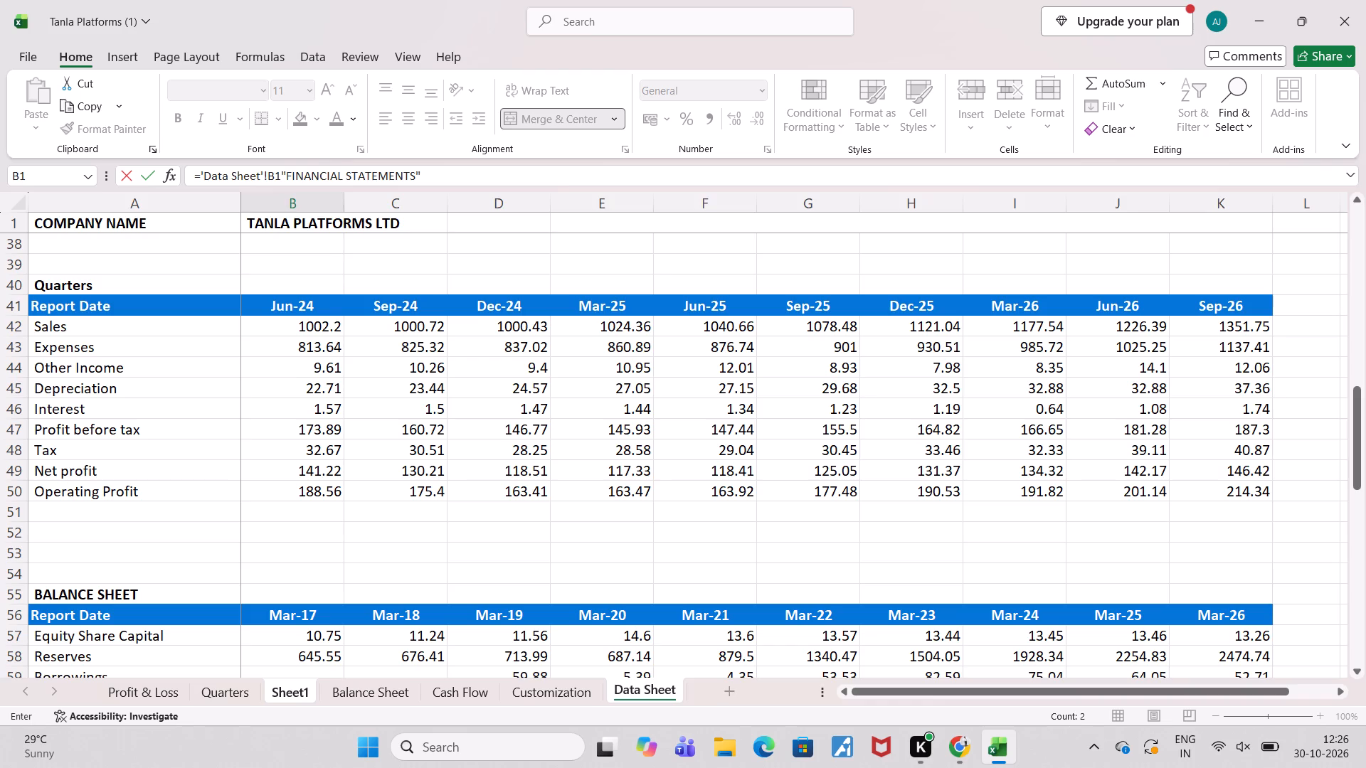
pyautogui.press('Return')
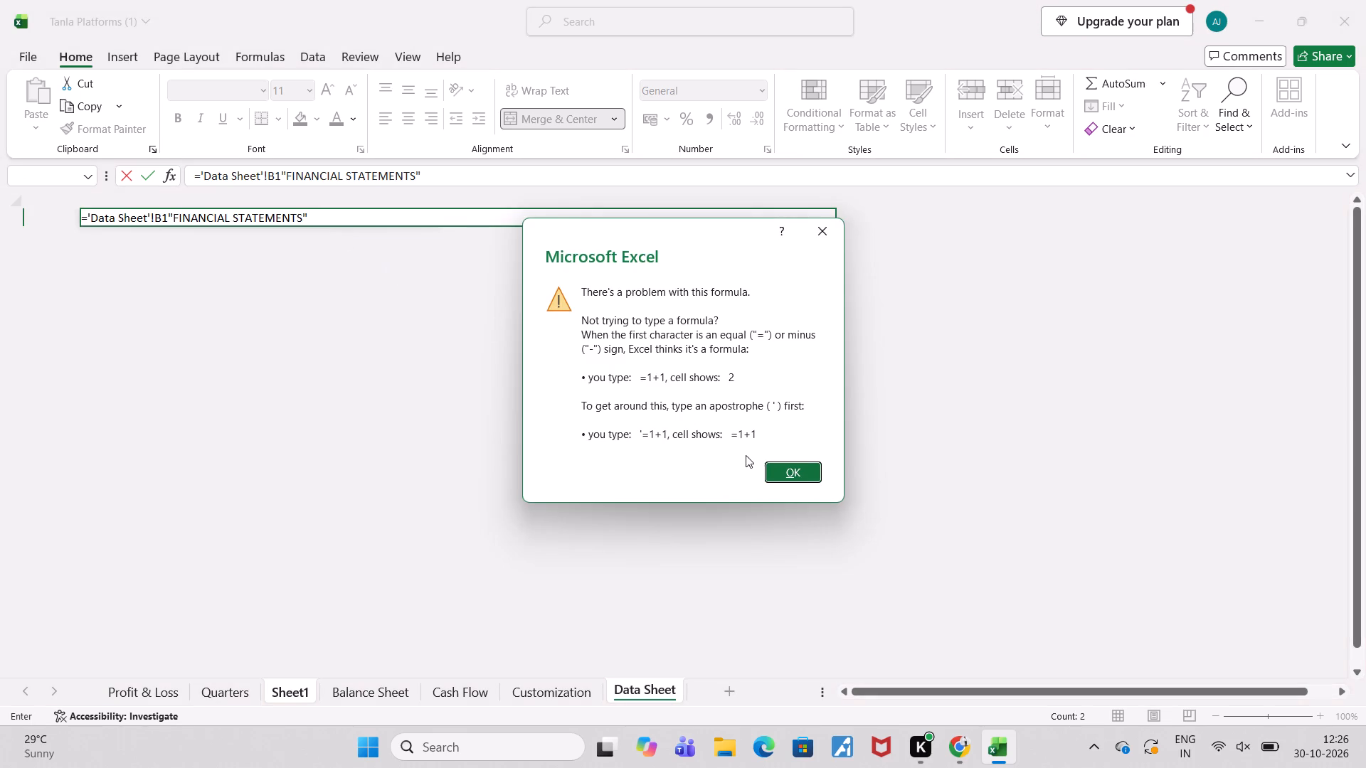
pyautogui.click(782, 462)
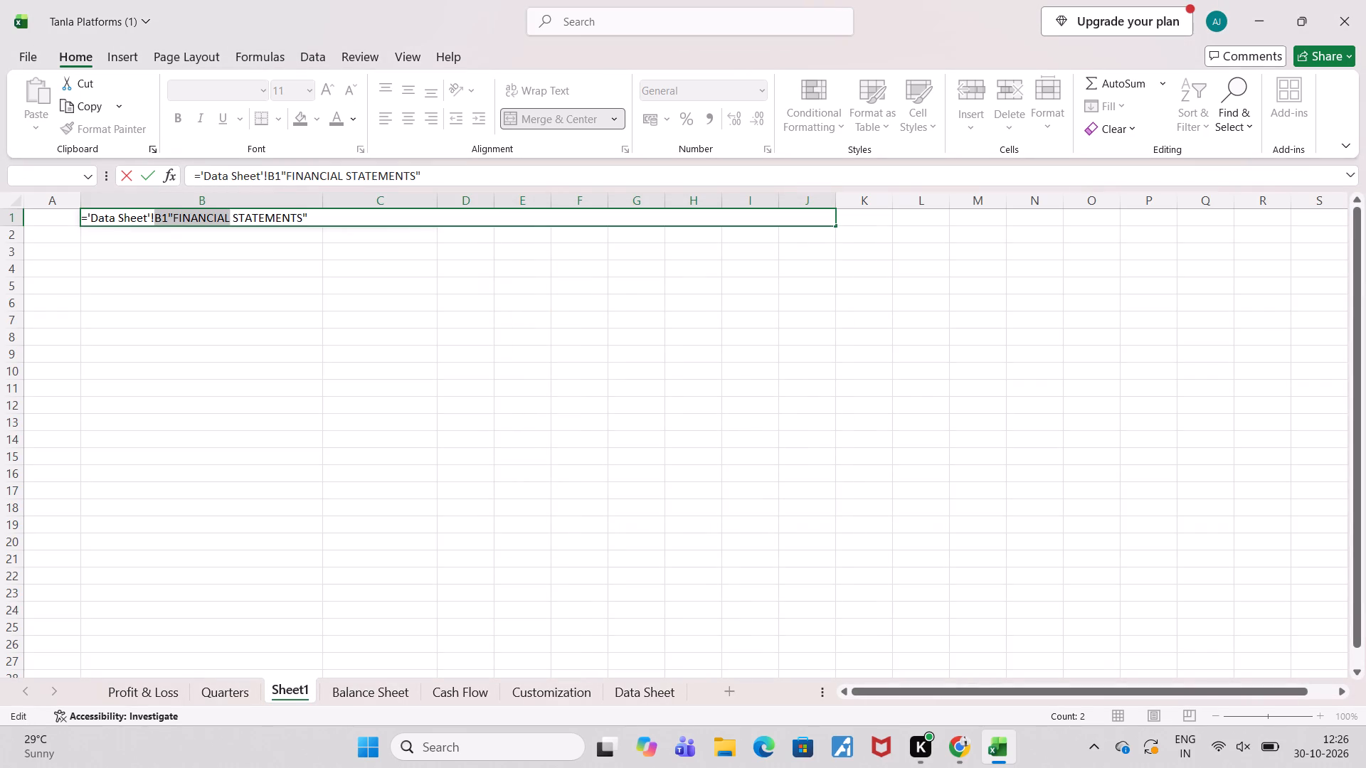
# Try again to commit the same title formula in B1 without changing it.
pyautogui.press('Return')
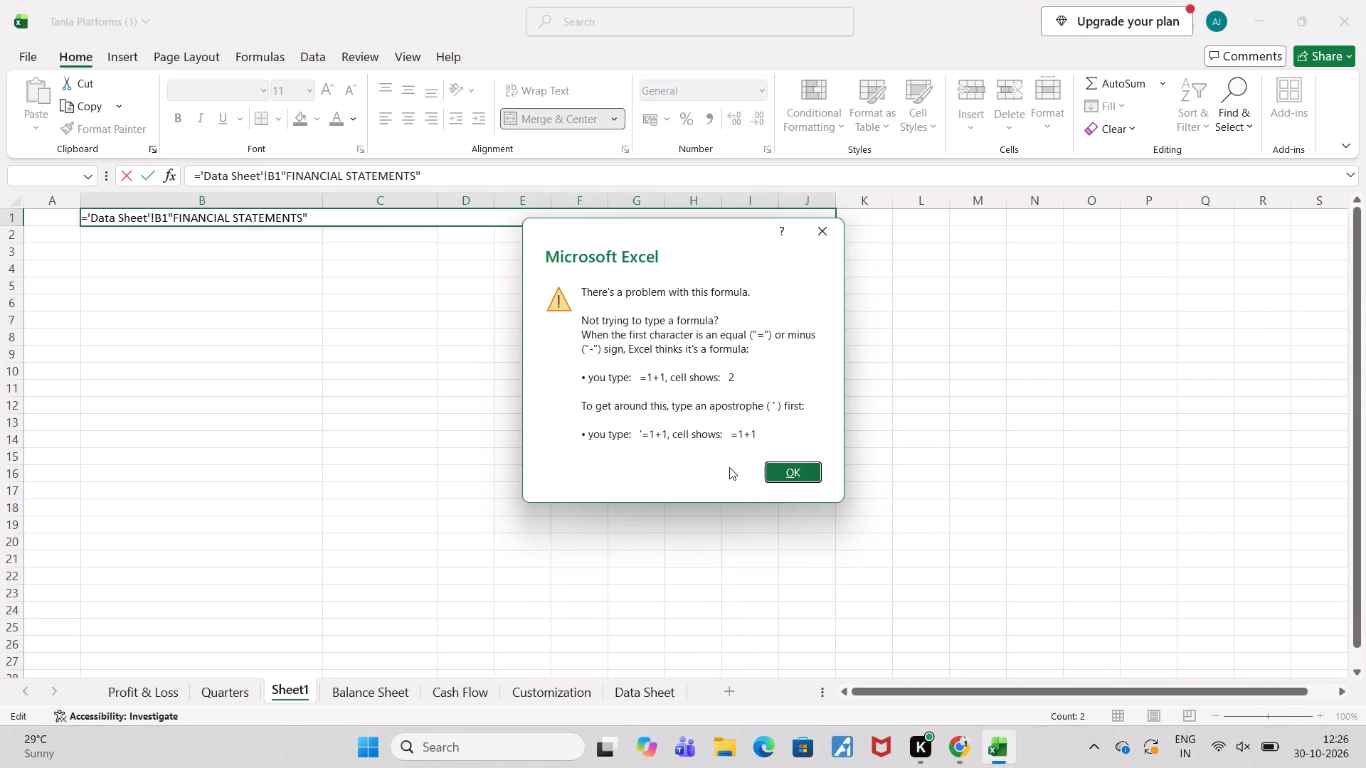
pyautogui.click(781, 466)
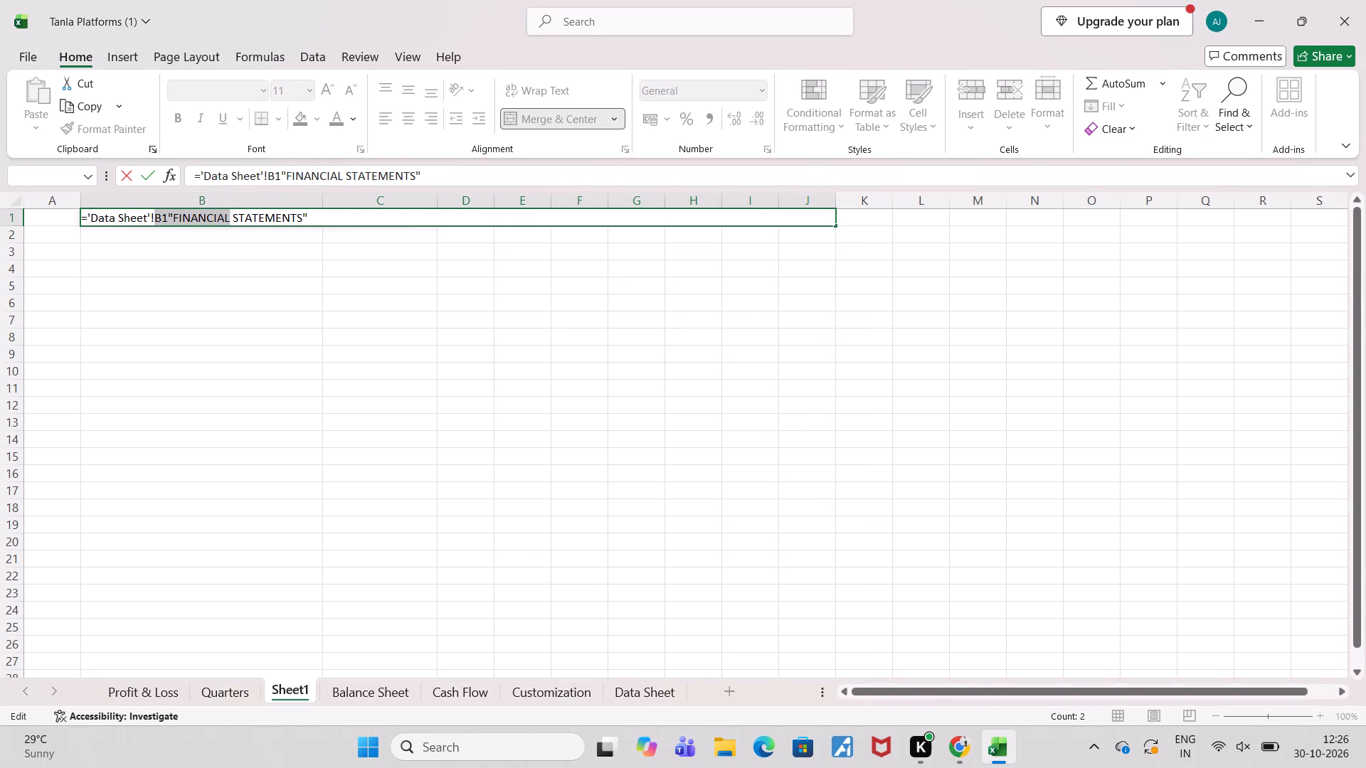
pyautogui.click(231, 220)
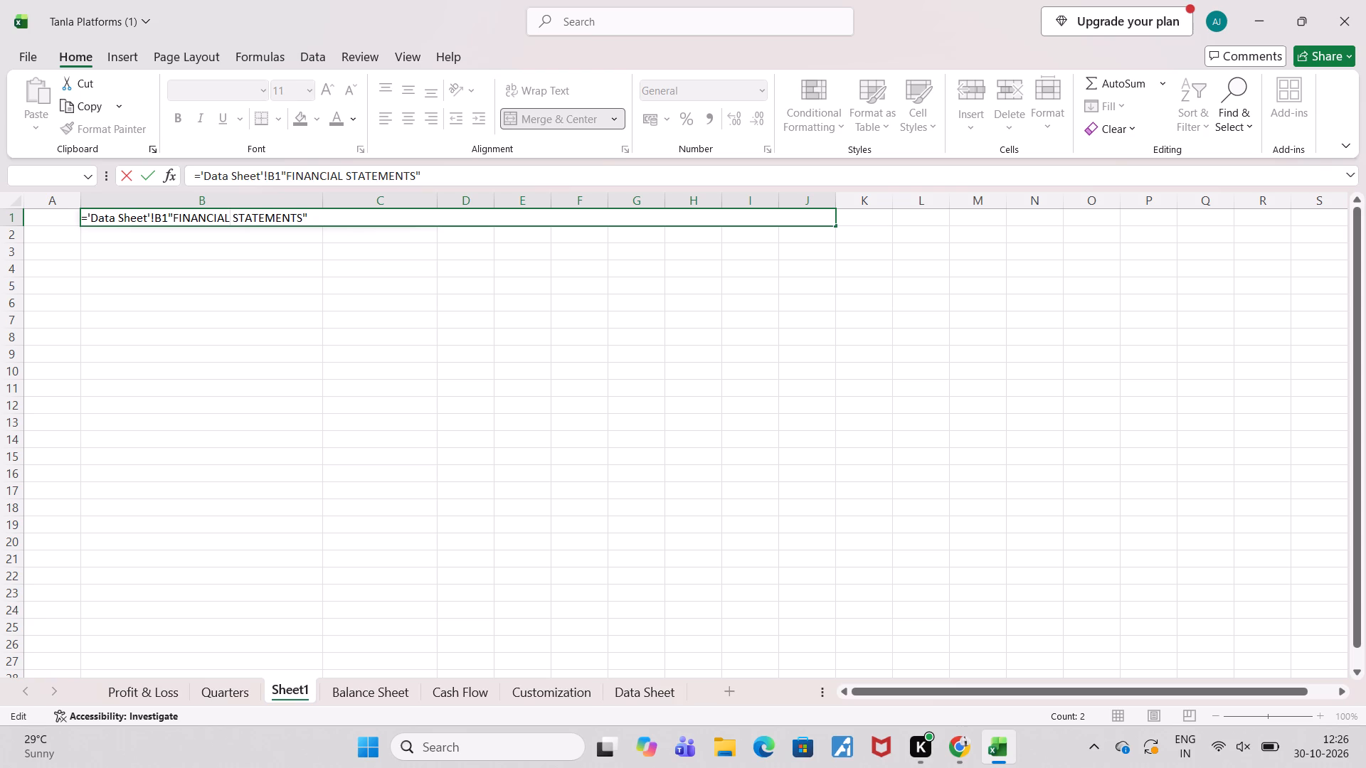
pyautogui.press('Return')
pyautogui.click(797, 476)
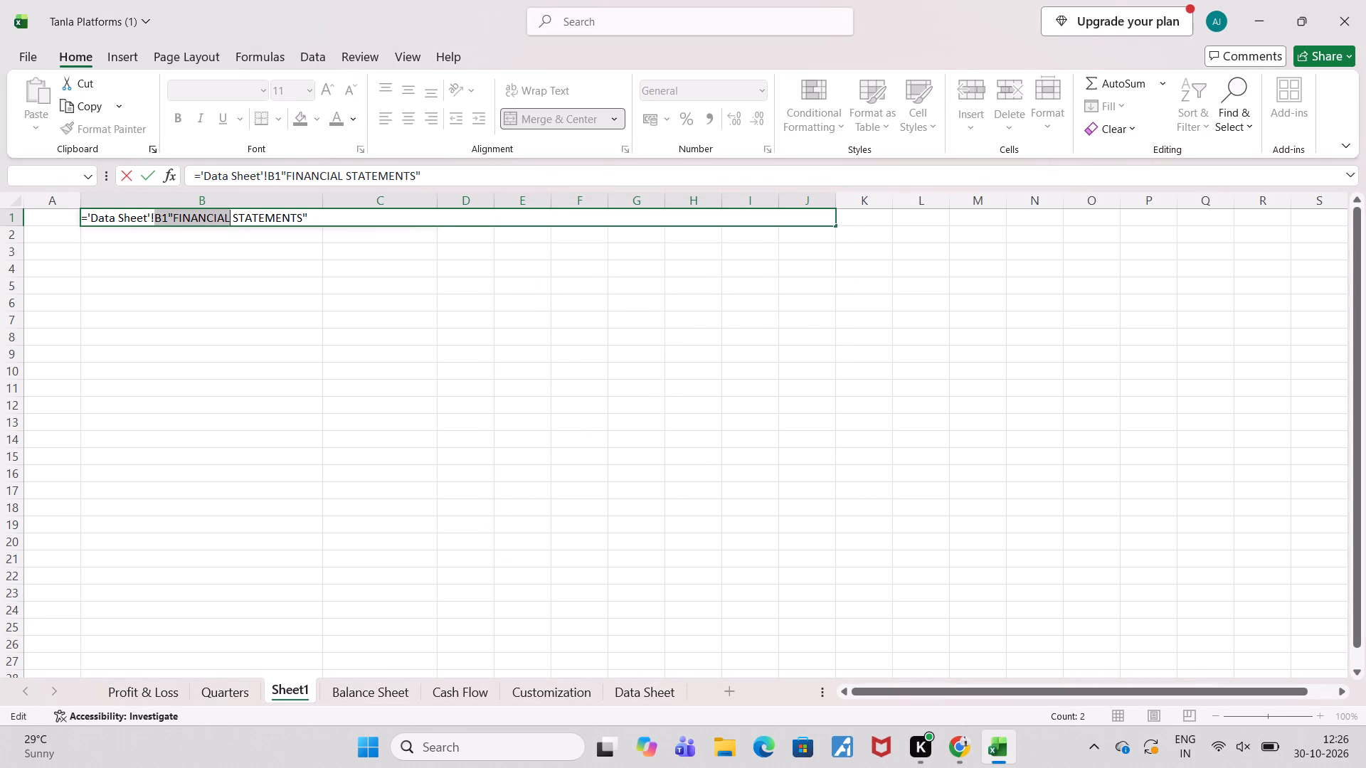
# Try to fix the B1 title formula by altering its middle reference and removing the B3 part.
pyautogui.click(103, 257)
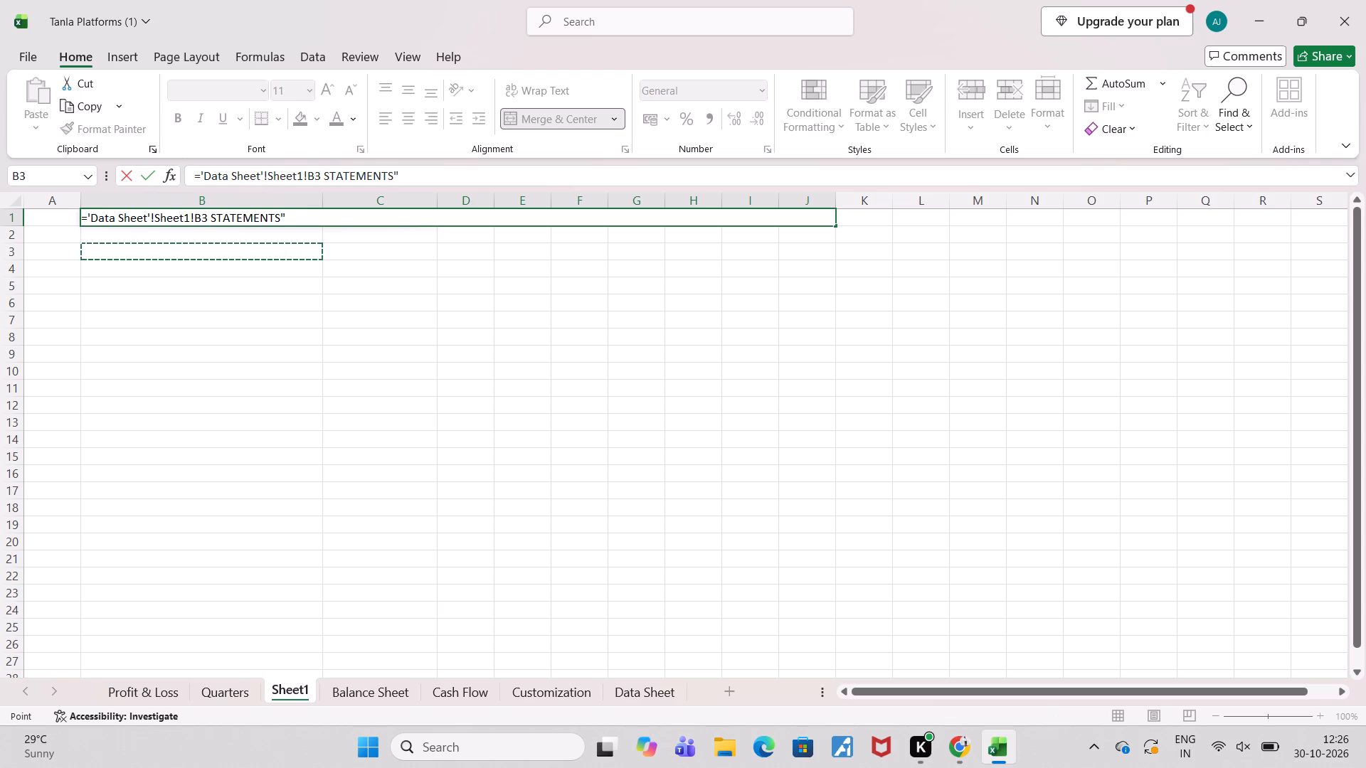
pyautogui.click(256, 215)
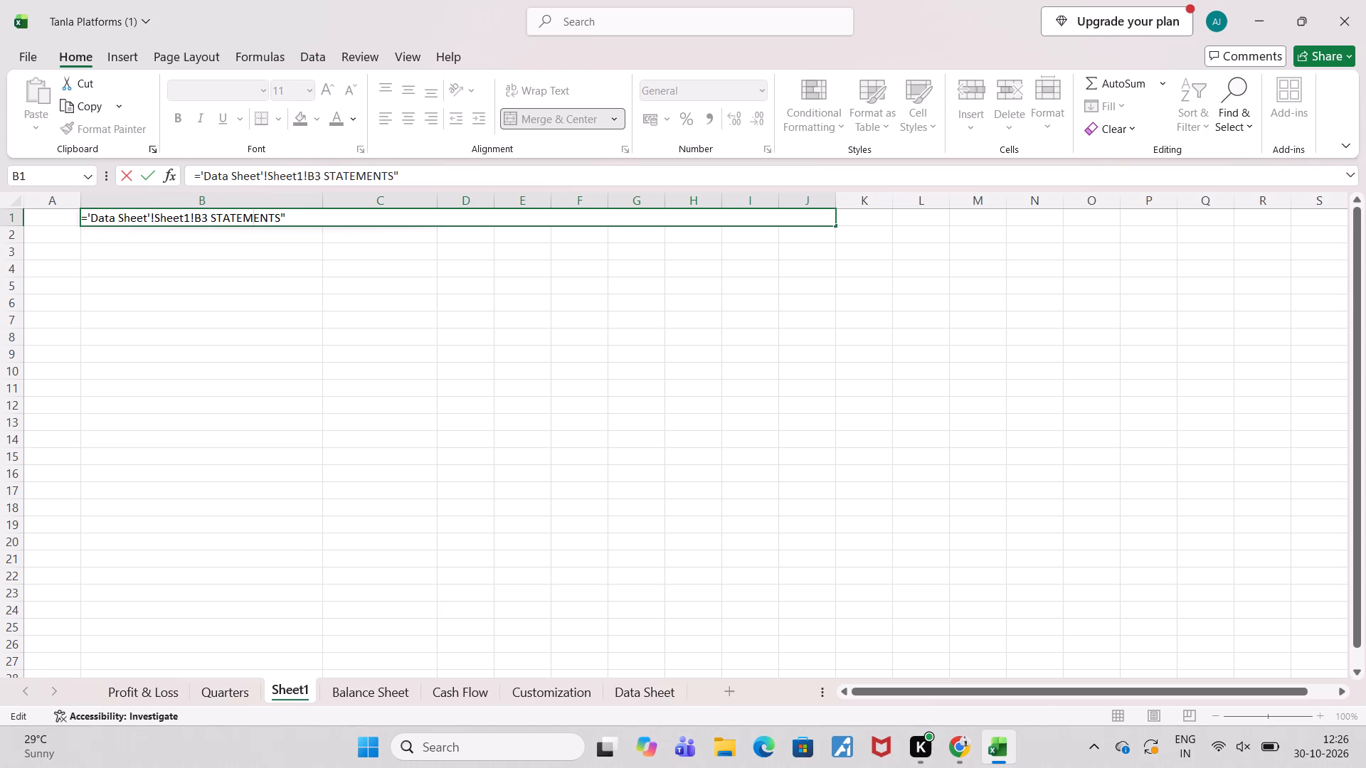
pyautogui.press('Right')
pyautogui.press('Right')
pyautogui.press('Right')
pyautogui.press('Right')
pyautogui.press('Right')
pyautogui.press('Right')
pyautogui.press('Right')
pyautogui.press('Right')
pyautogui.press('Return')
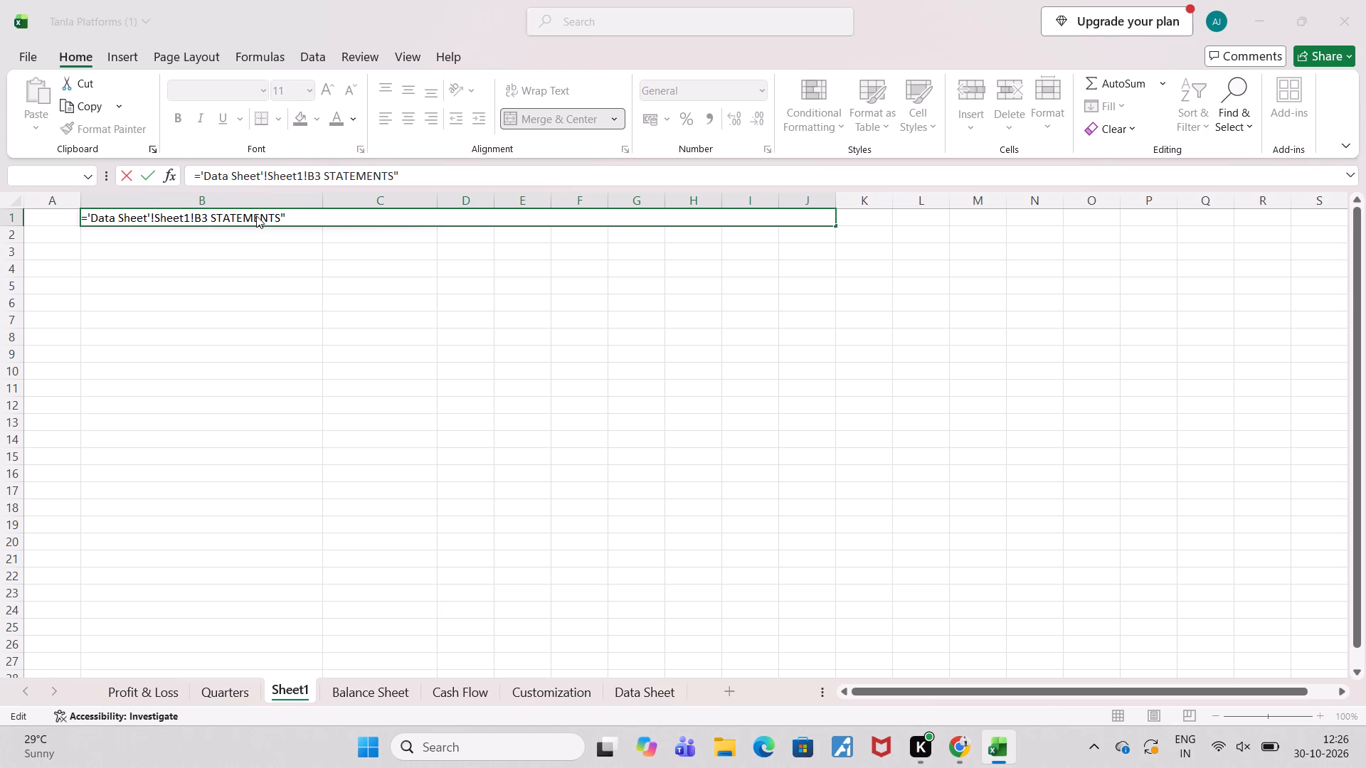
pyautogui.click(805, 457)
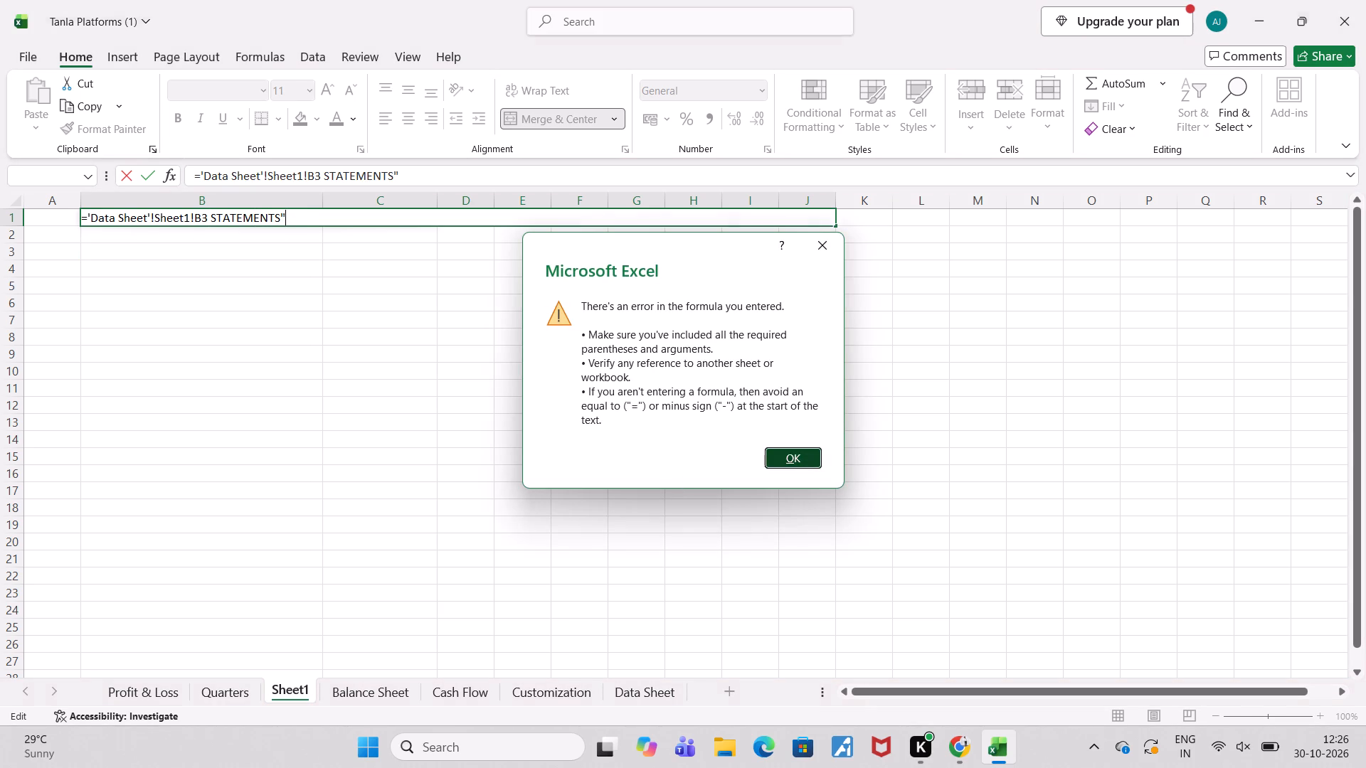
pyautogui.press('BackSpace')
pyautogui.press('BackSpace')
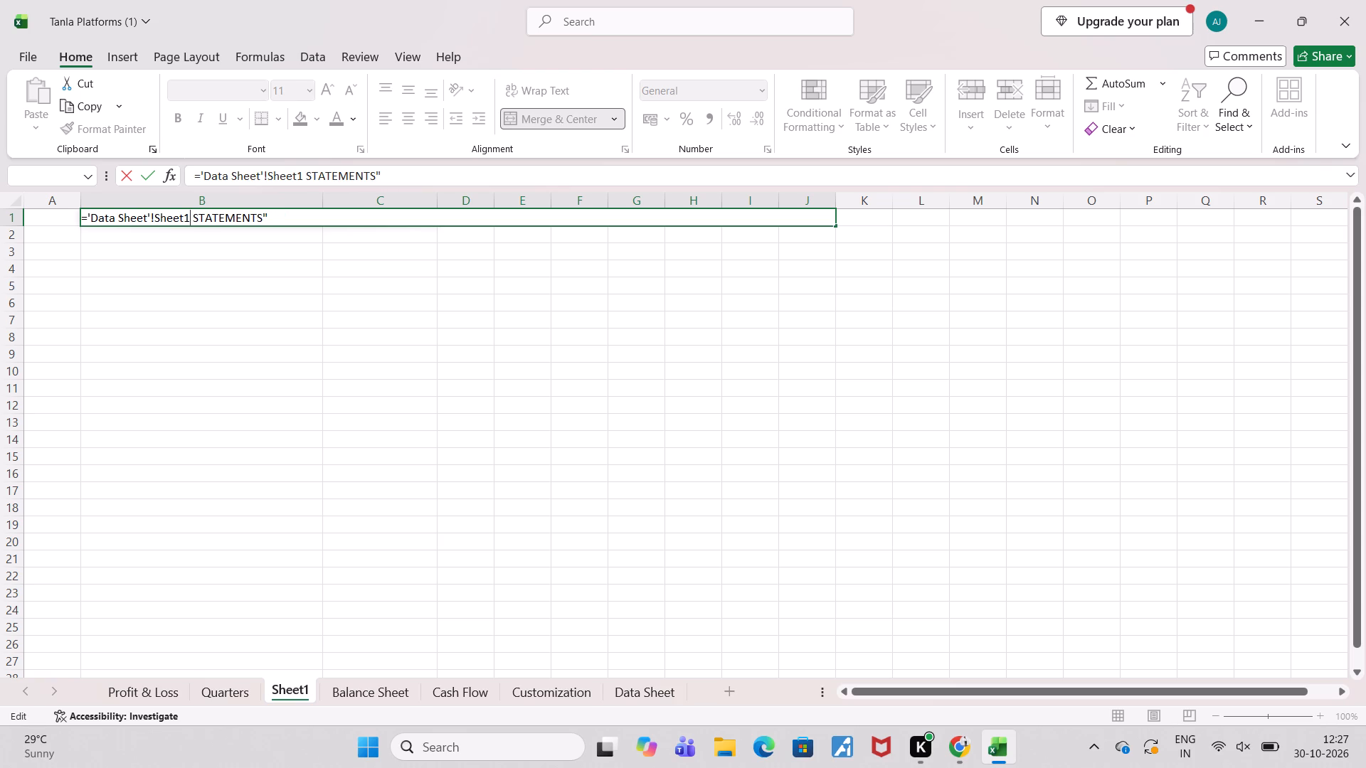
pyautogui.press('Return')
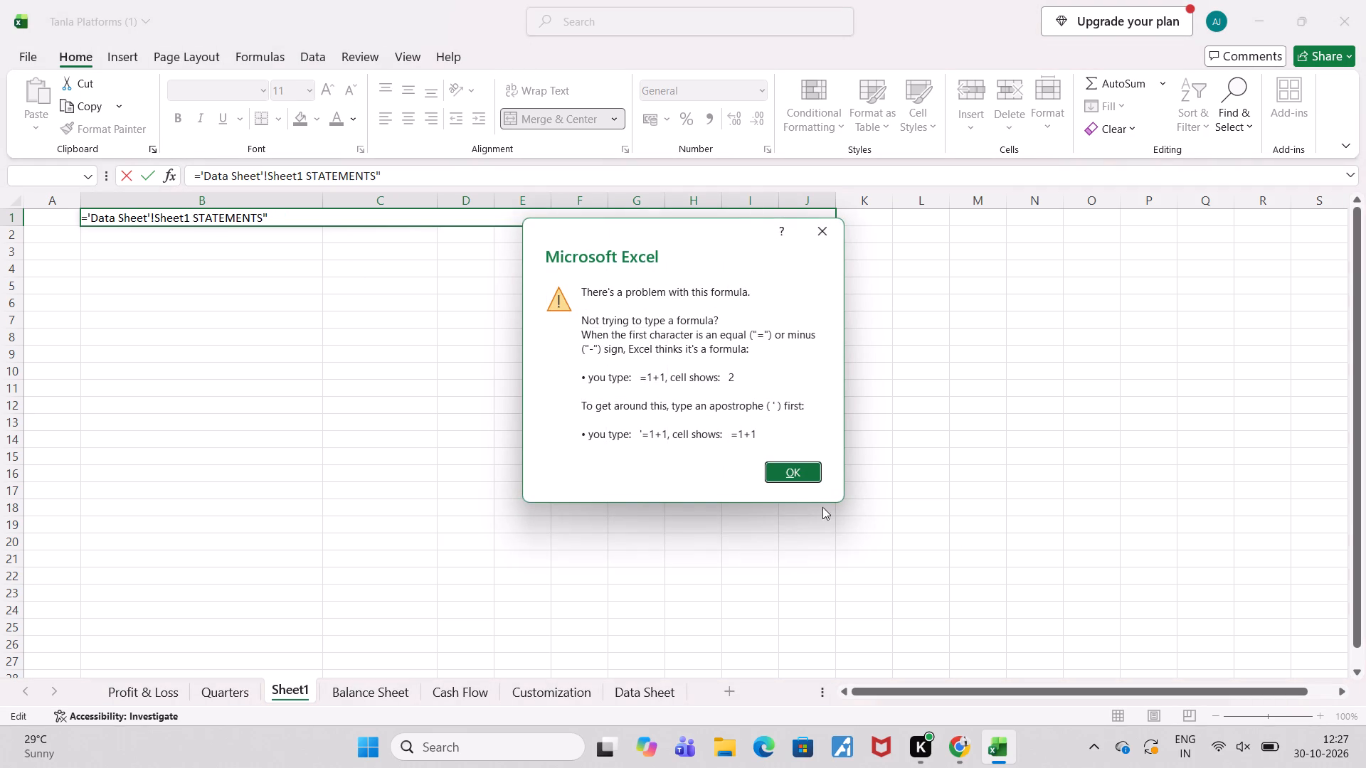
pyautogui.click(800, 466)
# Delete the entire broken formula from title cell B1, leaving the merged cell empty.
pyautogui.click(276, 220)
pyautogui.press('\\')
pyautogui.press('BackSpace')
pyautogui.press('BackSpace')
pyautogui.press('BackSpace')
pyautogui.press('BackSpace')
pyautogui.press('BackSpace')
pyautogui.press('BackSpace')
pyautogui.press('BackSpace')
pyautogui.press('BackSpace')
pyautogui.press('BackSpace')
pyautogui.press('BackSpace')
pyautogui.press('BackSpace')
pyautogui.press('BackSpace')
pyautogui.press('BackSpace')
pyautogui.press('BackSpace')
pyautogui.press('BackSpace')
pyautogui.press('BackSpace')
pyautogui.press('BackSpace')
pyautogui.press('BackSpace')
pyautogui.press('BackSpace')
pyautogui.press('BackSpace')
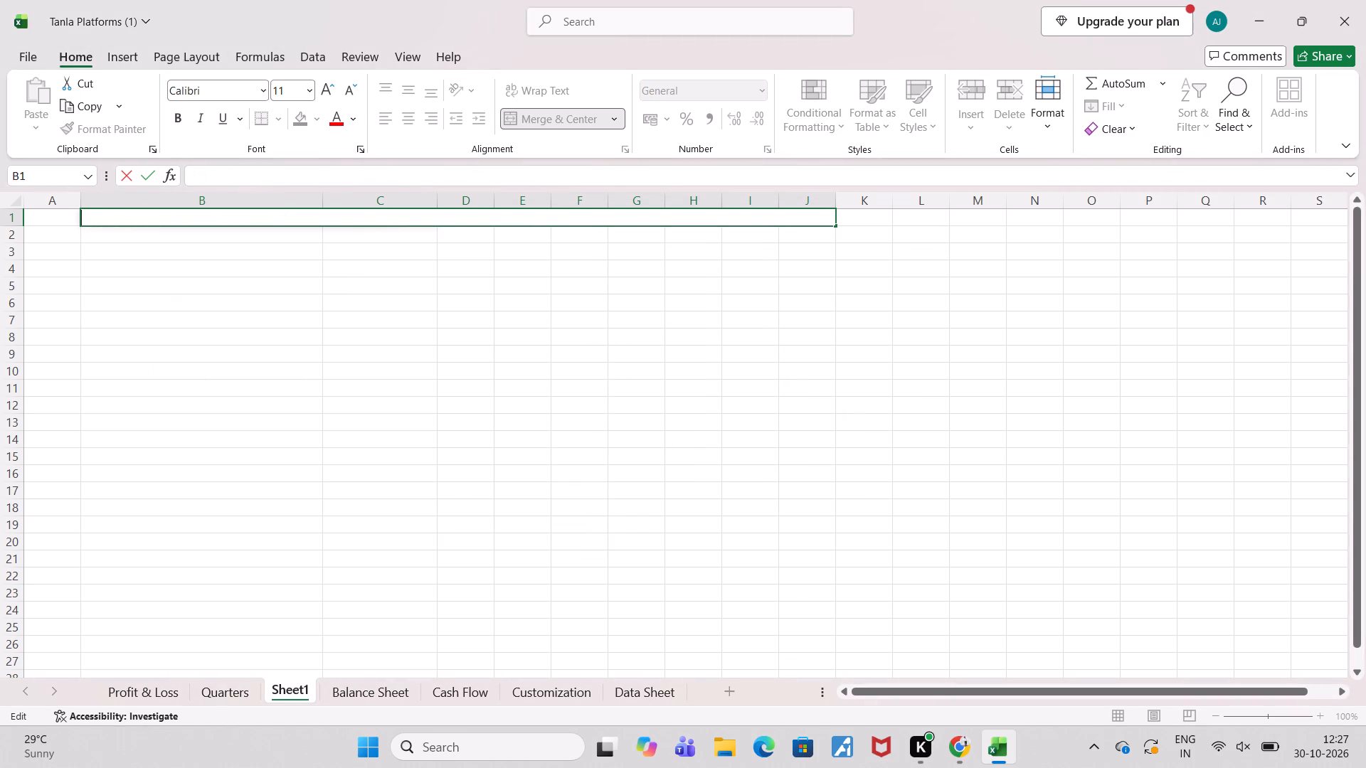
pyautogui.click(126, 258)
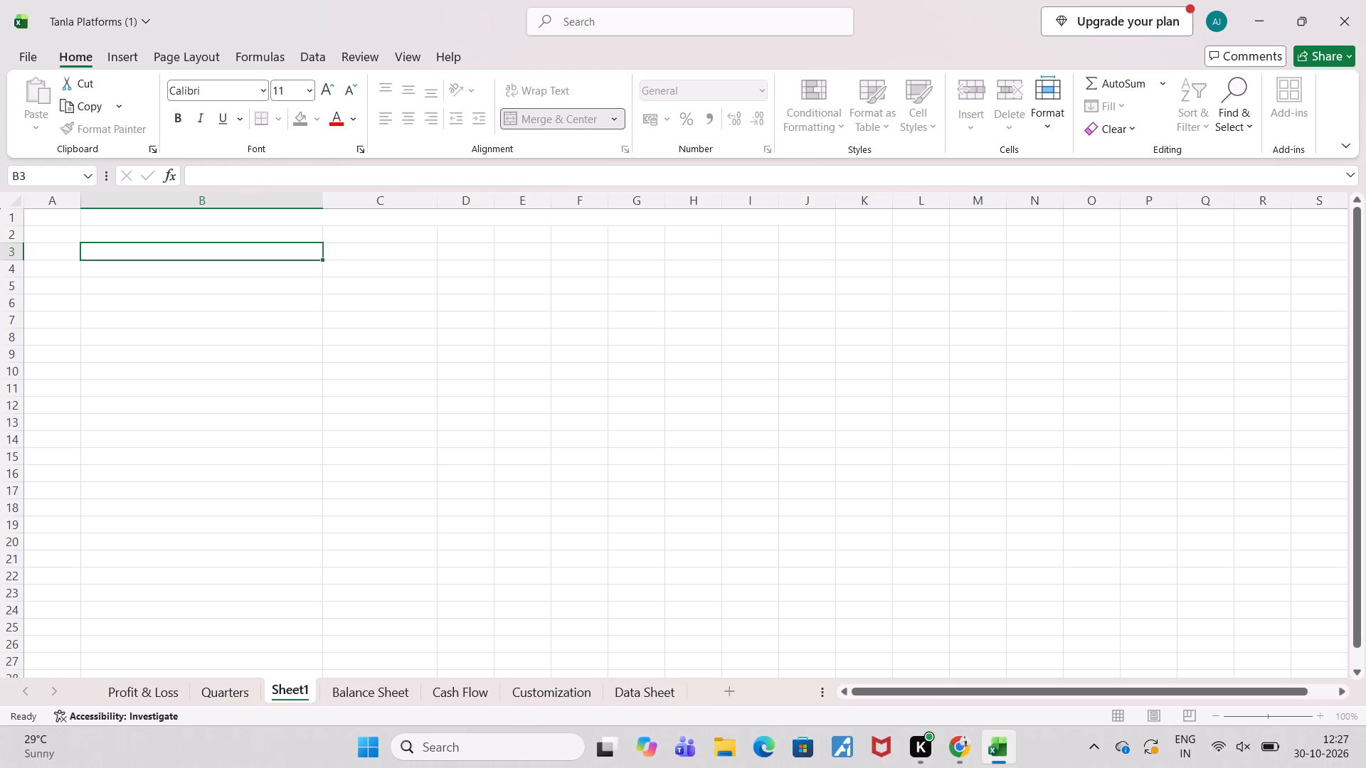
# Narrow column B to a width of about 9.89.
pyautogui.moveTo(321, 201); pyautogui.dragTo(147, 199)
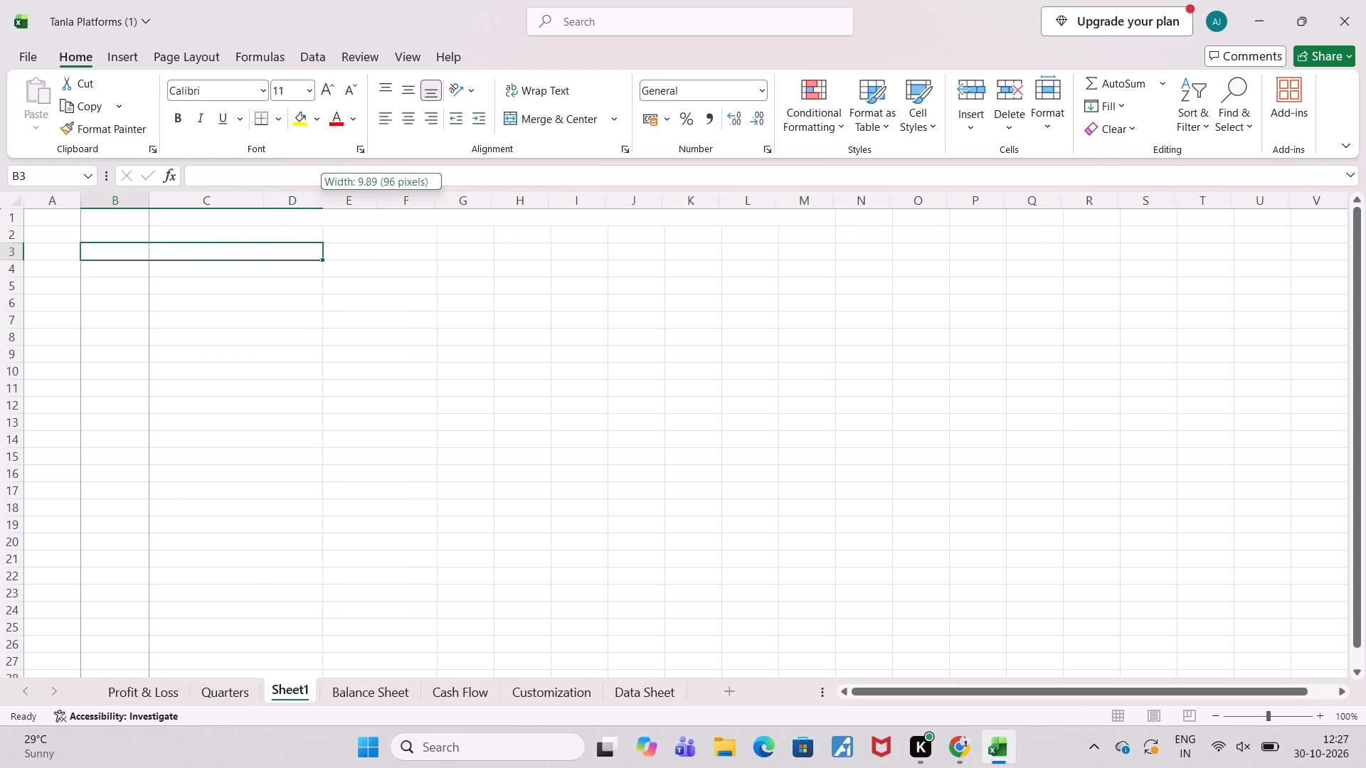
pyautogui.moveTo(147, 199); pyautogui.dragTo(147, 199)
# Enter the heading "Particulars" in cell B3.
pyautogui.hotkey('shift', 'p')
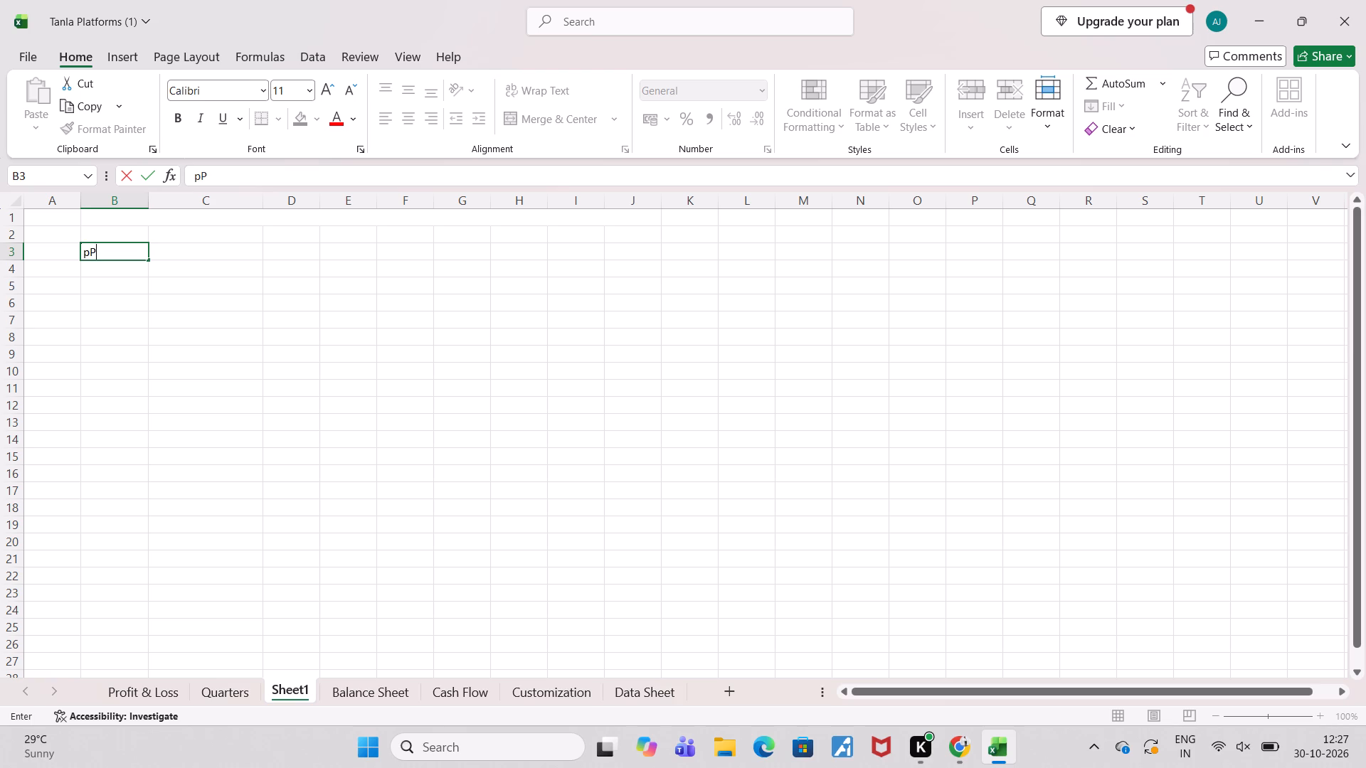
pyautogui.press('BackSpace')
pyautogui.press('BackSpace')
pyautogui.press('BackSpace')
pyautogui.press('BackSpace')
pyautogui.press('BackSpace')
pyautogui.press('BackSpace')
pyautogui.press('BackSpace')
pyautogui.press('BackSpace')
pyautogui.press('BackSpace')
pyautogui.press('BackSpace')
pyautogui.press('BackSpace')
pyautogui.write('Particulars')
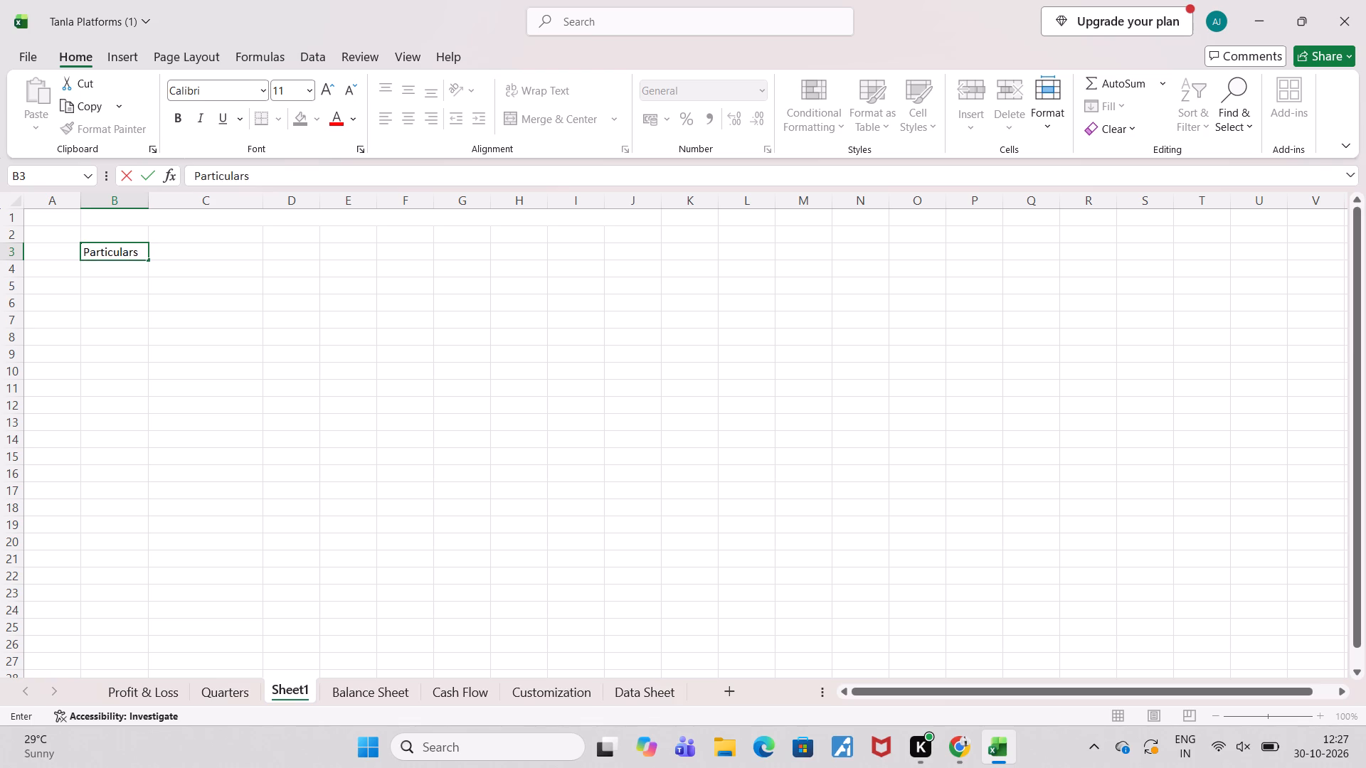
pyautogui.press('Tab')
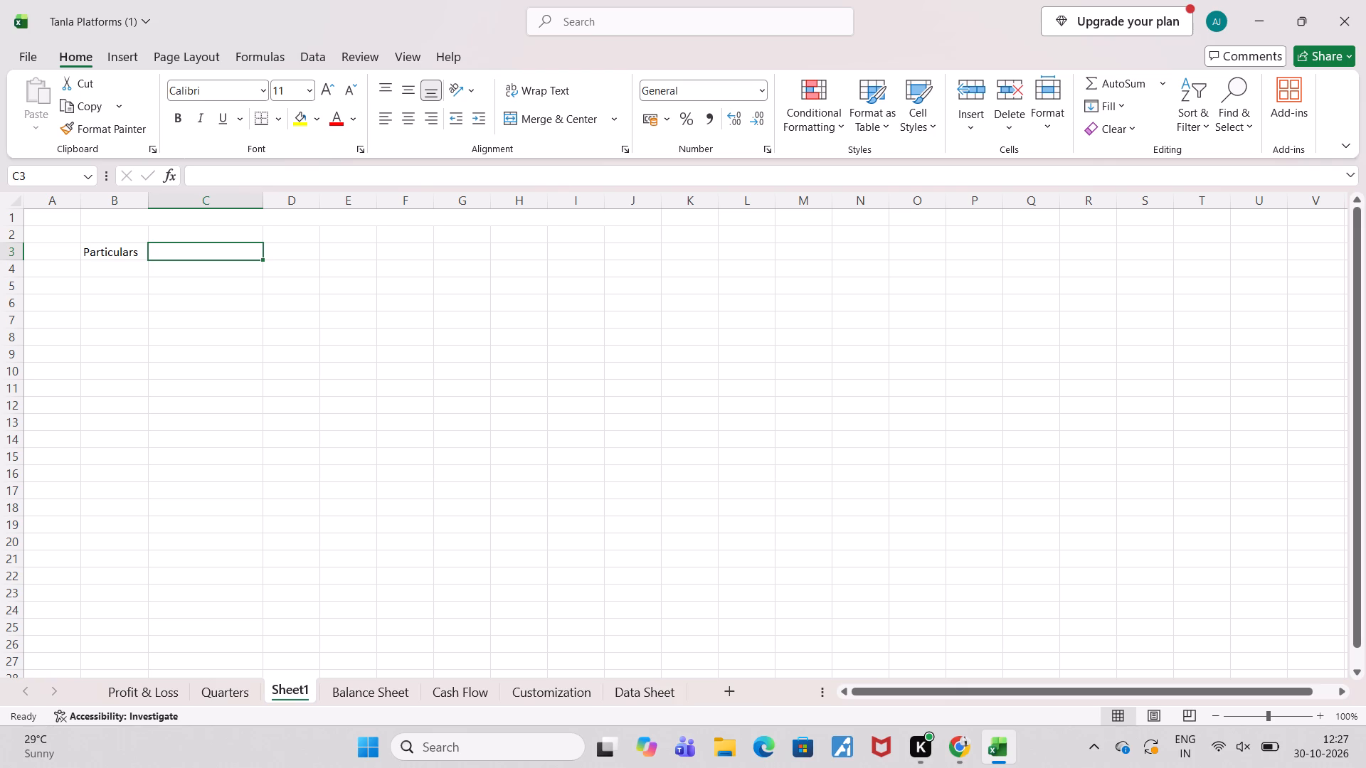
pyautogui.click(105, 247)
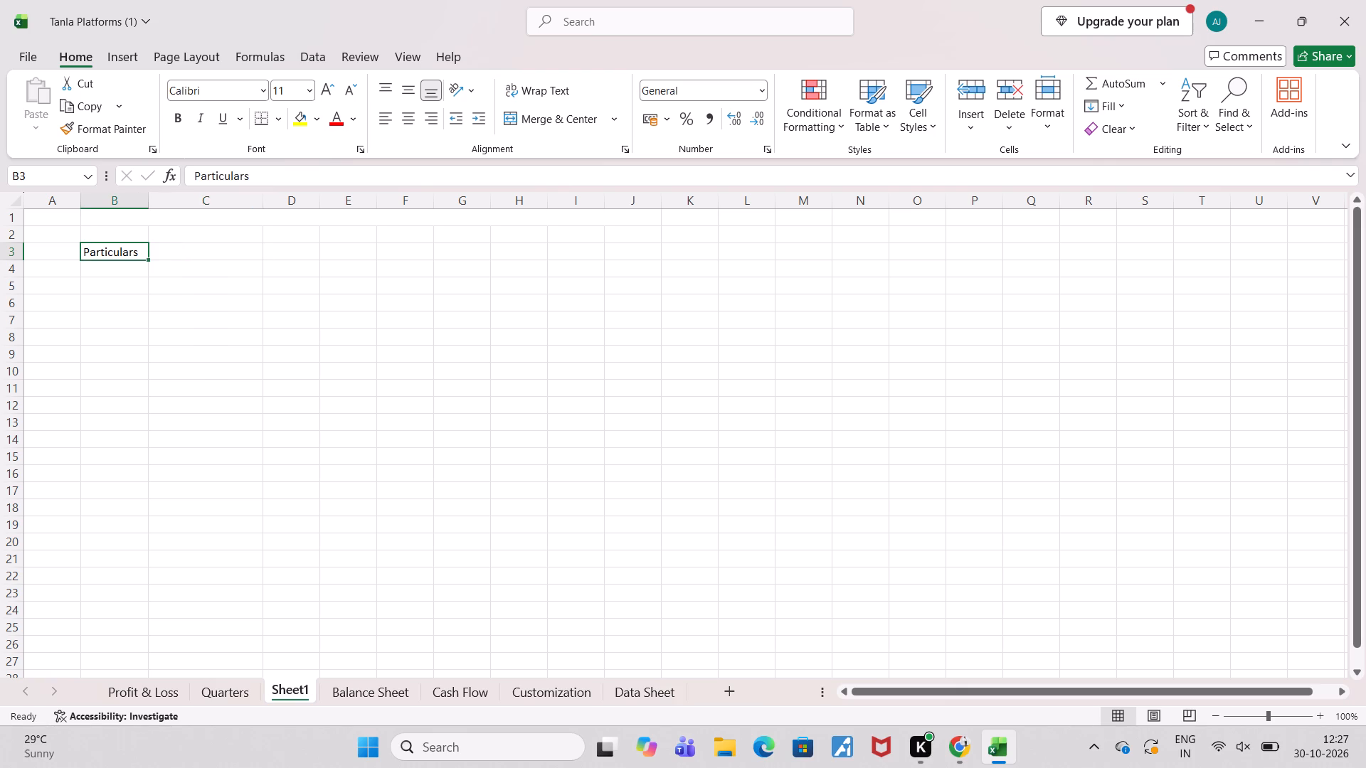
# Link cell B4 to the Sales label in Data Sheet cell A42 under Quarters.
pyautogui.click(109, 267)
pyautogui.press('=')
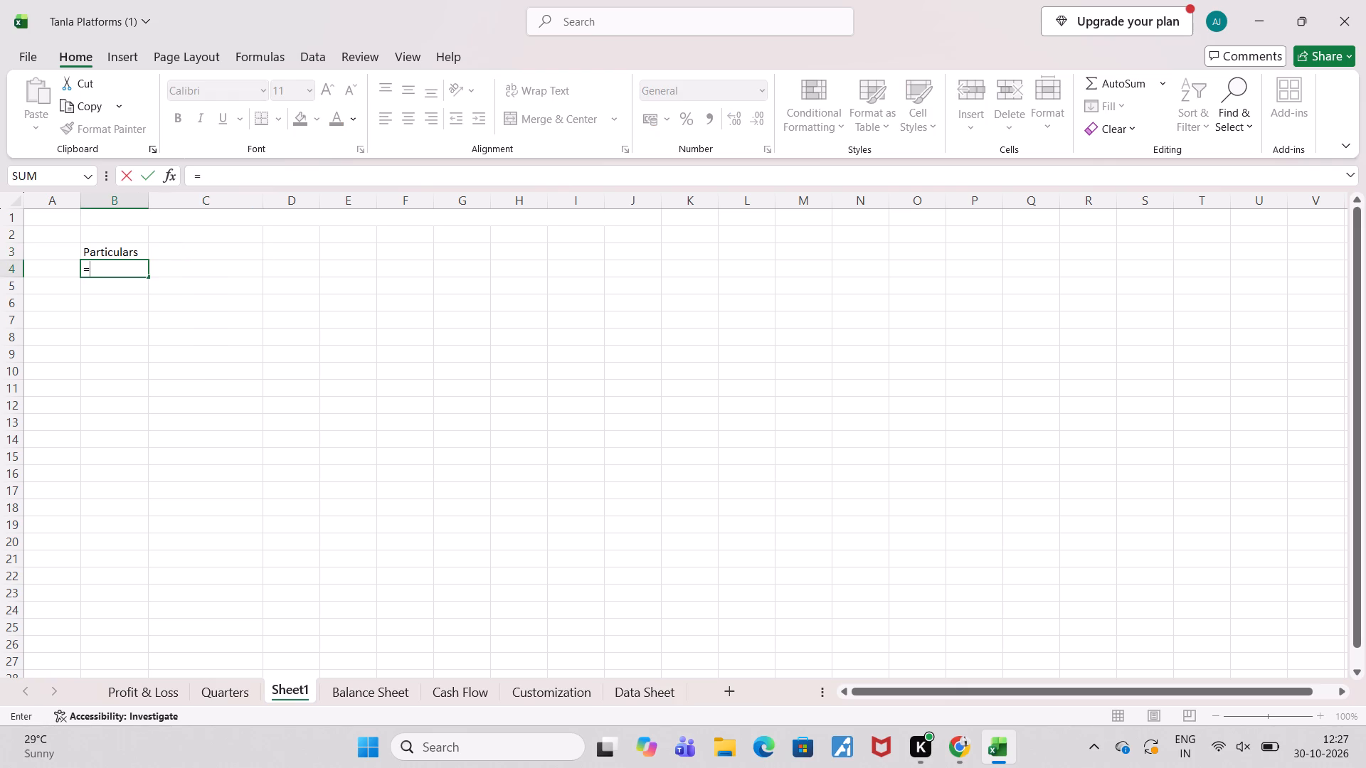
pyautogui.click(614, 693)
pyautogui.click(55, 333)
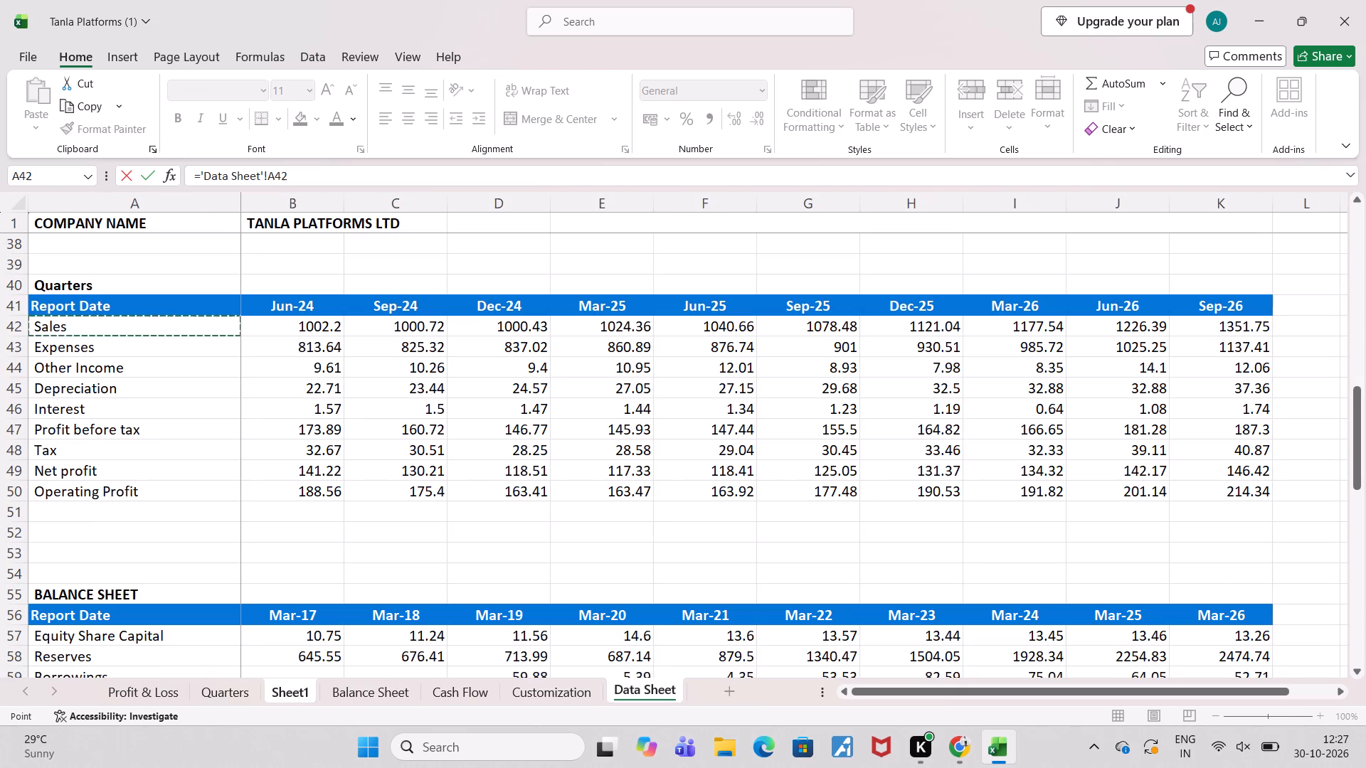
pyautogui.press('Return')
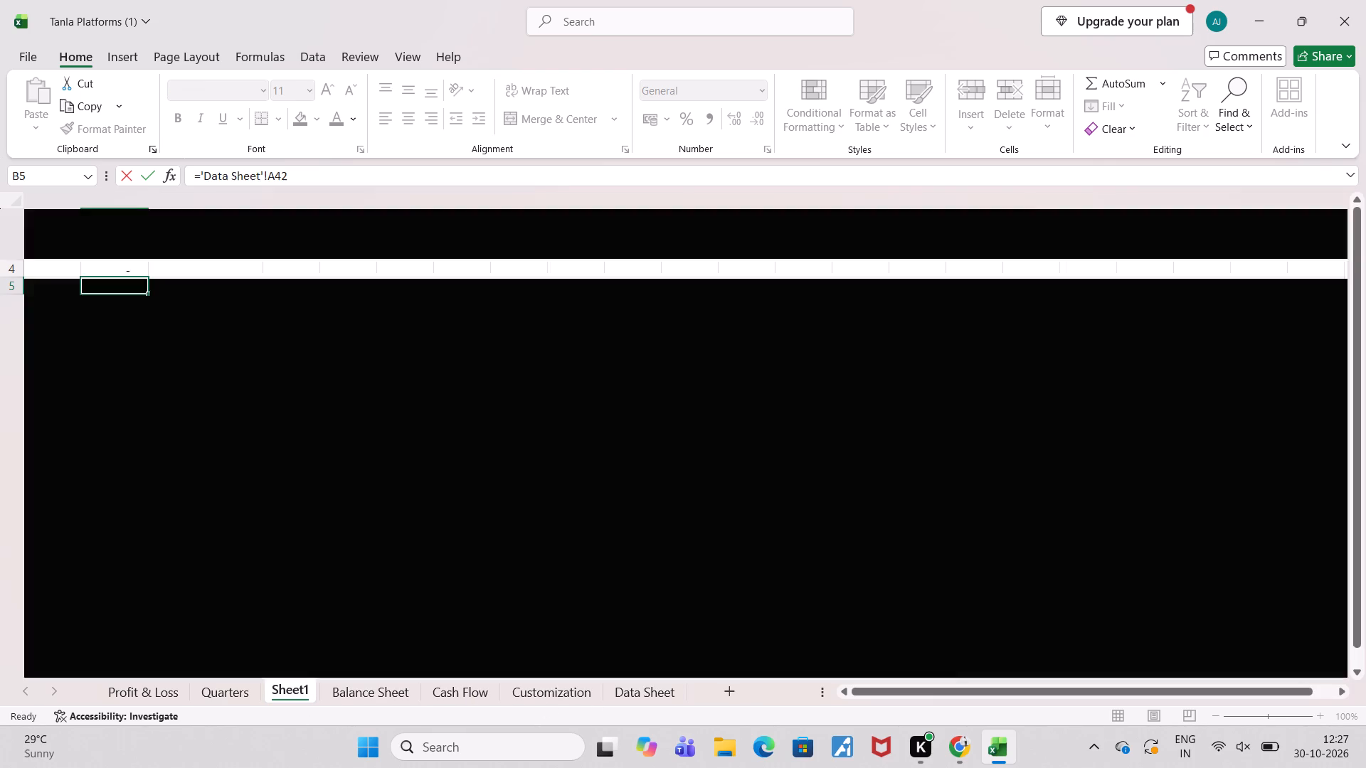
# Fill the label formula in B4 down through cell B13.
pyautogui.click(112, 266)
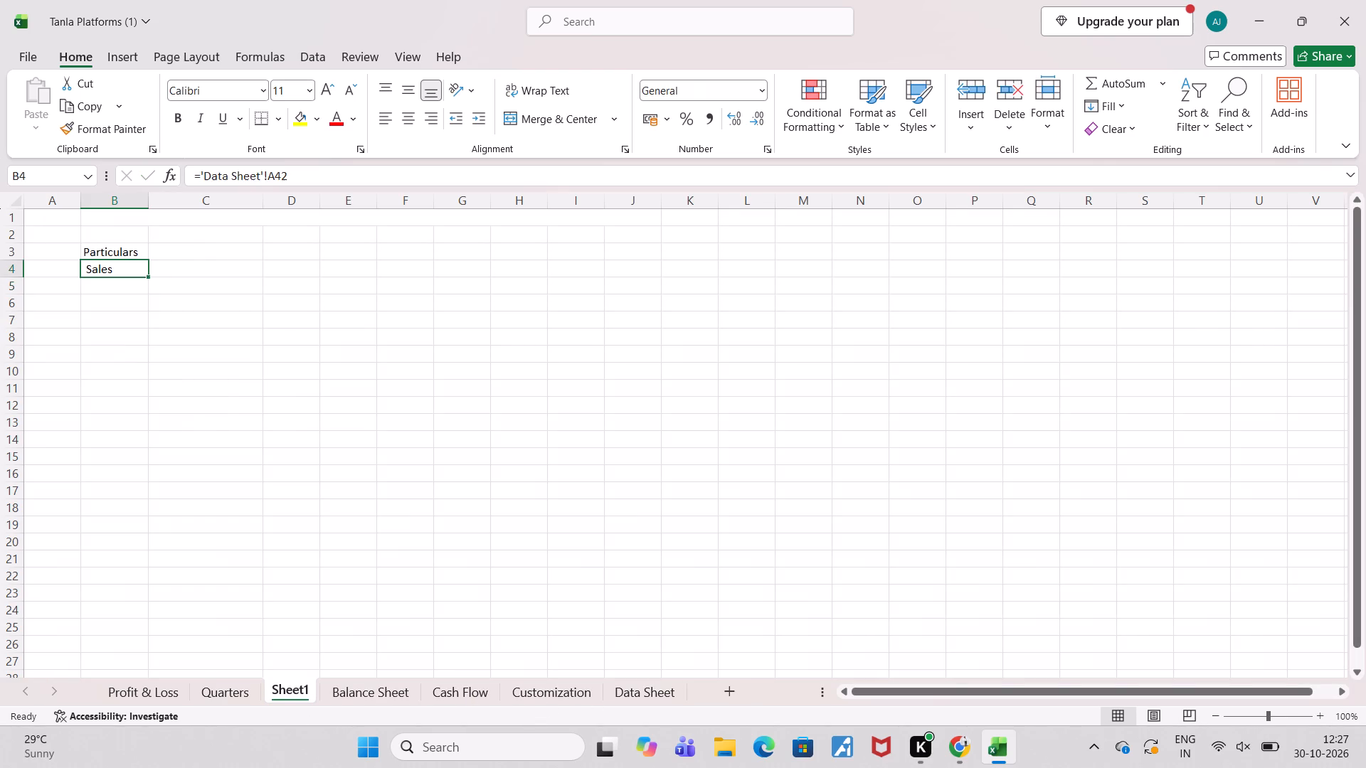
pyautogui.moveTo(147, 276); pyautogui.dragTo(152, 428)
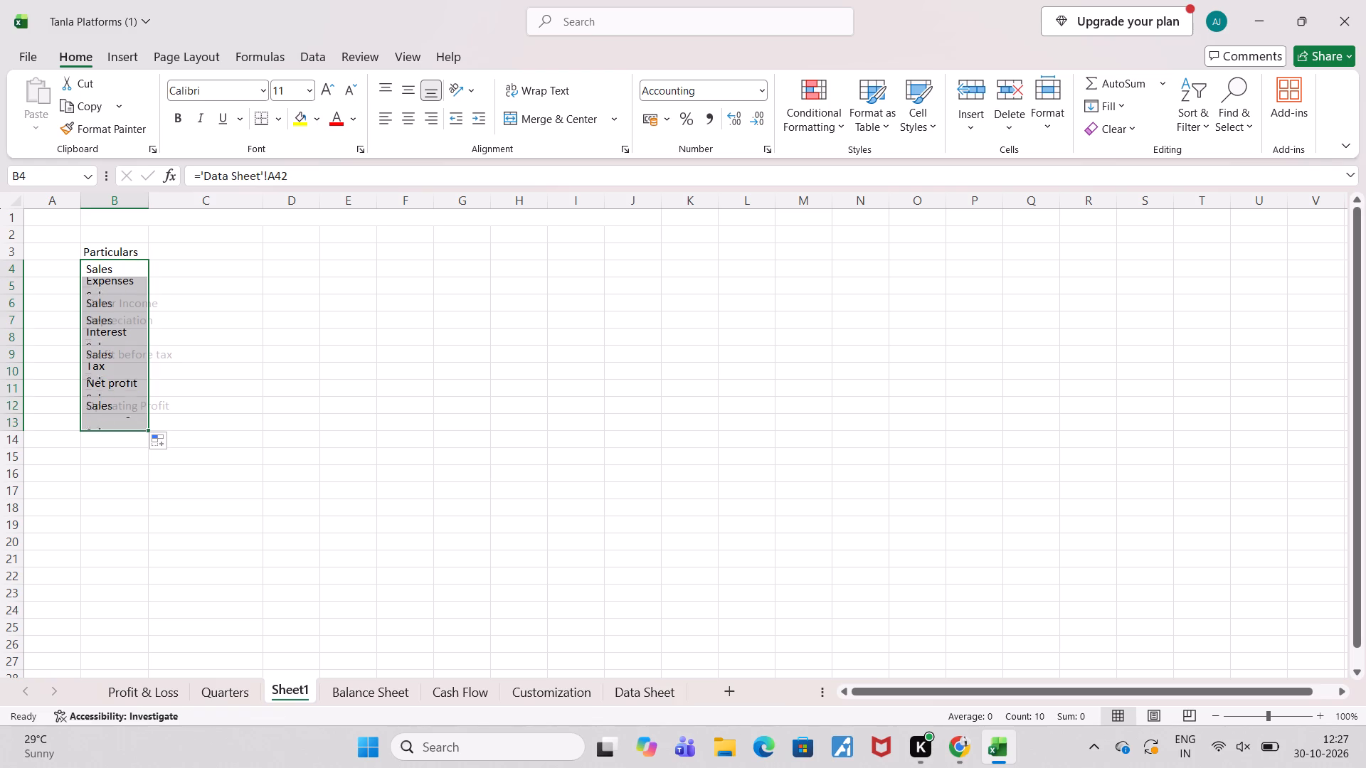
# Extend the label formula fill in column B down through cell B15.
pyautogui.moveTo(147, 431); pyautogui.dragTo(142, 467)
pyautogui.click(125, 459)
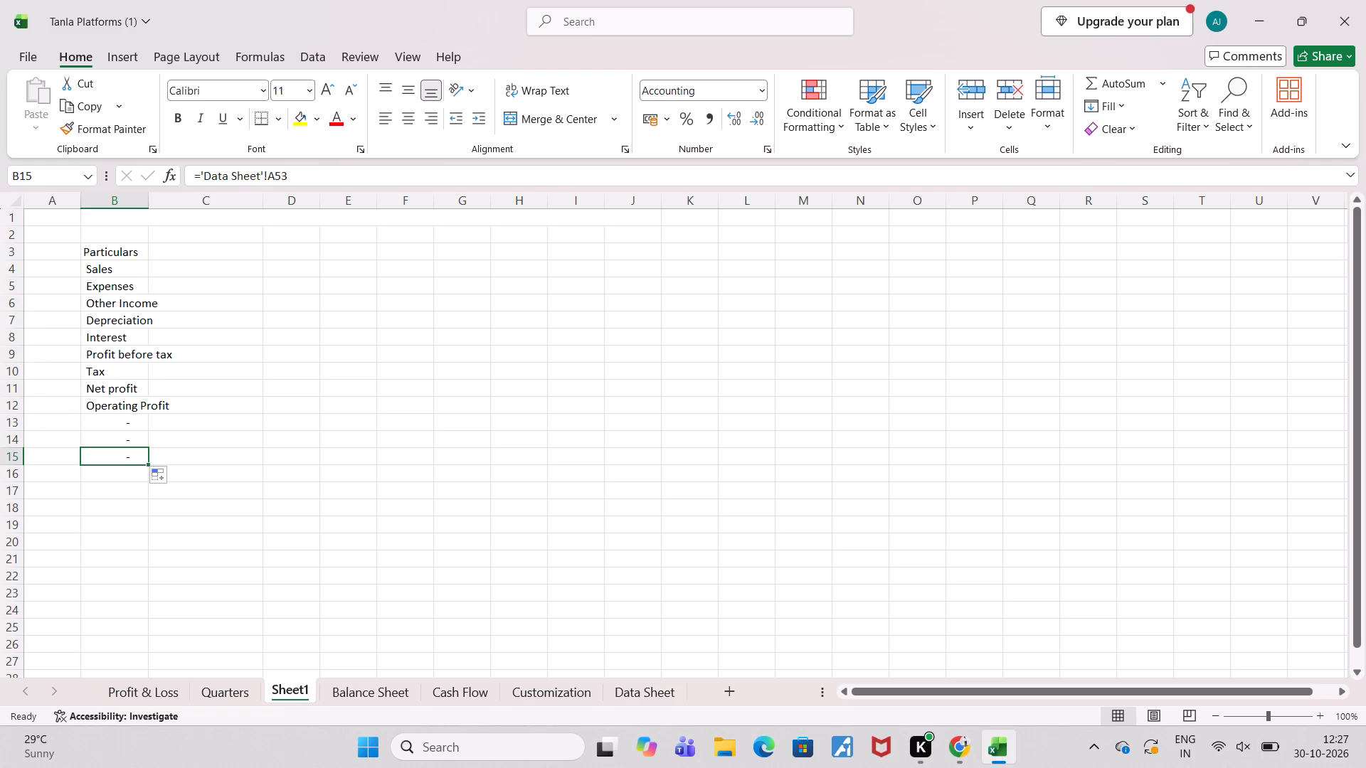
# Clear the surplus label formulas from cells B13, B14 and B15 below Operating Profit.
pyautogui.click(129, 434)
pyautogui.click(129, 429)
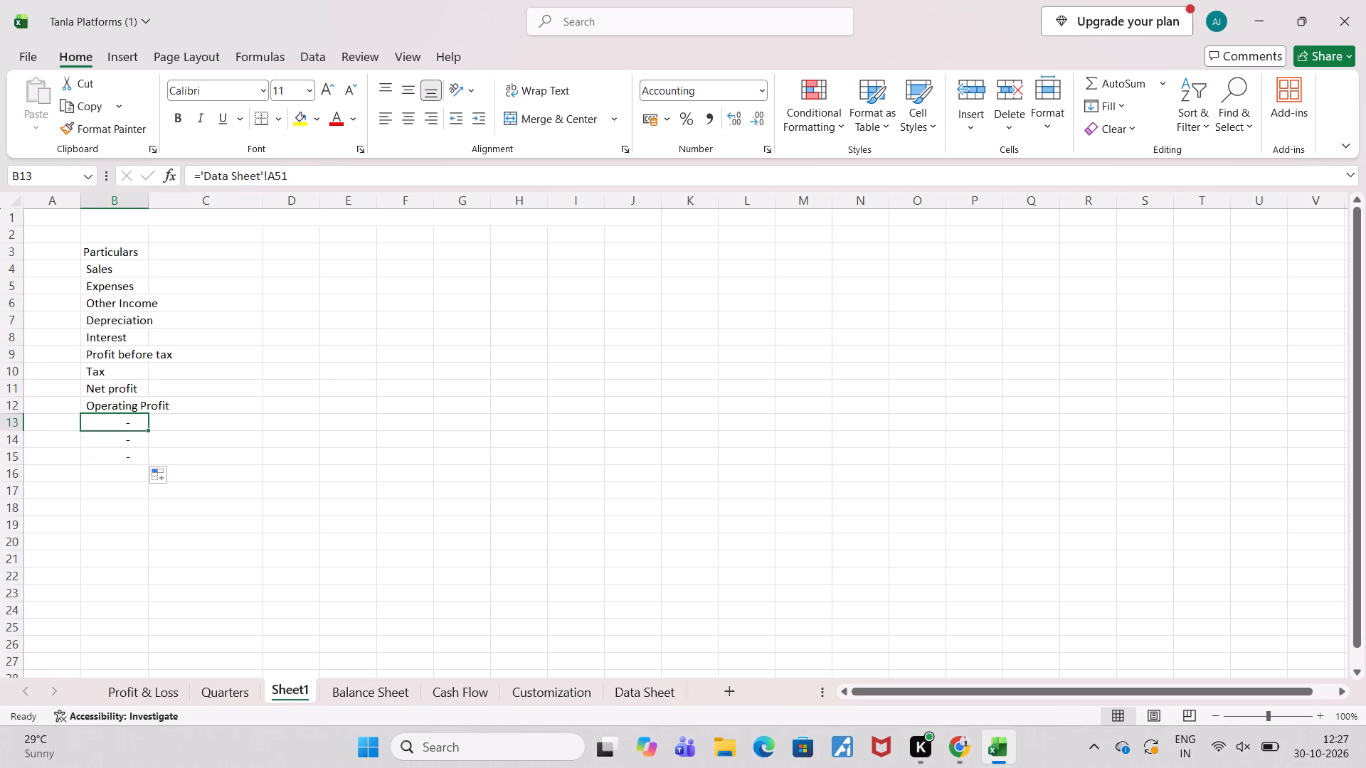
pyautogui.press('BackSpace')
pyautogui.press('Down')
pyautogui.press('BackSpace')
pyautogui.press('Down')
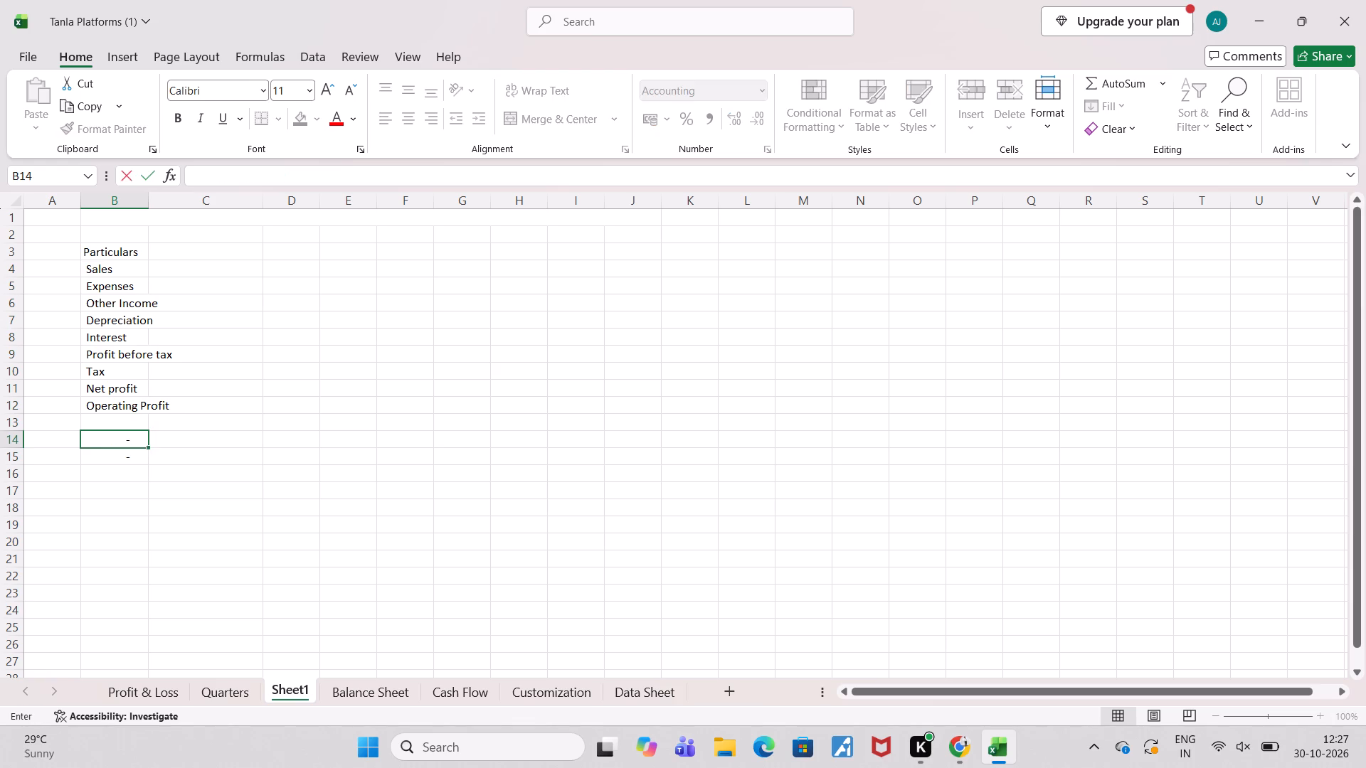
pyautogui.press('BackSpace')
pyautogui.press('Up')
pyautogui.press('Up')
pyautogui.press('Up')
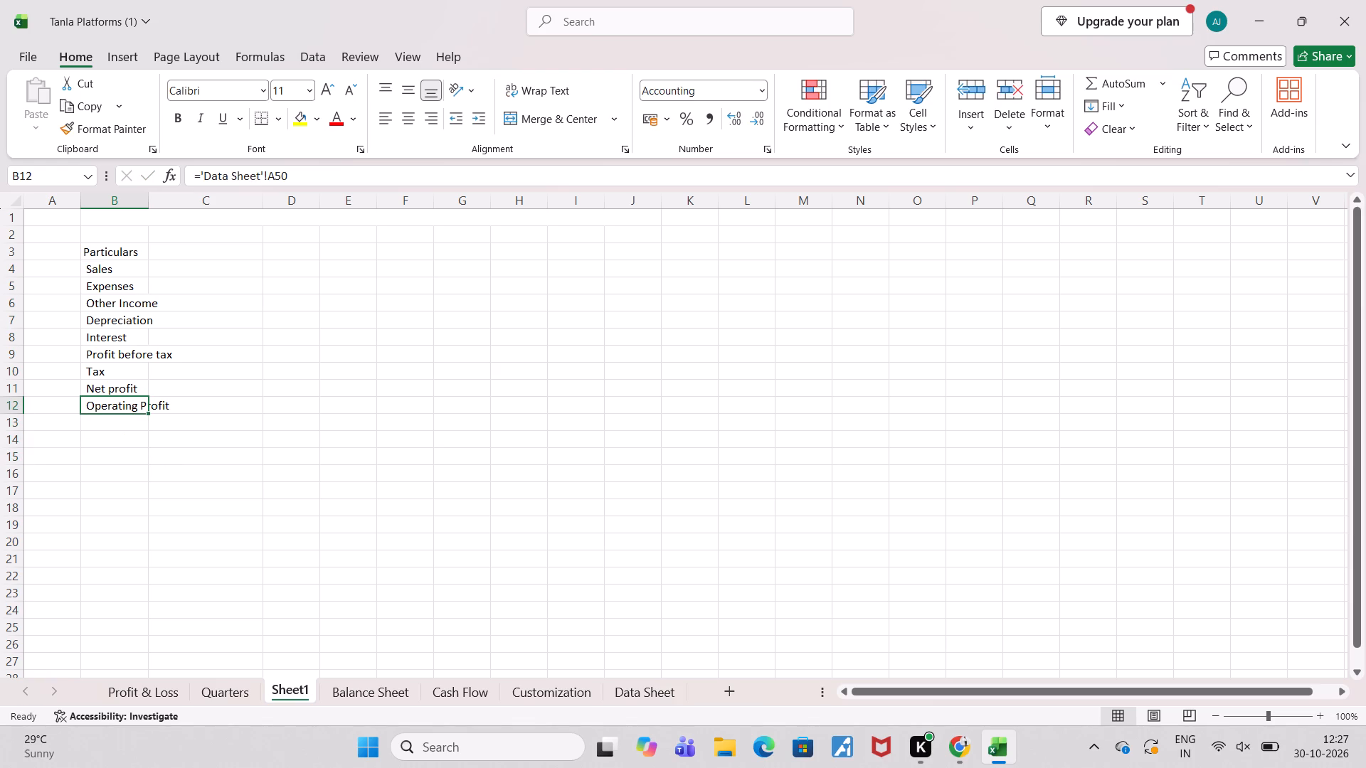
# Autofit column B to the width of its longest label.
pyautogui.doubleClick(147, 198)
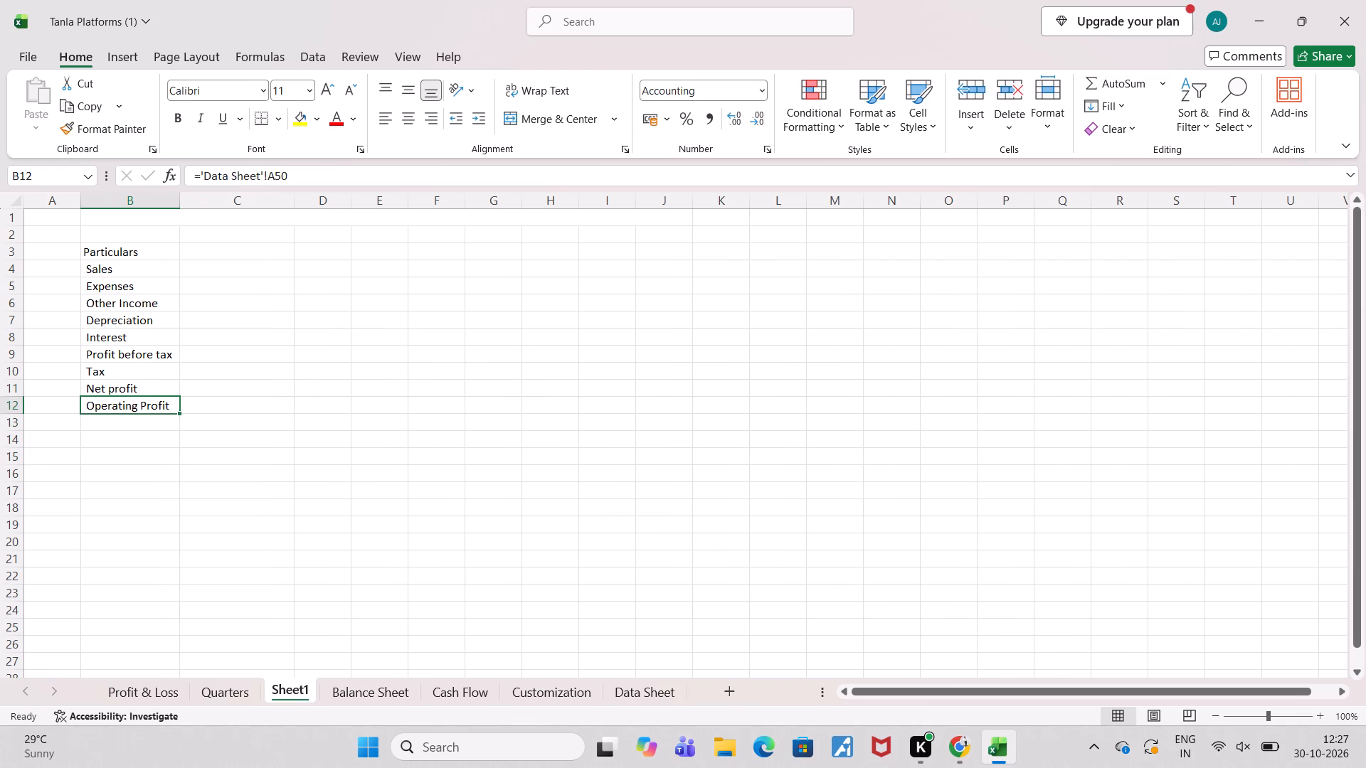
# Link cell C3 to the Mar-17 report date in Data Sheet cell B56 under Balance Sheet.
pyautogui.click(218, 252)
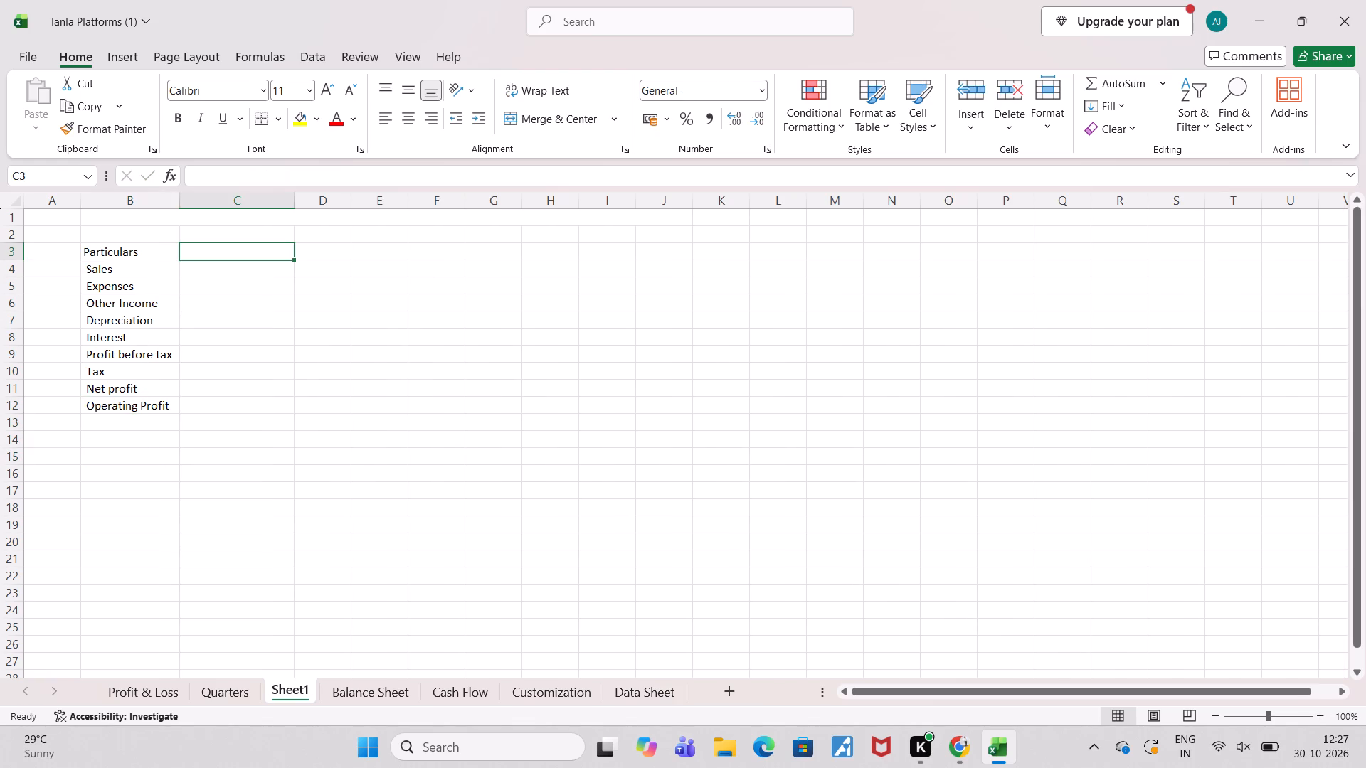
pyautogui.press('=')
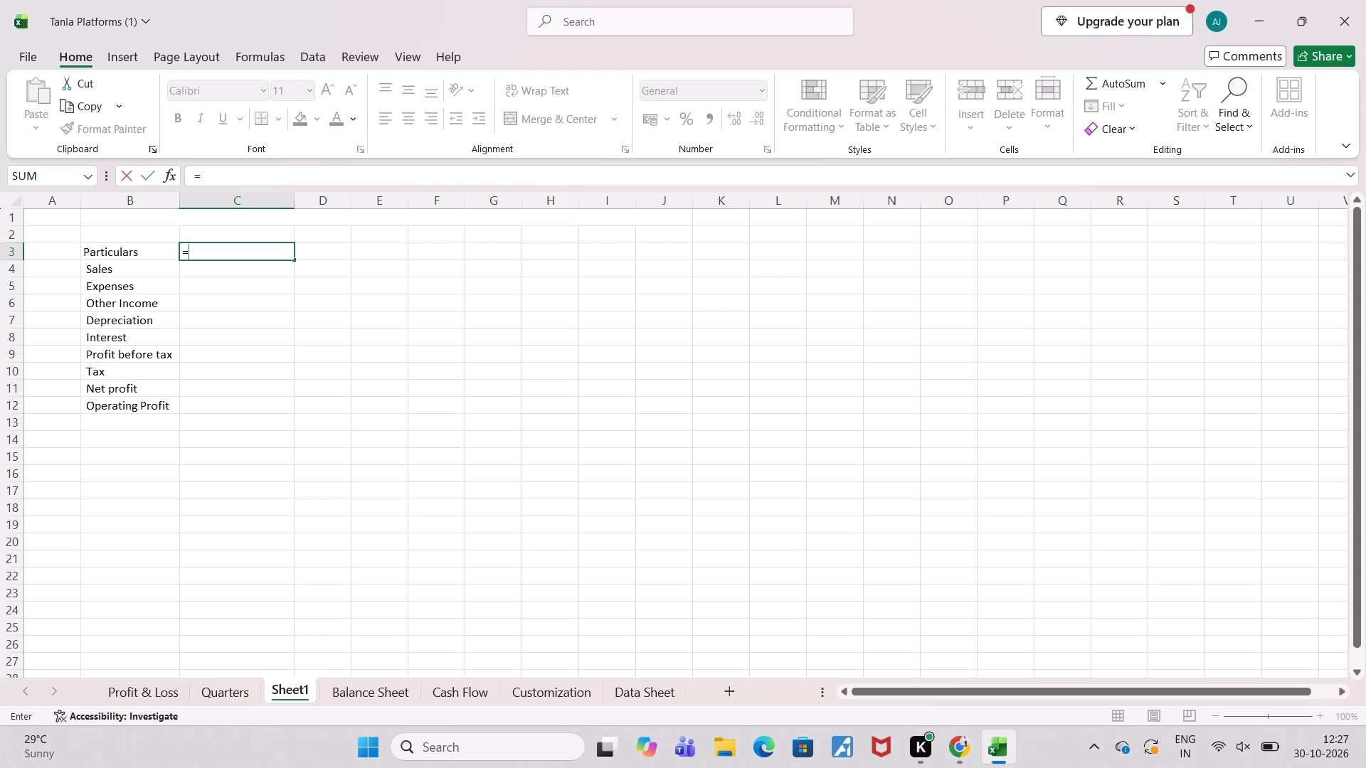
pyautogui.click(646, 684)
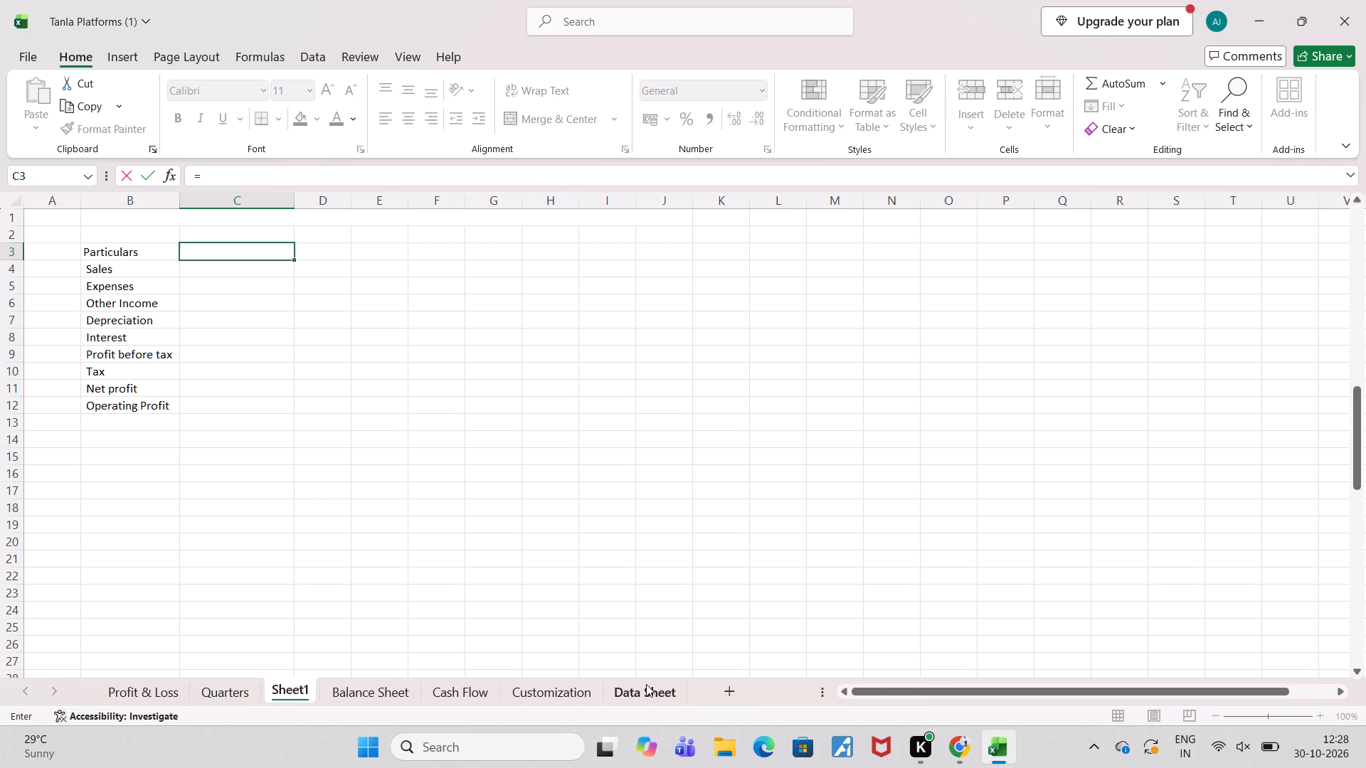
pyautogui.hscroll(3, 352, 387)
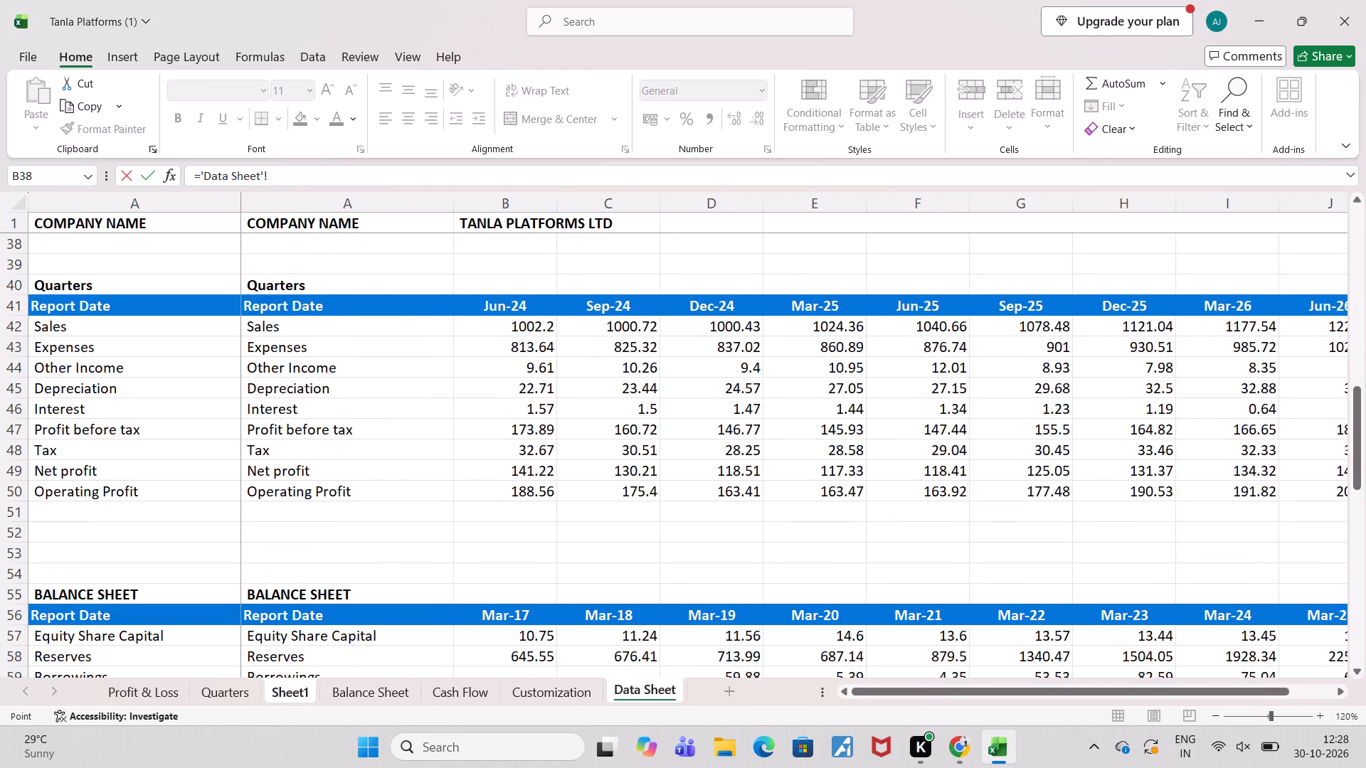
pyautogui.hscroll(1, 339, 396)
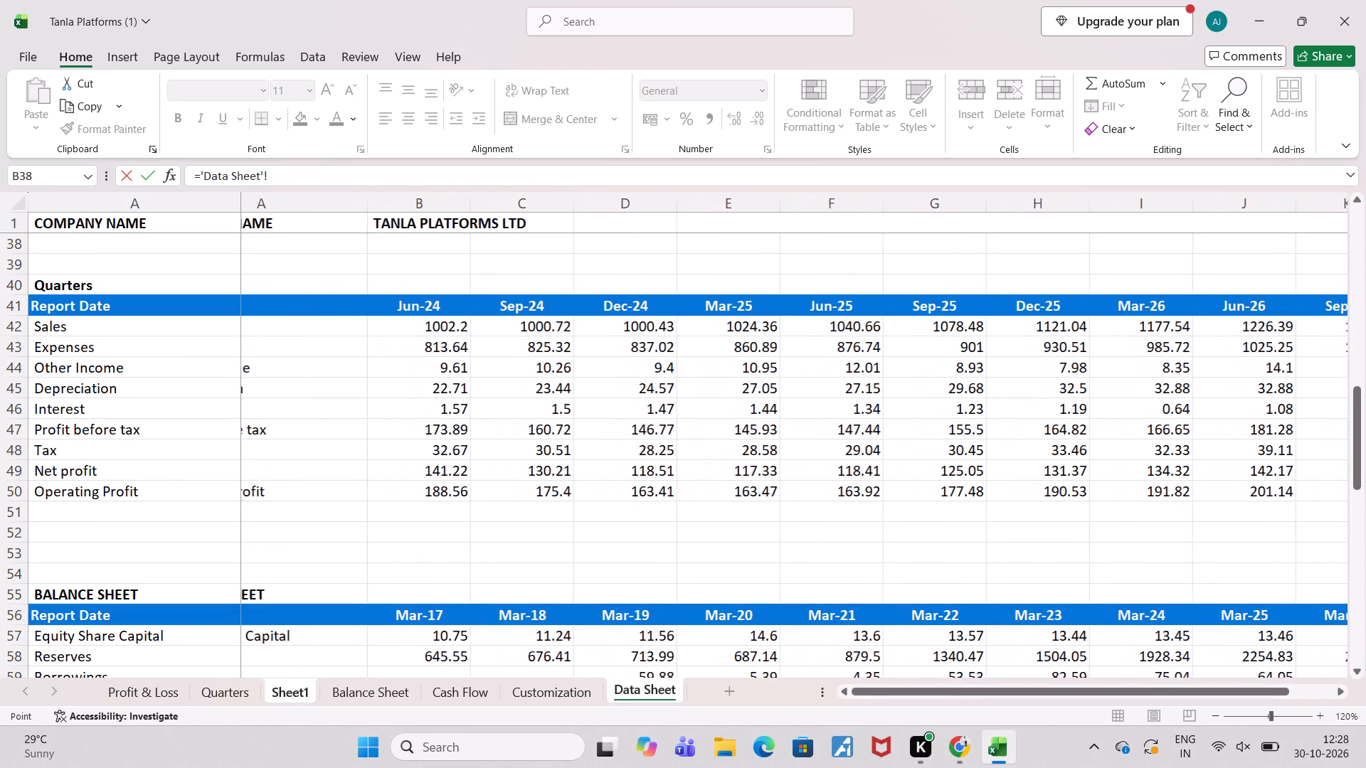
pyautogui.scroll(-3, 339, 396)
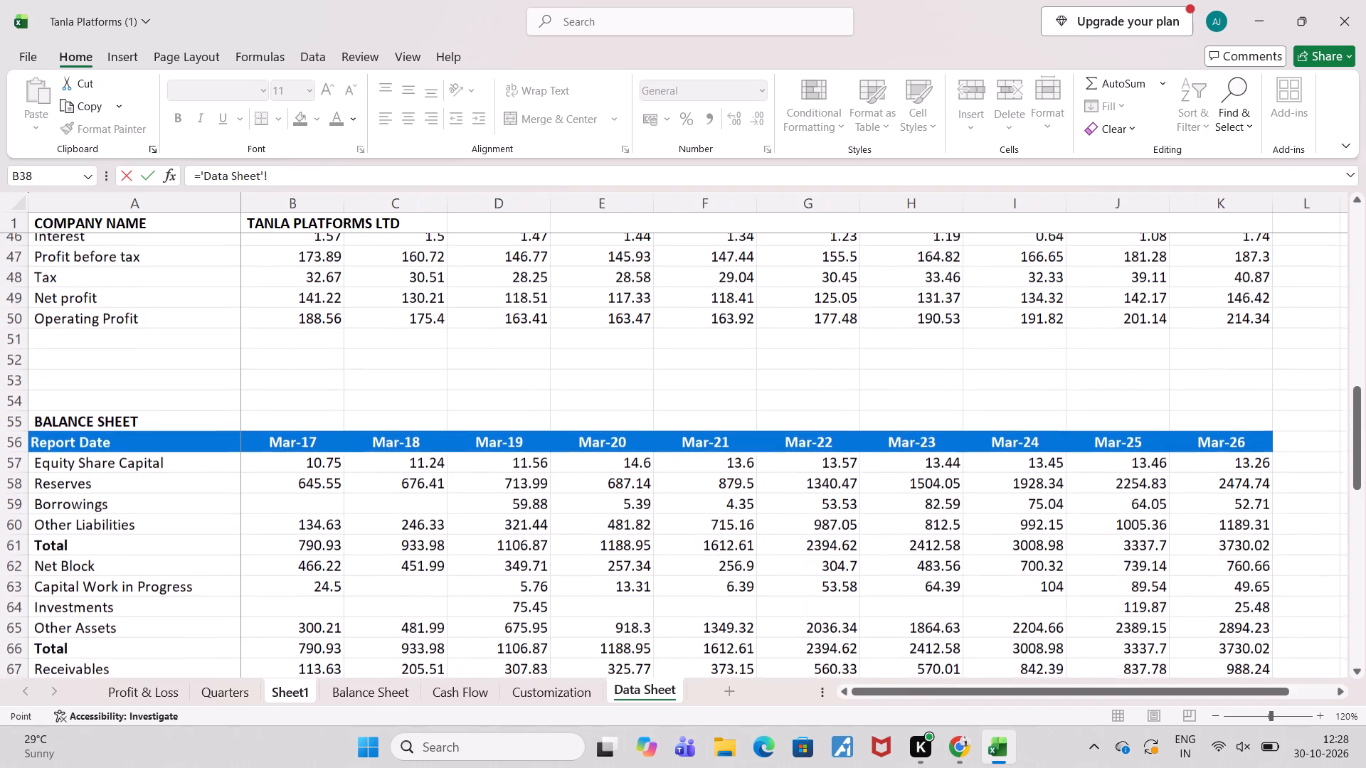
pyautogui.click(300, 427)
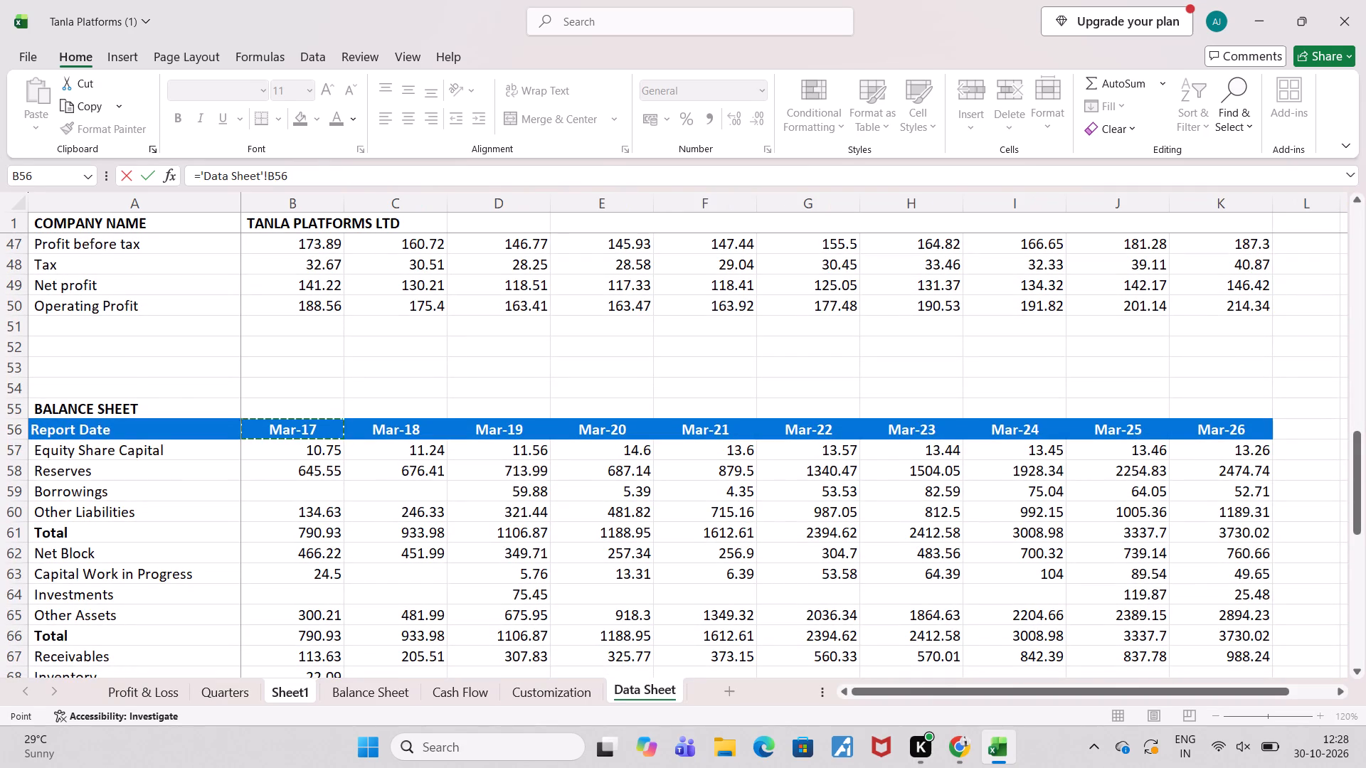
pyautogui.press('Return')
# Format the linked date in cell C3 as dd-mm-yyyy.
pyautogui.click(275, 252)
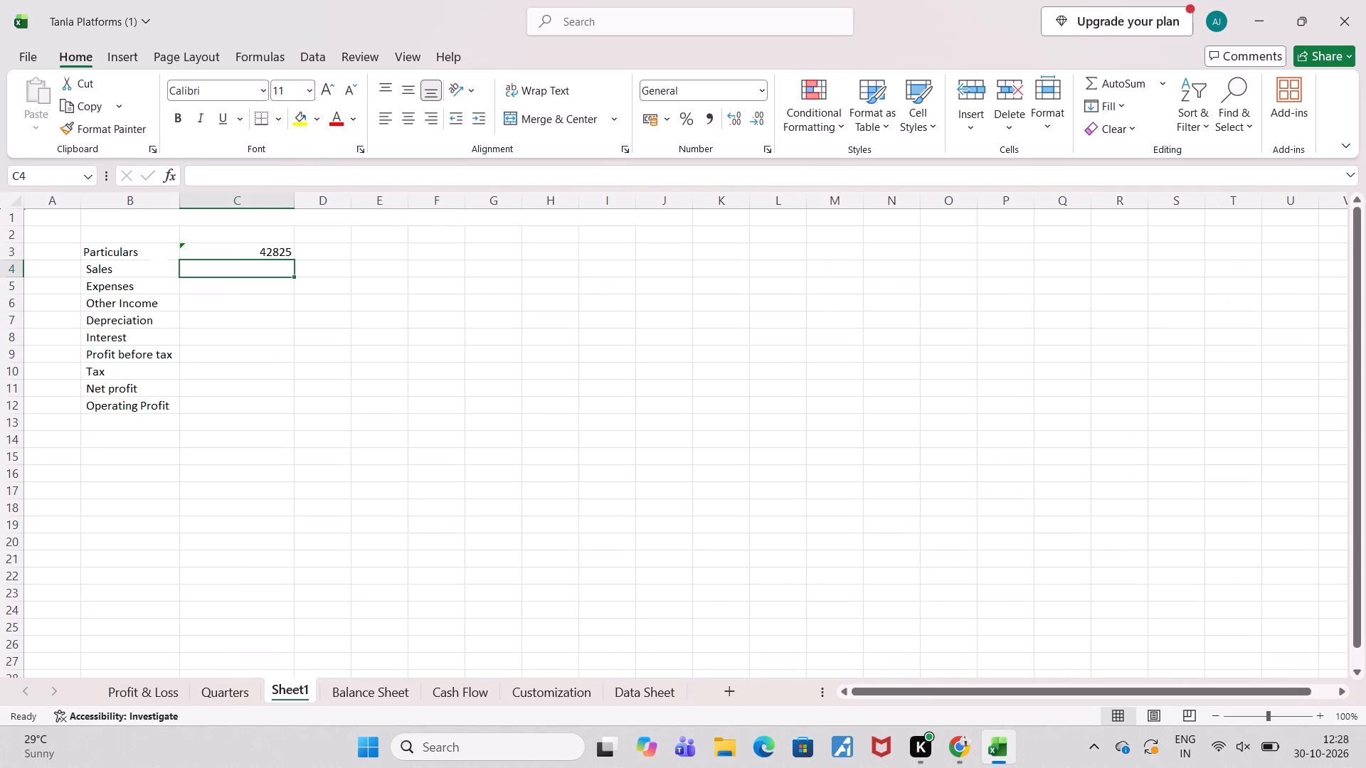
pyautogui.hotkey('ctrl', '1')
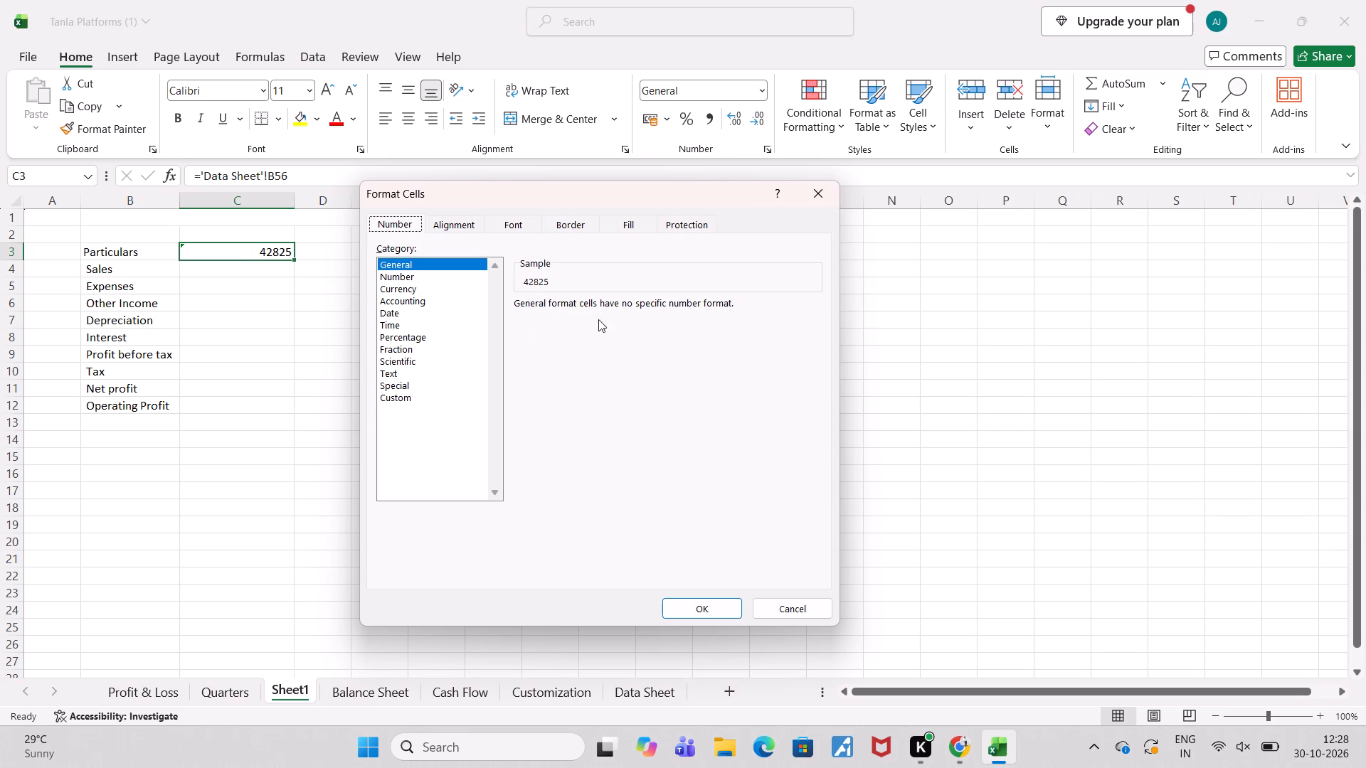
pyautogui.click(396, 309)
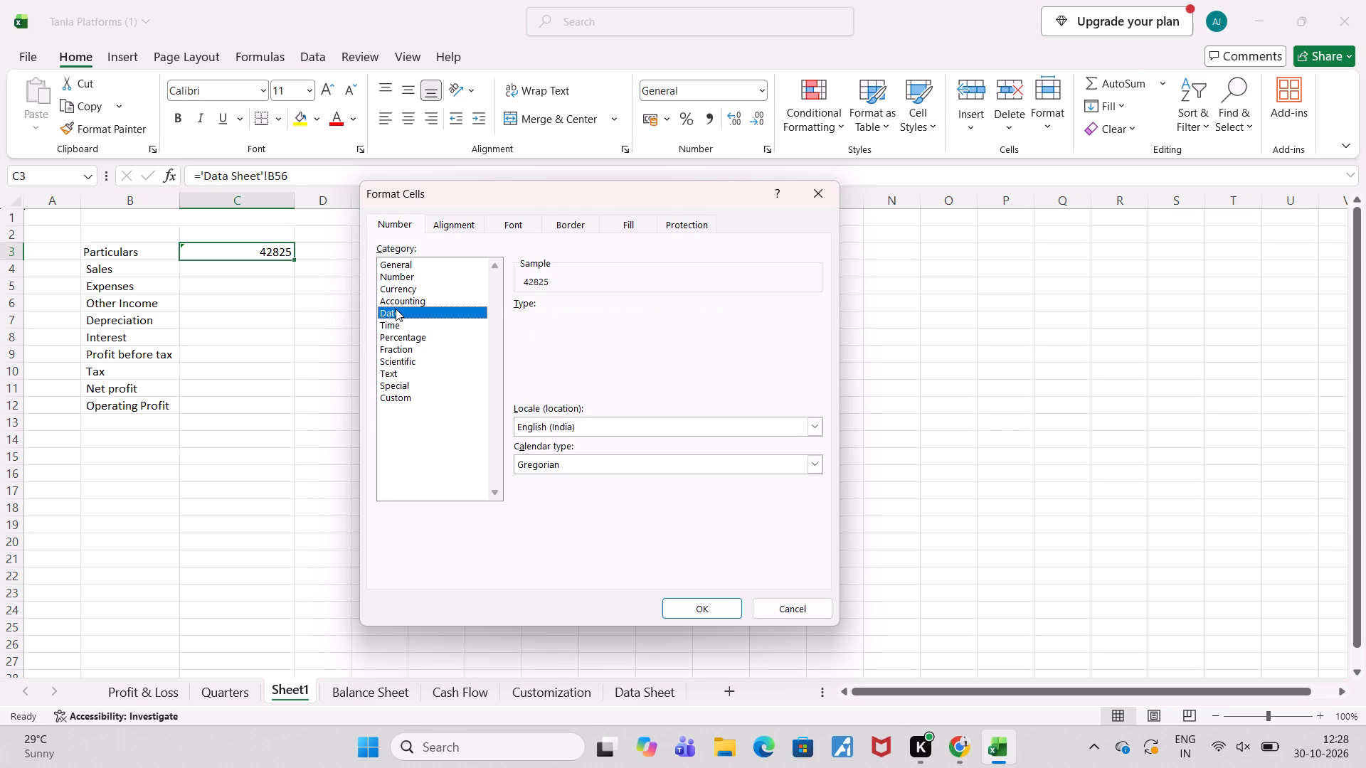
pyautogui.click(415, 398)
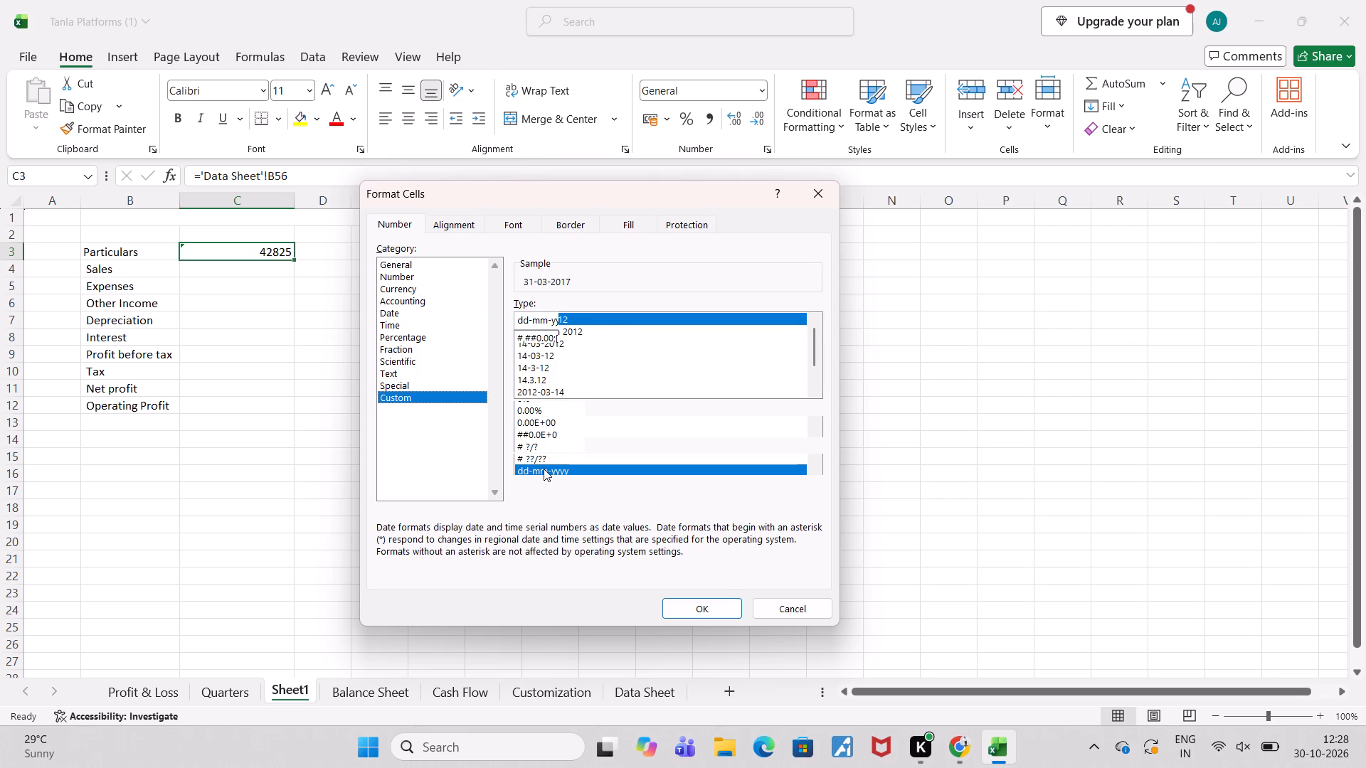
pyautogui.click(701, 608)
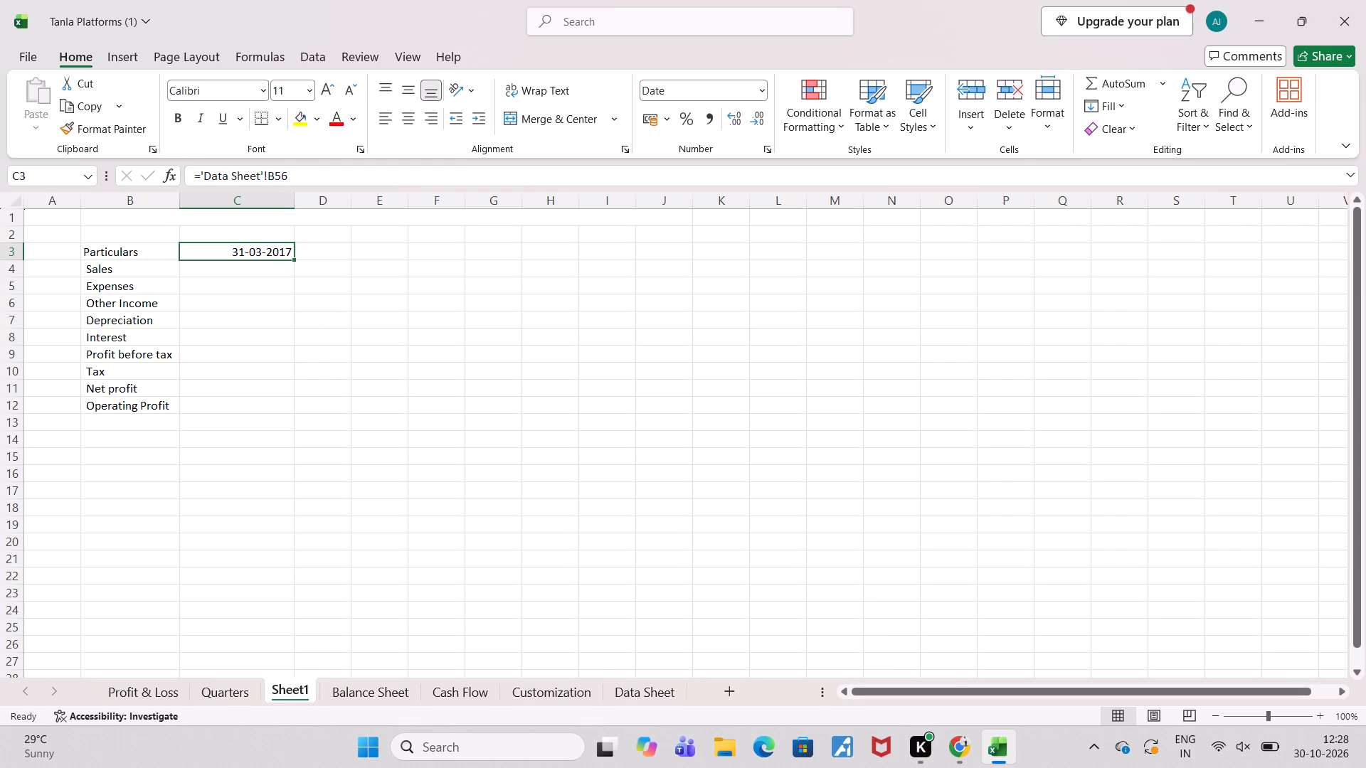
# Apply the custom number format mmm-yy to the date in cell C3.
pyautogui.click(260, 259)
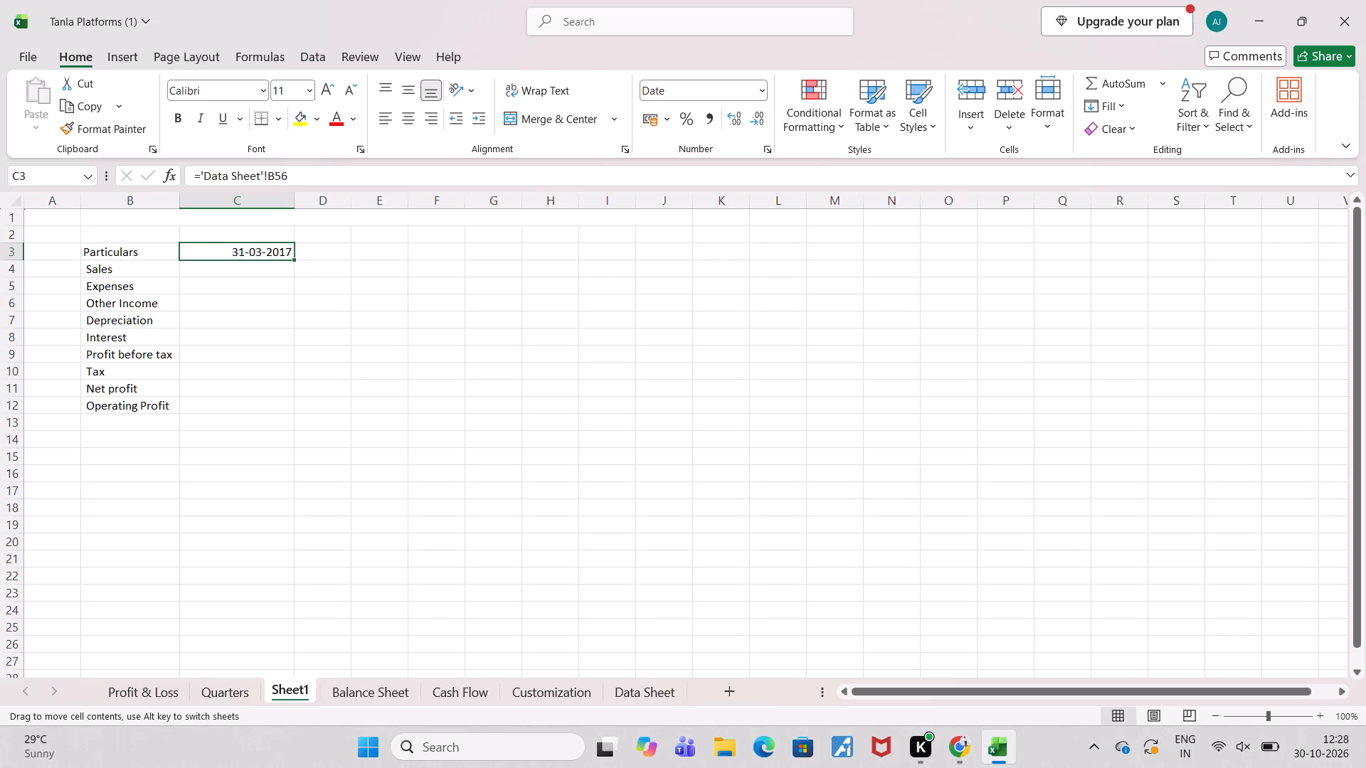
pyautogui.click(272, 255)
pyautogui.hotkey('ctrl', '1')
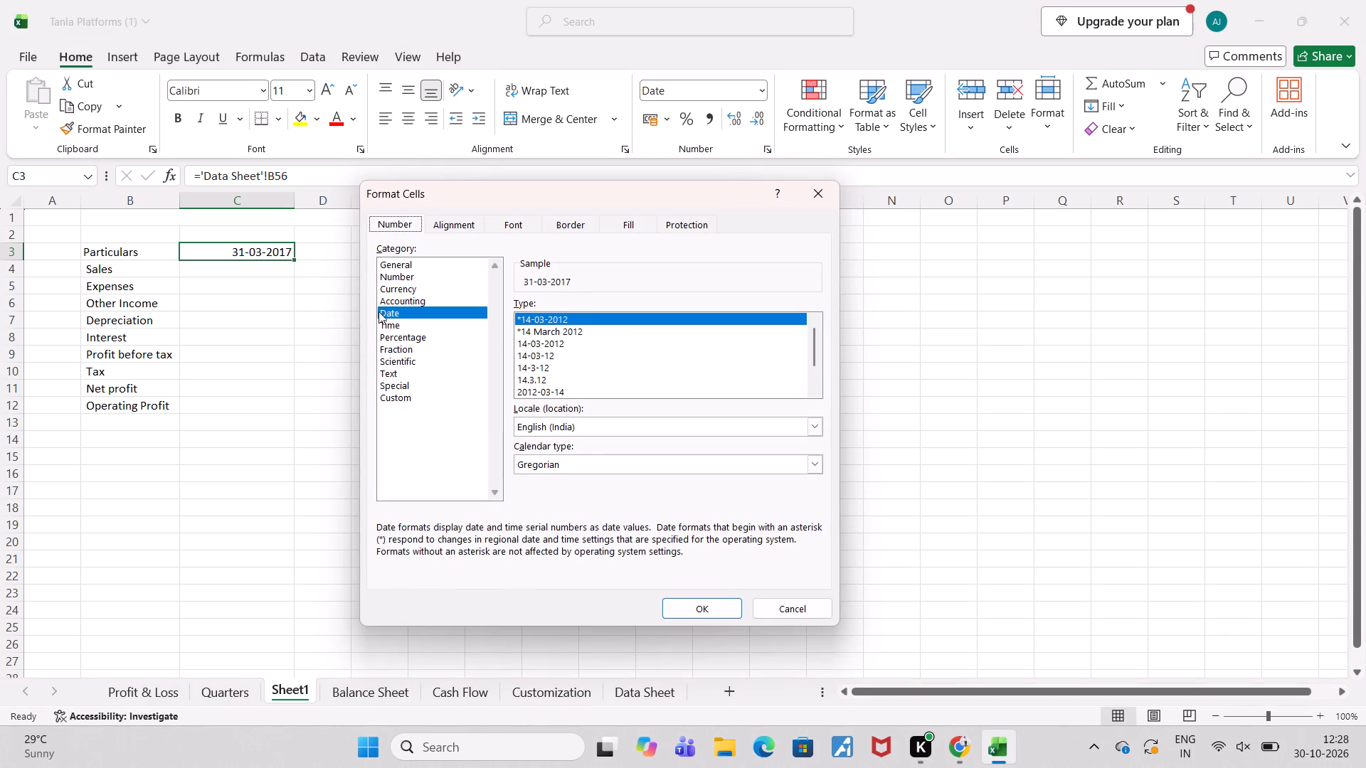
pyautogui.click(401, 400)
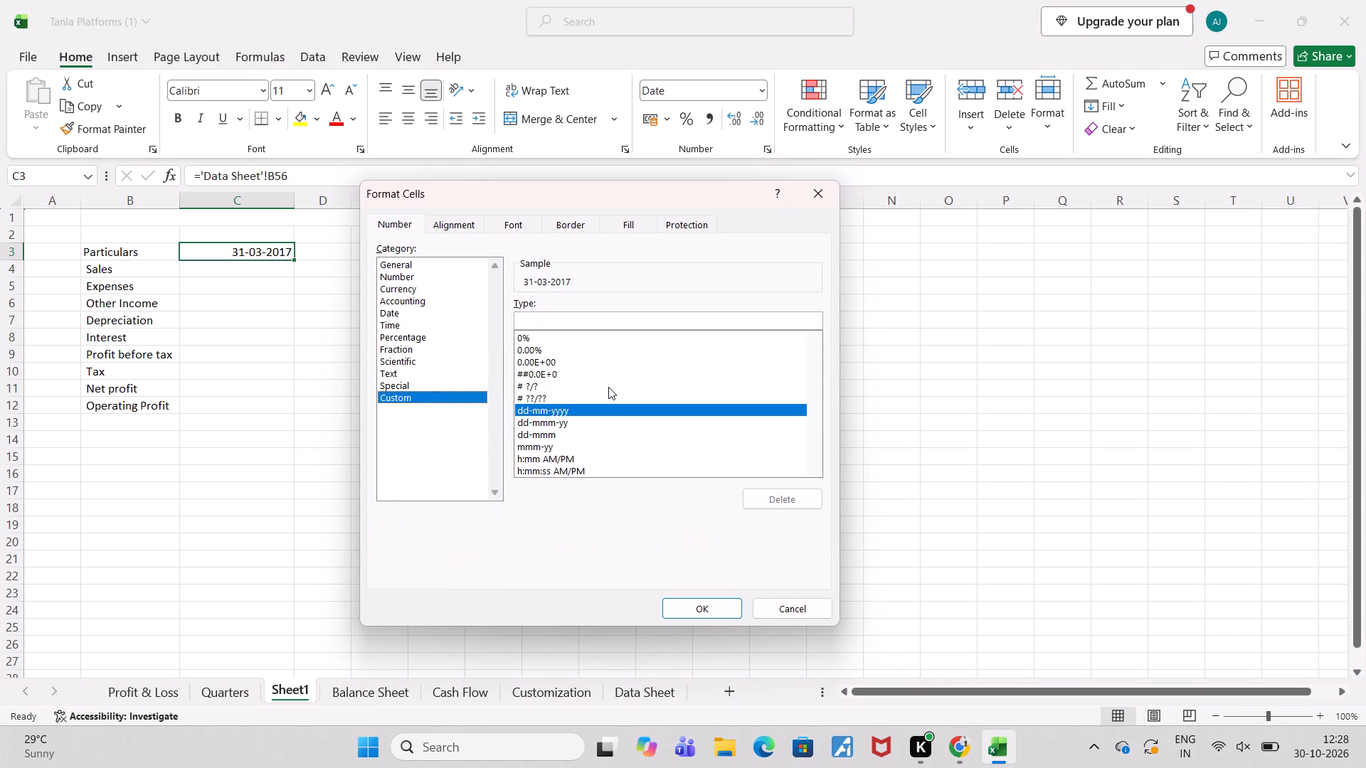
pyautogui.scroll(-1, 608, 387)
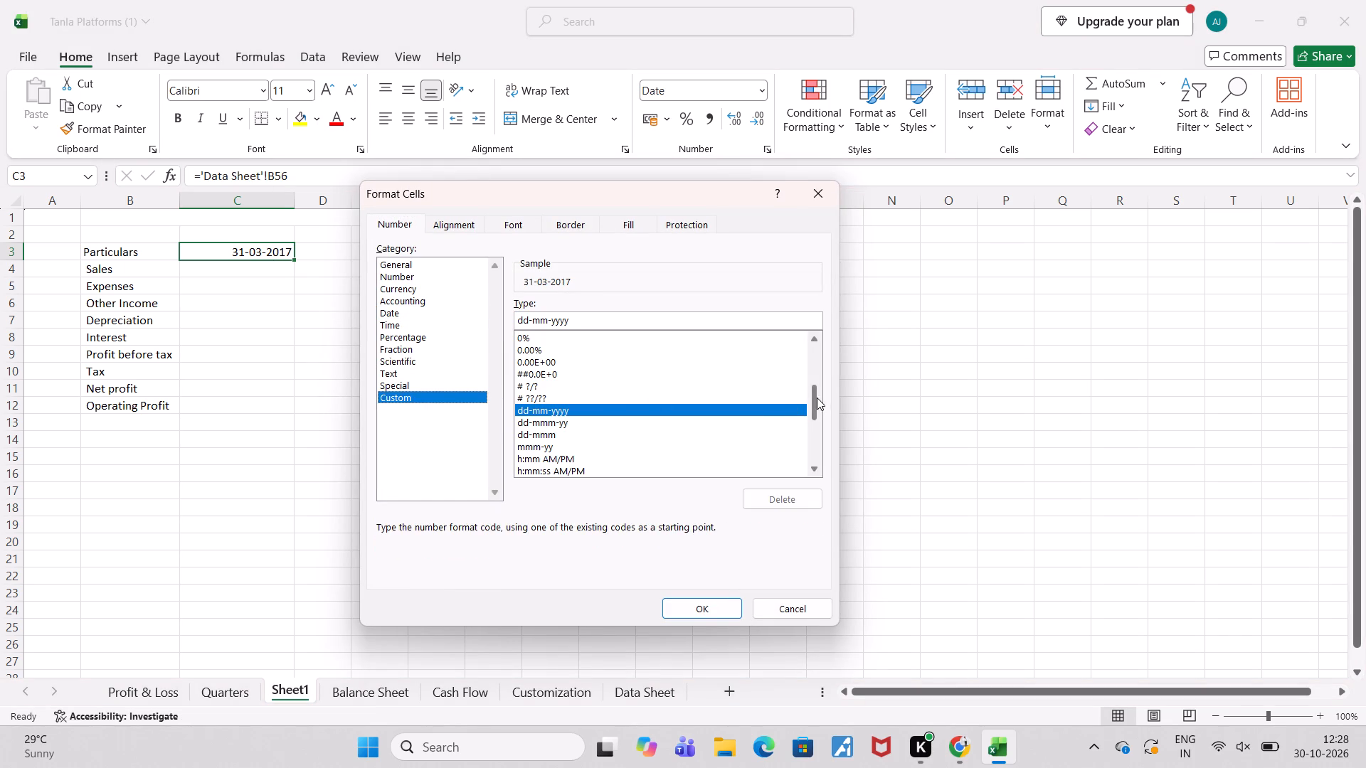
pyautogui.moveTo(813, 399); pyautogui.dragTo(813, 407)
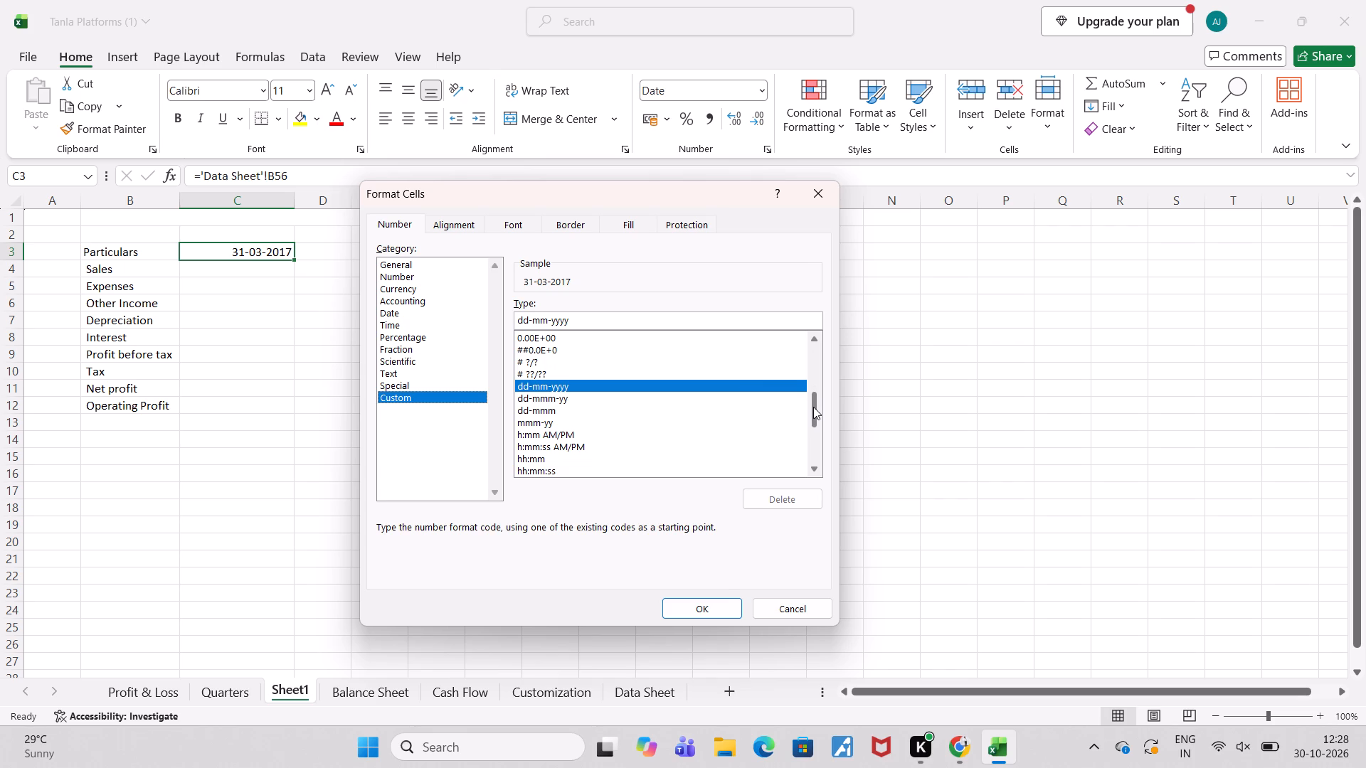
pyautogui.moveTo(813, 407); pyautogui.dragTo(811, 415)
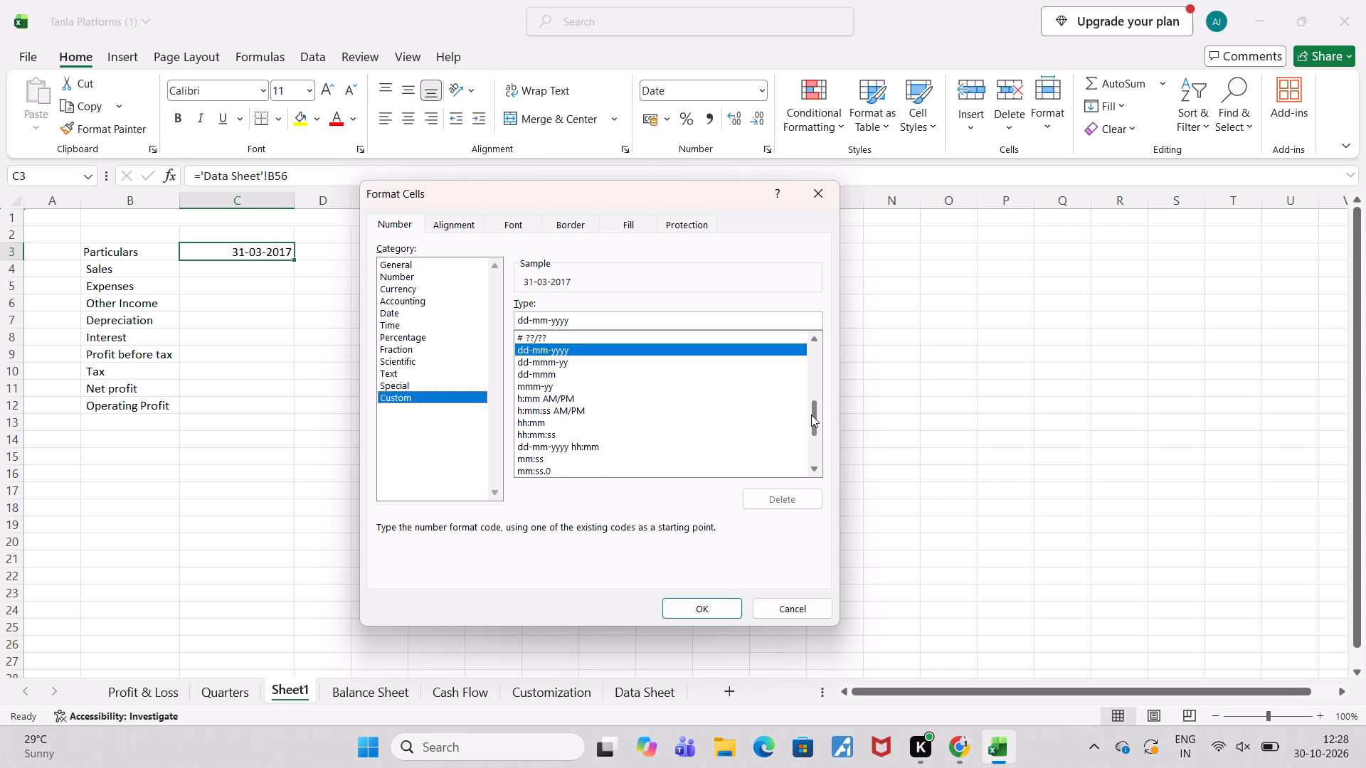
pyautogui.moveTo(811, 415); pyautogui.dragTo(808, 443)
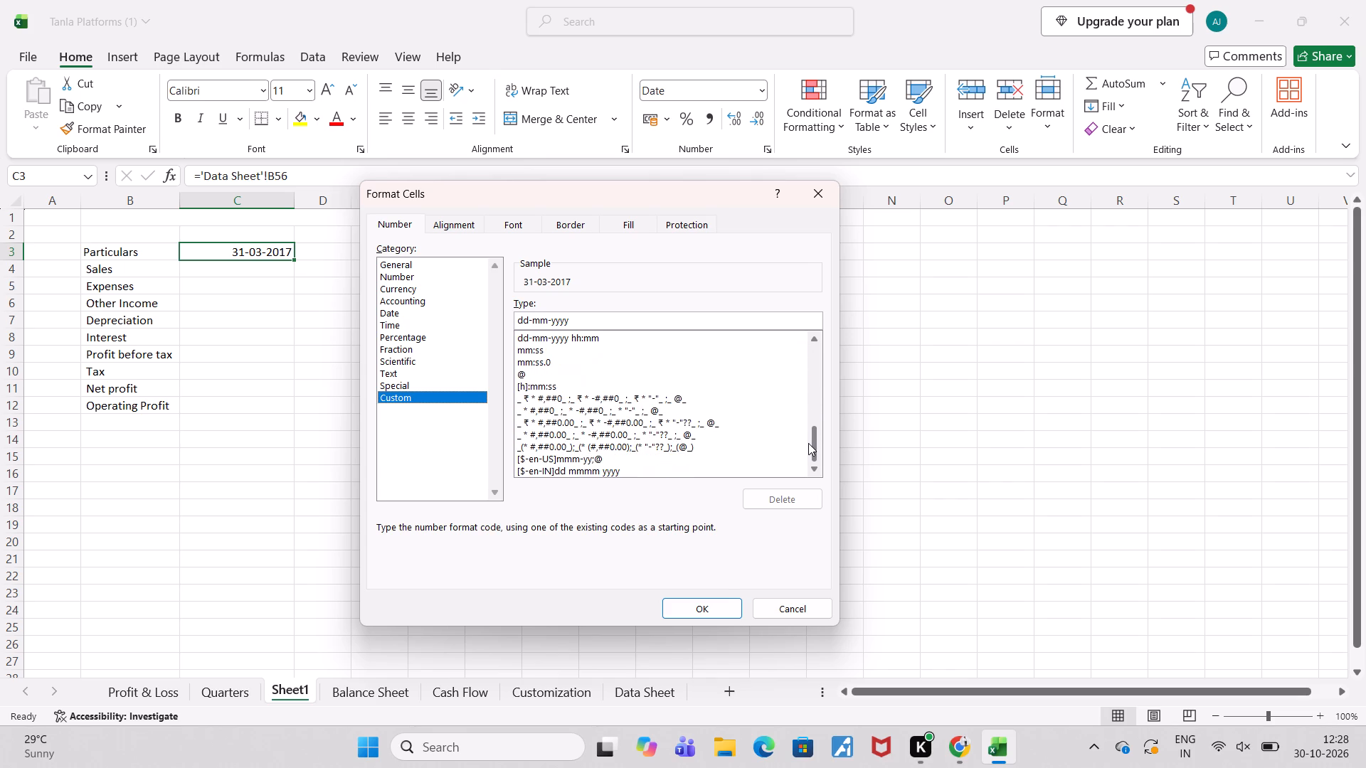
pyautogui.moveTo(808, 443); pyautogui.dragTo(807, 459)
pyautogui.moveTo(807, 459); pyautogui.dragTo(807, 402)
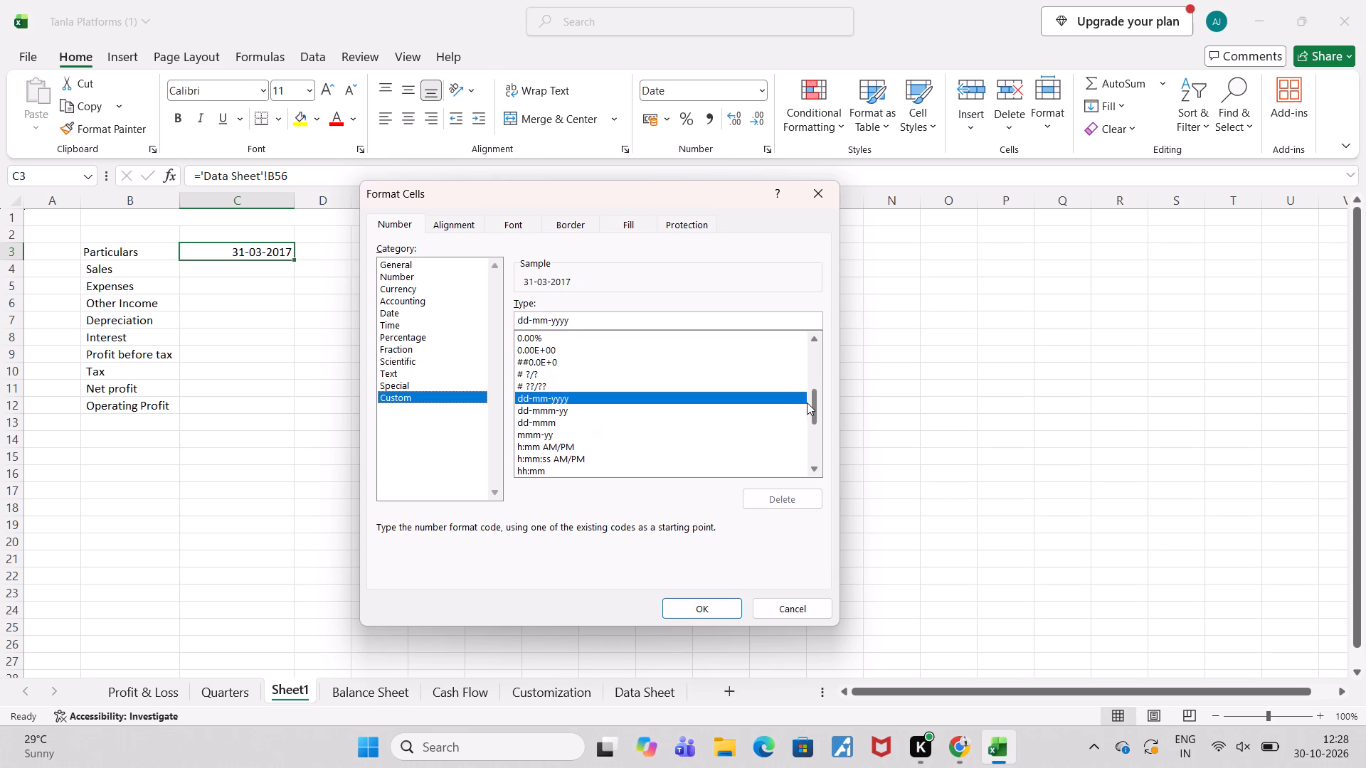
pyautogui.moveTo(807, 402); pyautogui.dragTo(800, 399)
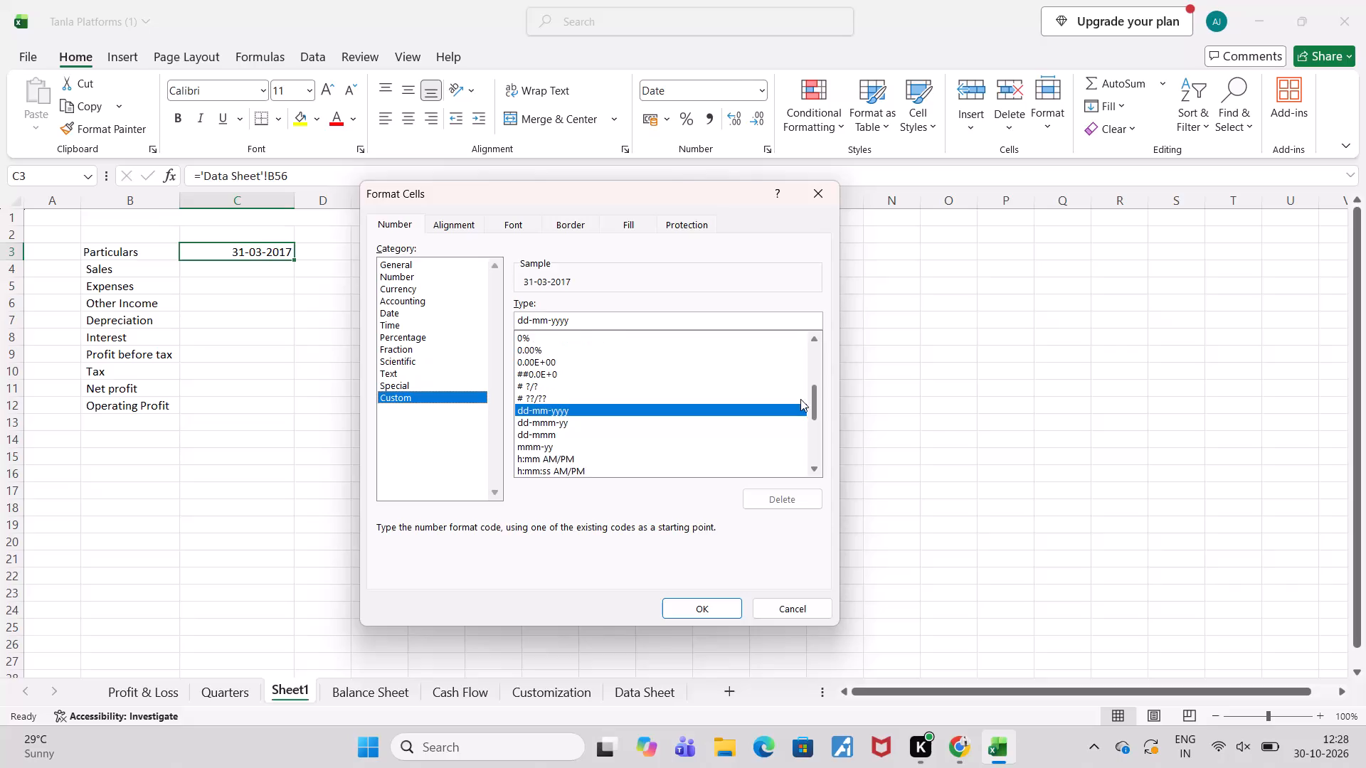
pyautogui.moveTo(800, 399); pyautogui.dragTo(803, 402)
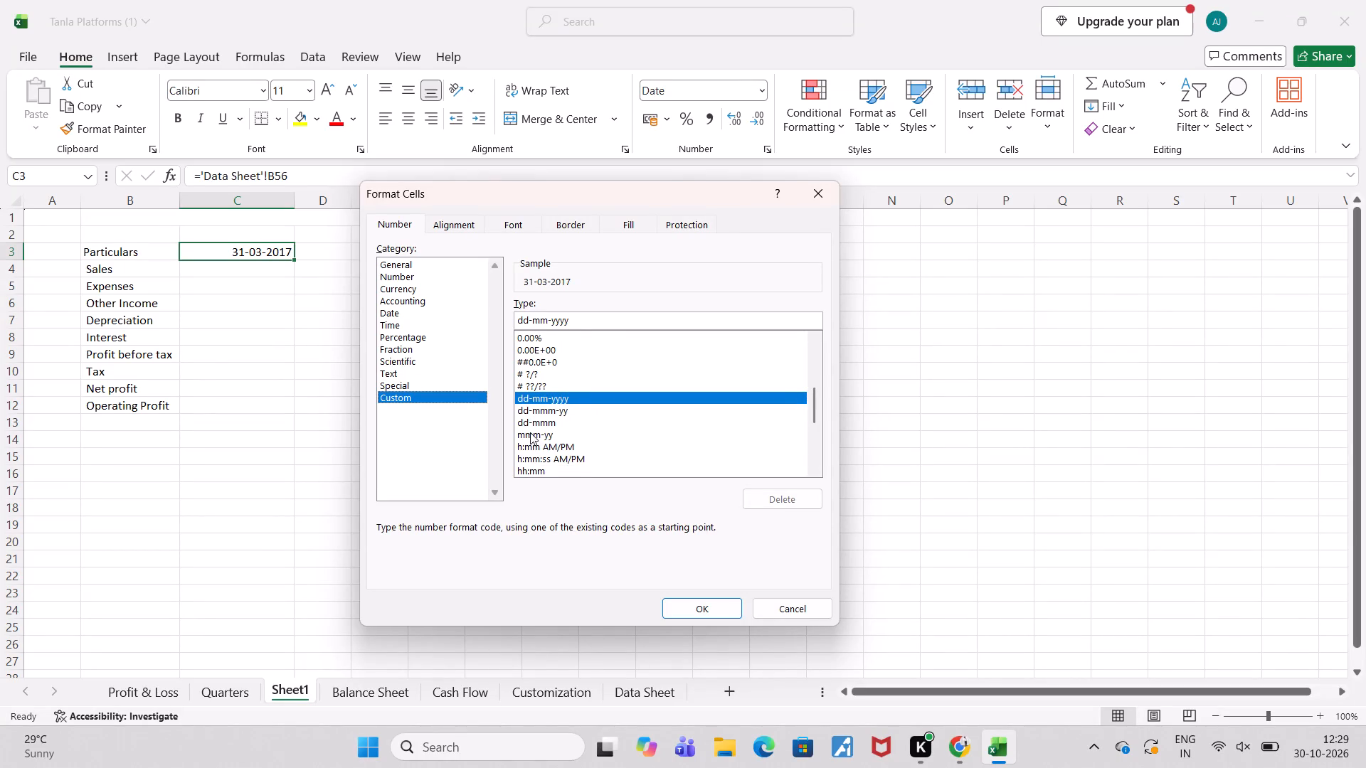
pyautogui.click(530, 432)
pyautogui.press('Return')
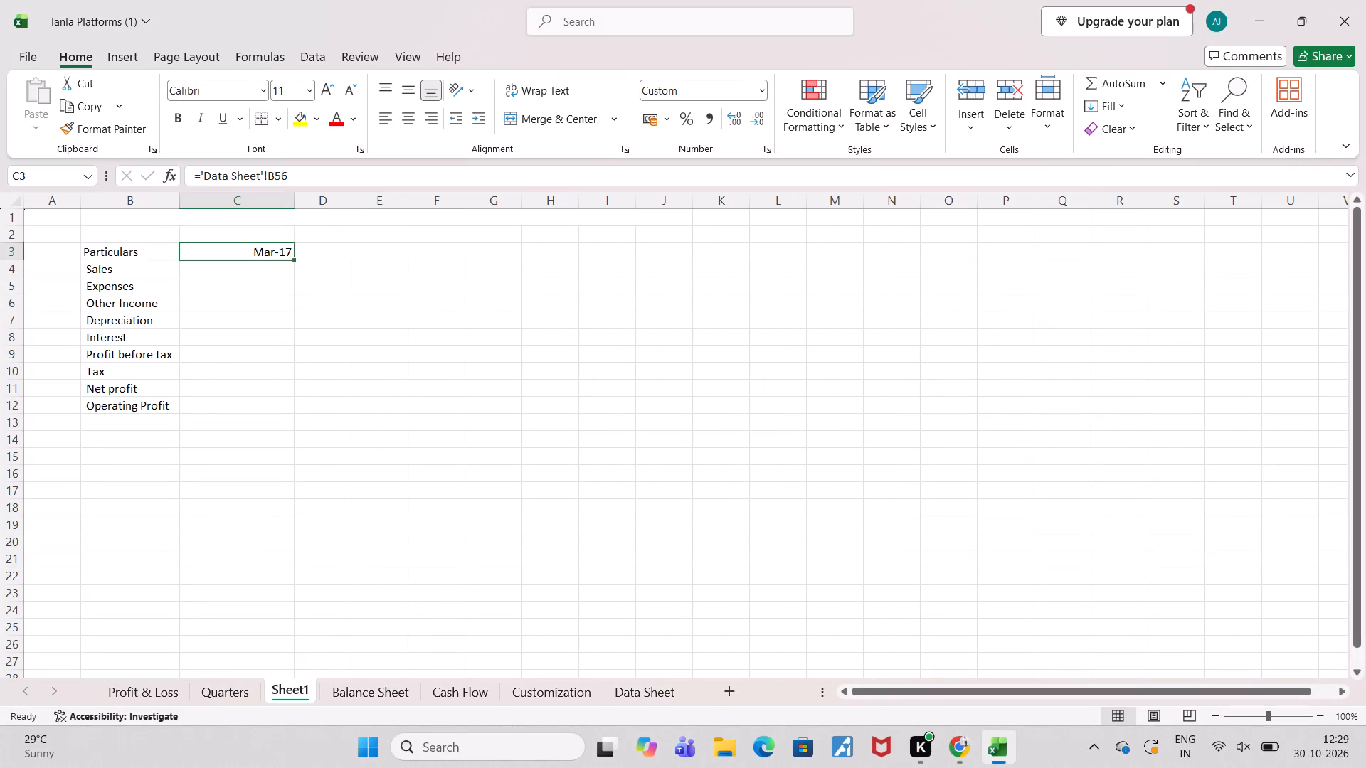
# Fill the date heading formula from C3 across row 3 through cell L3, up to Mar-26.
pyautogui.moveTo(292, 260); pyautogui.dragTo(821, 262)
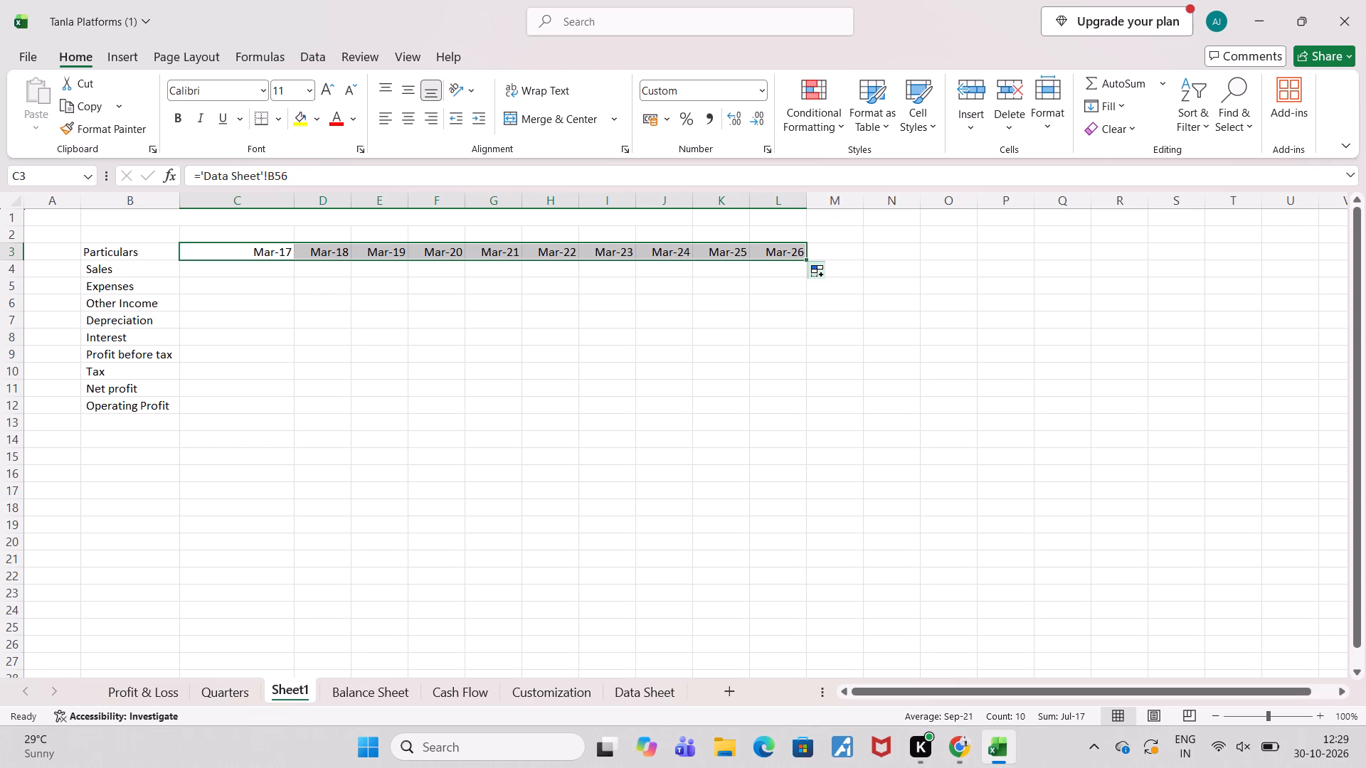
pyautogui.click(240, 503)
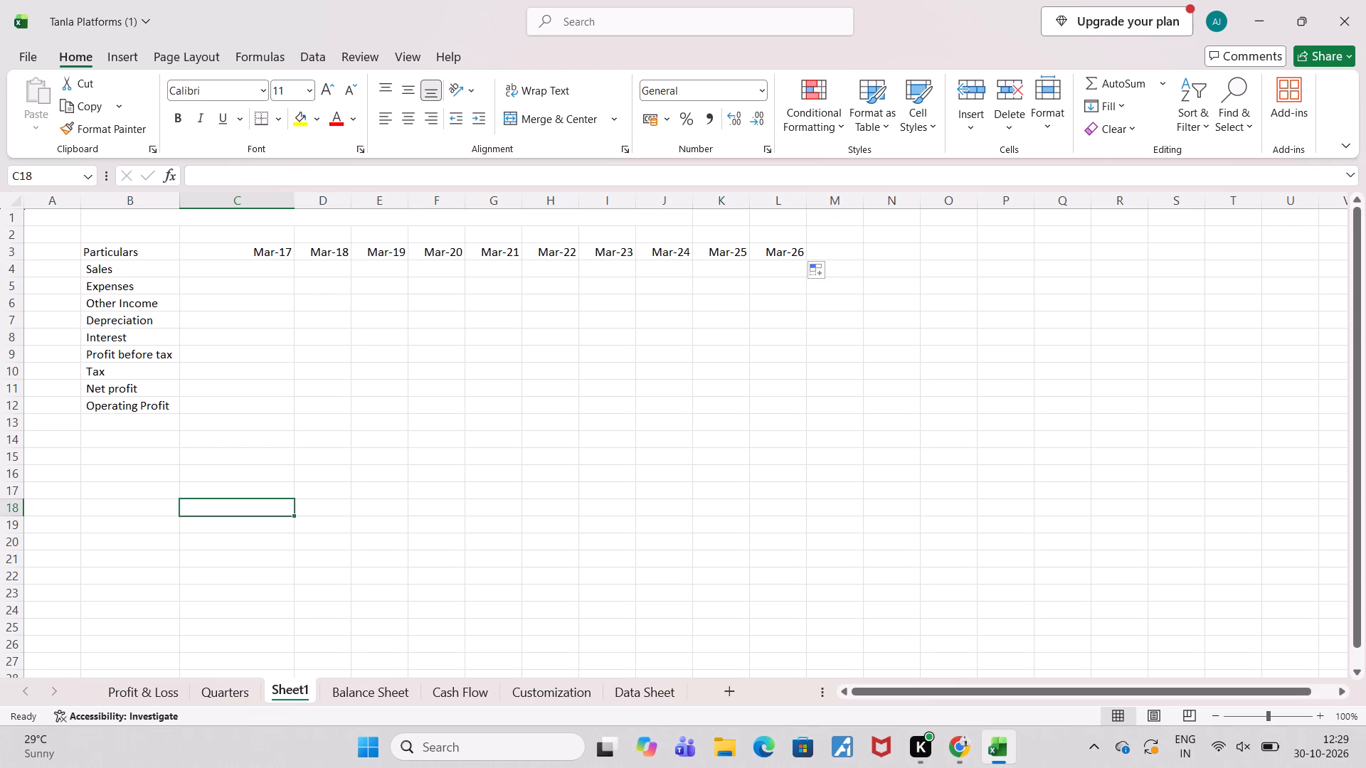
# Narrow column C by about a quarter of its width.
pyautogui.moveTo(289, 197); pyautogui.dragTo(260, 197)
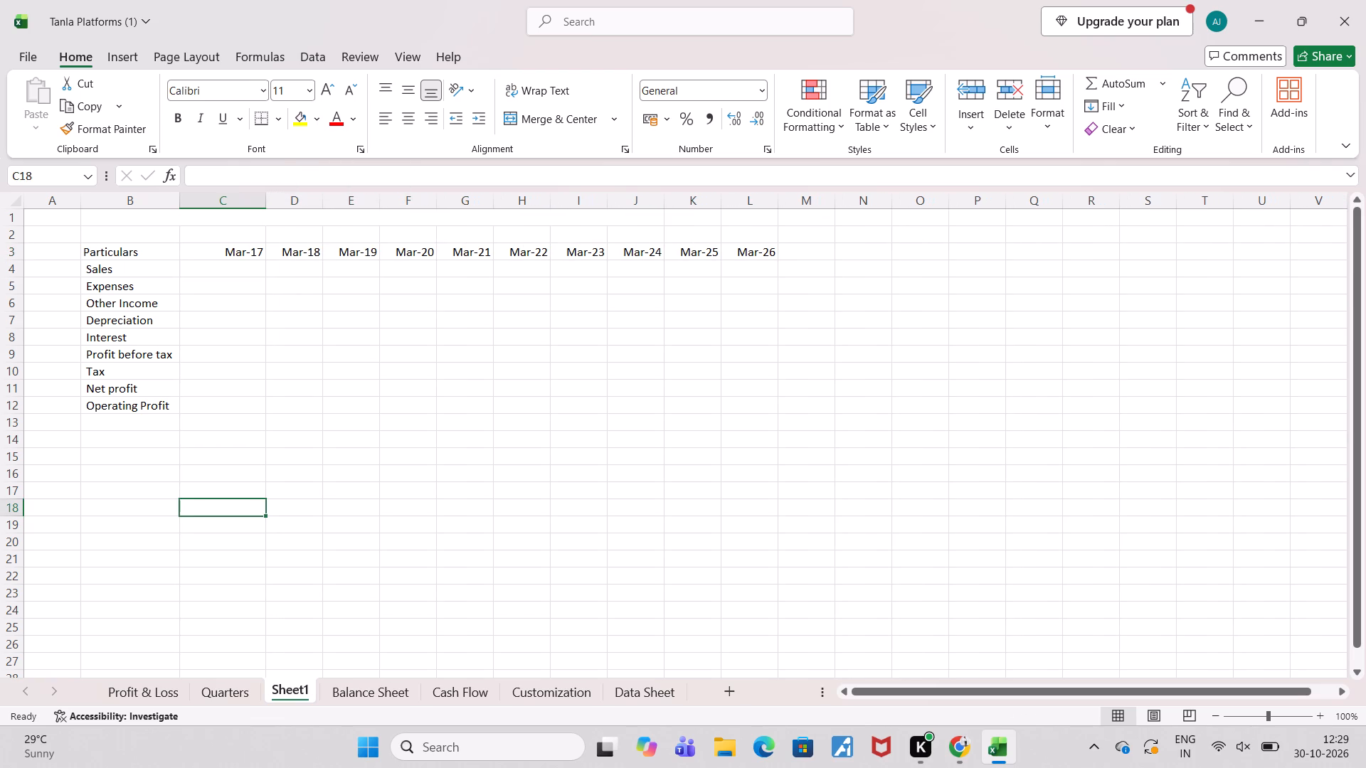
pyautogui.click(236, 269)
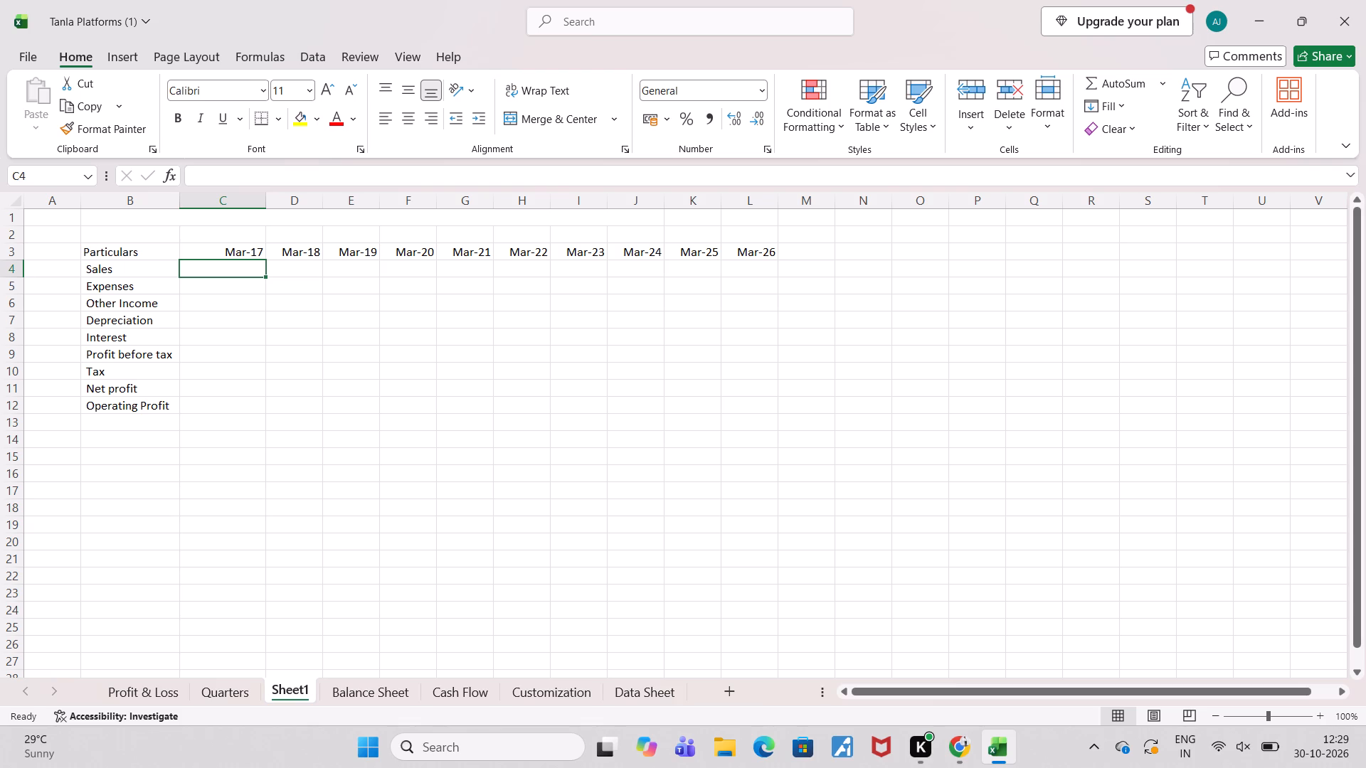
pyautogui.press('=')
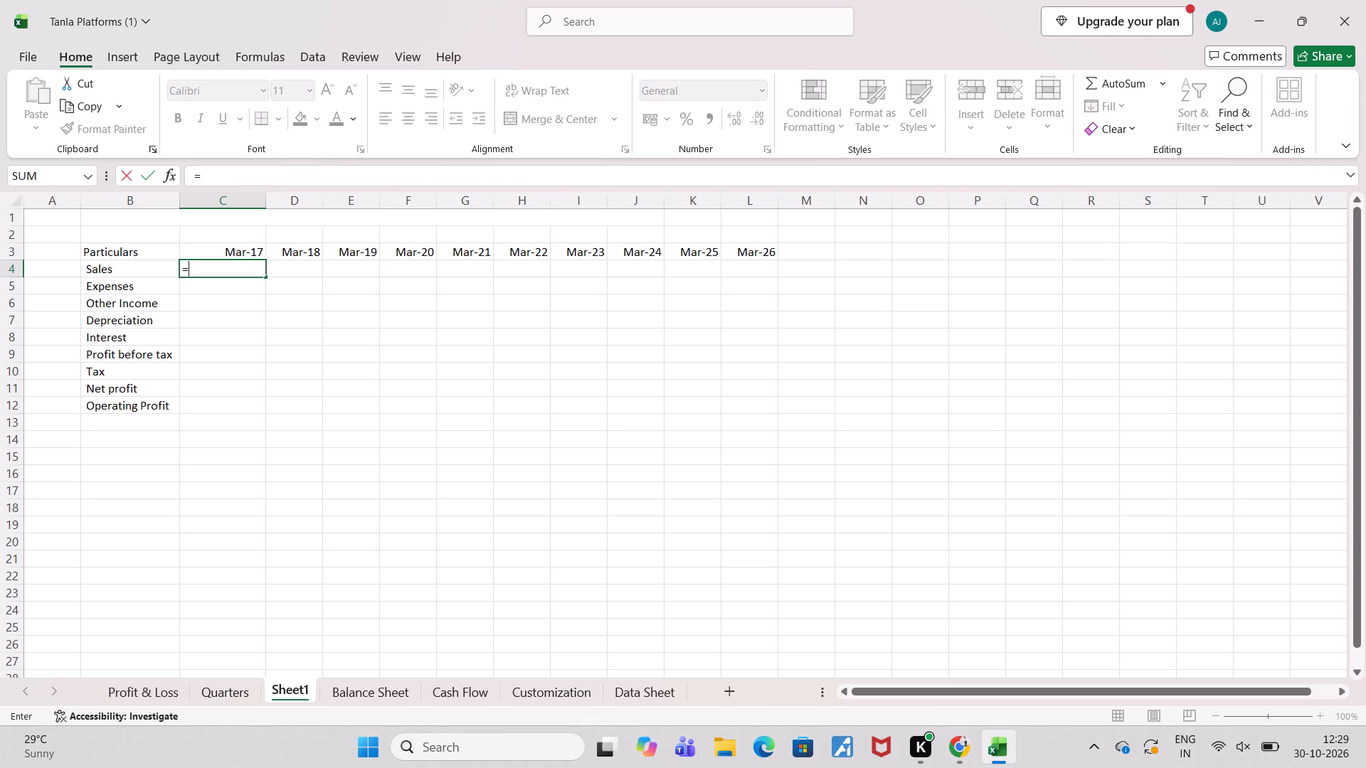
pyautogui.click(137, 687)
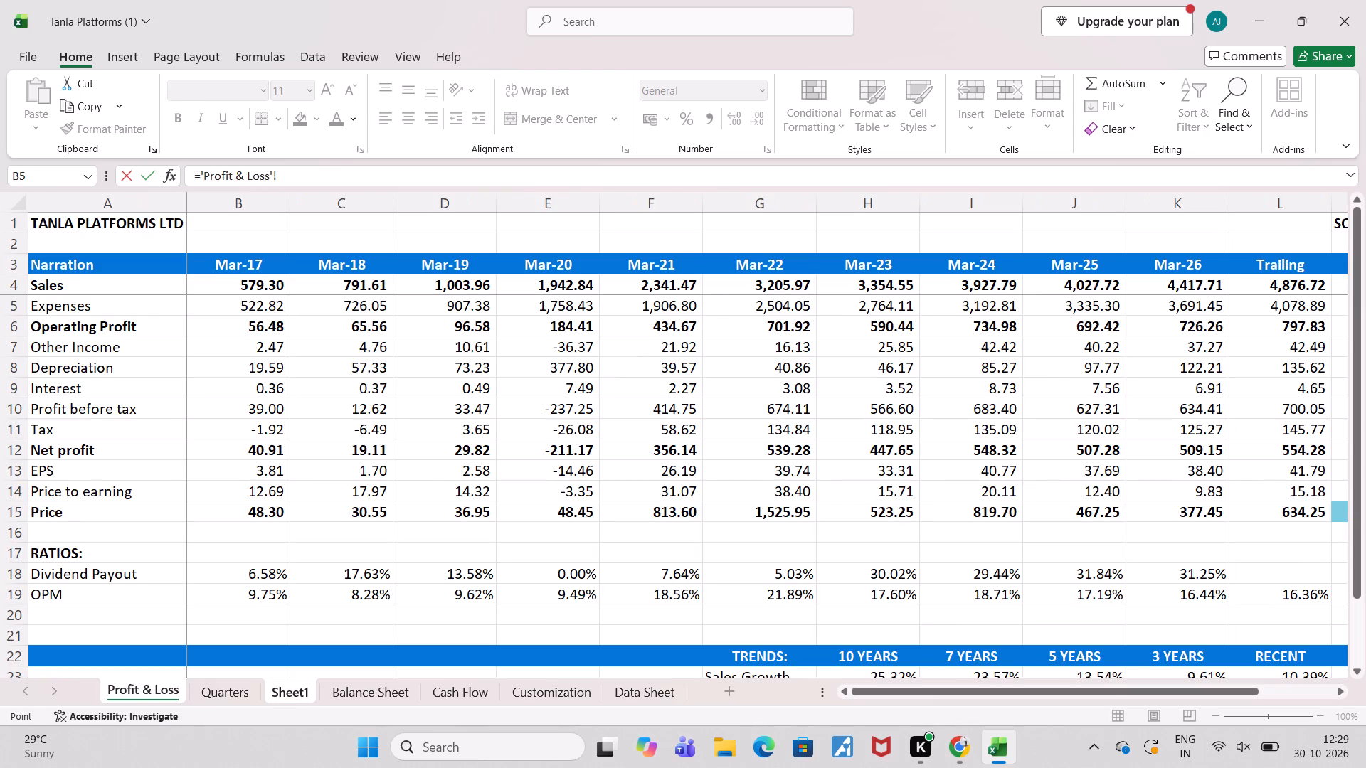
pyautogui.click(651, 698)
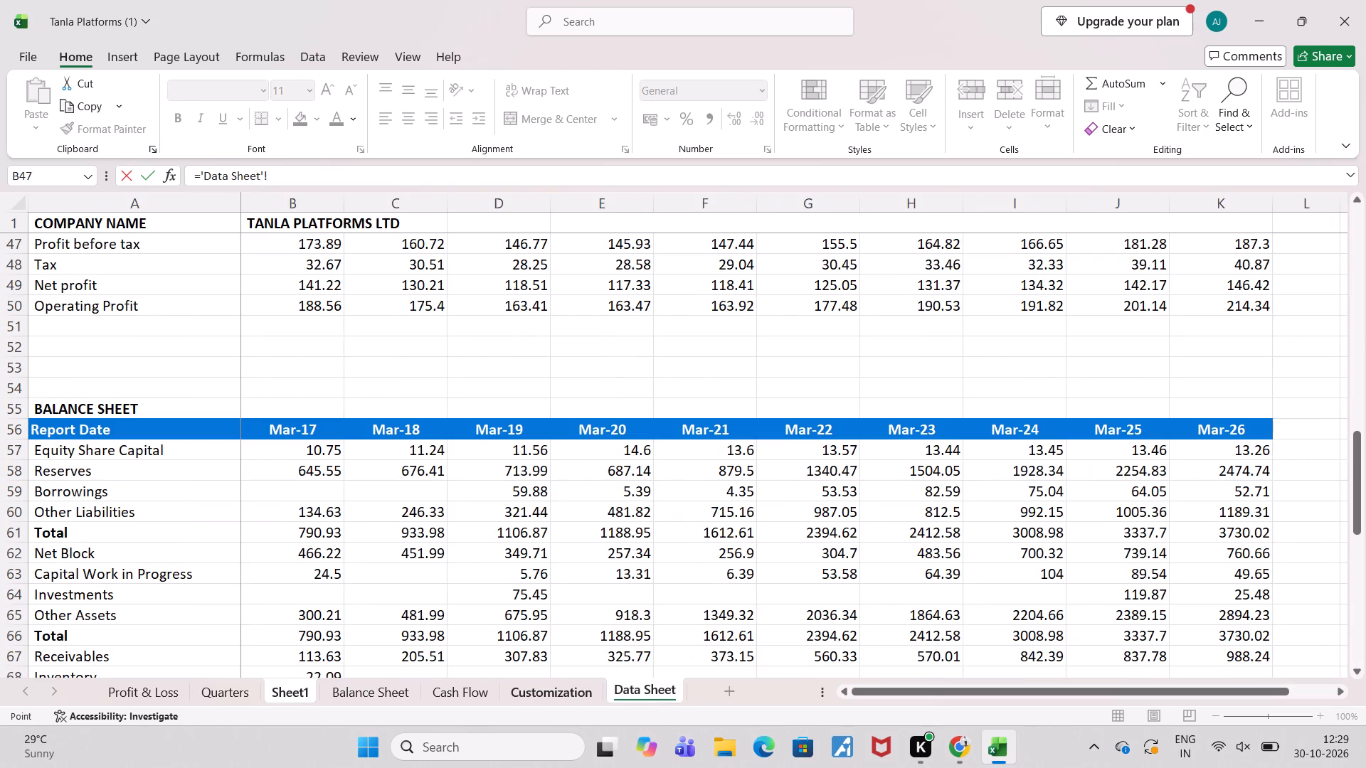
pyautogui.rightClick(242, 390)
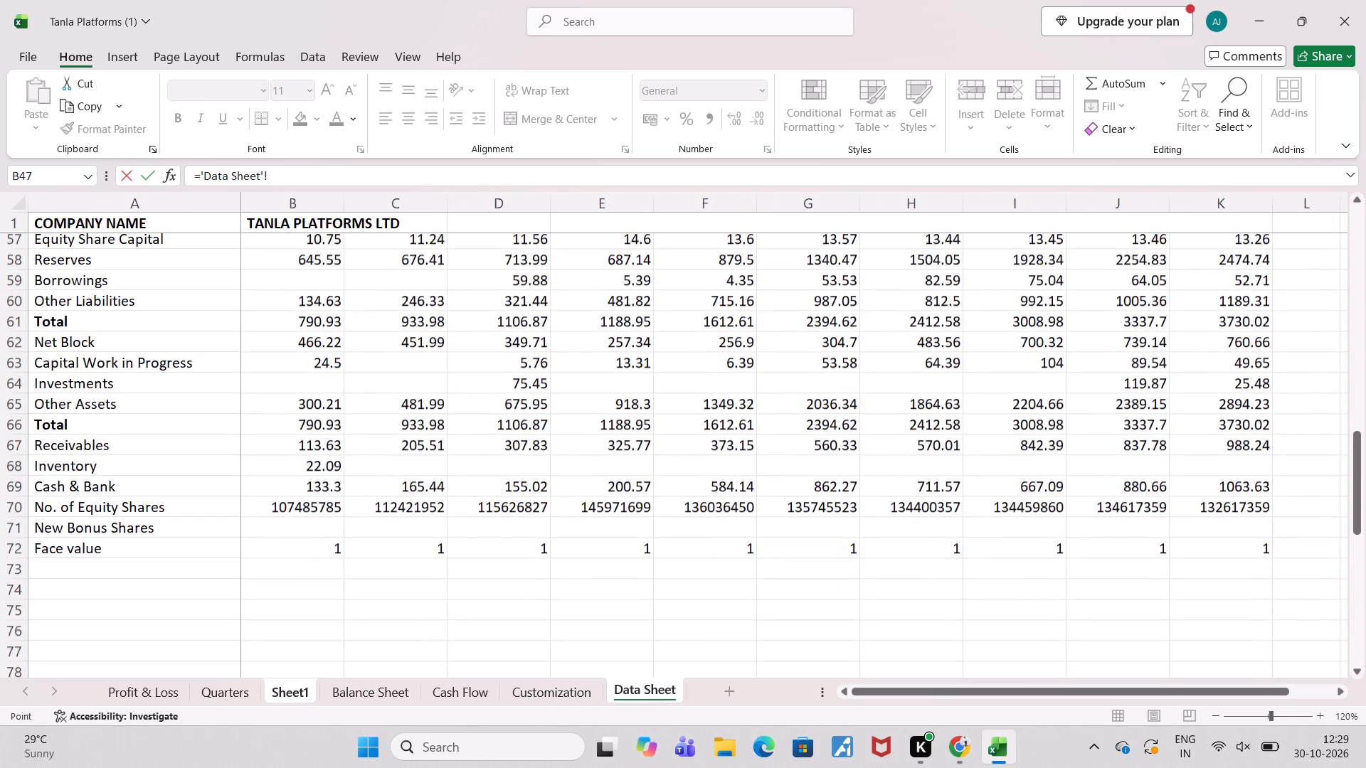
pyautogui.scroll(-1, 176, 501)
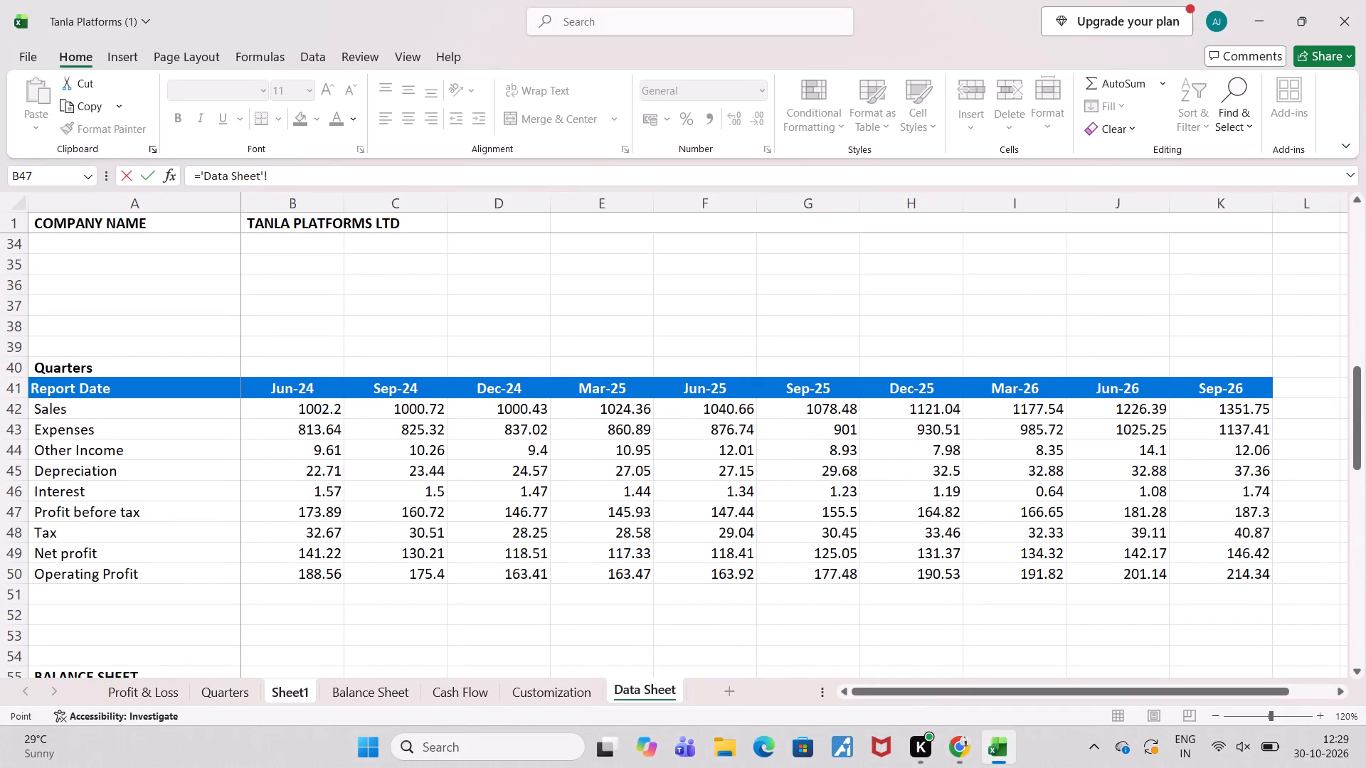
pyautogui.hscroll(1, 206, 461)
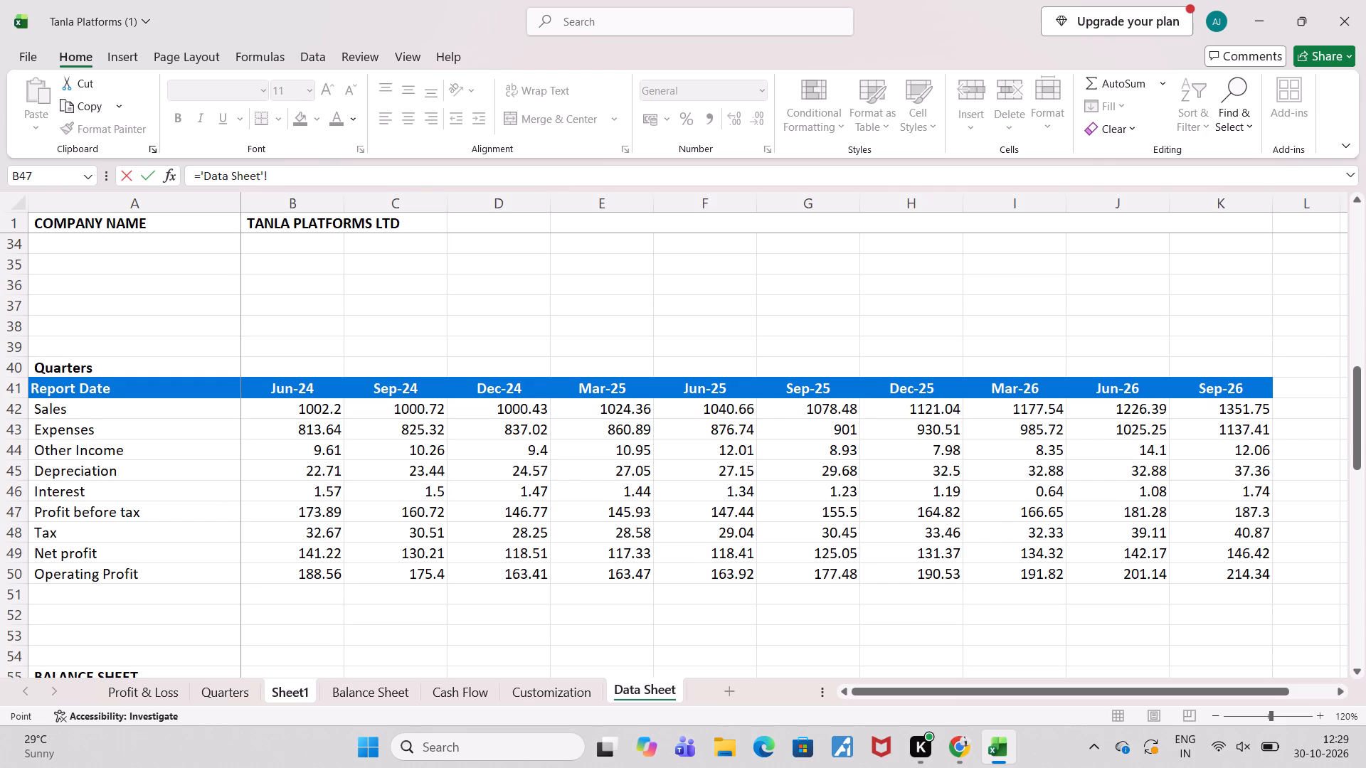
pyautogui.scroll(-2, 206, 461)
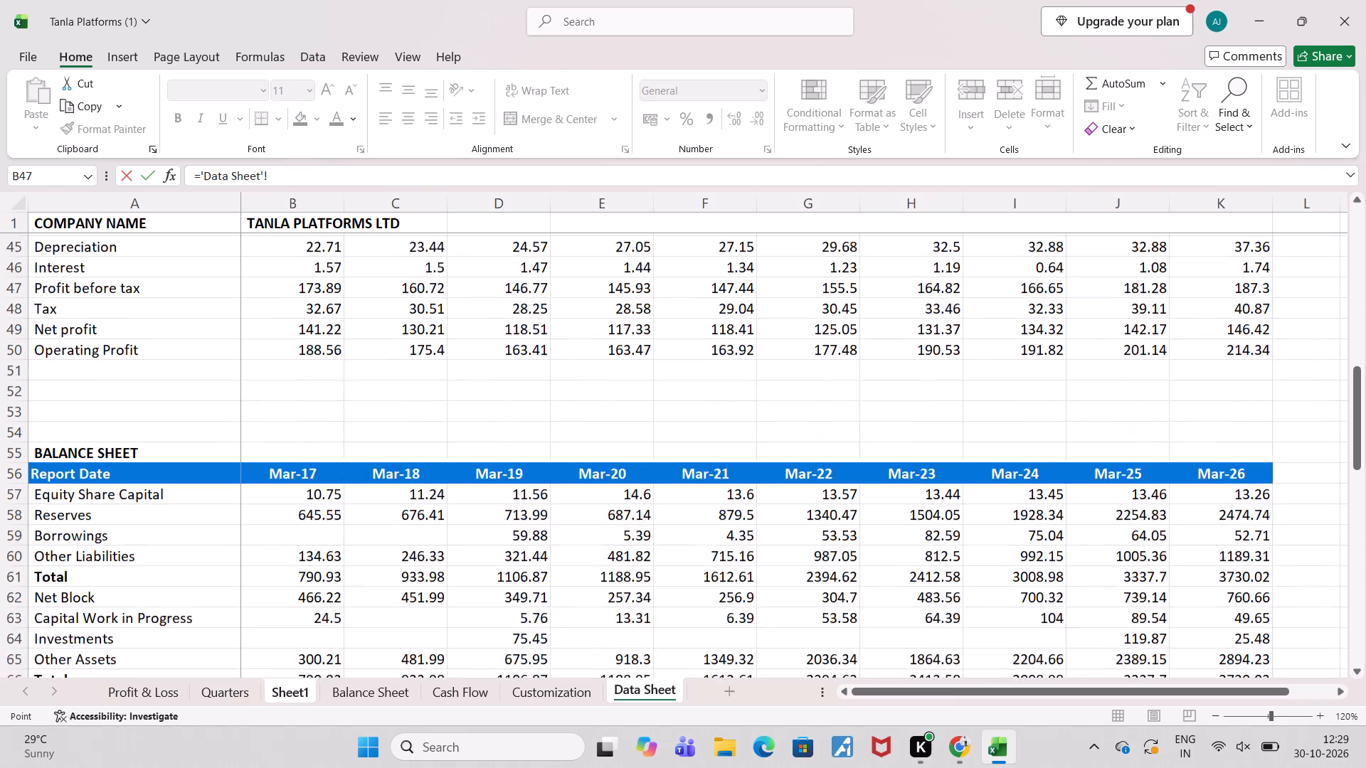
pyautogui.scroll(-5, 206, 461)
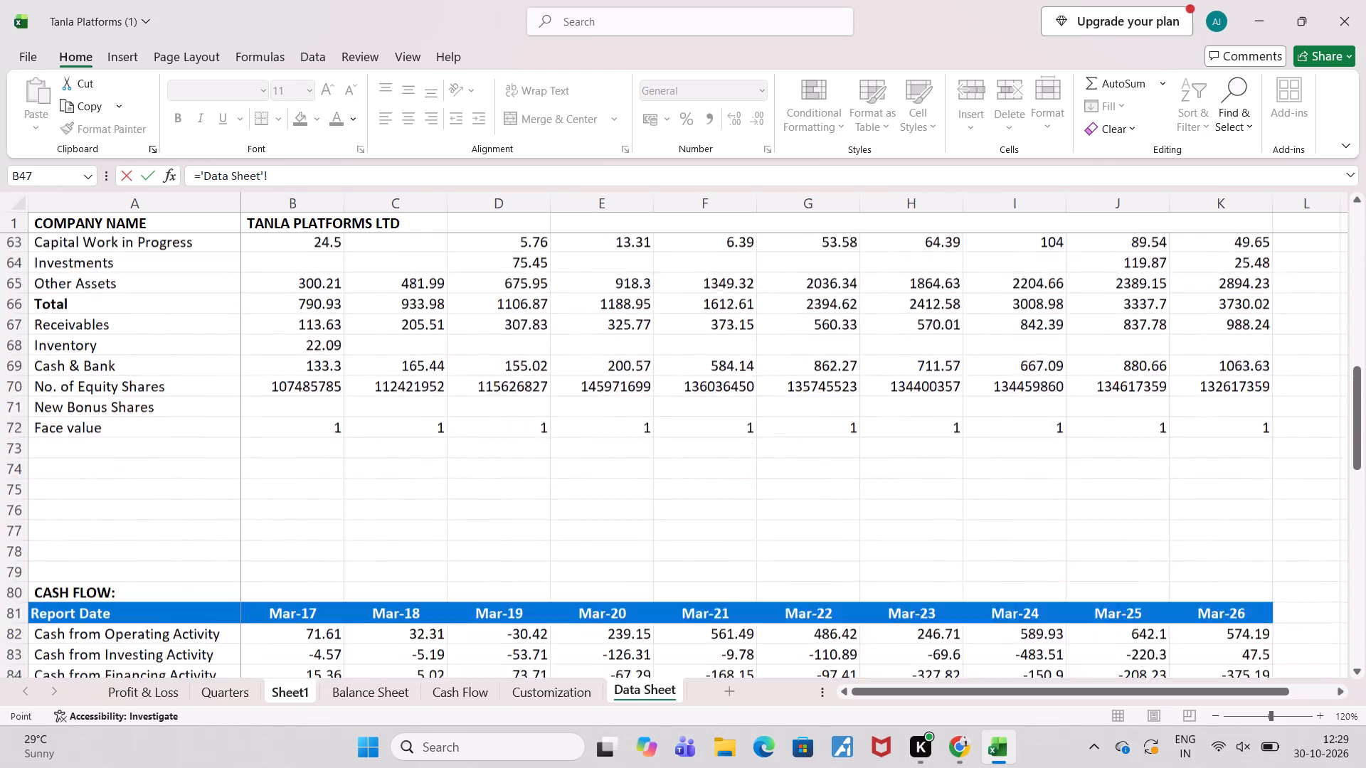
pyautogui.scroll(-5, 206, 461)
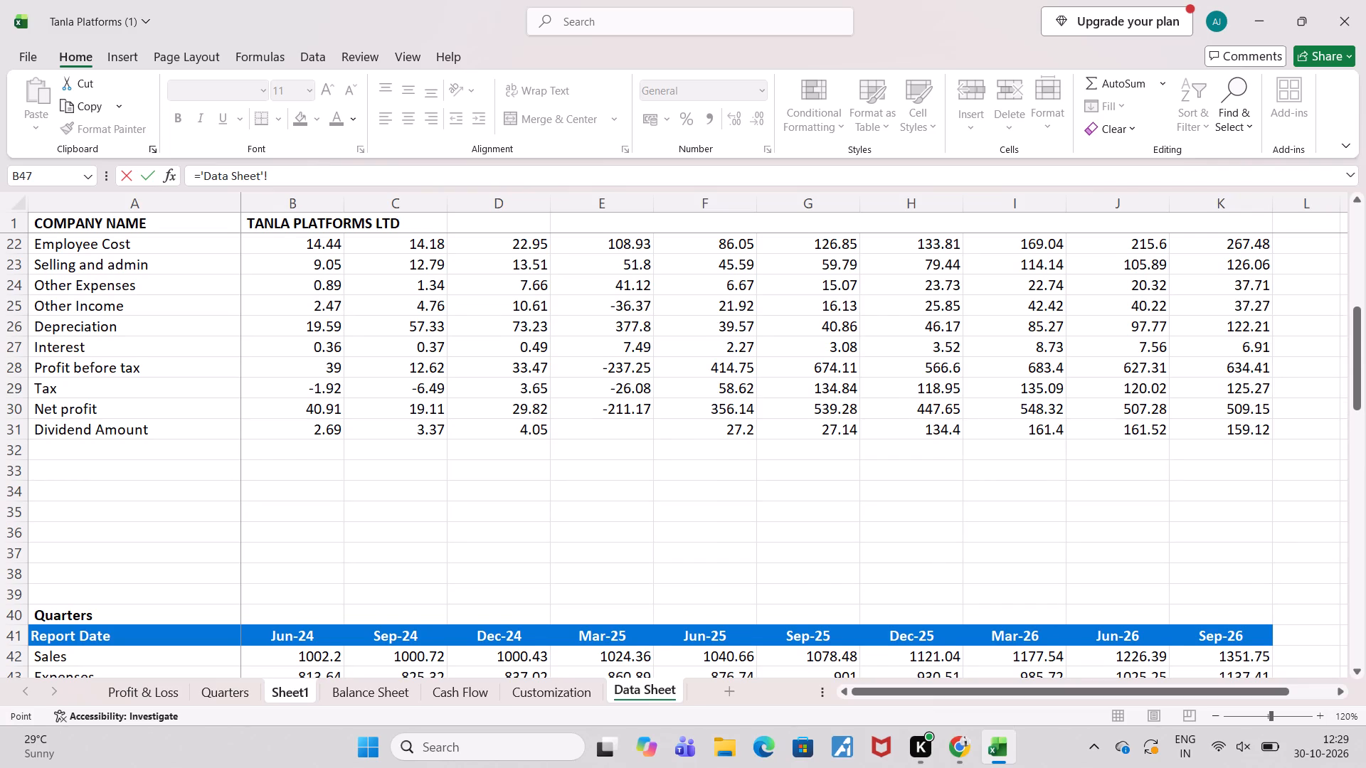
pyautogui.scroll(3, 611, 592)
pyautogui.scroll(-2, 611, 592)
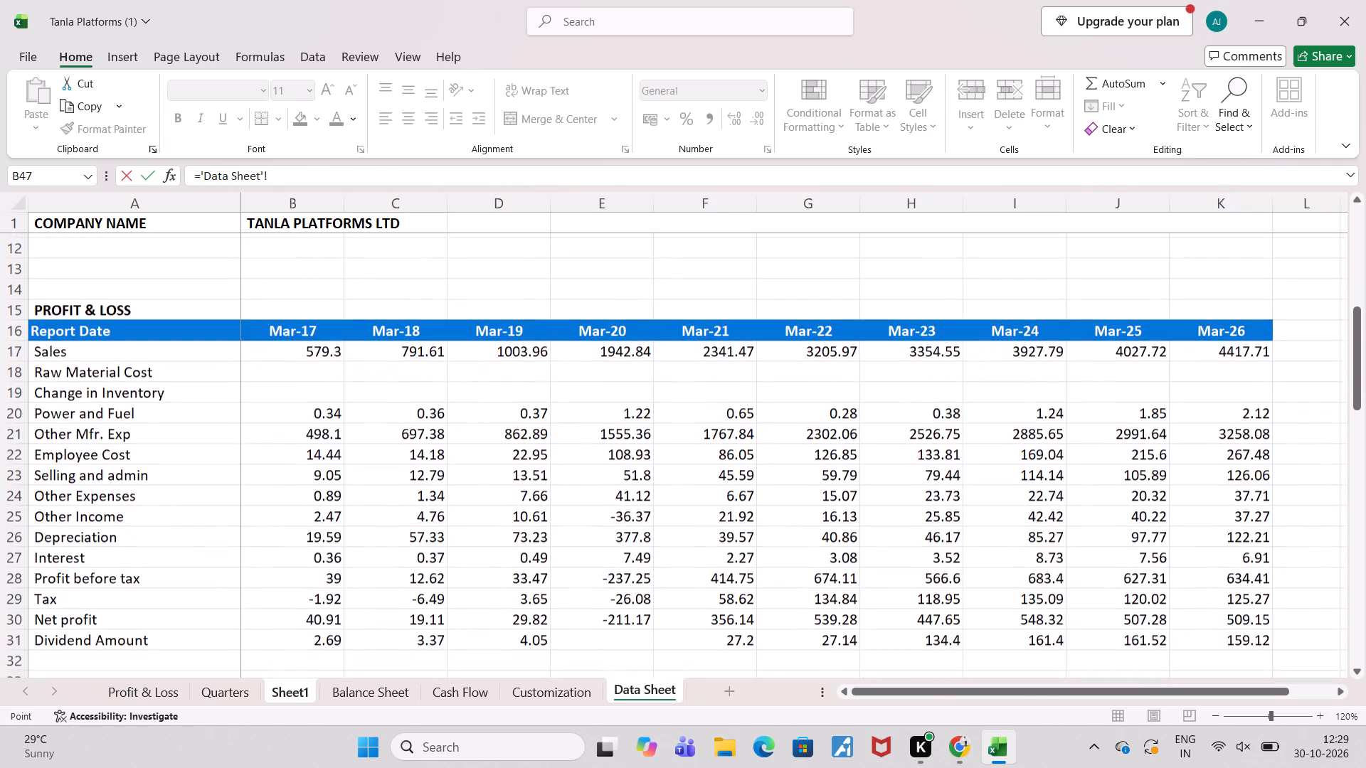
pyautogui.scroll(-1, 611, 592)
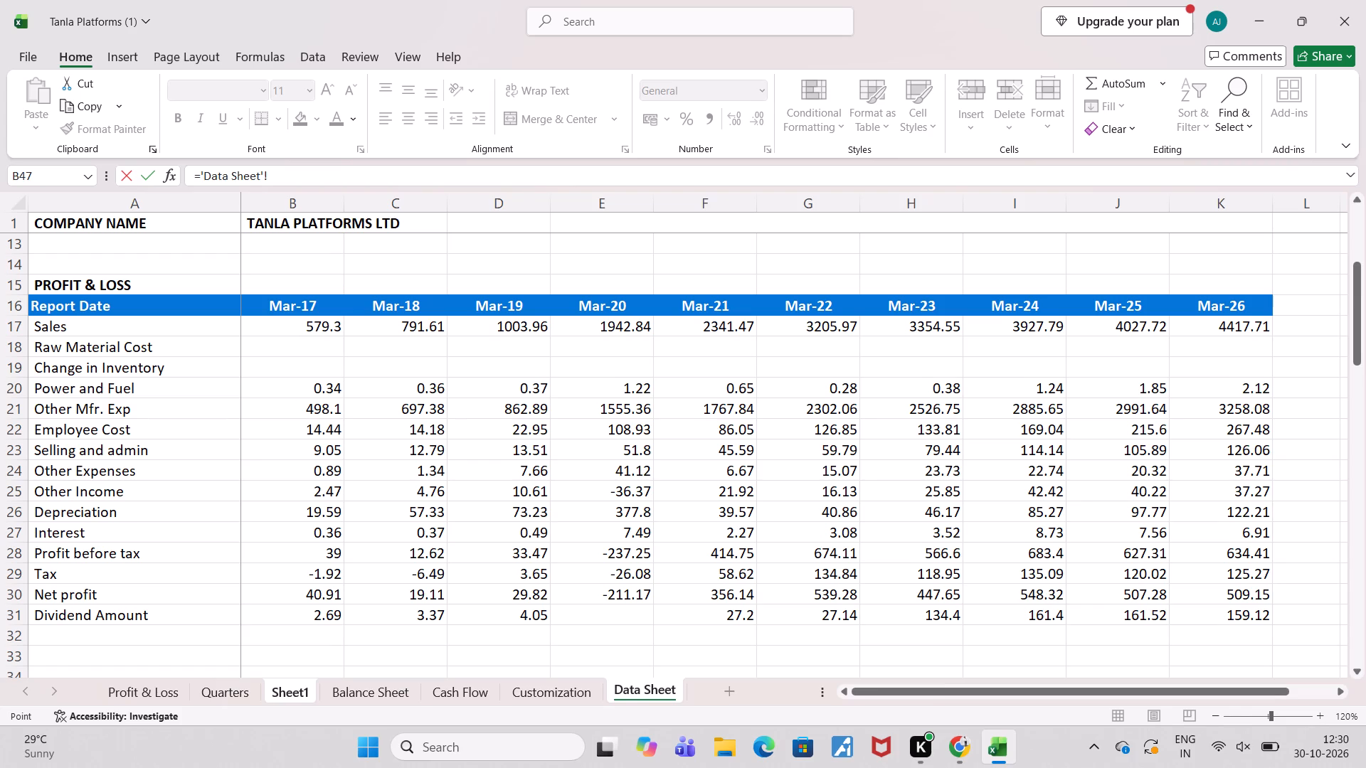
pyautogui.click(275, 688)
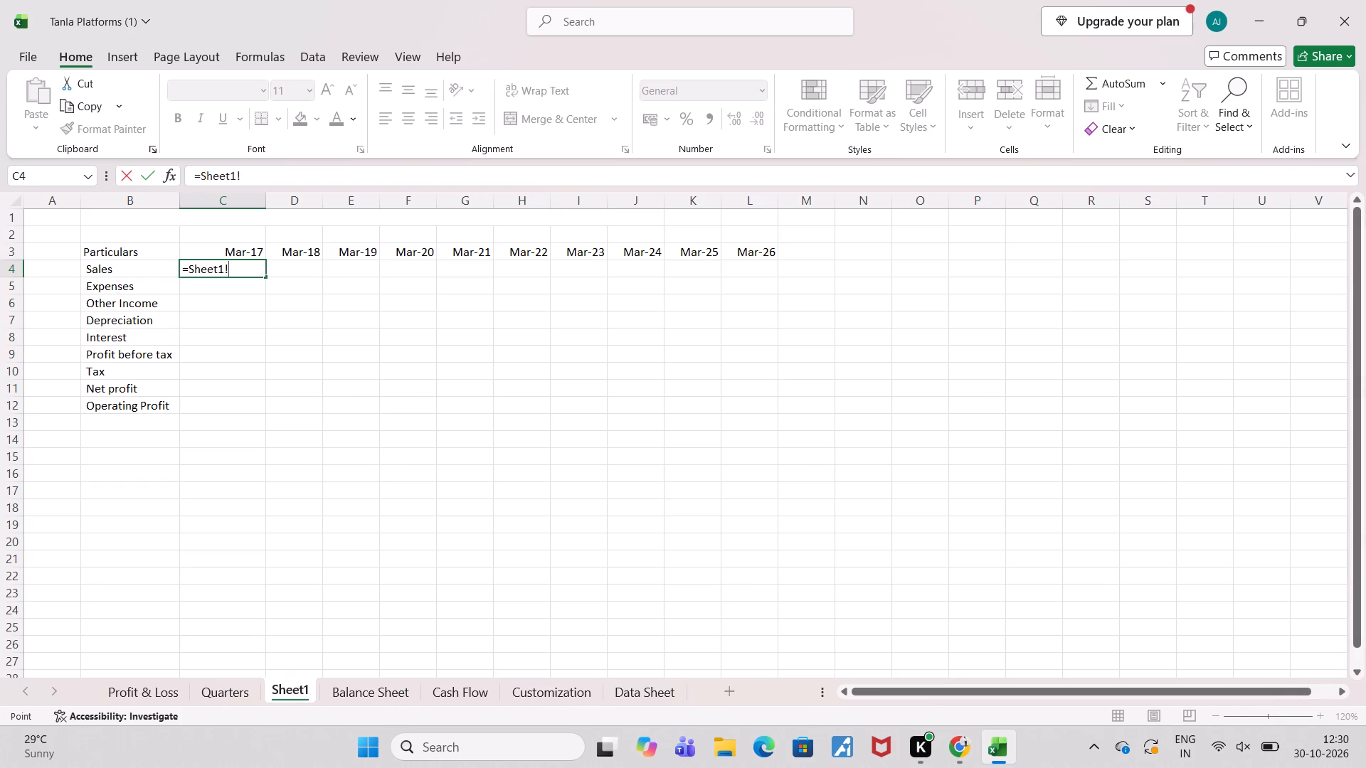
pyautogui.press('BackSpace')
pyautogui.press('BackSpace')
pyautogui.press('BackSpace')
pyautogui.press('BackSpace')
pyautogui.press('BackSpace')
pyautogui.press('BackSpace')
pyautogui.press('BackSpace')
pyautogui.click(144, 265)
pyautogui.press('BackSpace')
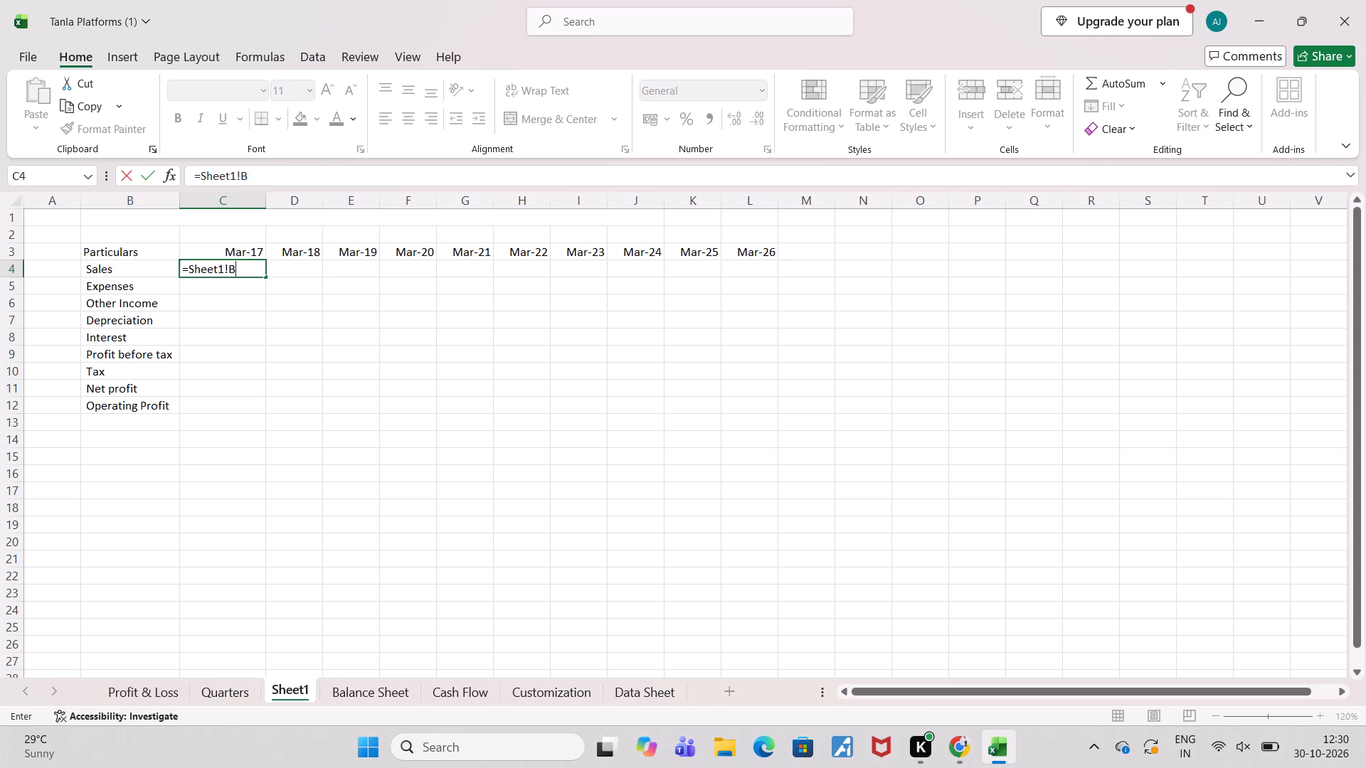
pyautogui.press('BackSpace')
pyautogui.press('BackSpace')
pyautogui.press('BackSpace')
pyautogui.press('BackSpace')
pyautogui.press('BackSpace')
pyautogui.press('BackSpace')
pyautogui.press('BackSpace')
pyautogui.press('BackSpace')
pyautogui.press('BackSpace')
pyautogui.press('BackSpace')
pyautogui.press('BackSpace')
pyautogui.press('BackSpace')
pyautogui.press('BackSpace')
# Clear the linked line item labels under Particulars in cells B4 to B13.
pyautogui.press('Left')
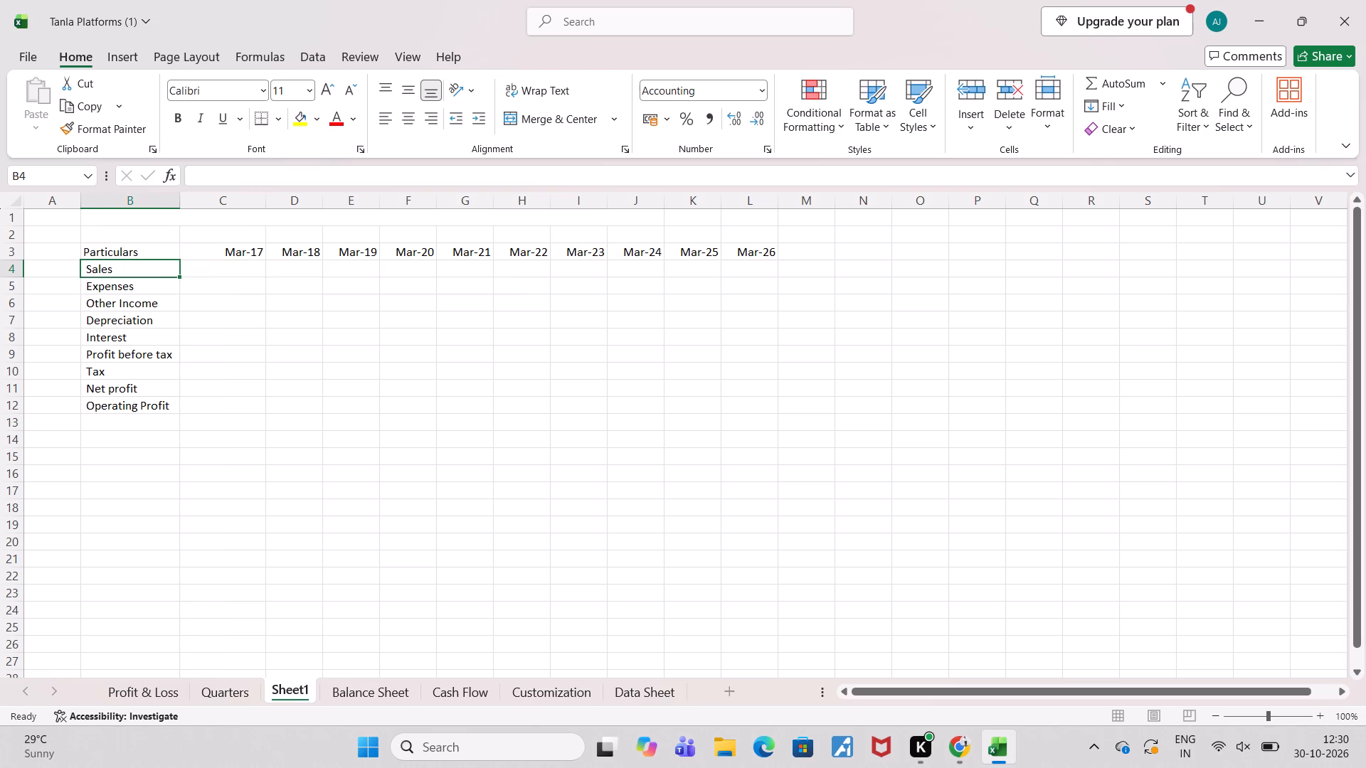
pyautogui.hotkey('shift', 'Down')
pyautogui.hotkey('shift', 'Down')
pyautogui.hotkey('shift', 'Down')
pyautogui.hotkey('shift', 'Down')
pyautogui.hotkey('shift', 'Down')
pyautogui.hotkey('shift', 'Down')
pyautogui.hotkey('shift', 'Down')
pyautogui.hotkey('shift', 'Down')
pyautogui.hotkey('shift', 'Down')
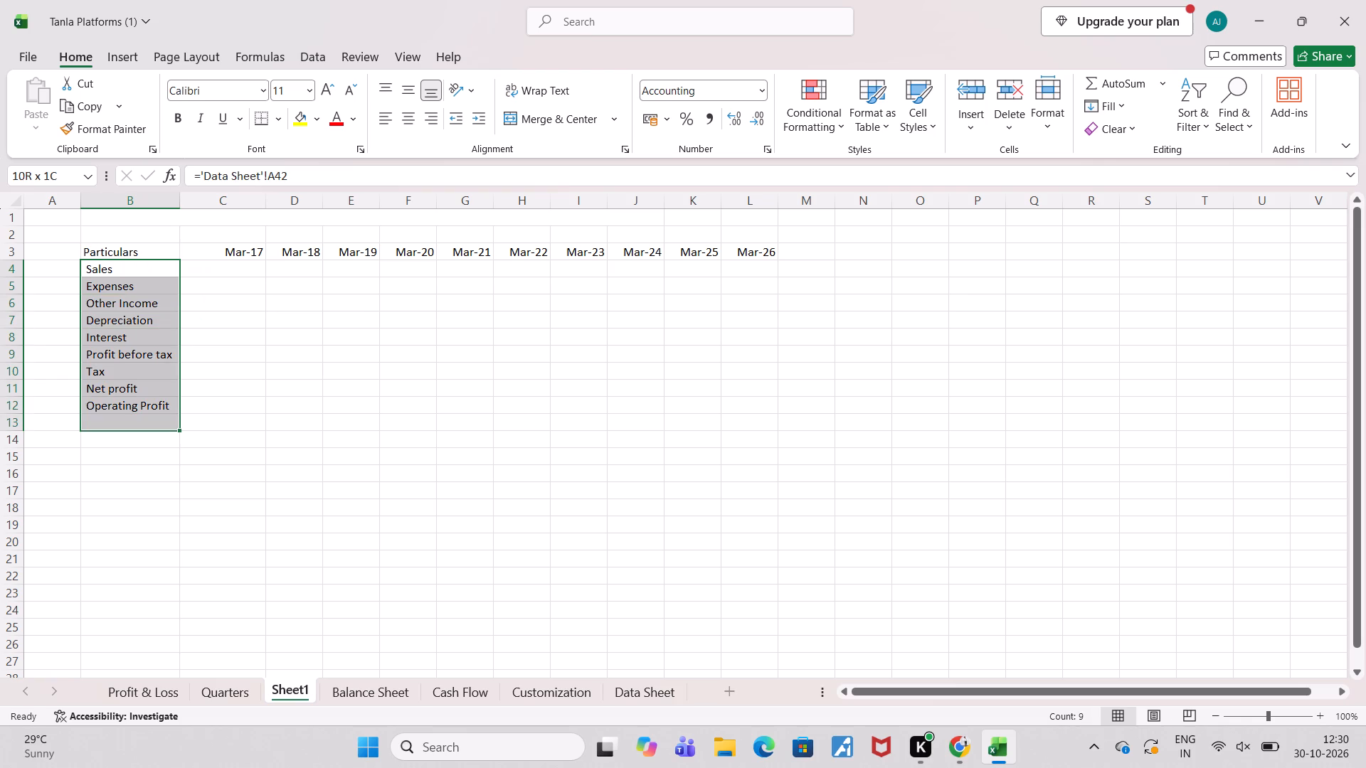
pyautogui.press('Delete')
# Link cell B4 to the Sales label in A17 of the Data Sheet's Profit & Loss section.
pyautogui.press('=')
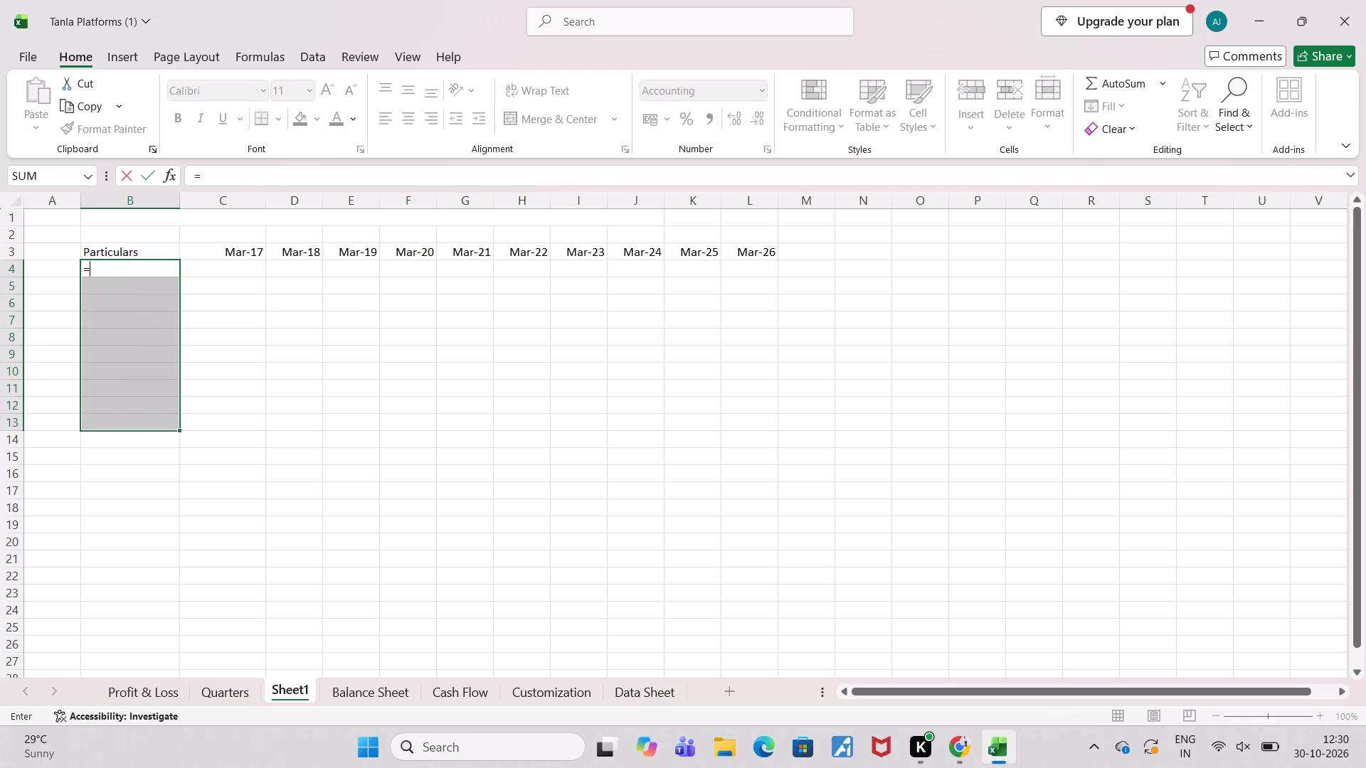
pyautogui.click(644, 689)
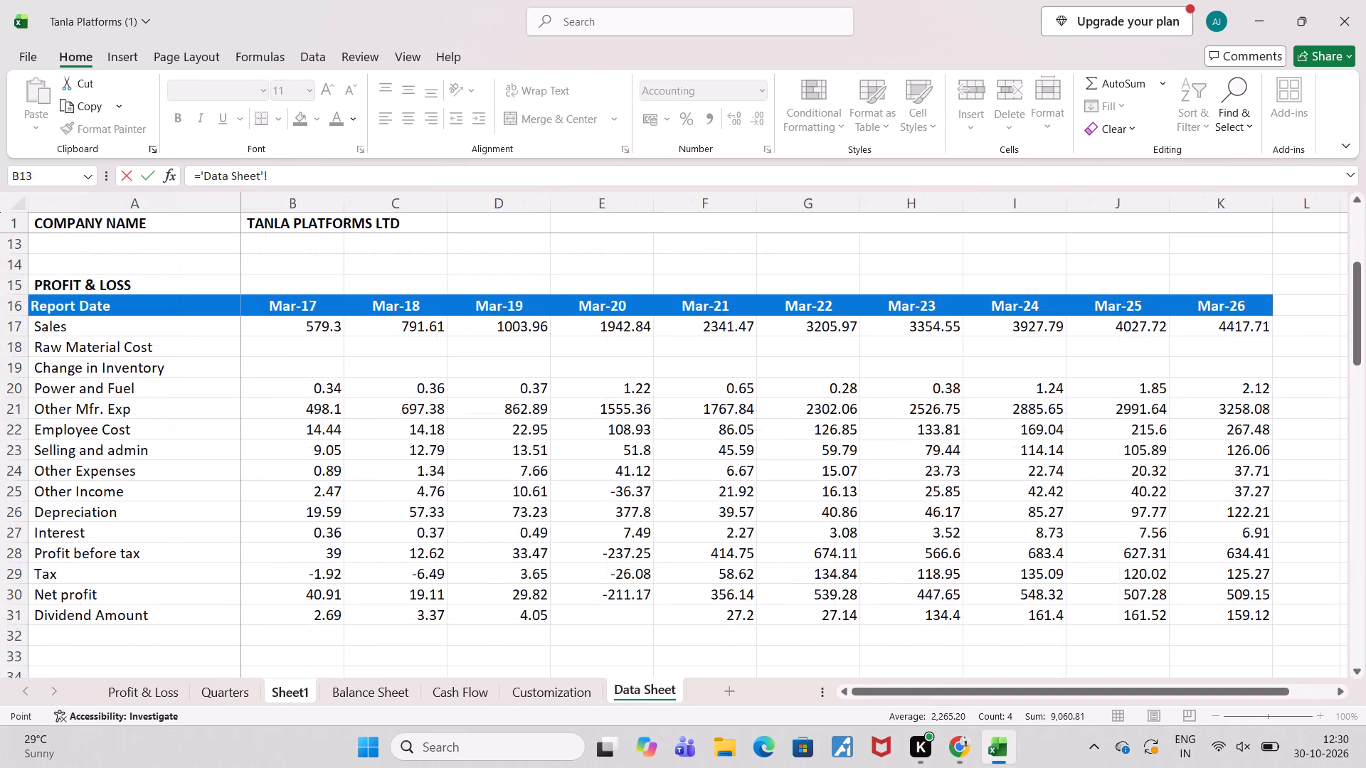
pyautogui.click(140, 326)
pyautogui.press('Return')
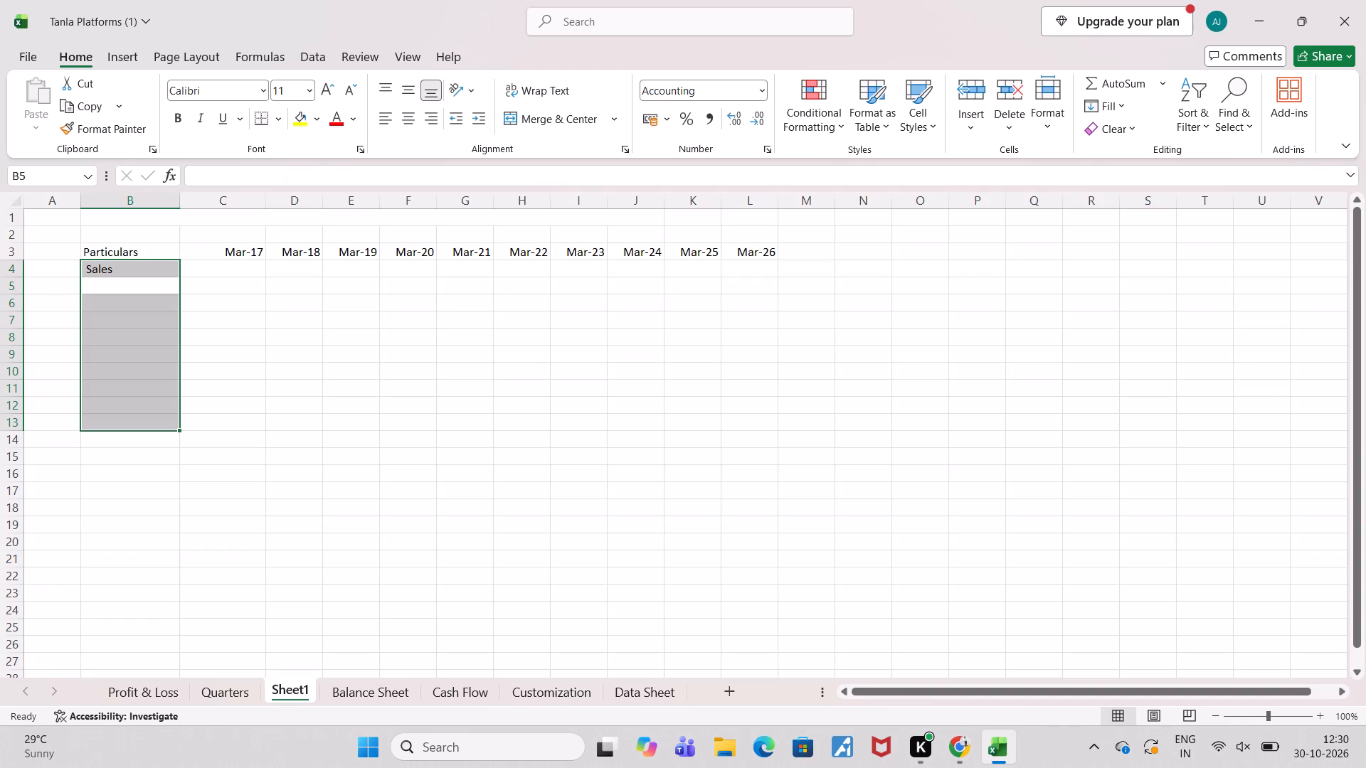
# Fill the label link from B4 down to B19, and clear the surplus entry in B19 below Dividend Amount.
pyautogui.click(142, 277)
pyautogui.moveTo(178, 275); pyautogui.dragTo(183, 528)
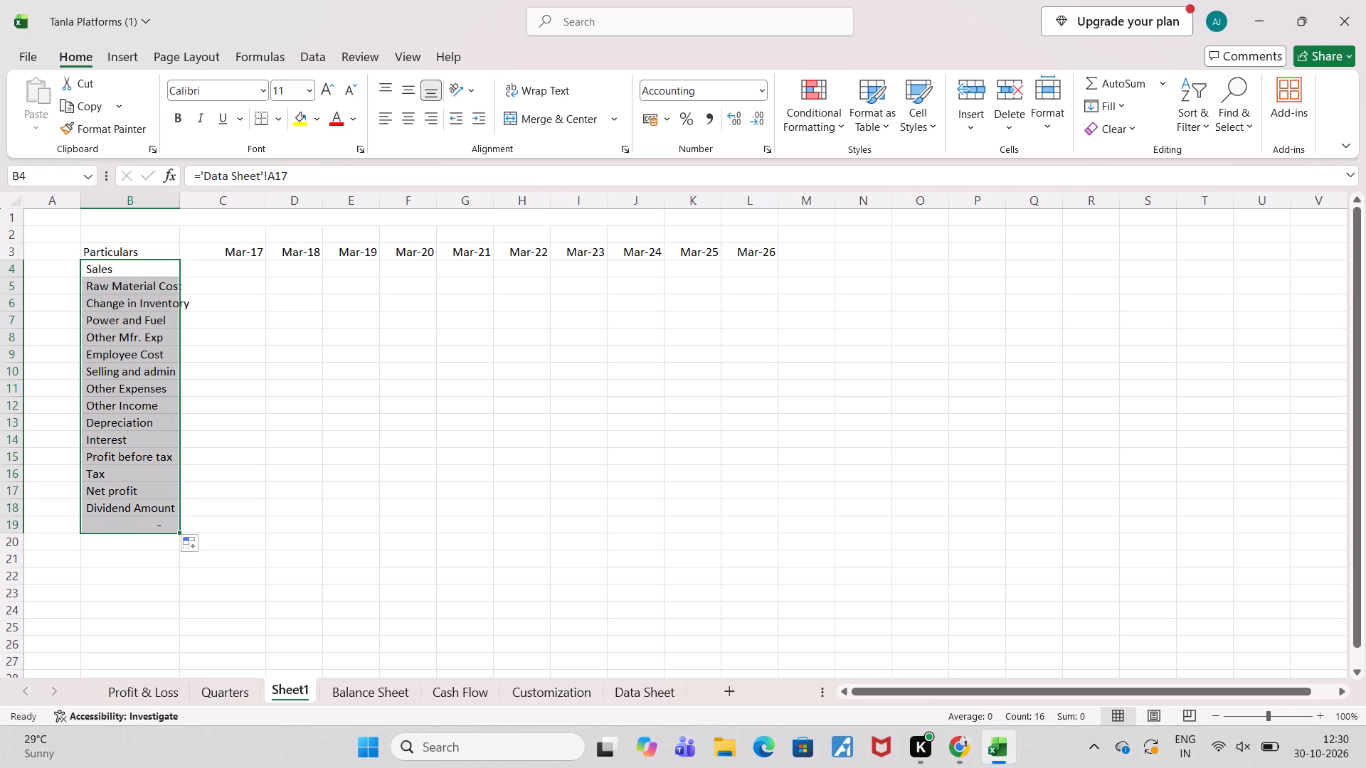
pyautogui.click(164, 530)
pyautogui.click(164, 525)
pyautogui.press('BackSpace')
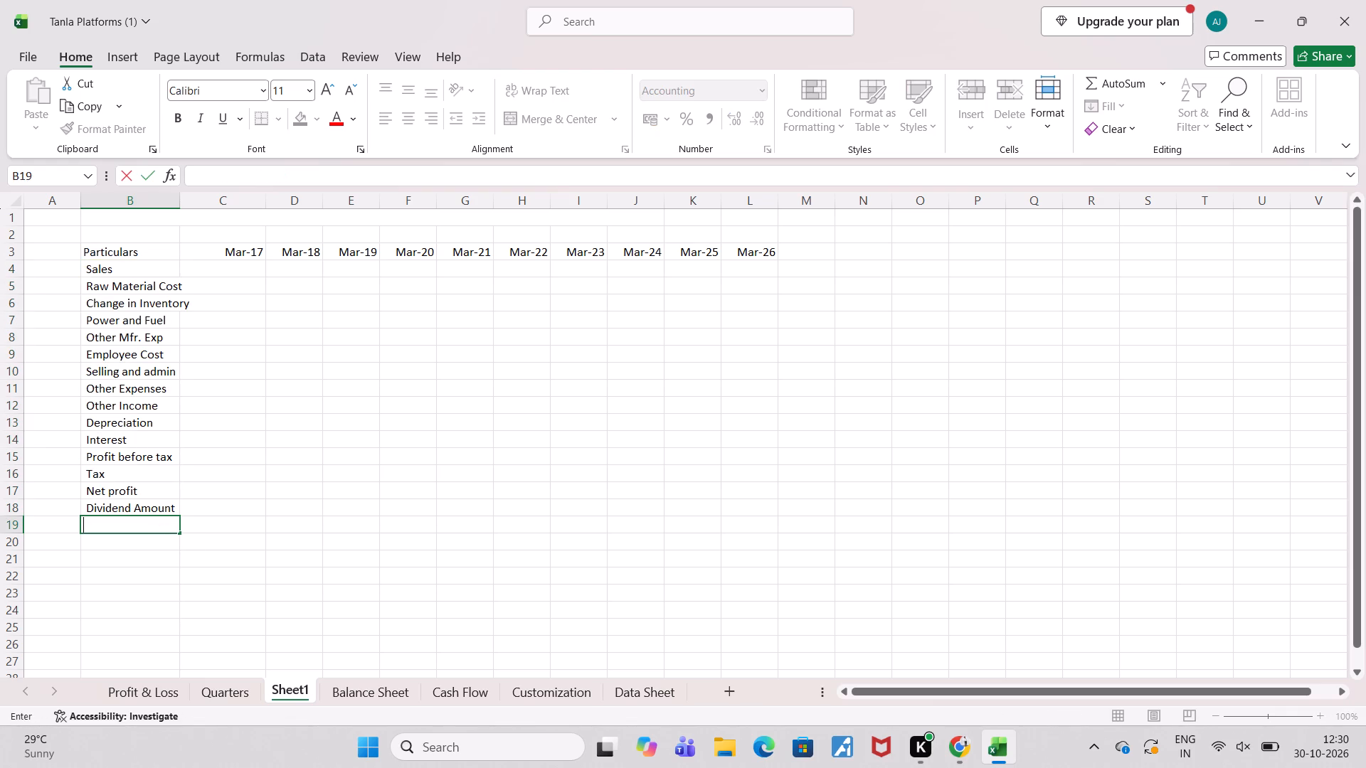
pyautogui.press('Right')
pyautogui.press('Right')
pyautogui.press('Up')
pyautogui.press('Up')
pyautogui.press('Up')
pyautogui.press('Up')
pyautogui.press('Up')
pyautogui.press('Up')
pyautogui.press('Up')
pyautogui.press('Up')
pyautogui.press('Up')
pyautogui.press('Up')
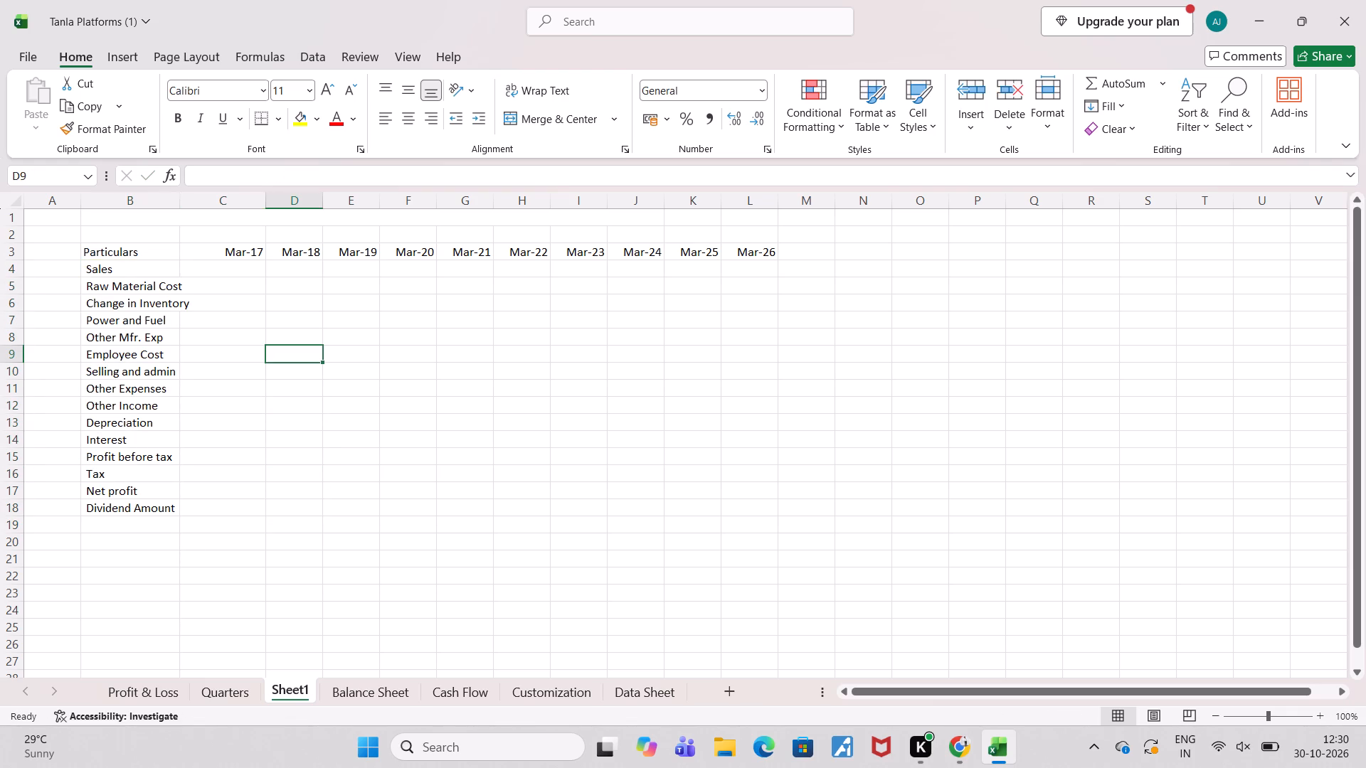
# Autofit column B to the width of its line item labels.
pyautogui.doubleClick(176, 198)
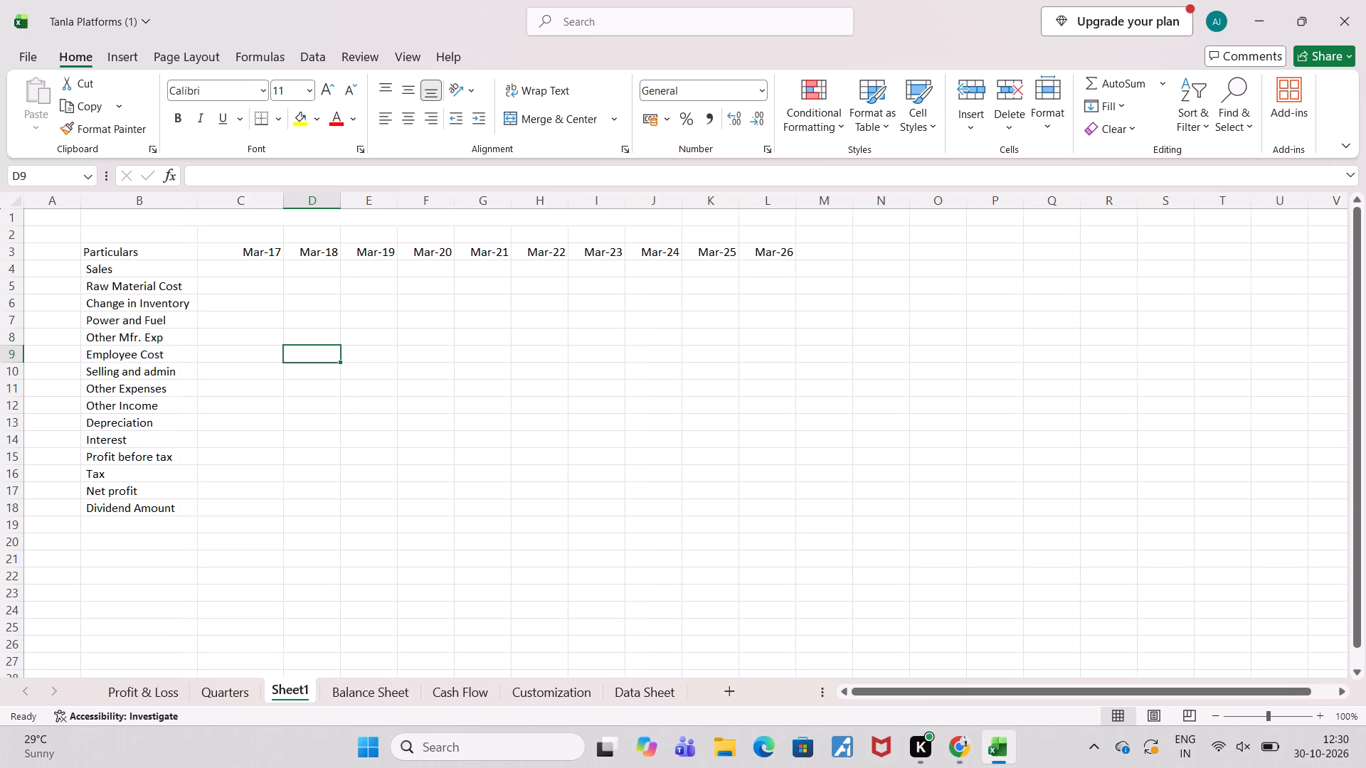
# Link cell C4 to the Mar-17 Sales figure in cell B17 of the Data Sheet.
pyautogui.click(263, 274)
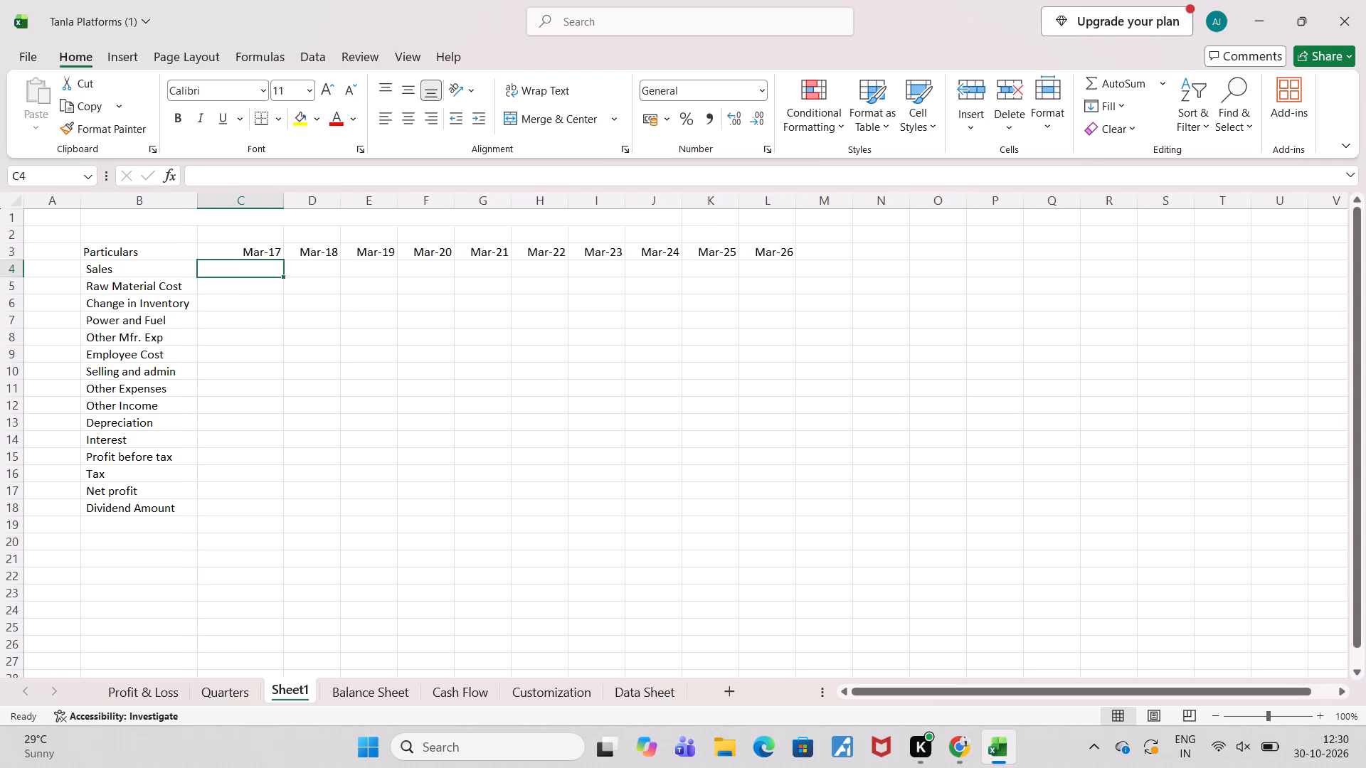
pyautogui.press('=')
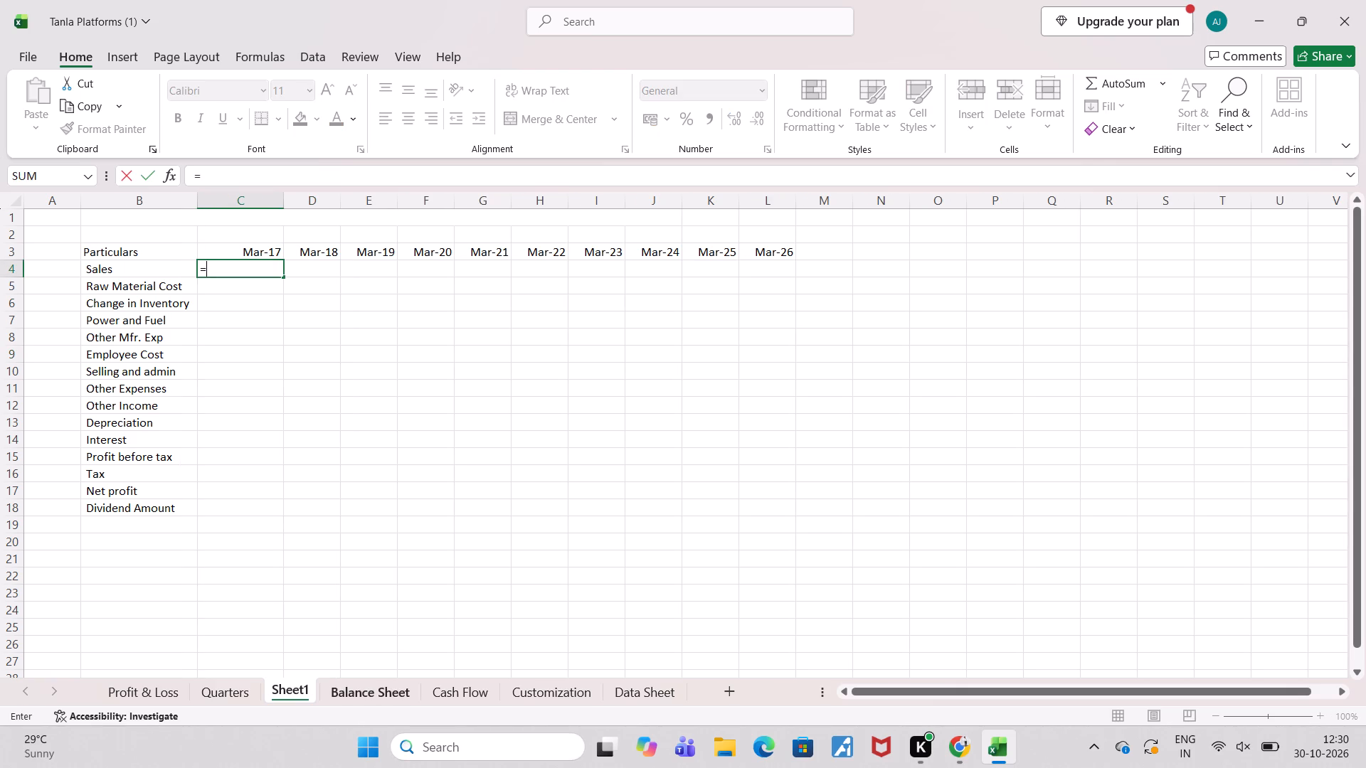
pyautogui.click(637, 688)
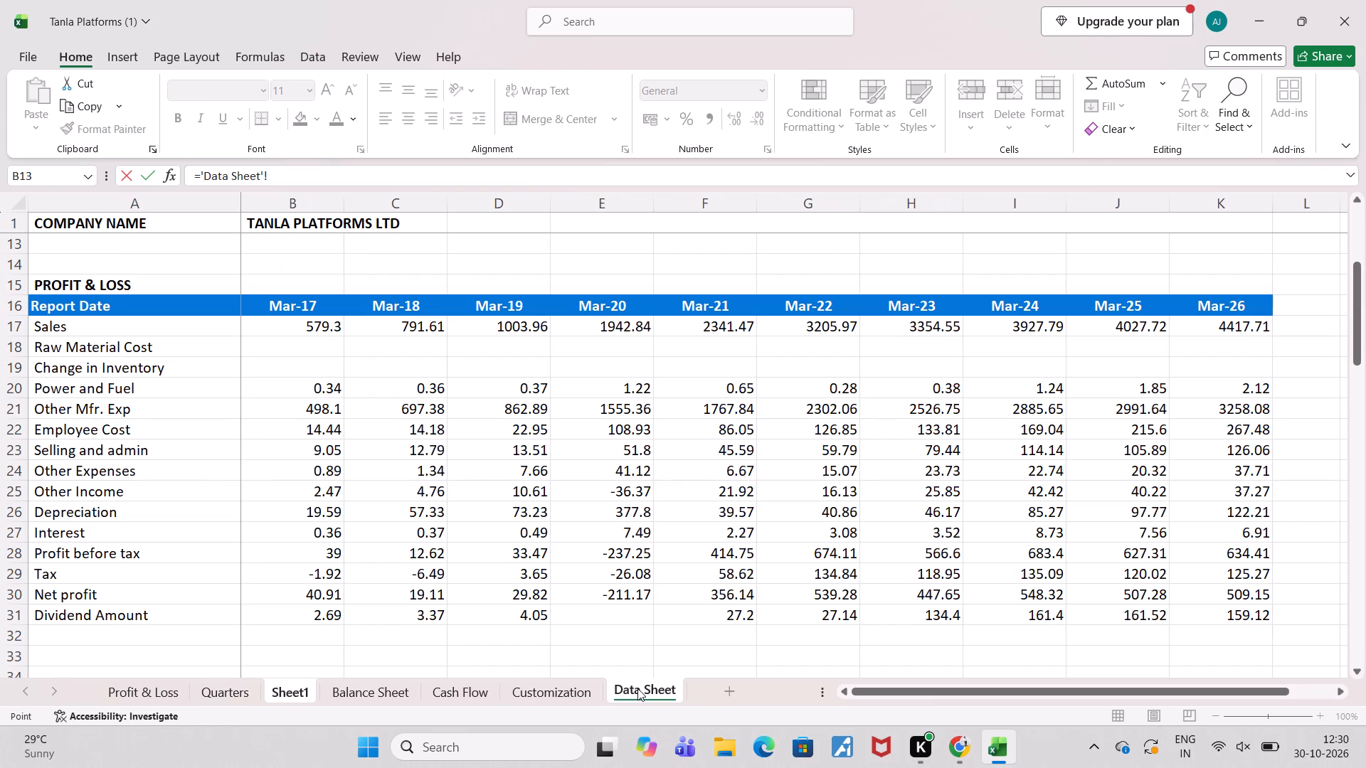
pyautogui.click(309, 318)
pyautogui.press('Return')
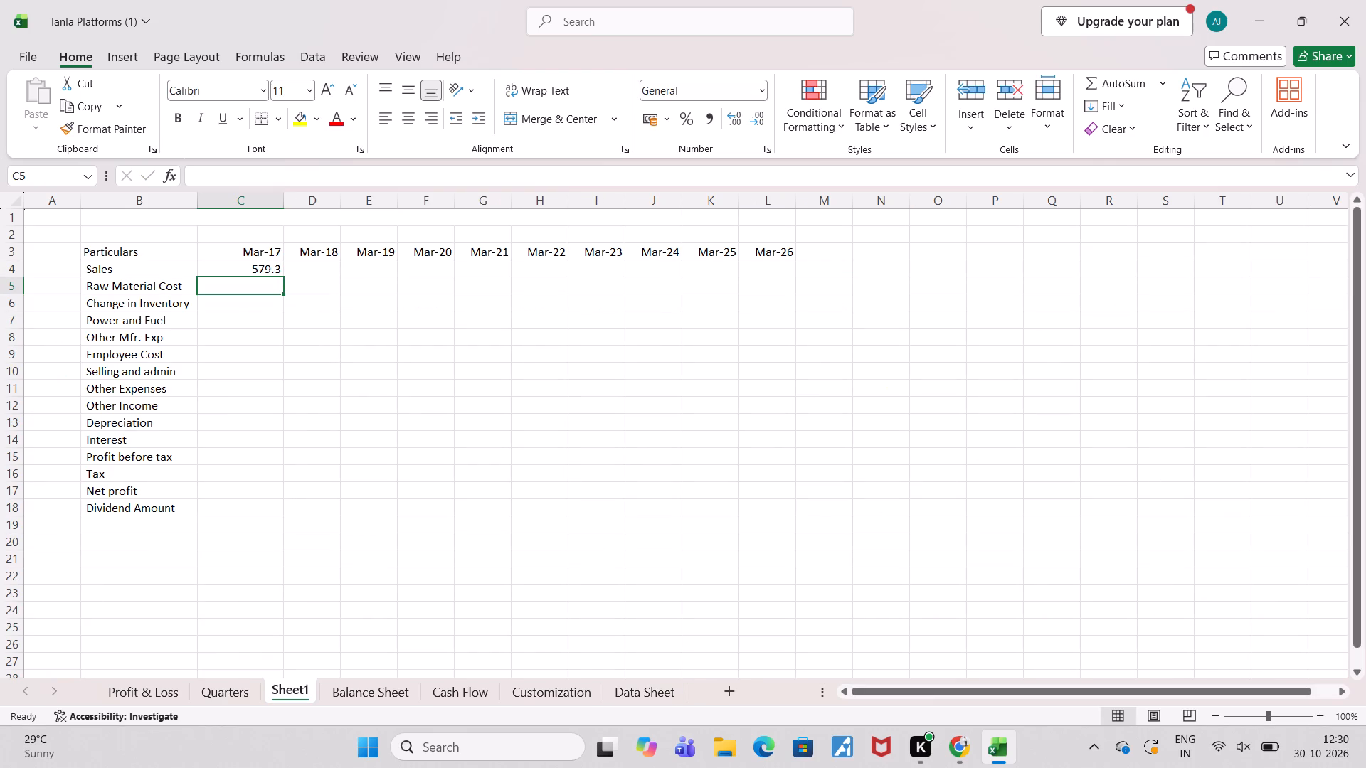
# Fill the Sales link from C4 across row 4 through cell L4 under Mar-26.
pyautogui.click(271, 272)
pyautogui.moveTo(283, 274); pyautogui.dragTo(346, 276)
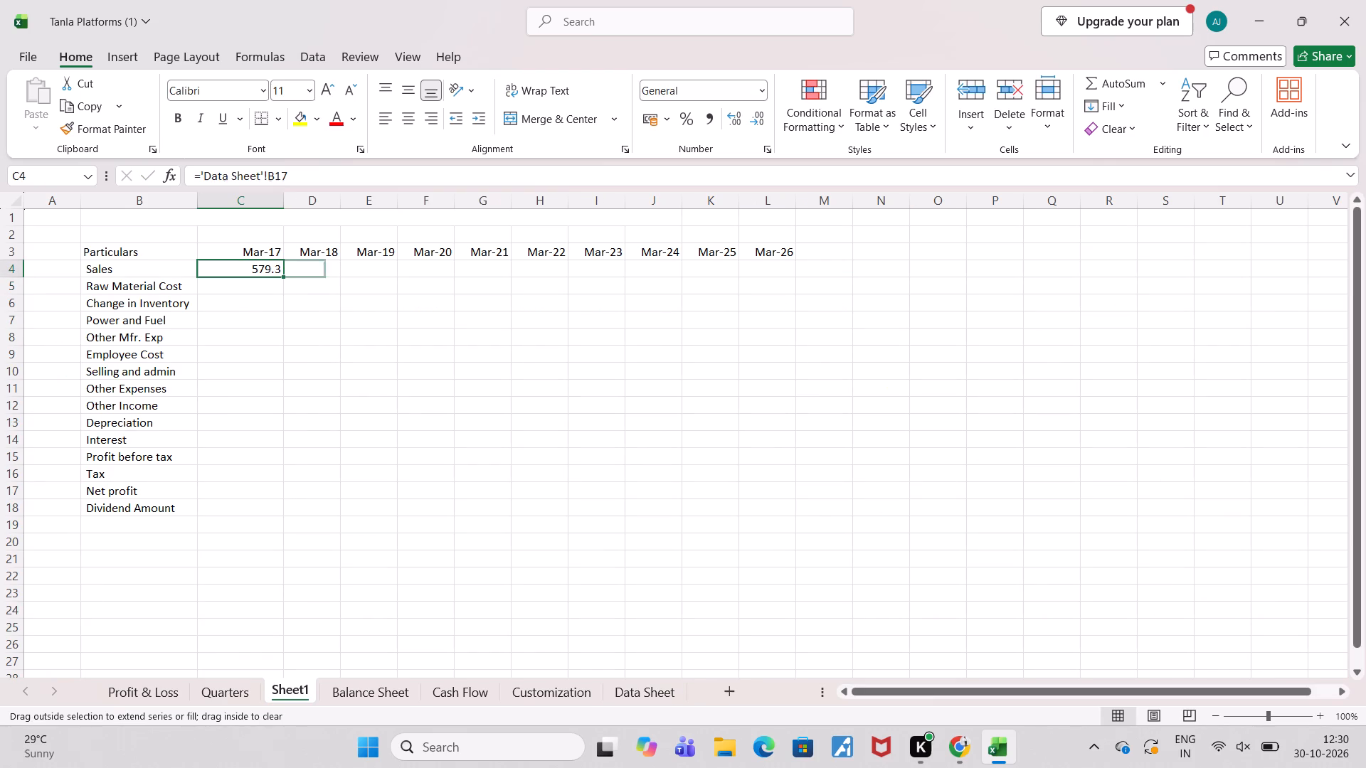
pyautogui.moveTo(346, 276); pyautogui.dragTo(774, 262)
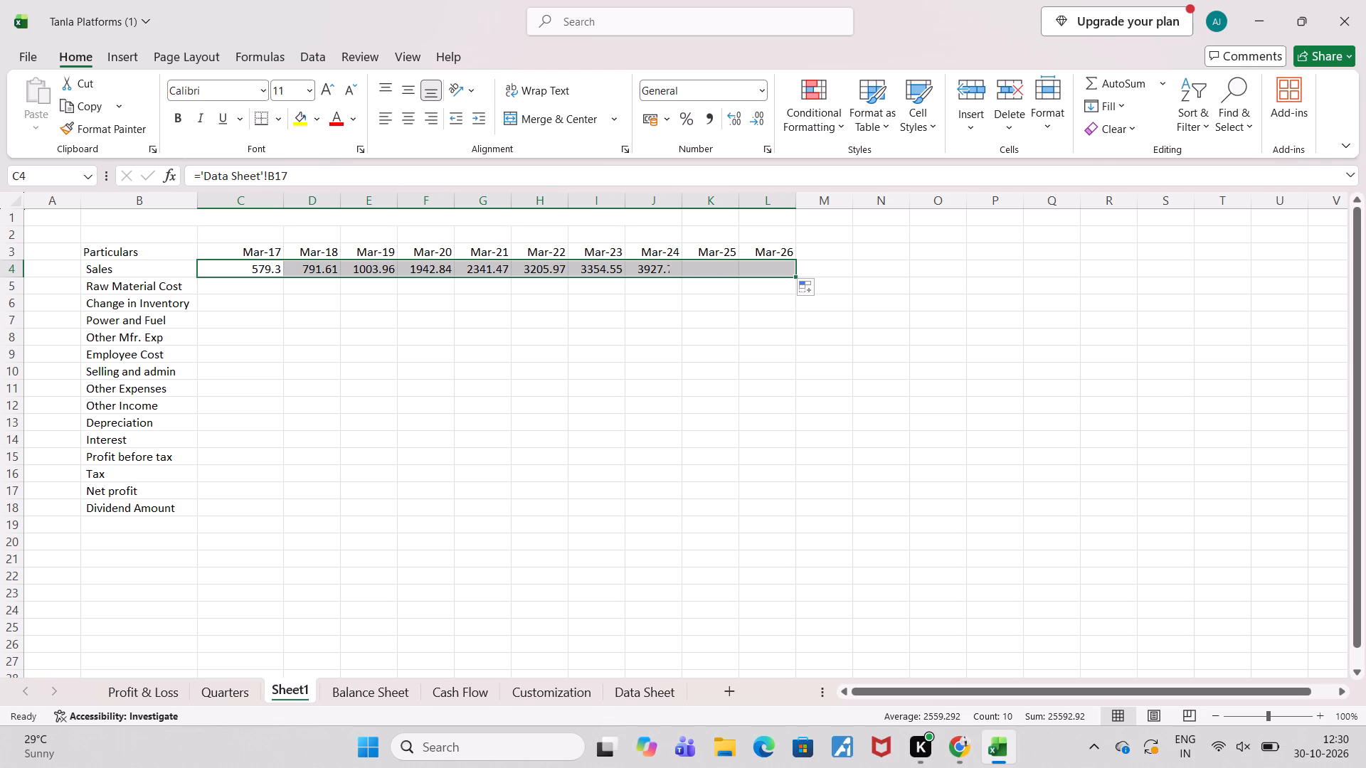
# Fill the linked figures in C4:L4 down through the Dividend Amount row, row 18.
pyautogui.moveTo(793, 275); pyautogui.dragTo(800, 423)
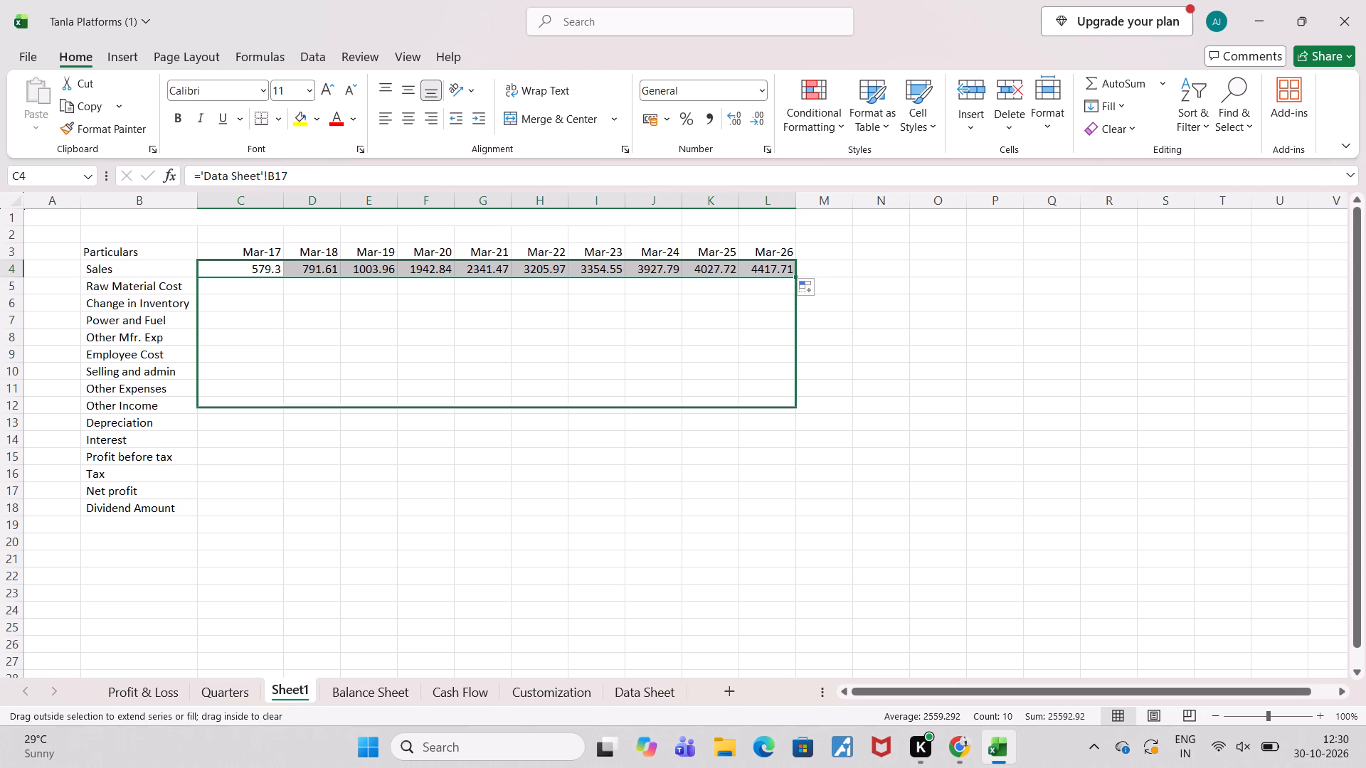
pyautogui.moveTo(800, 423); pyautogui.dragTo(781, 513)
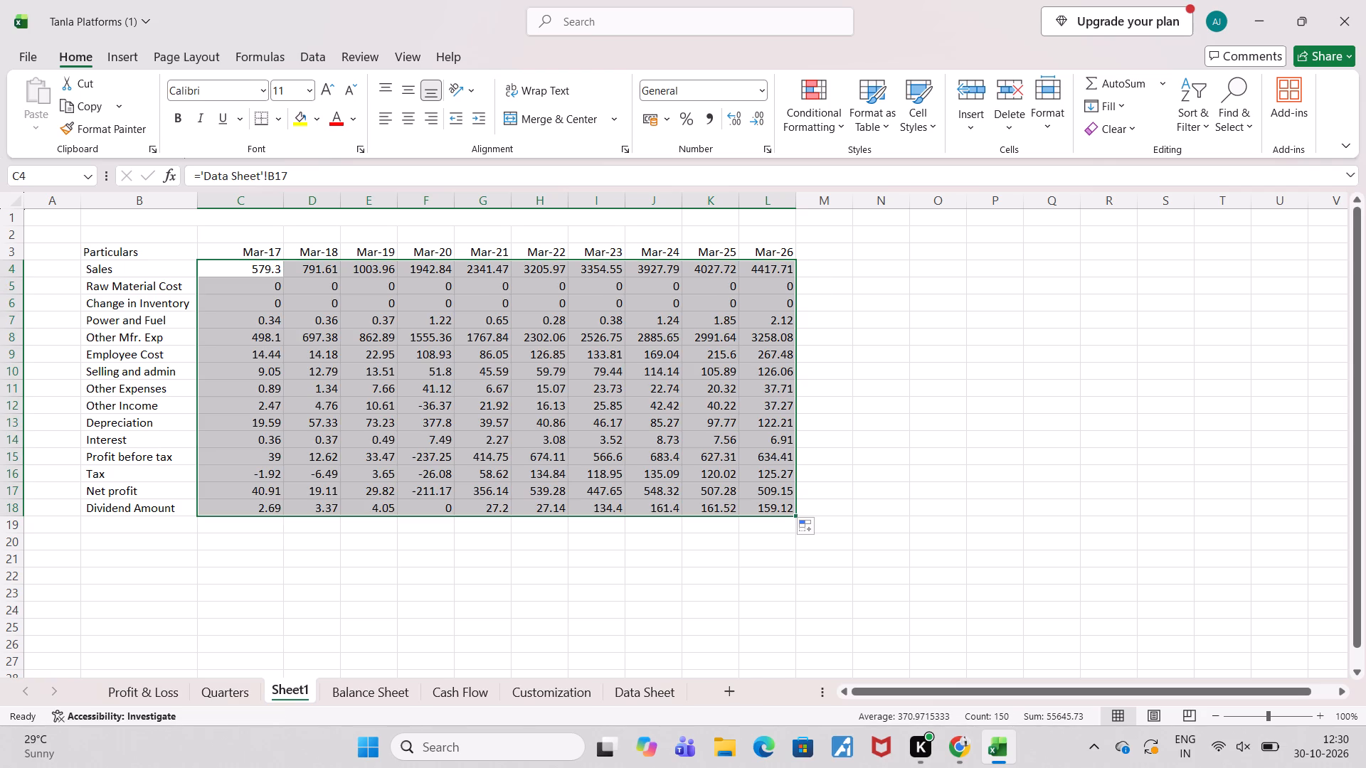
pyautogui.click(726, 610)
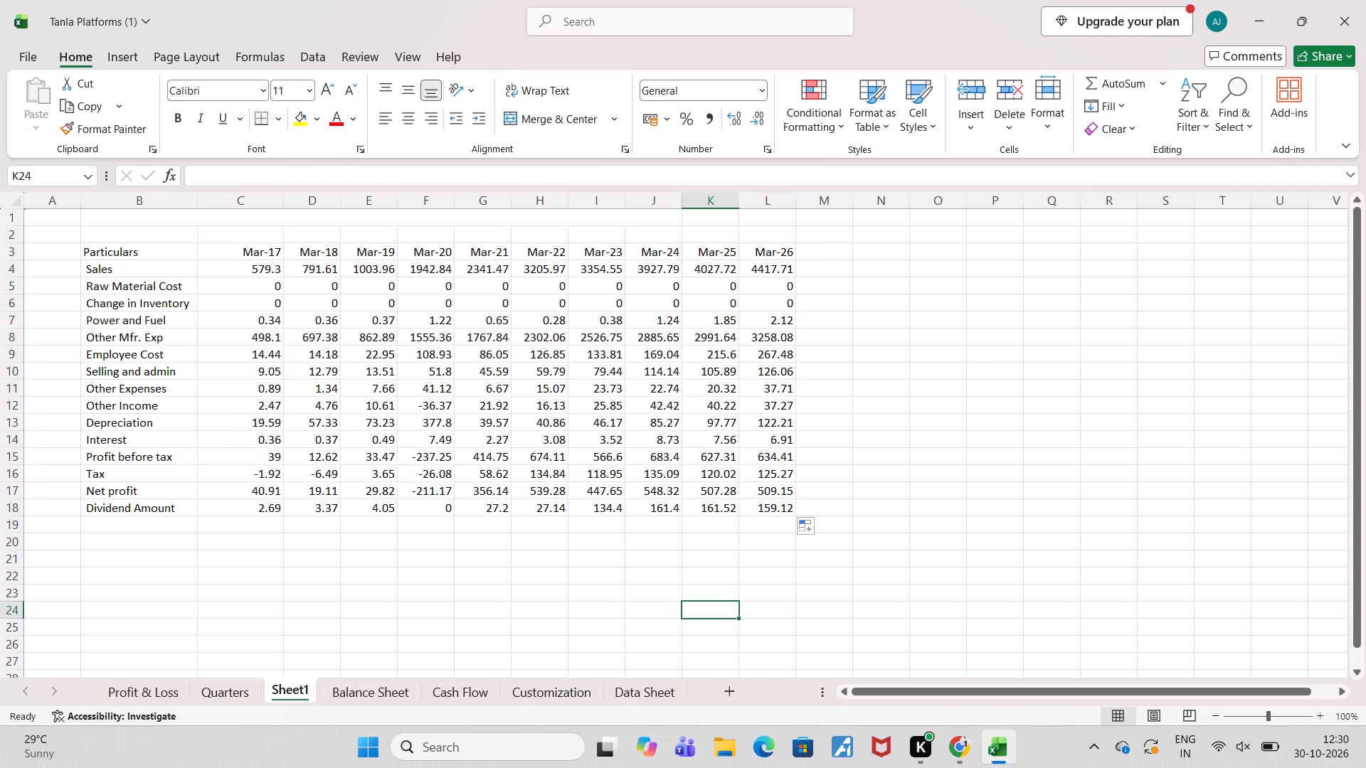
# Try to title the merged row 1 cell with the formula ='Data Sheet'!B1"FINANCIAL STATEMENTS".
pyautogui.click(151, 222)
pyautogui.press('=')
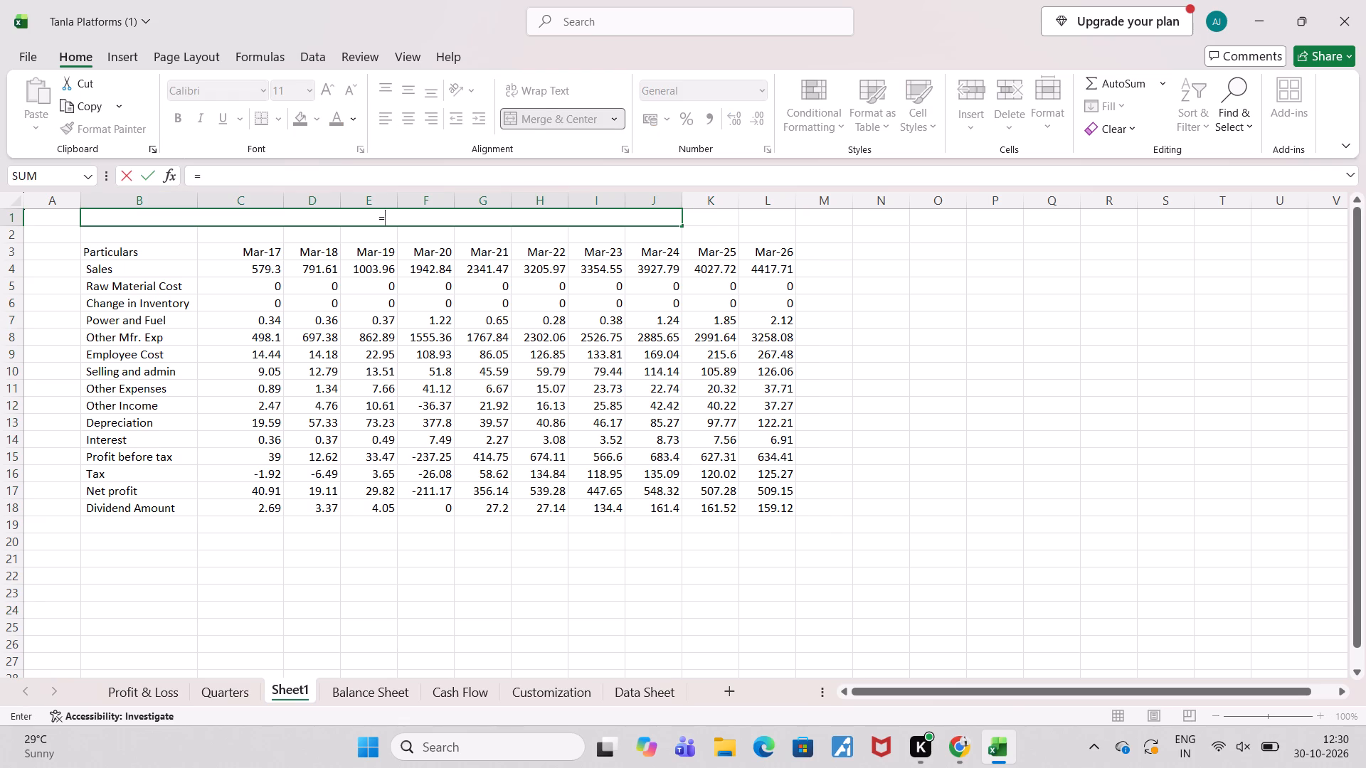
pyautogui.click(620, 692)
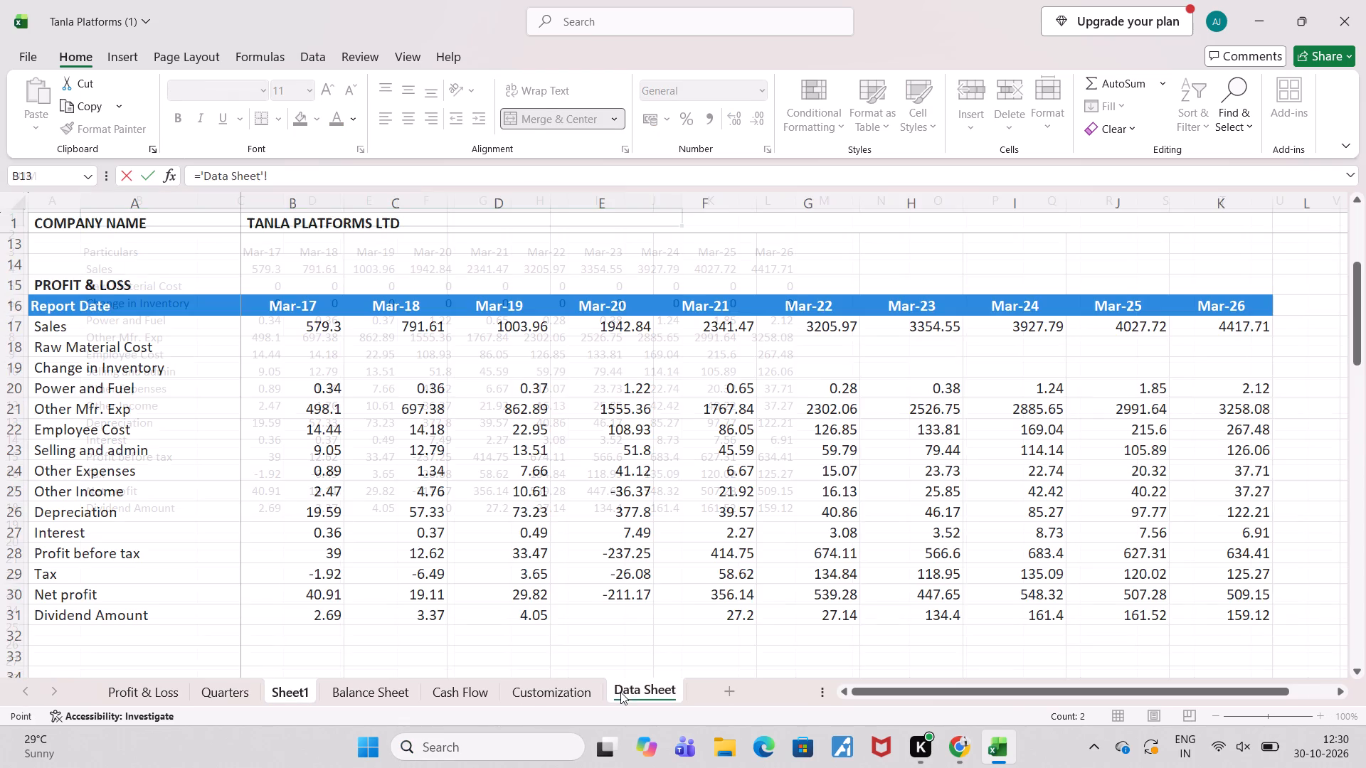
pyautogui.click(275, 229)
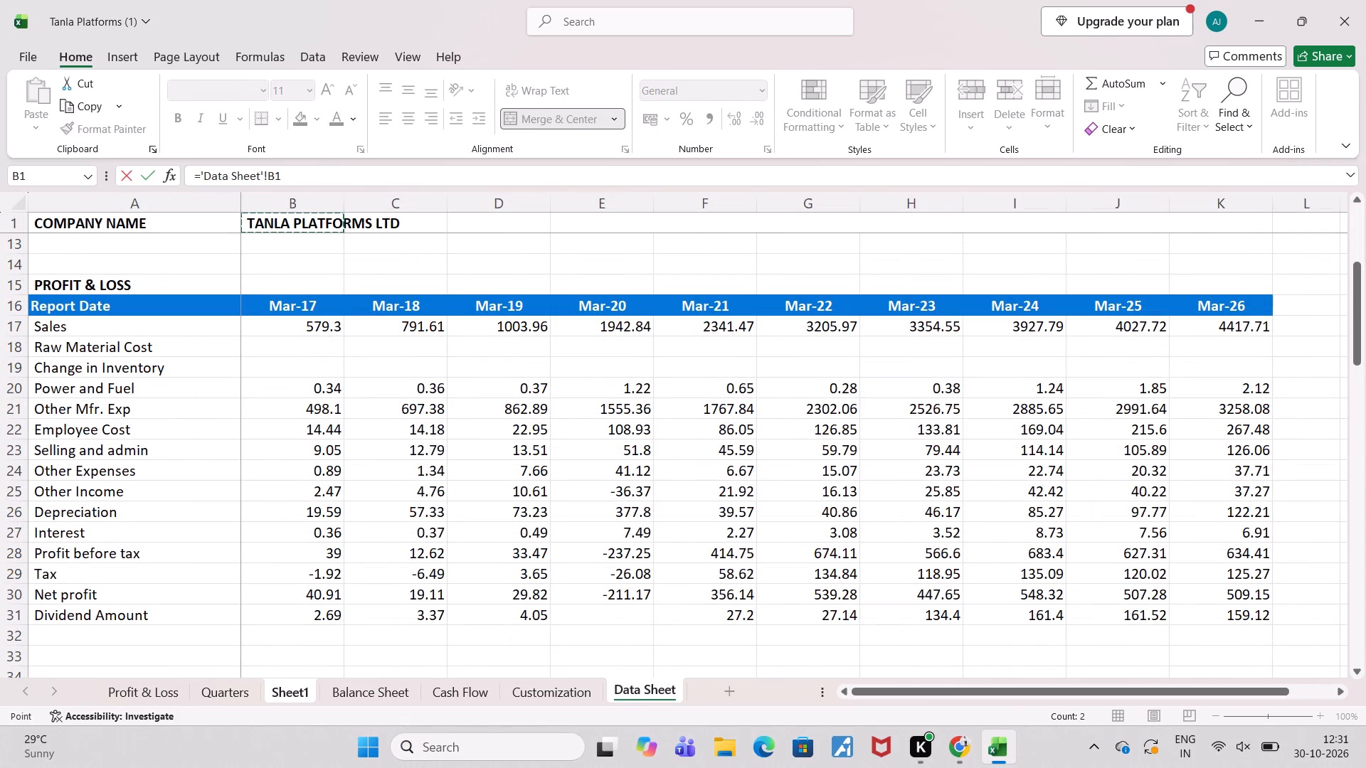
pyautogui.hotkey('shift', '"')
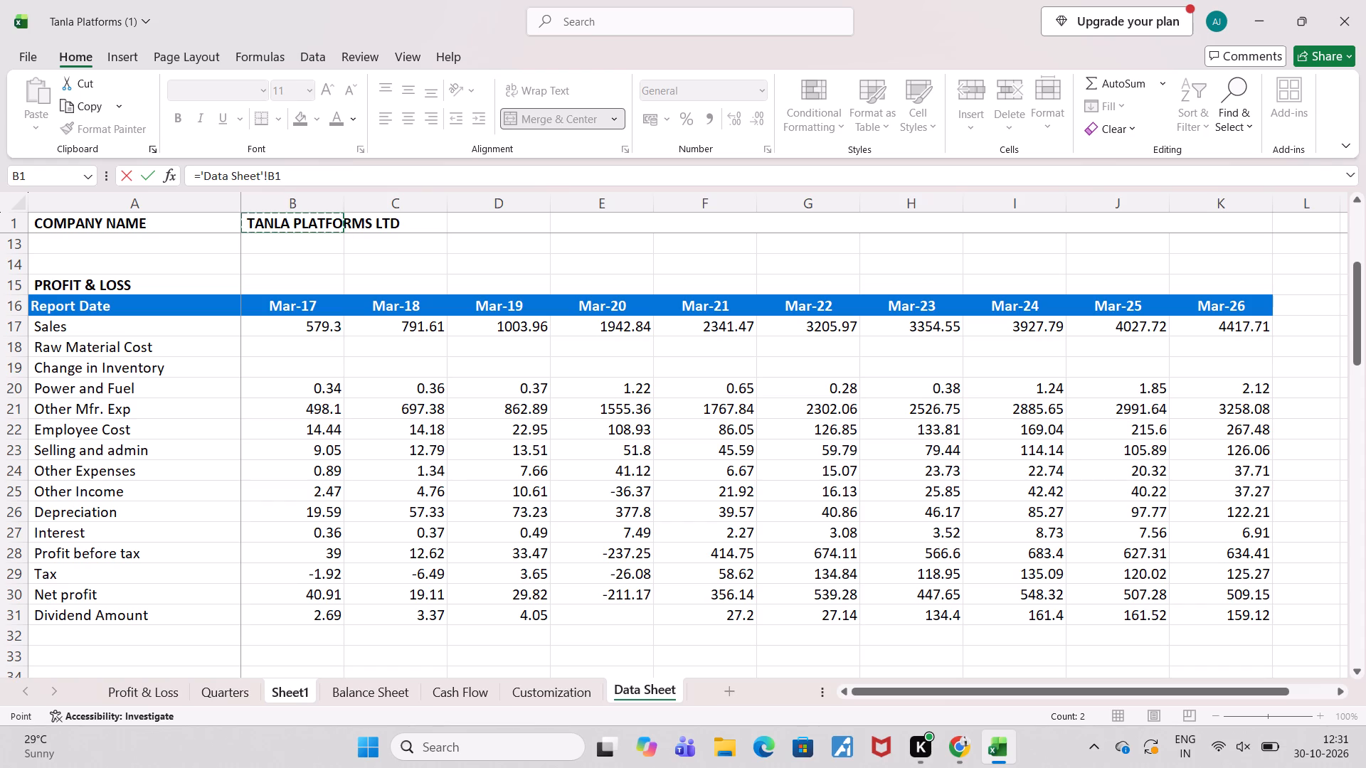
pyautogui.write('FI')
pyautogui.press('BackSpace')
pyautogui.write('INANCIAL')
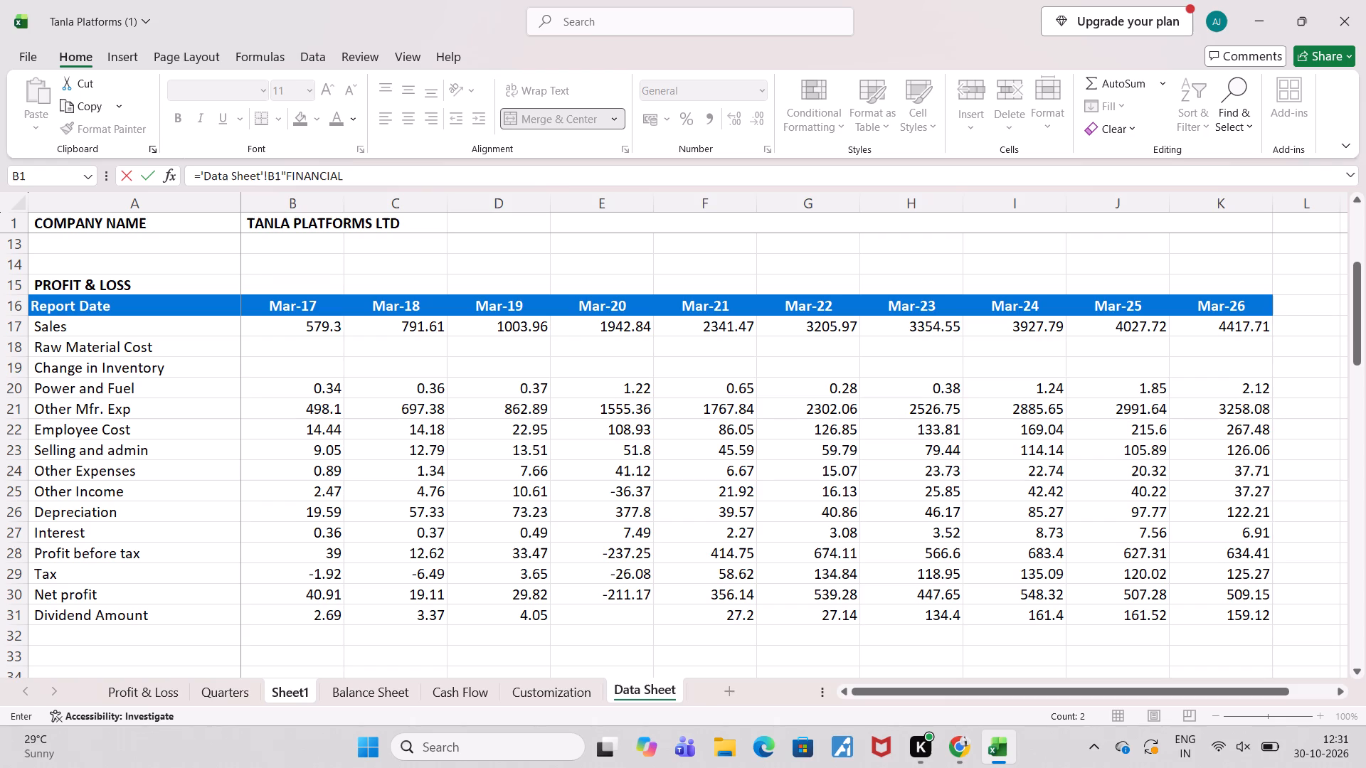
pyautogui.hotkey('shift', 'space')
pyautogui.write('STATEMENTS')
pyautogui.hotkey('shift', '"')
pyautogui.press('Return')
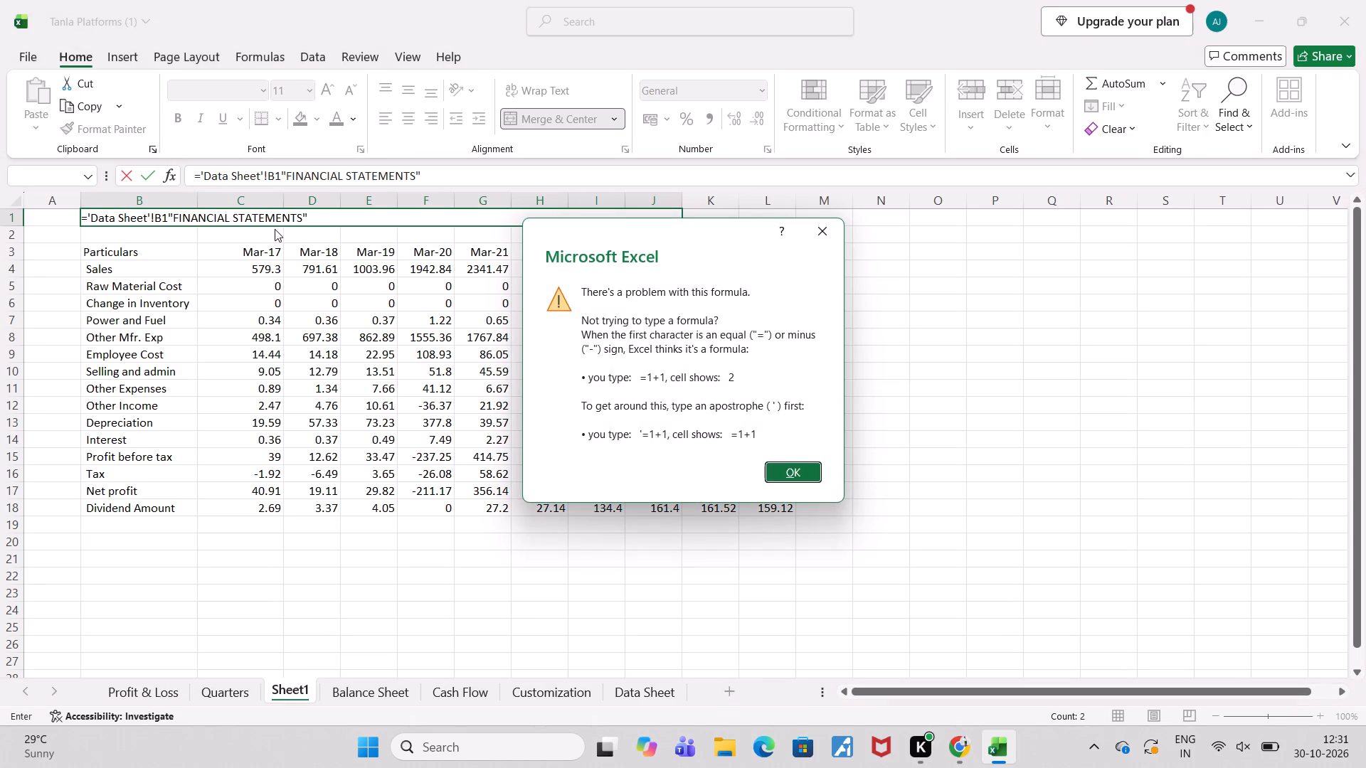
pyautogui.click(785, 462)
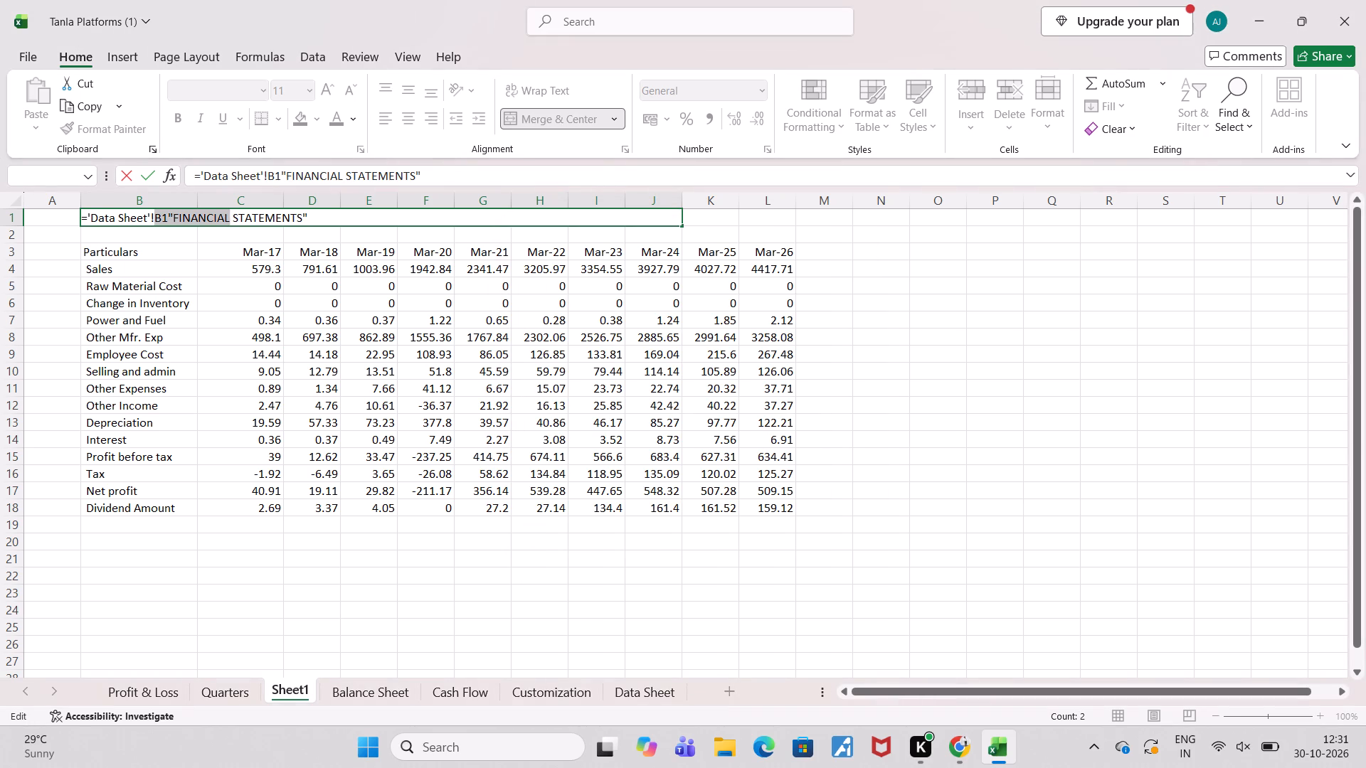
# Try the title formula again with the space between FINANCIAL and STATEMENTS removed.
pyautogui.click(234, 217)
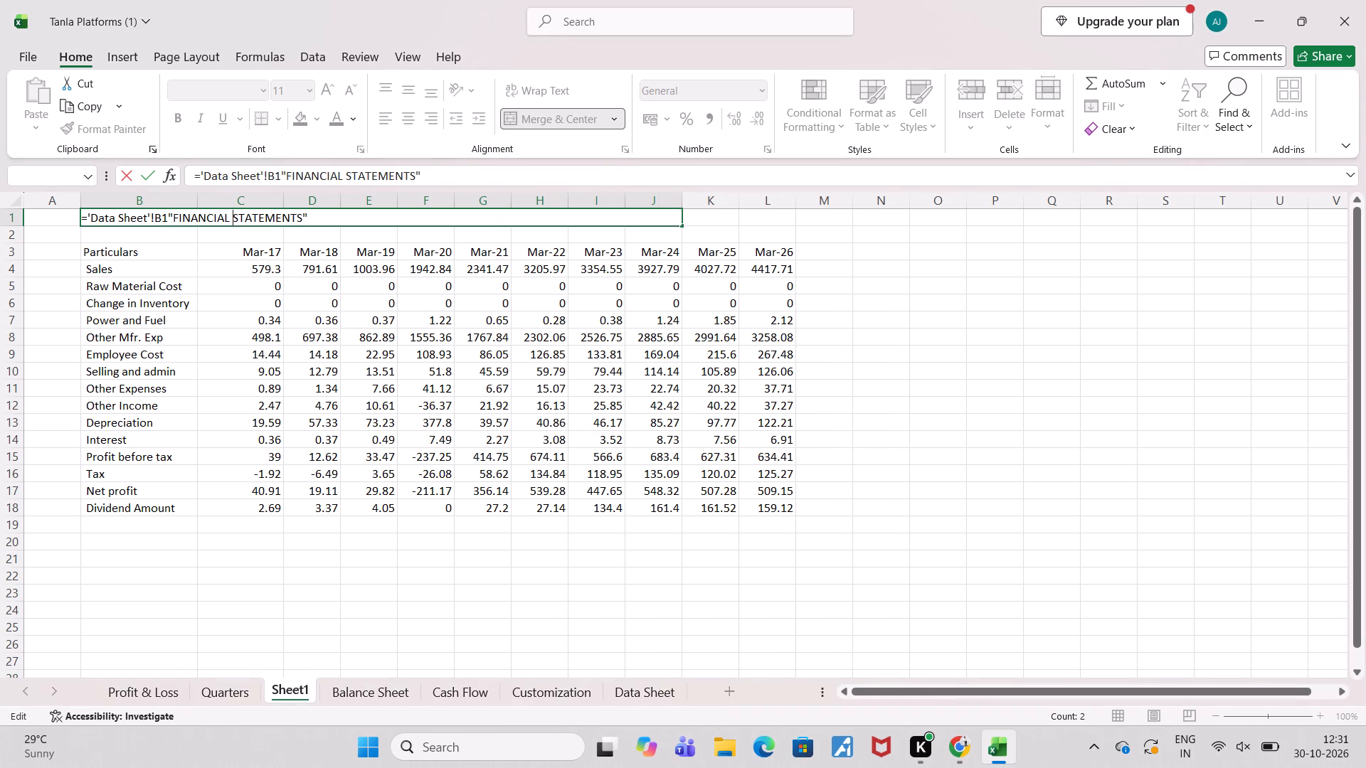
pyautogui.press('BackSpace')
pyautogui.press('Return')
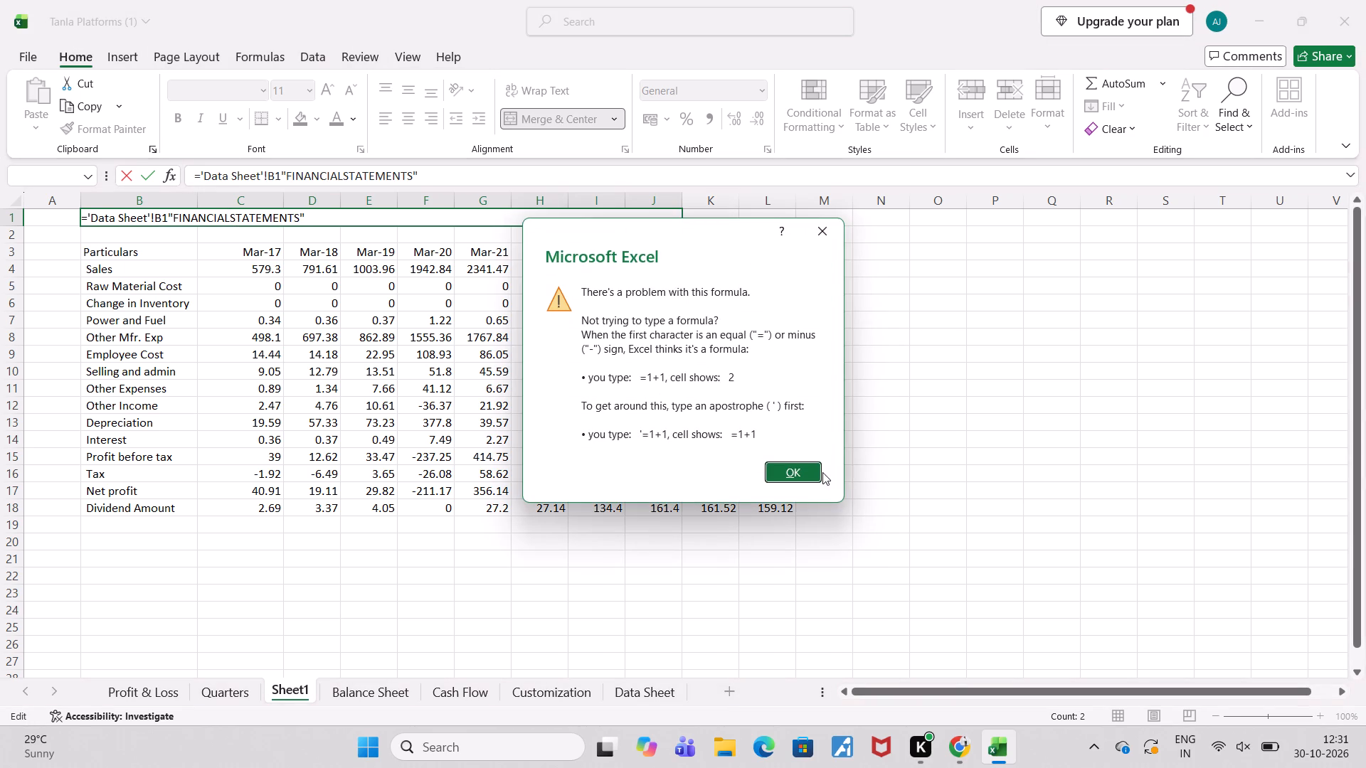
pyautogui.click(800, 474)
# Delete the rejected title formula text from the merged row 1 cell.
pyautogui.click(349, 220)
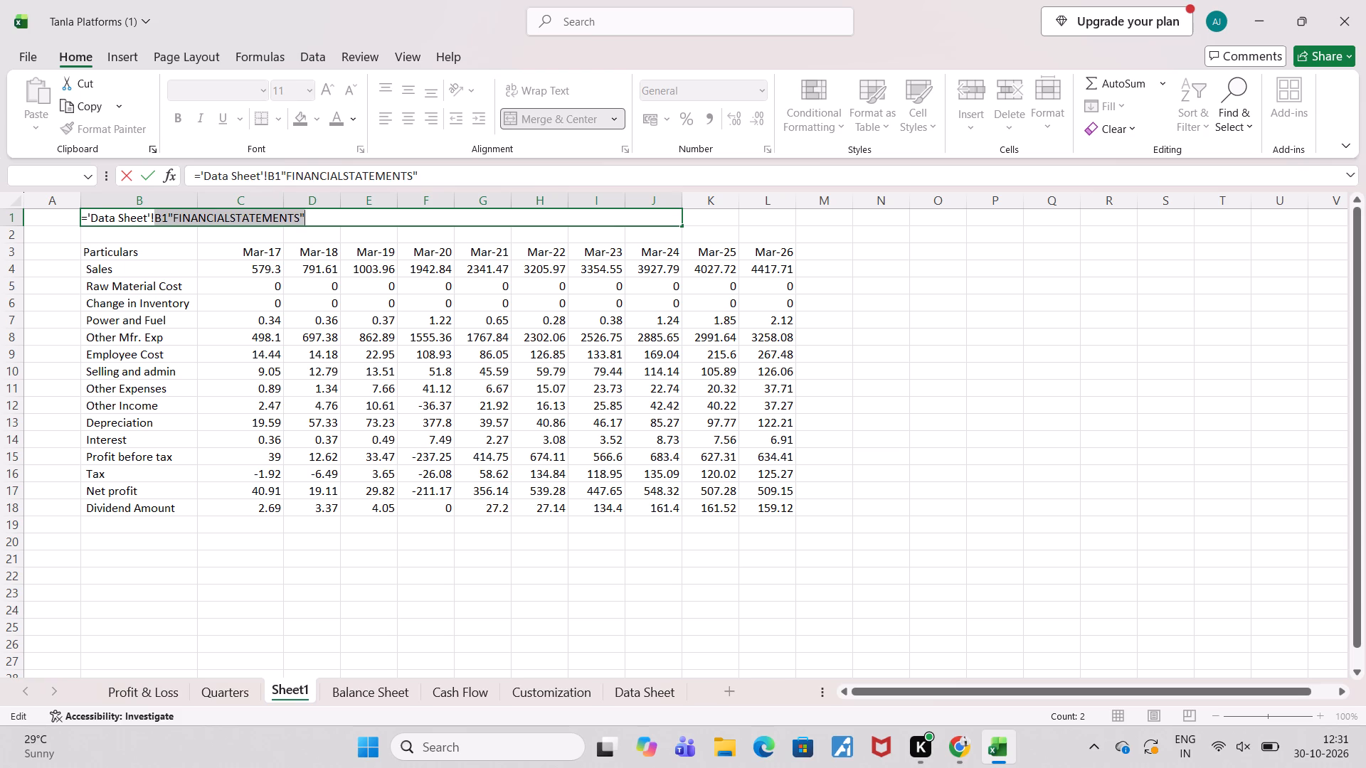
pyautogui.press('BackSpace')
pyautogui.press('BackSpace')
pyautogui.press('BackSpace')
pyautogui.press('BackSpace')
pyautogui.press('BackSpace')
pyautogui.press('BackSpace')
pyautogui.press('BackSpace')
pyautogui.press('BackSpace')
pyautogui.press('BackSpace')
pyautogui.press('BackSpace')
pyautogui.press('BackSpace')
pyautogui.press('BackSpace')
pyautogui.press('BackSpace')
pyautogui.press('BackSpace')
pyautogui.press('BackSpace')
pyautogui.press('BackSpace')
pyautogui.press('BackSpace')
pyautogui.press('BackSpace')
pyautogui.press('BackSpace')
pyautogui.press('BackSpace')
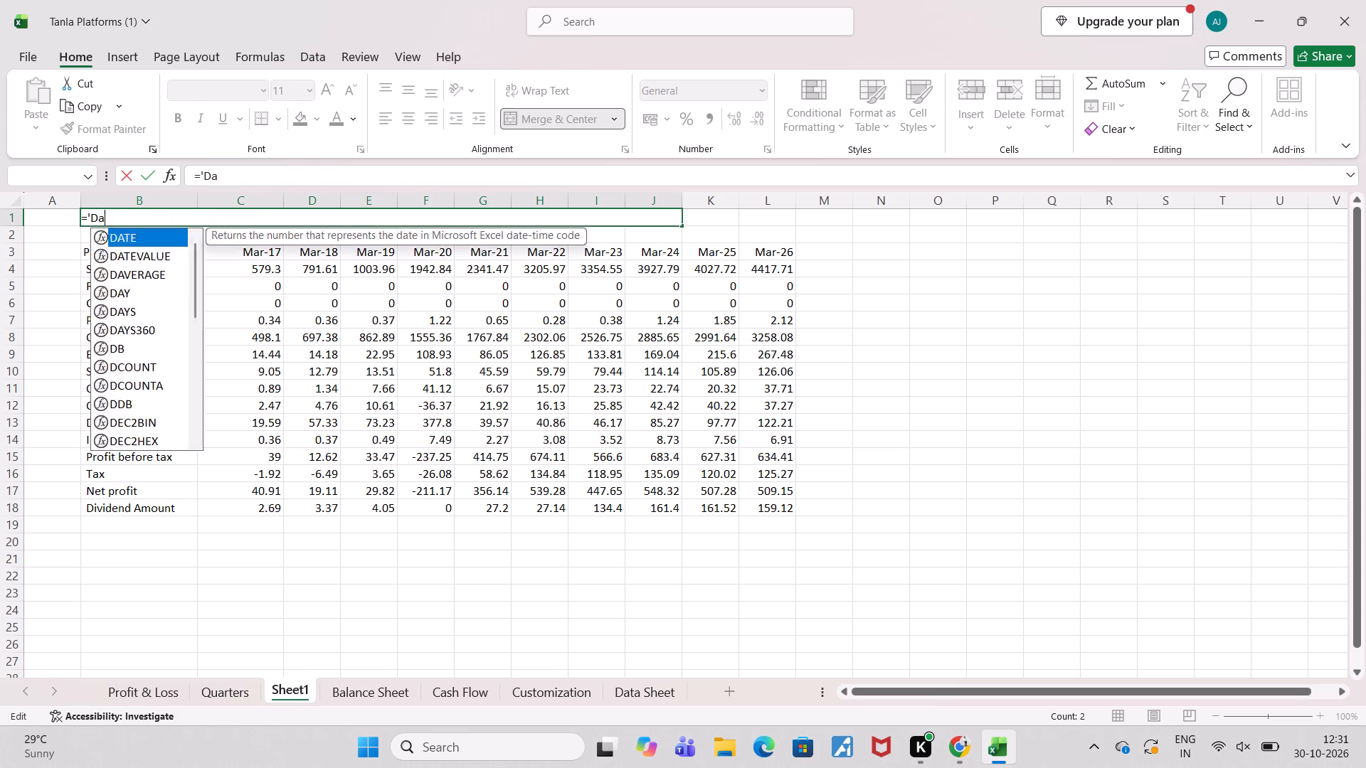
# Enter the row 1 title formula joining the company name in Data Sheet cell B1 with "FINANCIAL STATEMENTS" using an ampersand.
pyautogui.press('=')
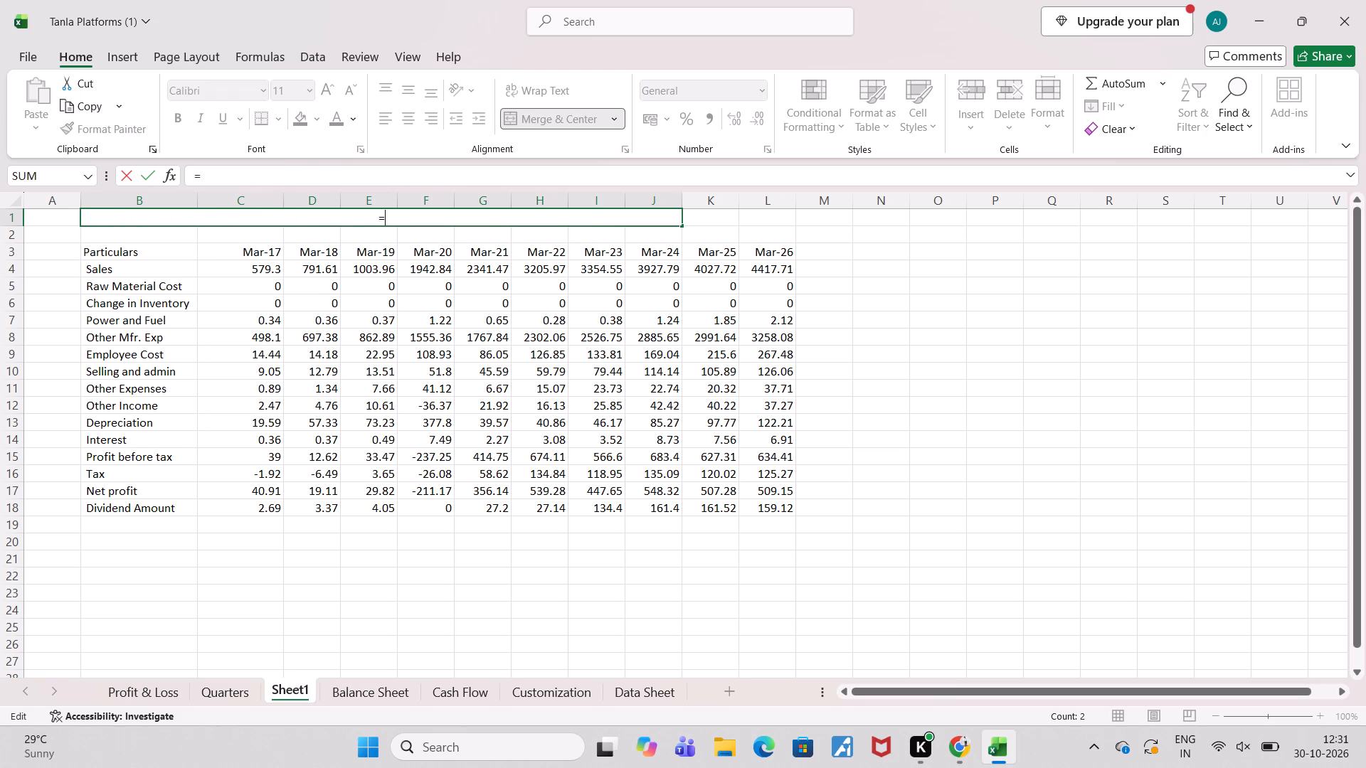
pyautogui.click(625, 684)
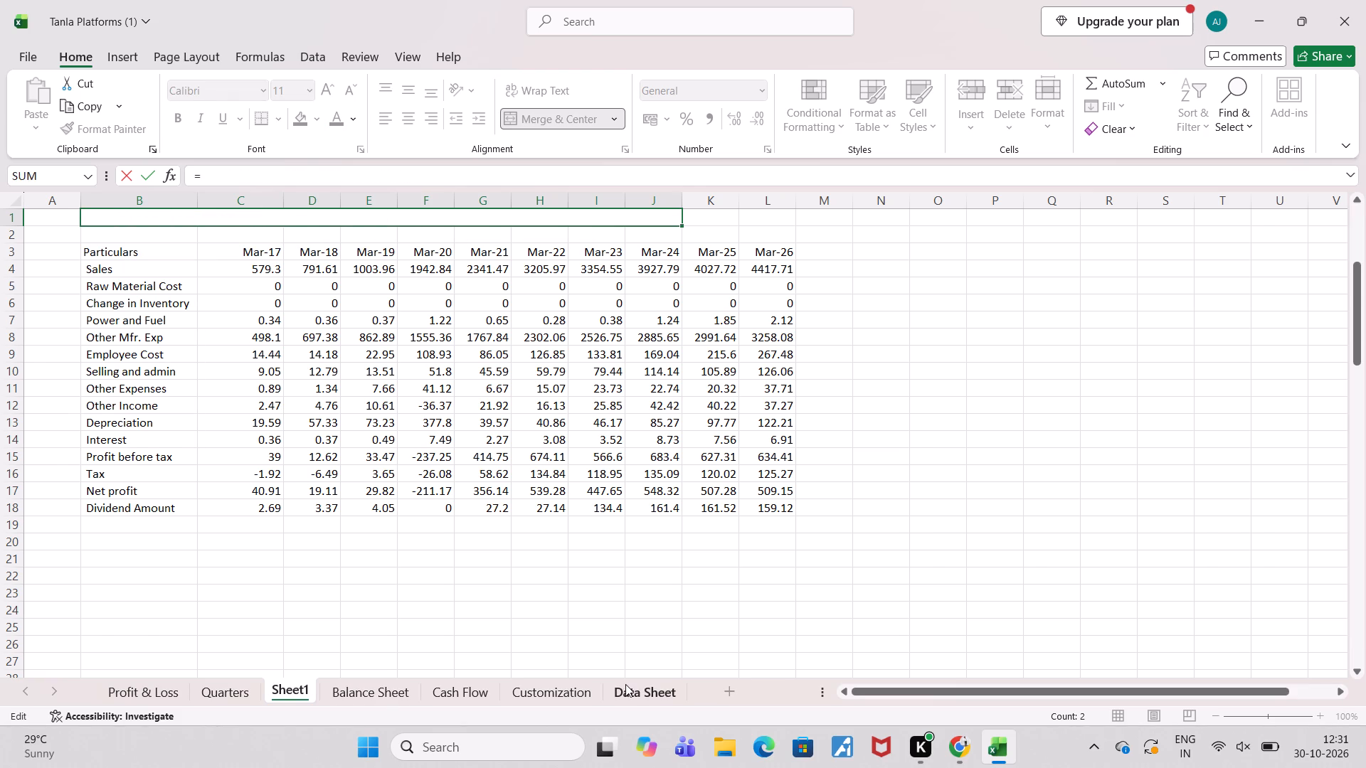
pyautogui.click(283, 225)
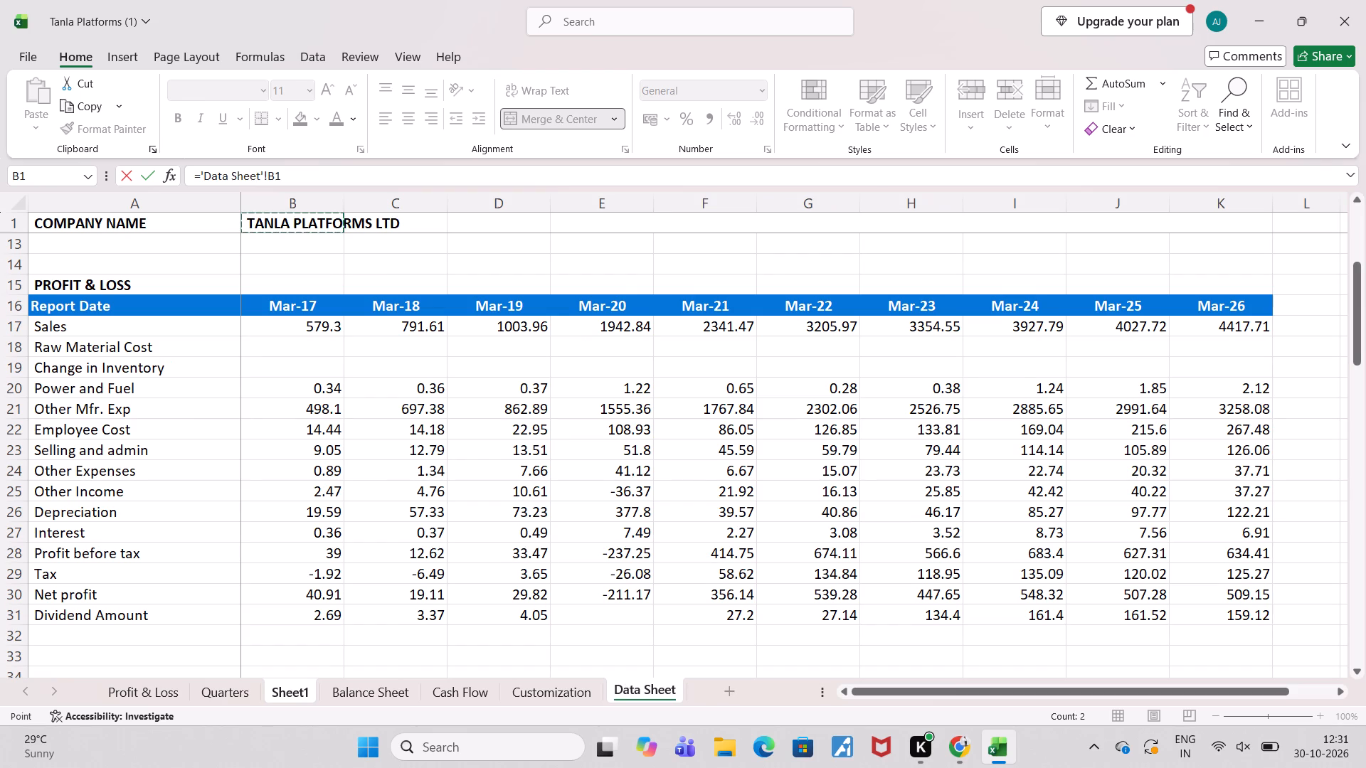
pyautogui.write('""')
pyautogui.press('BackSpace')
pyautogui.press('BackSpace')
pyautogui.hotkey('shift', '&')
pyautogui.hotkey('shift', '"')
pyautogui.write('FIn')
pyautogui.press('BackSpace')
pyautogui.write('NANCIAL STATEMENTS')
pyautogui.hotkey('shift', '"')
pyautogui.press('Return')
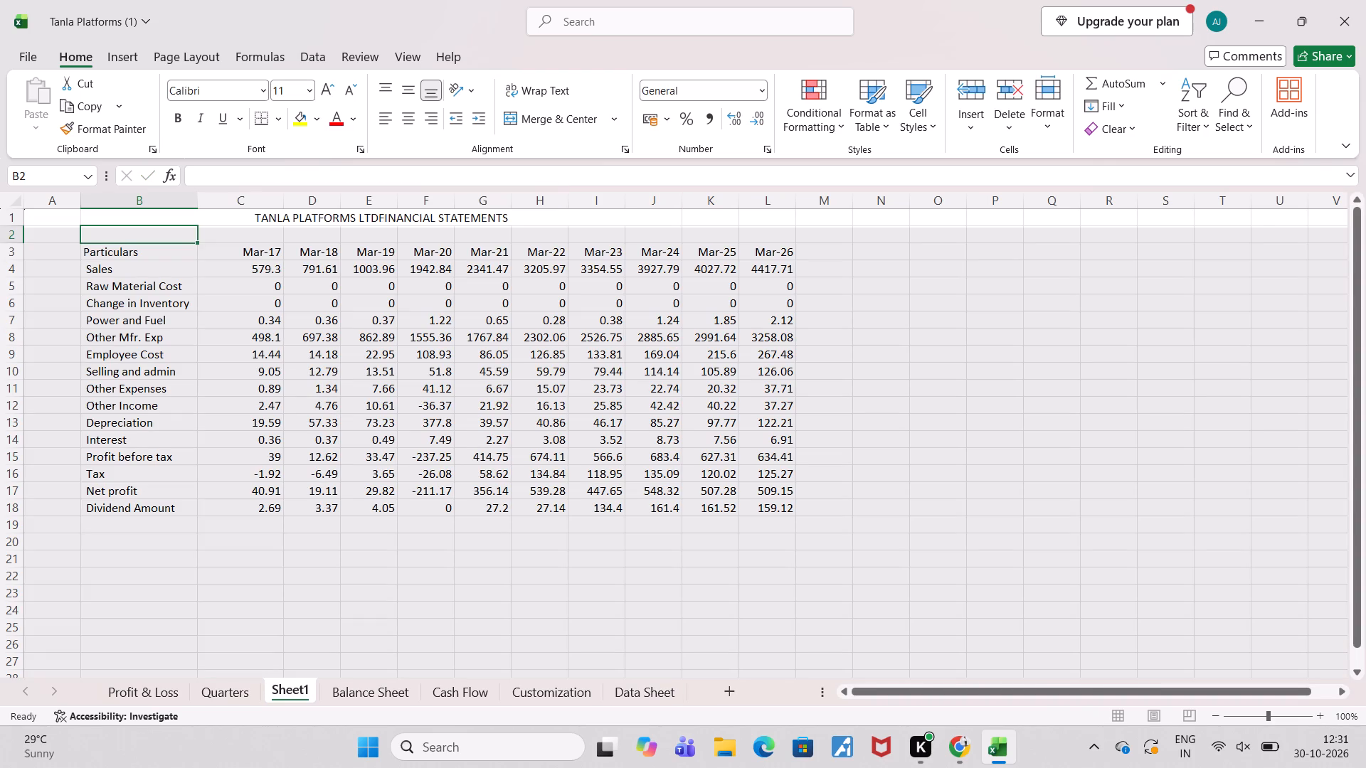
# Insert an entire blank row above Other Income at row 12.
pyautogui.click(144, 403)
pyautogui.hotkey('ctrl', '+')
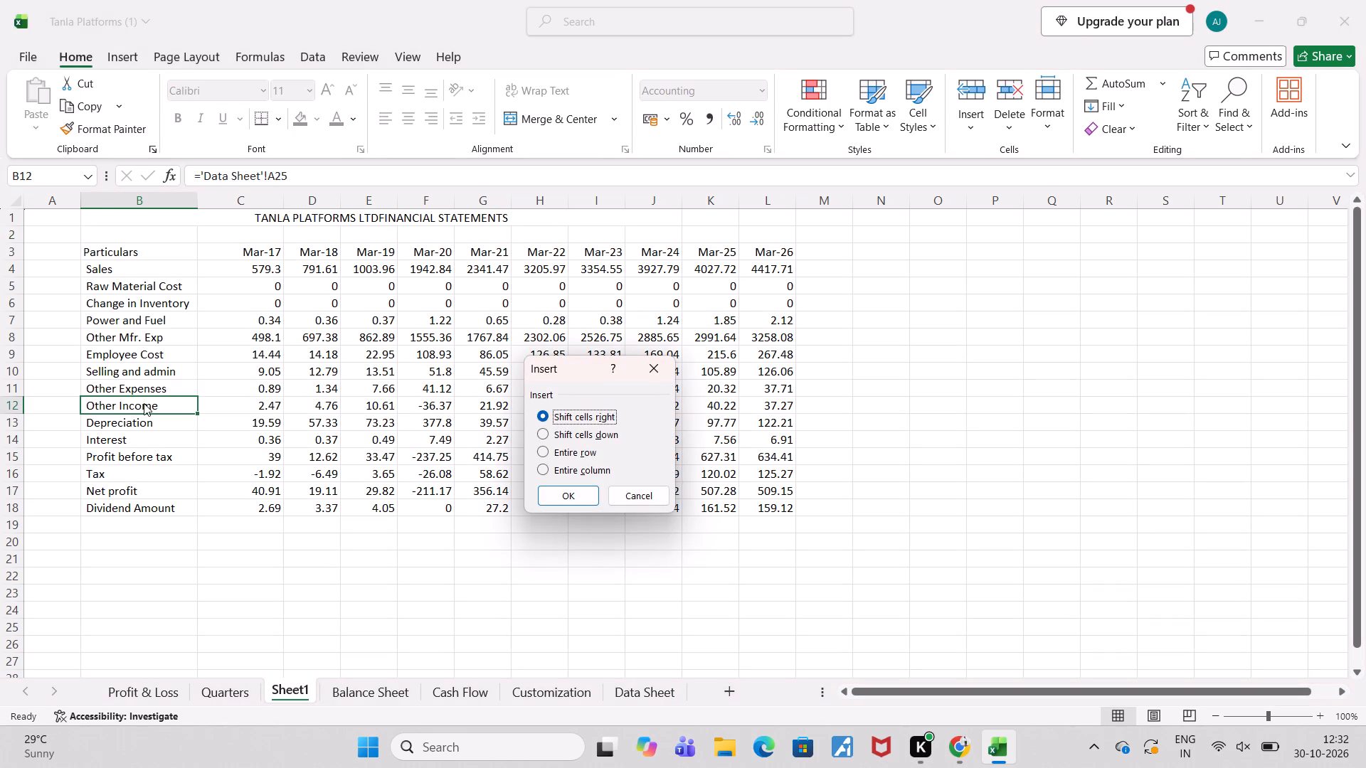
pyautogui.press('Down')
pyautogui.press('Down')
pyautogui.press('Return')
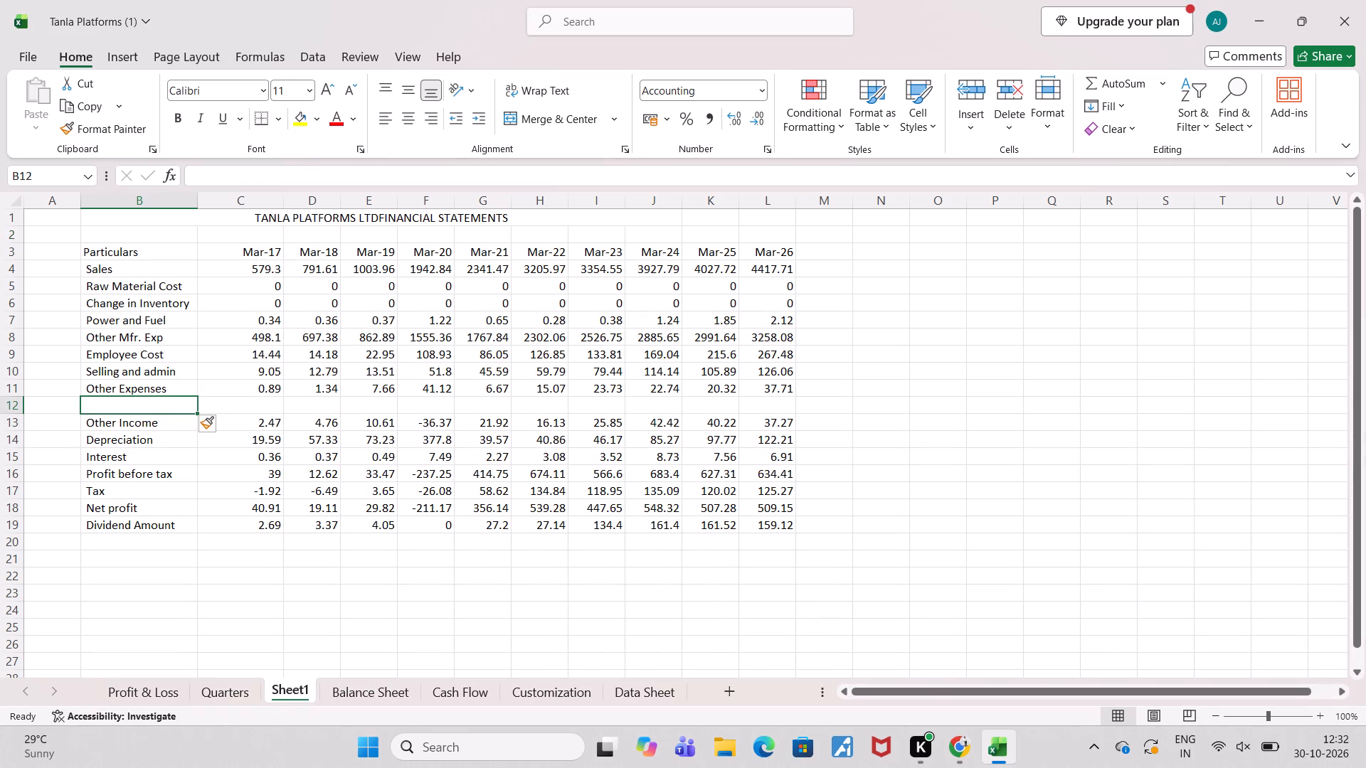
# Fill the header row B3:L3, from Particulars to Mar-26, with the dusty pink theme colour.
pyautogui.click(123, 256)
pyautogui.hotkey('shift', 'Right')
pyautogui.hotkey('shift', 'Right')
pyautogui.hotkey('shift', 'Right')
pyautogui.hotkey('shift', 'Right')
pyautogui.hotkey('shift', 'Right')
pyautogui.hotkey('shift', 'Right')
pyautogui.hotkey('shift', 'Right')
pyautogui.hotkey('shift', 'Right')
pyautogui.hotkey('shift', 'Right')
pyautogui.hotkey('shift', 'Right')
pyautogui.hotkey('shift', 'Right')
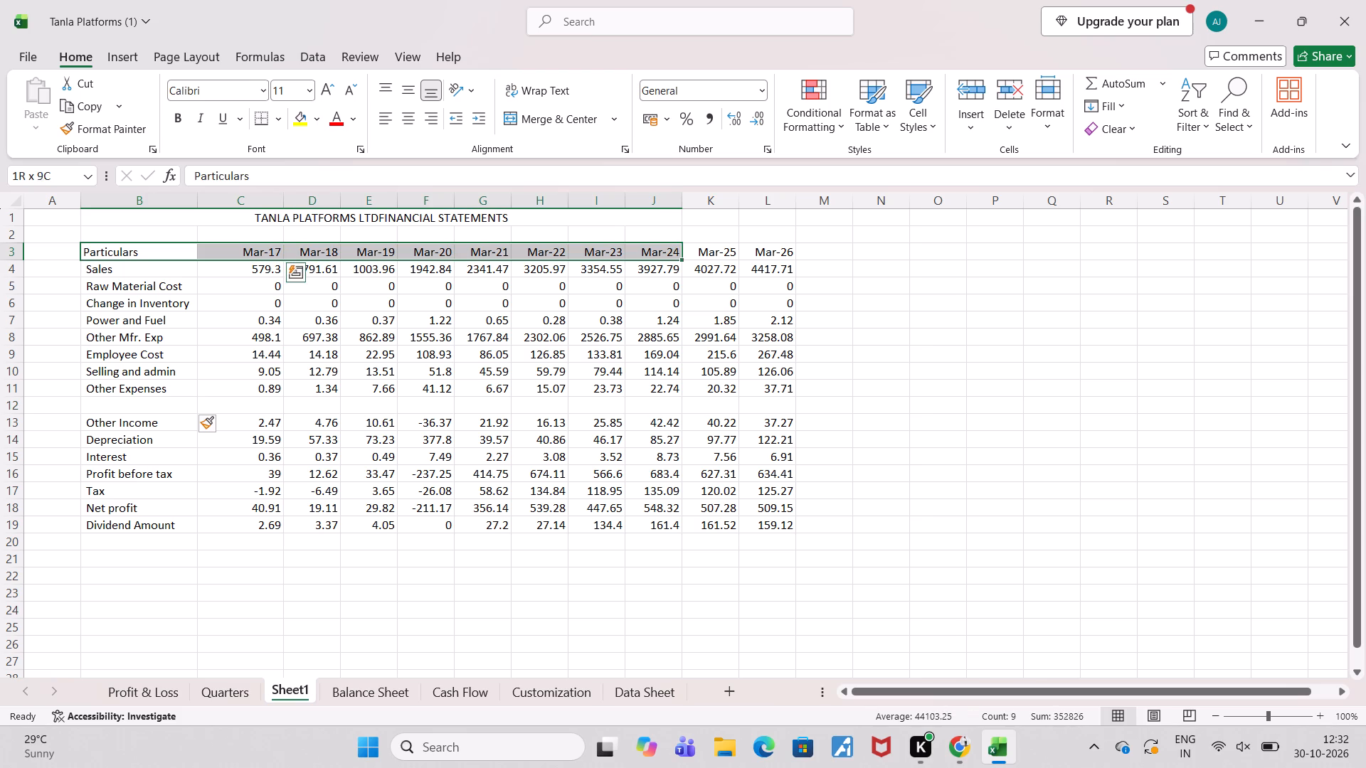
pyautogui.hotkey('shift', 'Left')
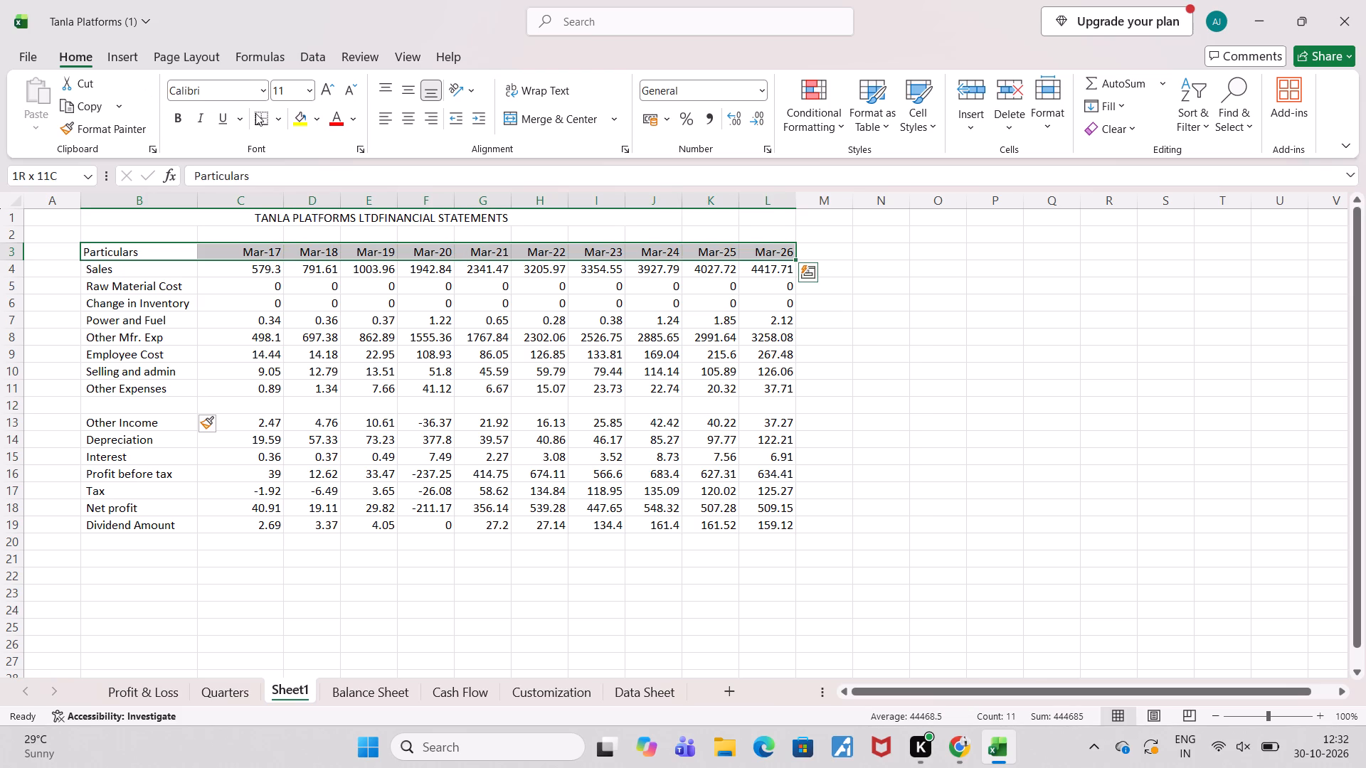
pyautogui.click(317, 118)
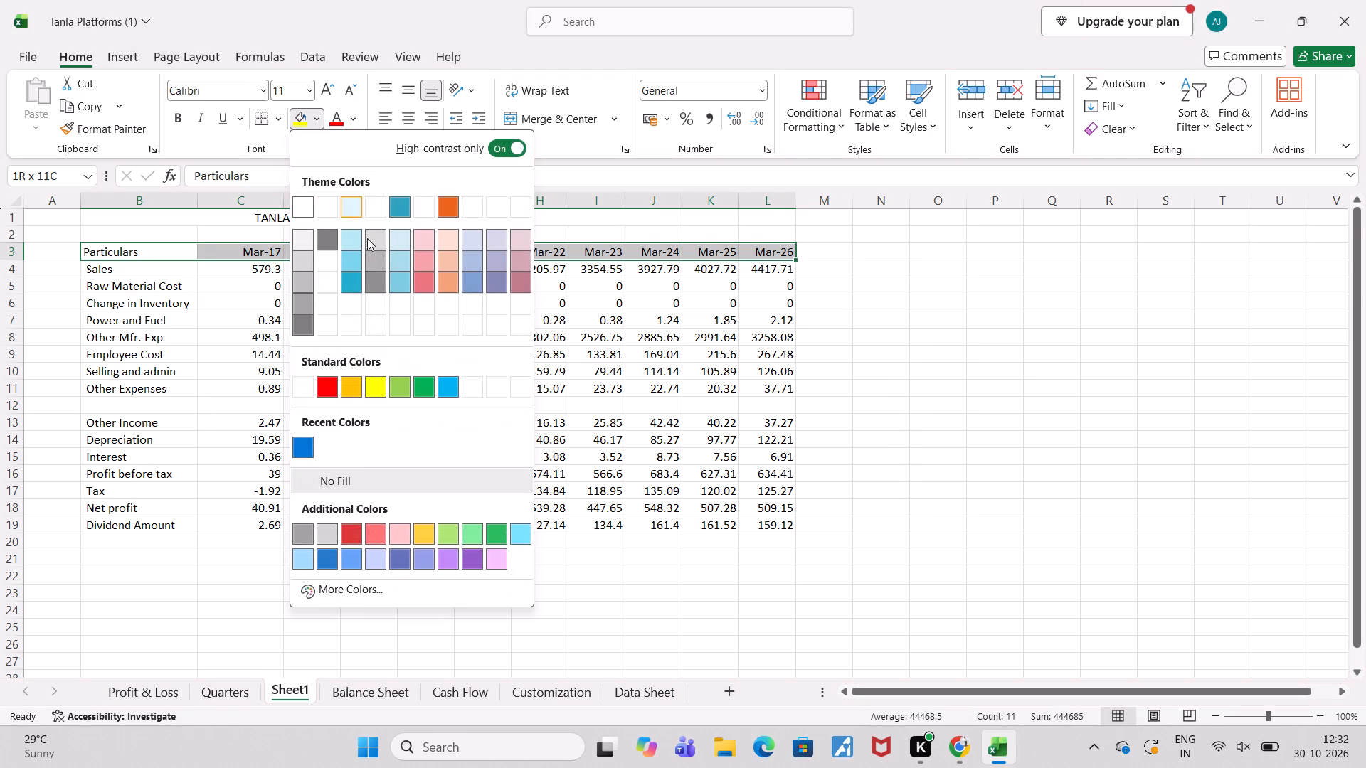
pyautogui.click(519, 279)
# Enter the label "Toatal operating expenses" in cell B12, below Other Expenses.
pyautogui.click(120, 398)
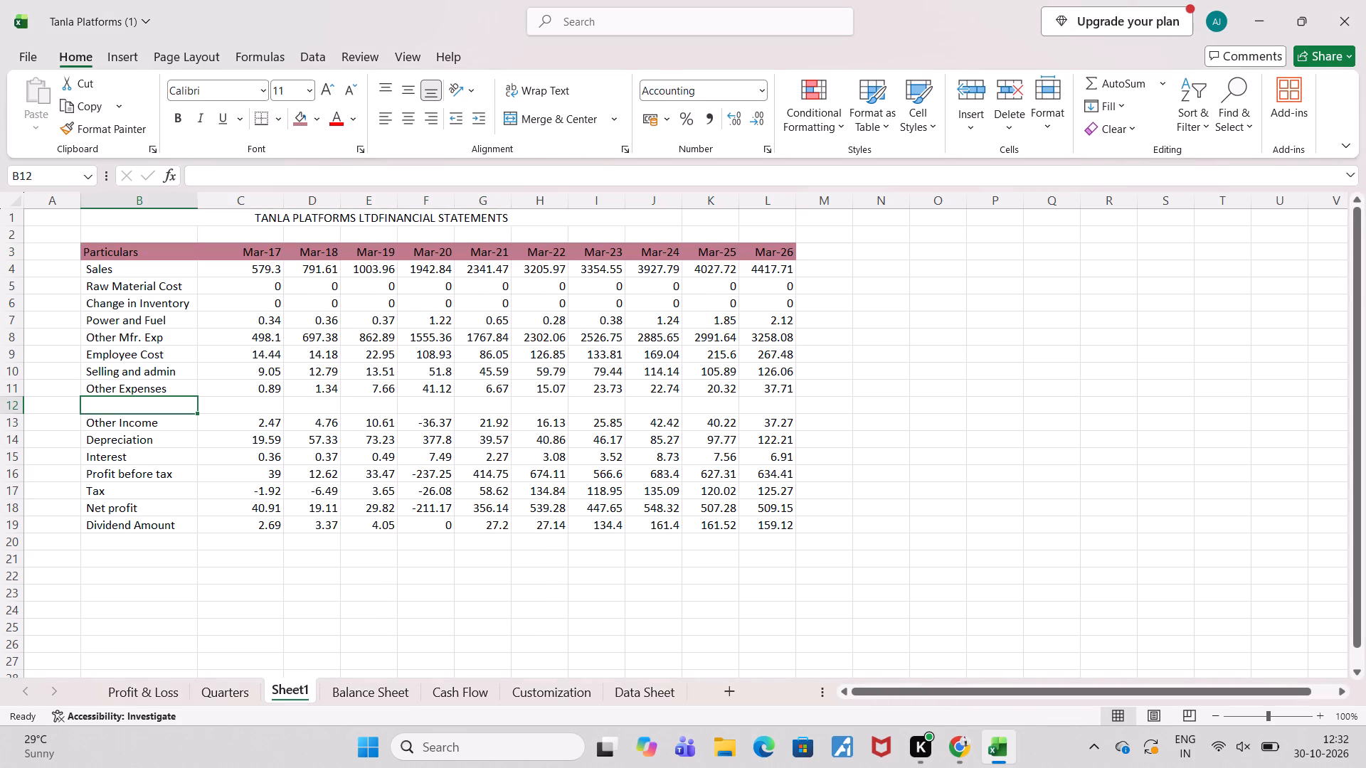
pyautogui.hotkey('shift', 't')
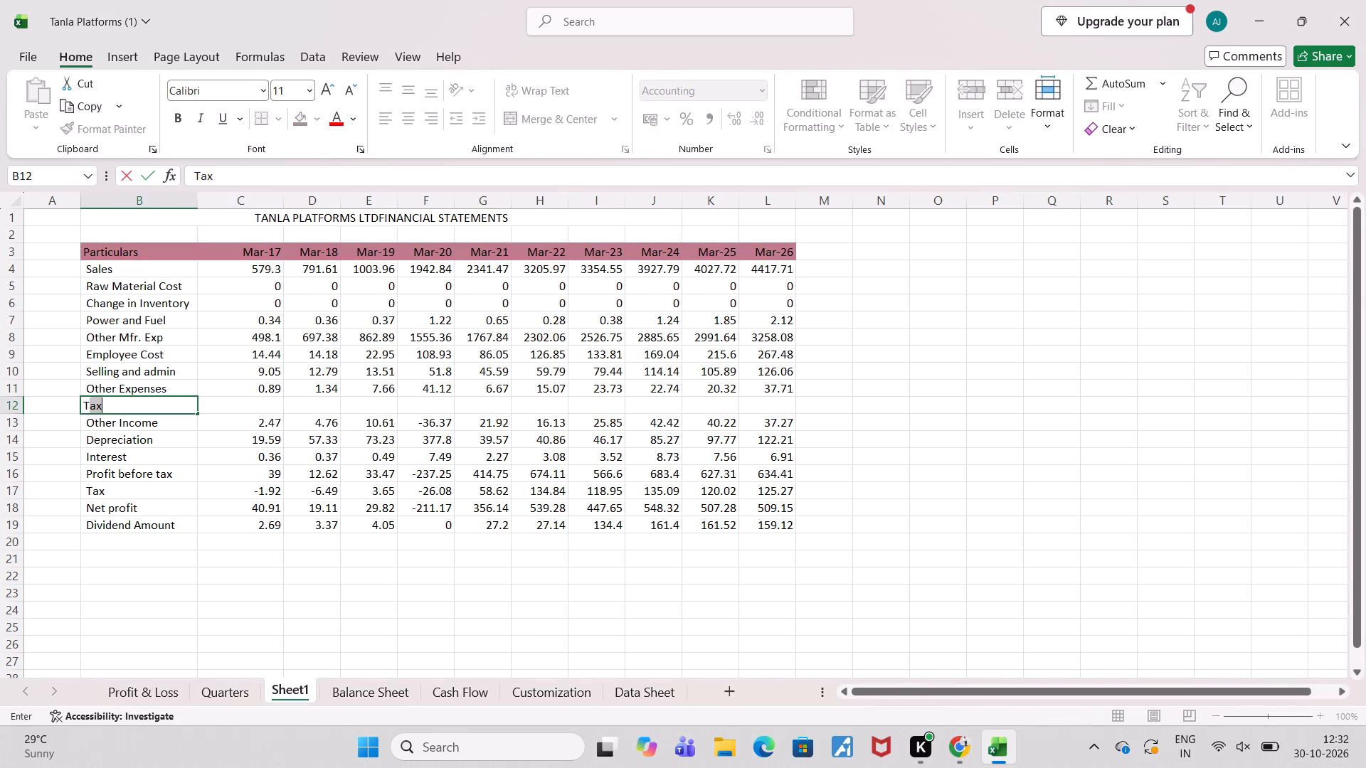
pyautogui.write('oatal')
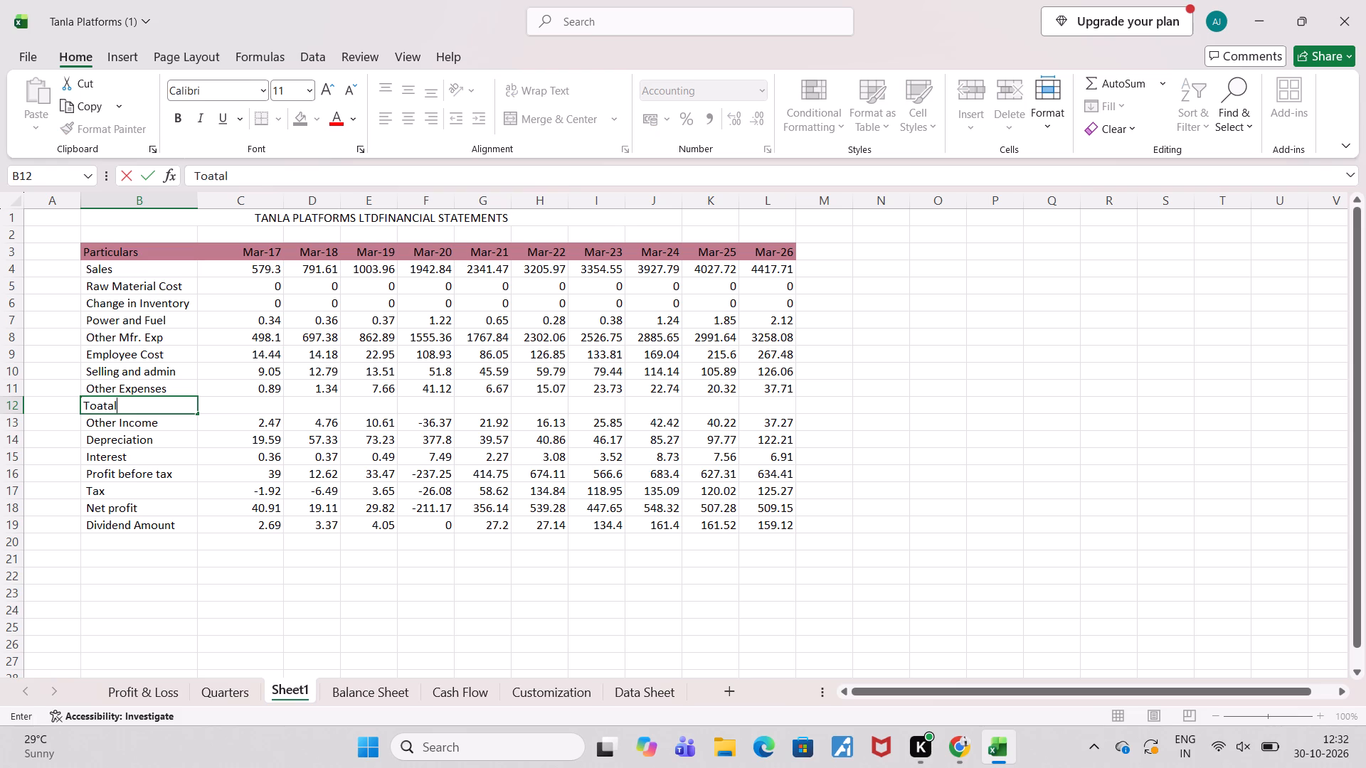
pyautogui.press('space')
pyautogui.write('operating expenses')
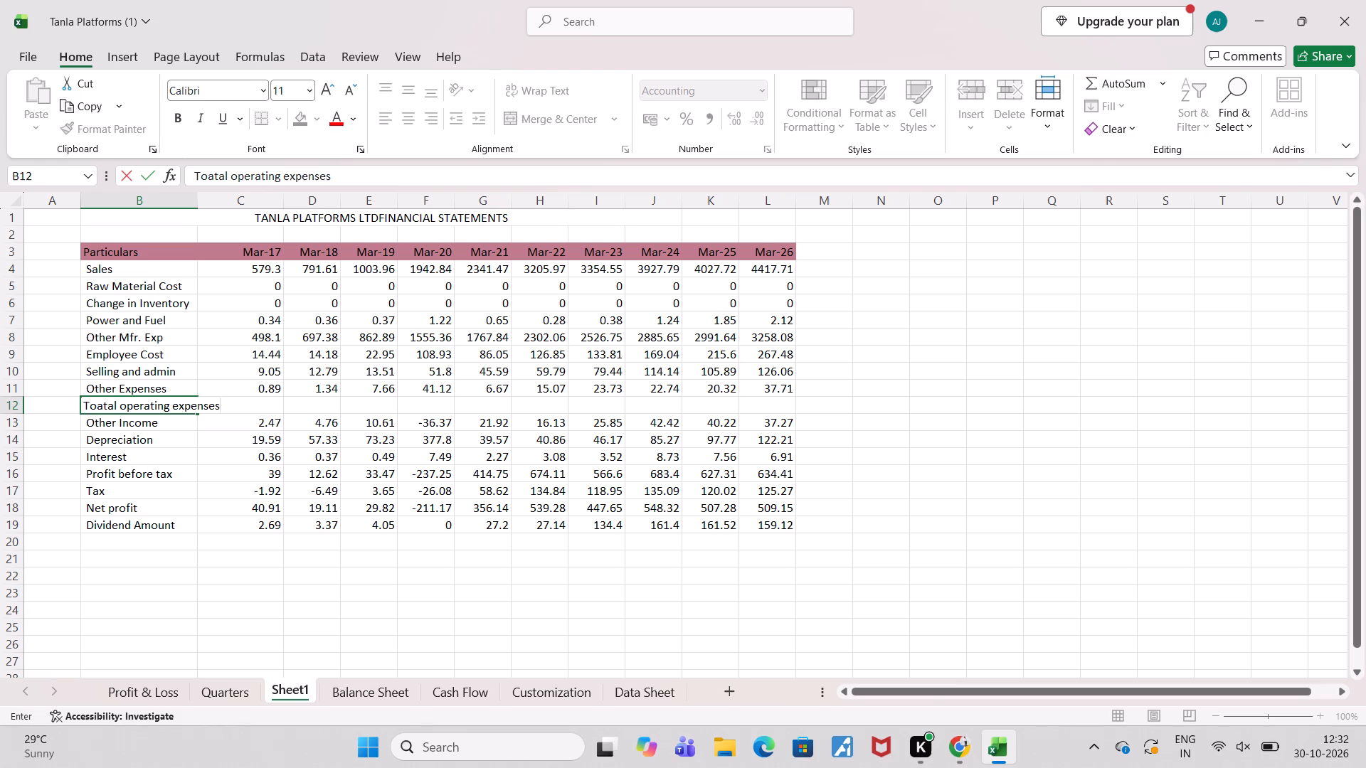
pyautogui.press('Return')
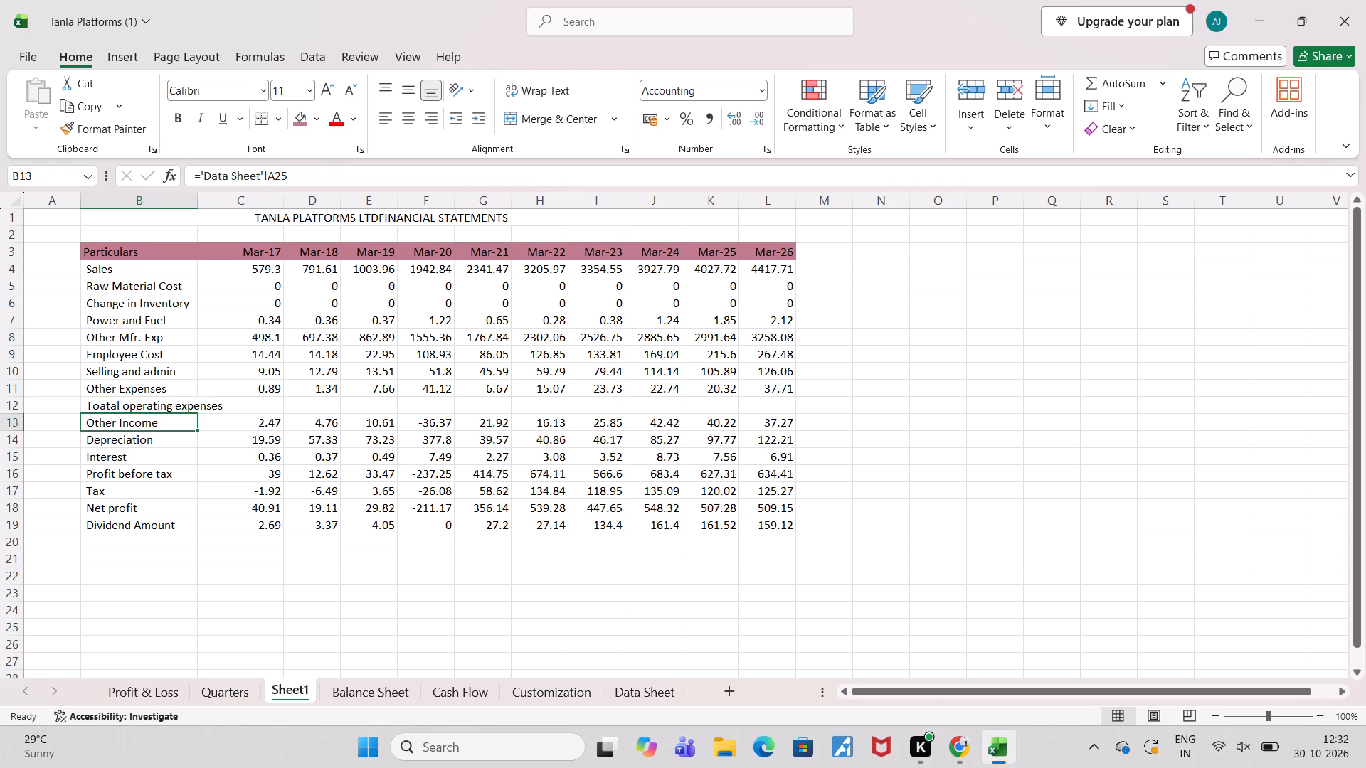
# Insert an entire blank row above Other Income at row 13.
pyautogui.hotkey('ctrl', '+')
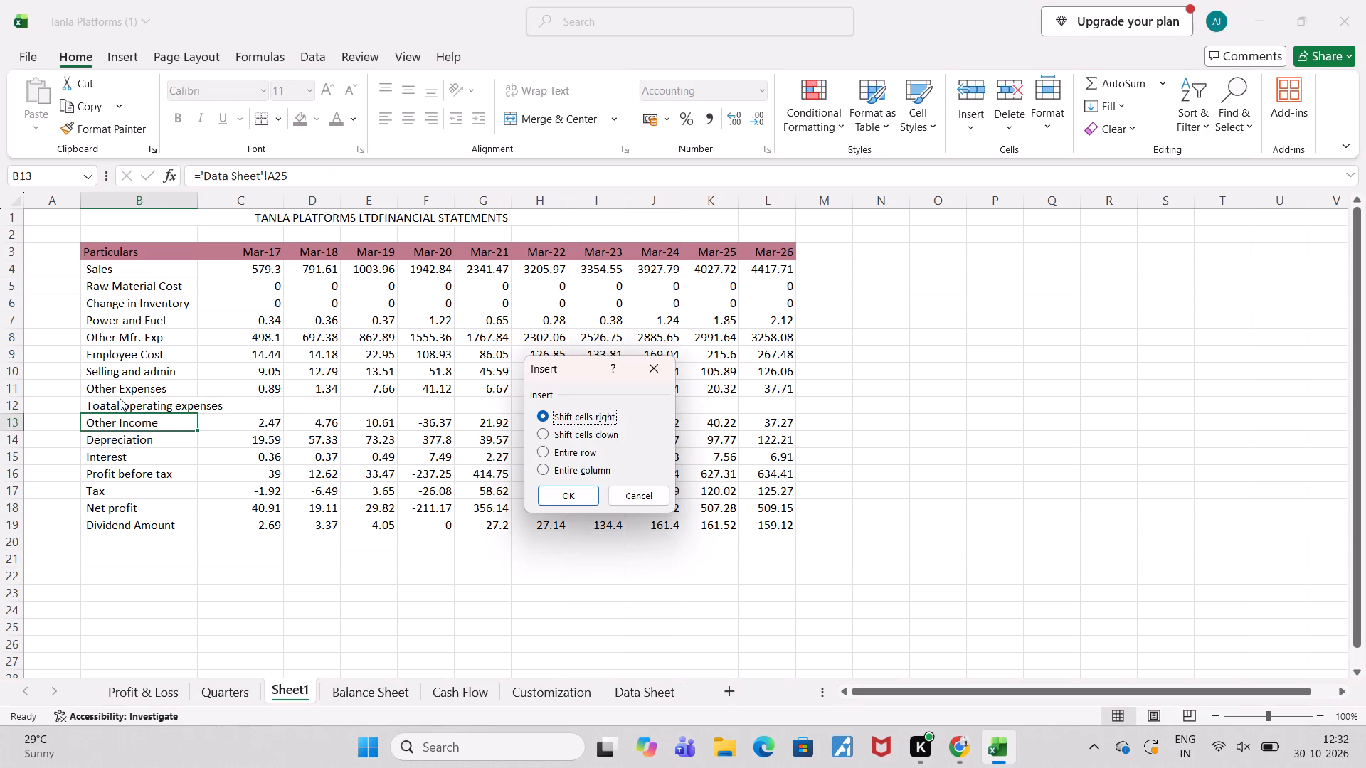
pyautogui.press('Down')
pyautogui.press('Down')
pyautogui.press('Return')
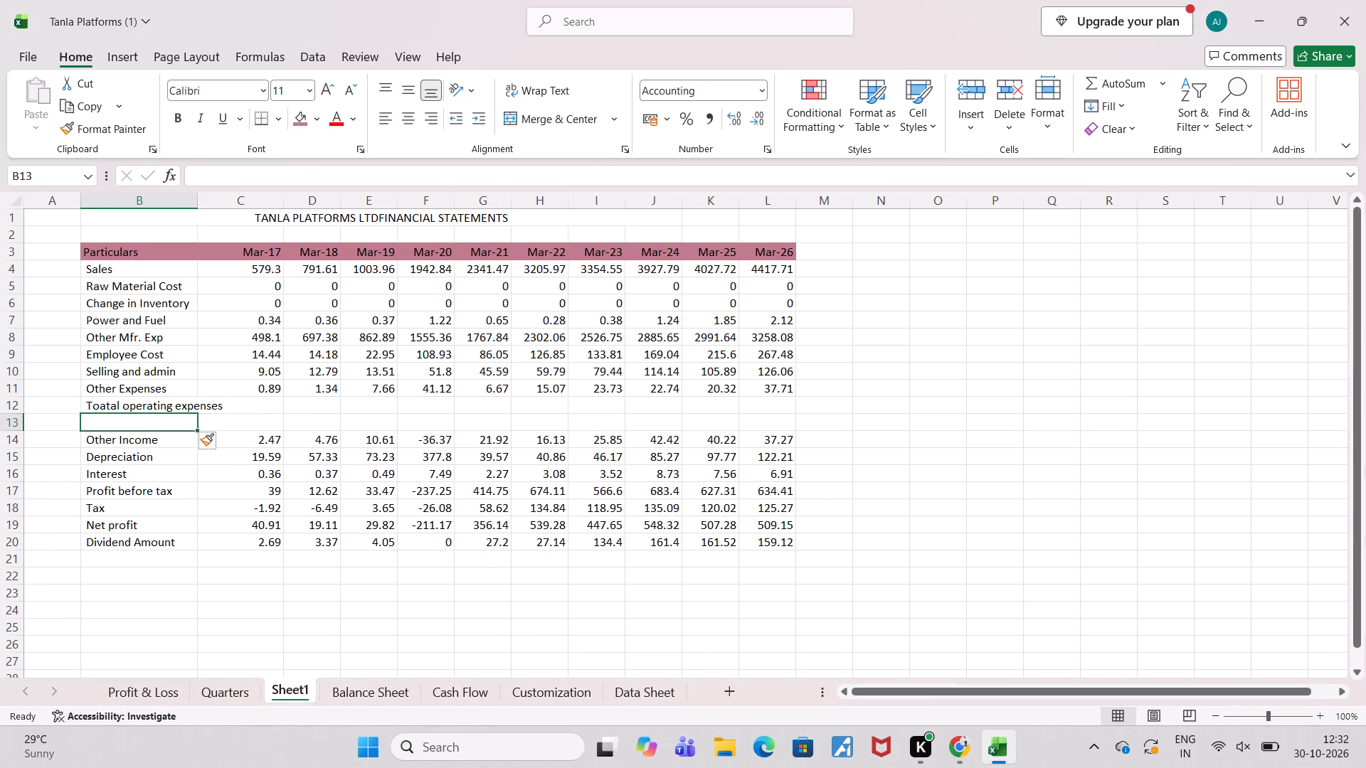
# Enter the label "EBITDA" in cell B13, below the total operating expenses label.
pyautogui.click(112, 422)
pyautogui.doubleClick(112, 422)
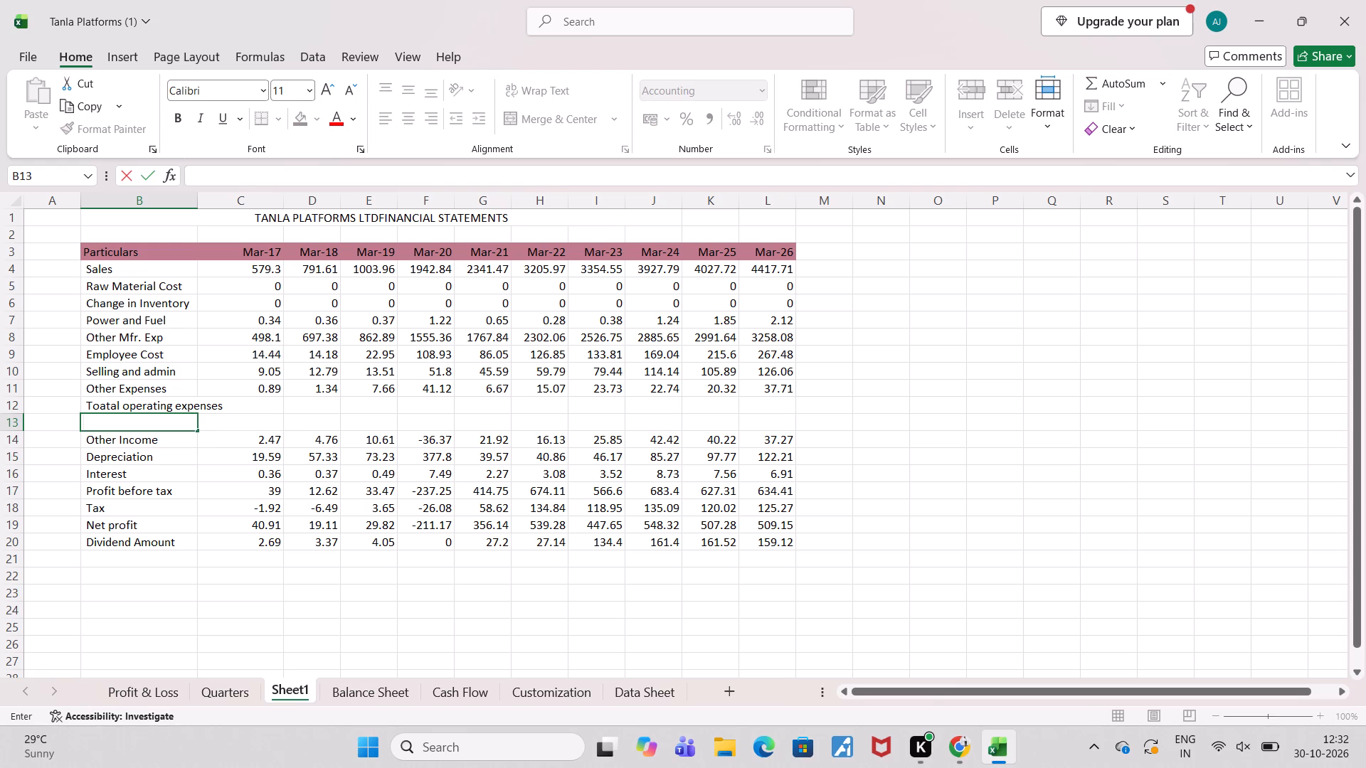
pyautogui.write('EBITDA')
pyautogui.press('Return')
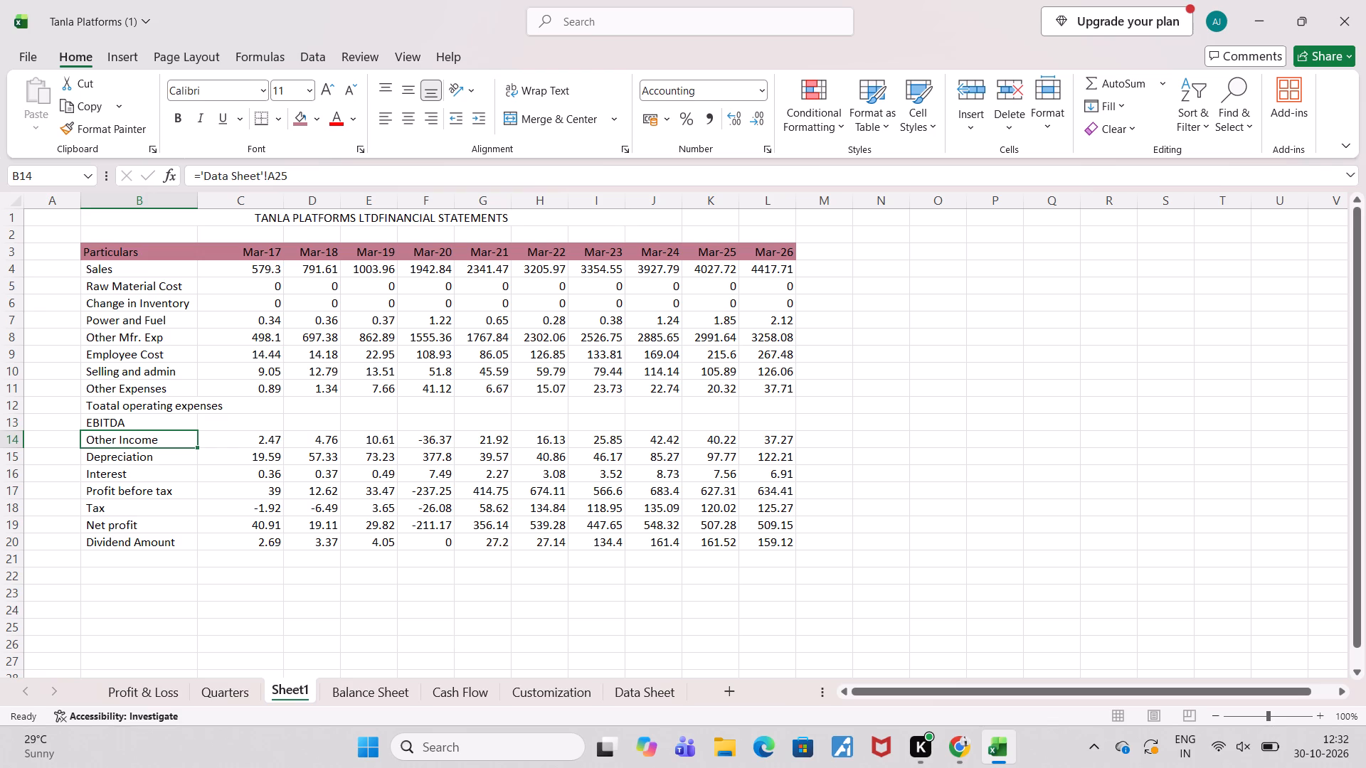
# Autofit column B so its width matches the longest row label.
pyautogui.doubleClick(197, 203)
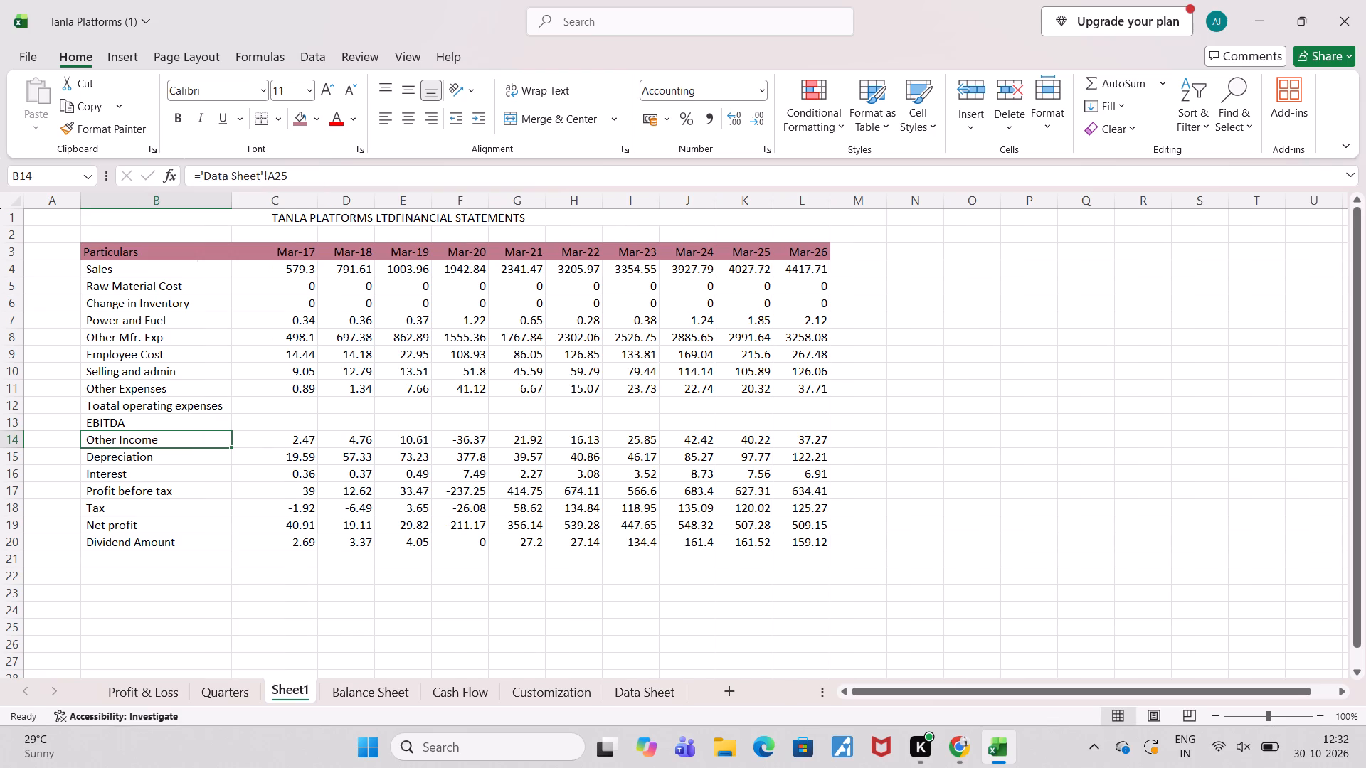
# Re-merge and centre the Tanla Platforms title across B1:L1 so it spans the table's full width.
pyautogui.click(282, 211)
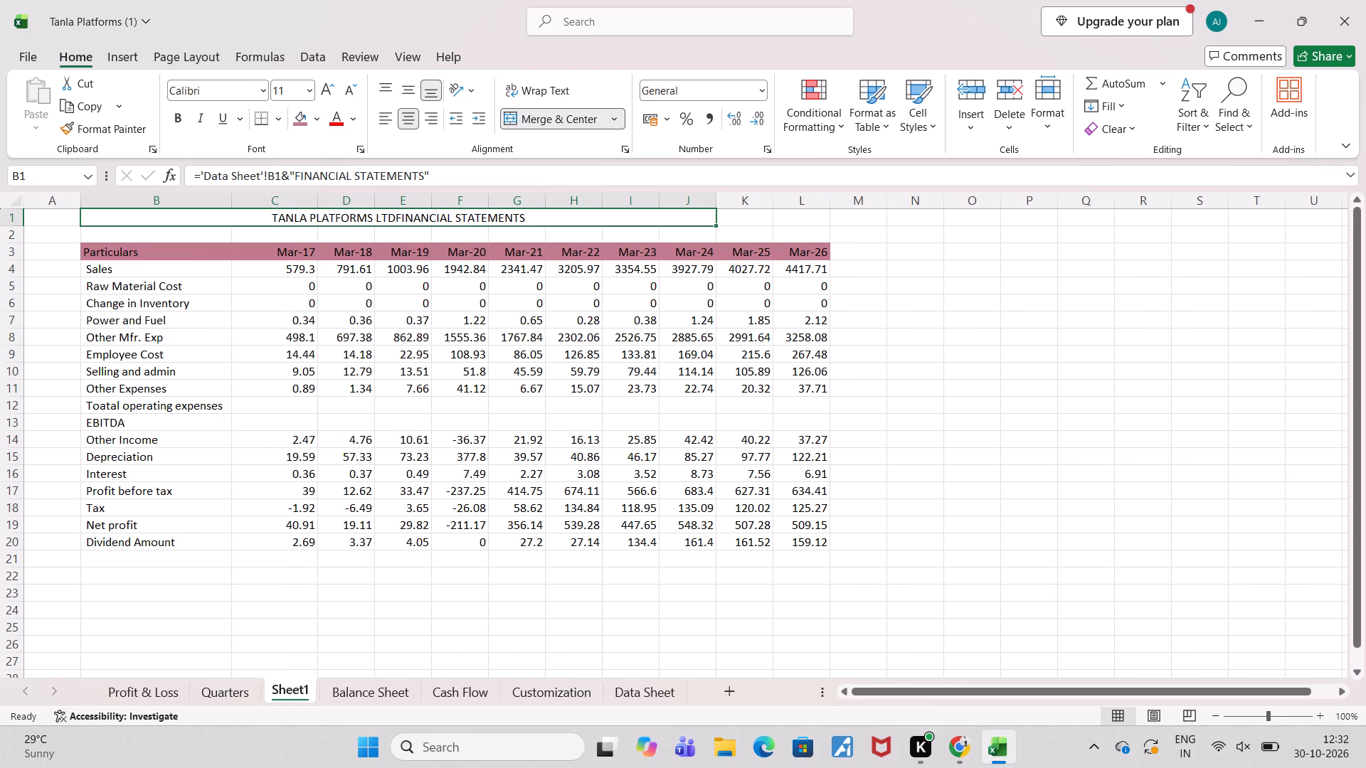
pyautogui.moveTo(711, 218); pyautogui.dragTo(750, 218)
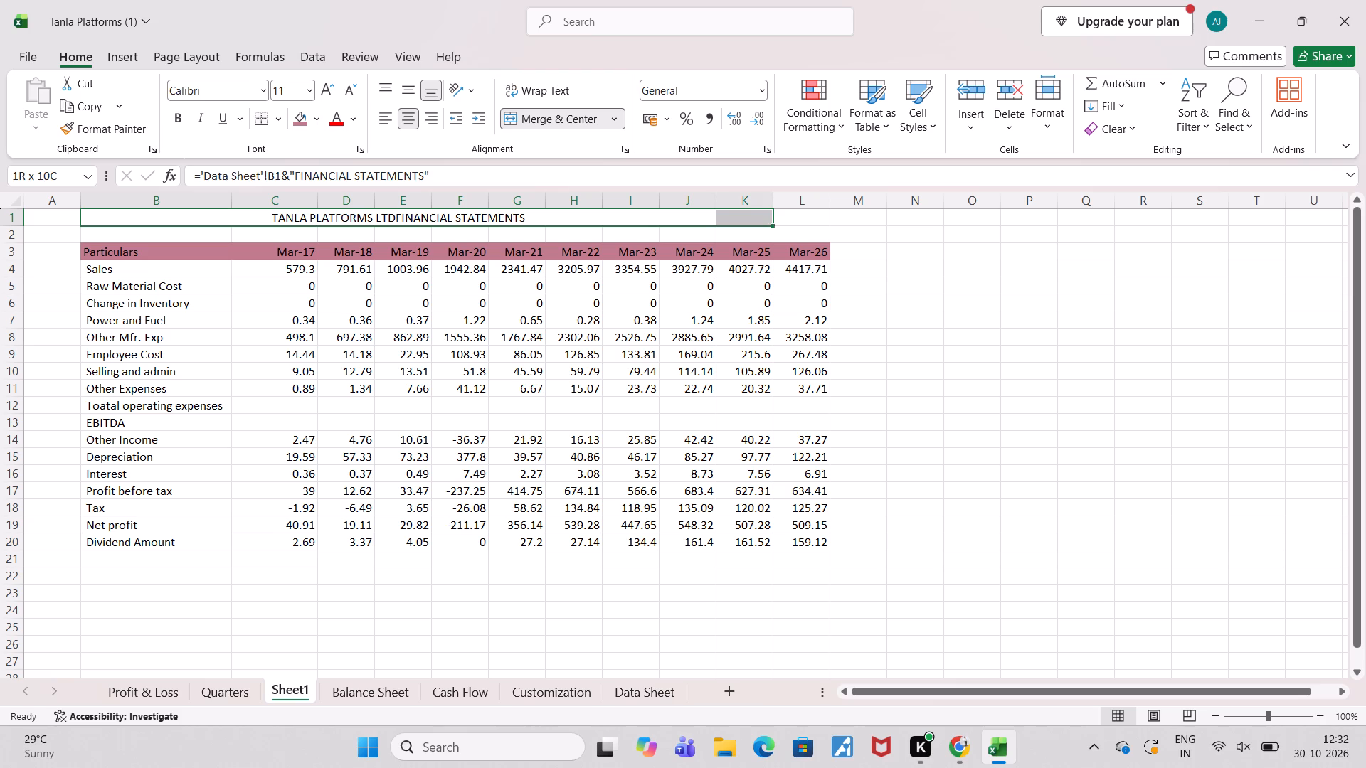
pyautogui.moveTo(750, 218); pyautogui.dragTo(784, 216)
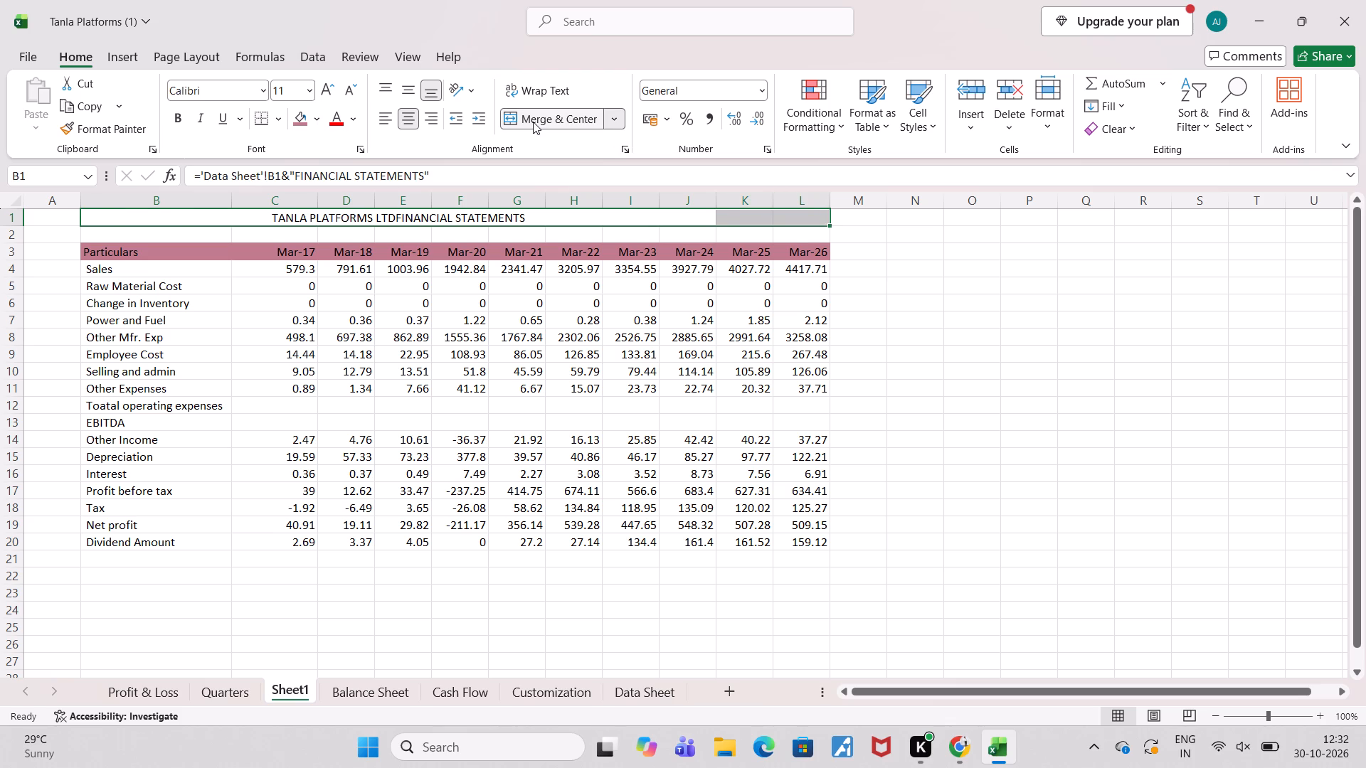
pyautogui.click(533, 122)
pyautogui.click(540, 119)
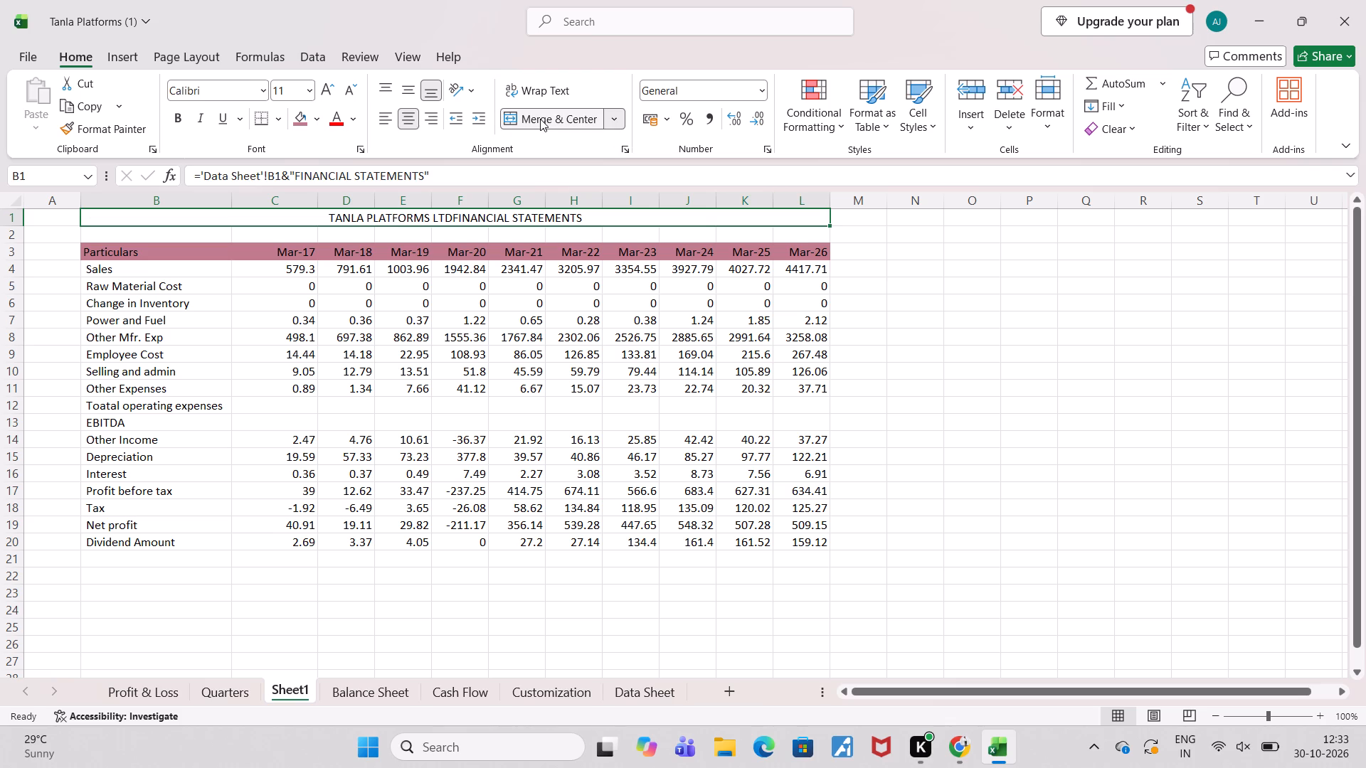
pyautogui.click(969, 411)
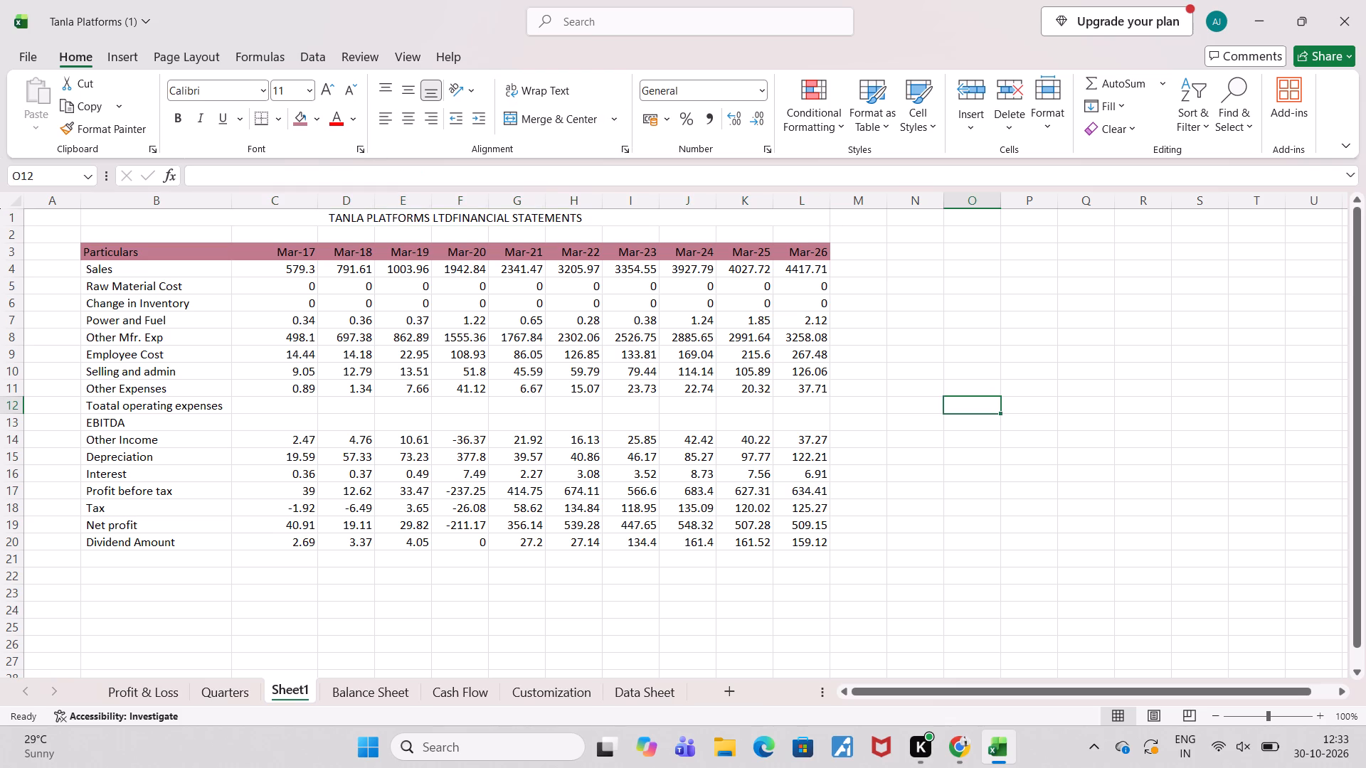
# Fill the merged title row B1:L1 with the lightest dusty pink theme colour.
pyautogui.click(516, 215)
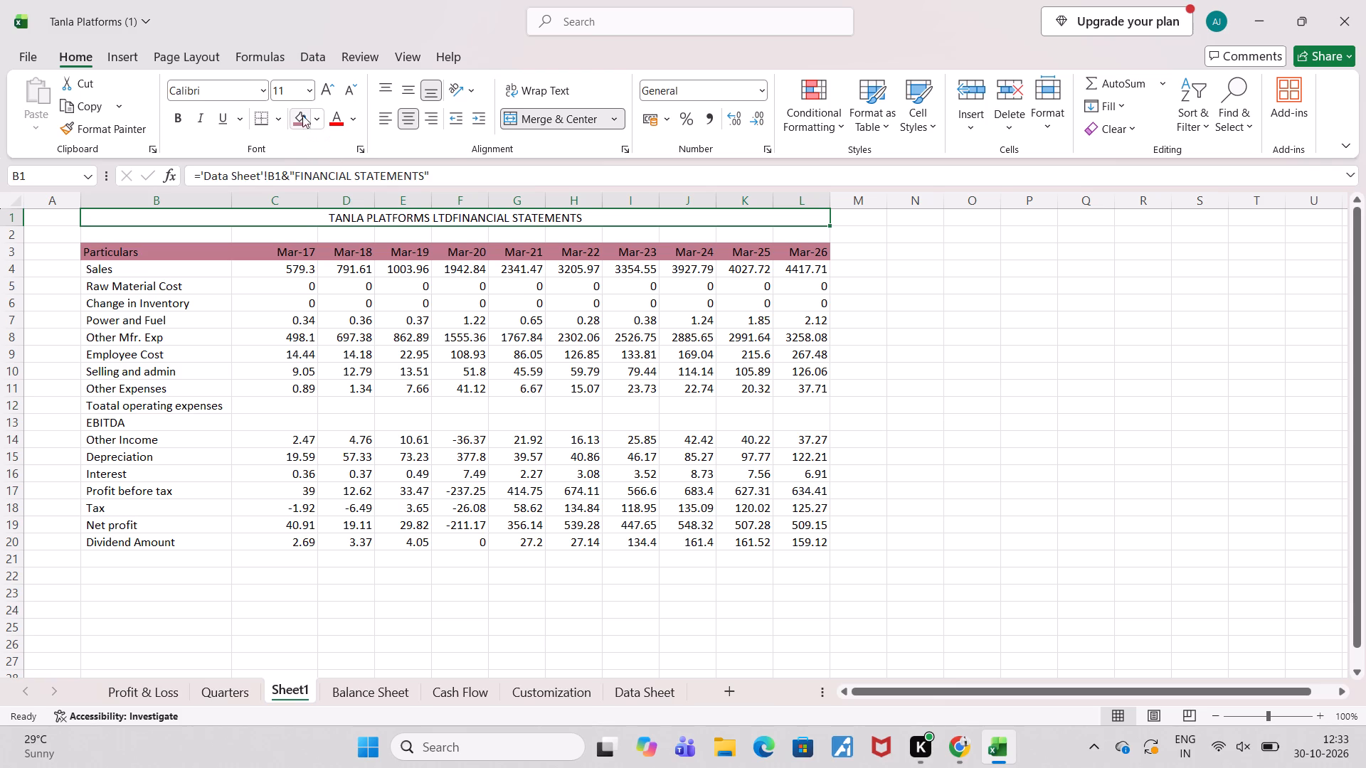
pyautogui.click(314, 117)
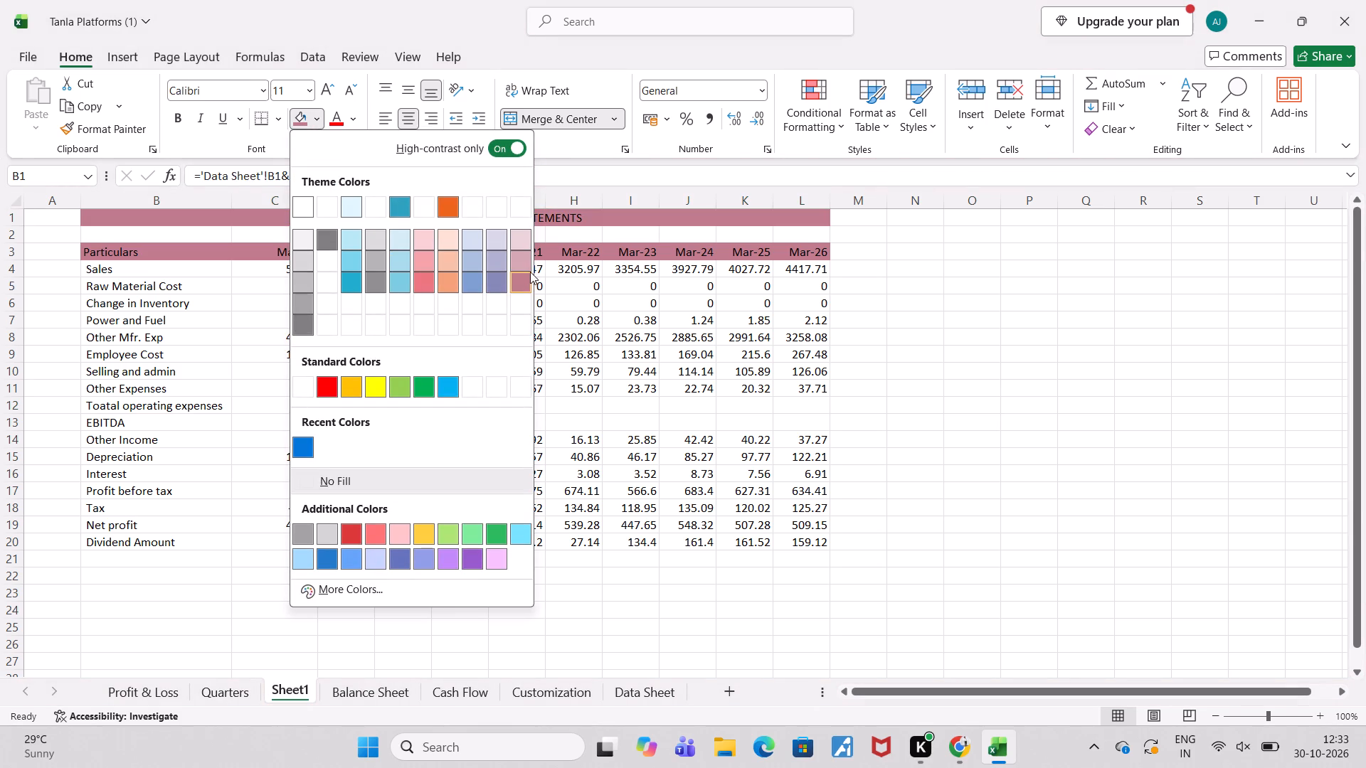
pyautogui.click(516, 245)
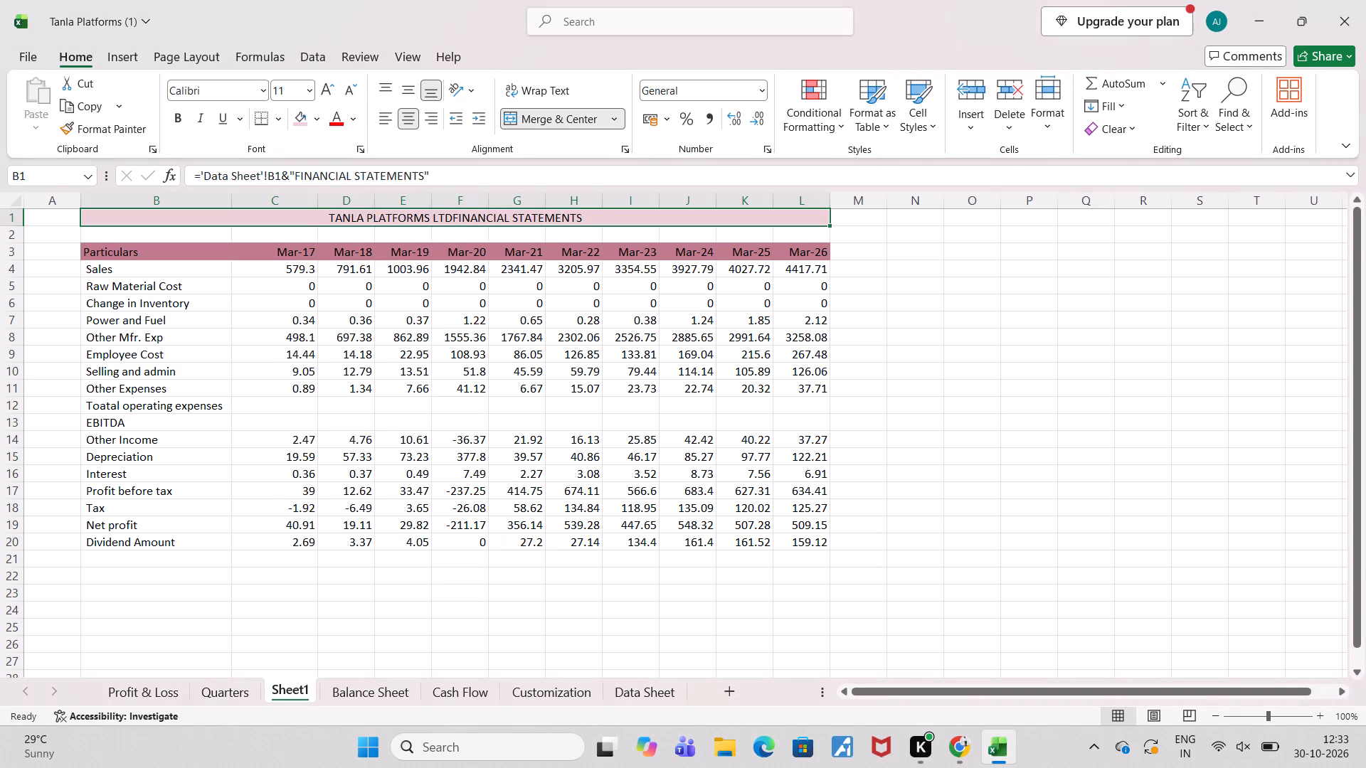
pyautogui.click(1044, 458)
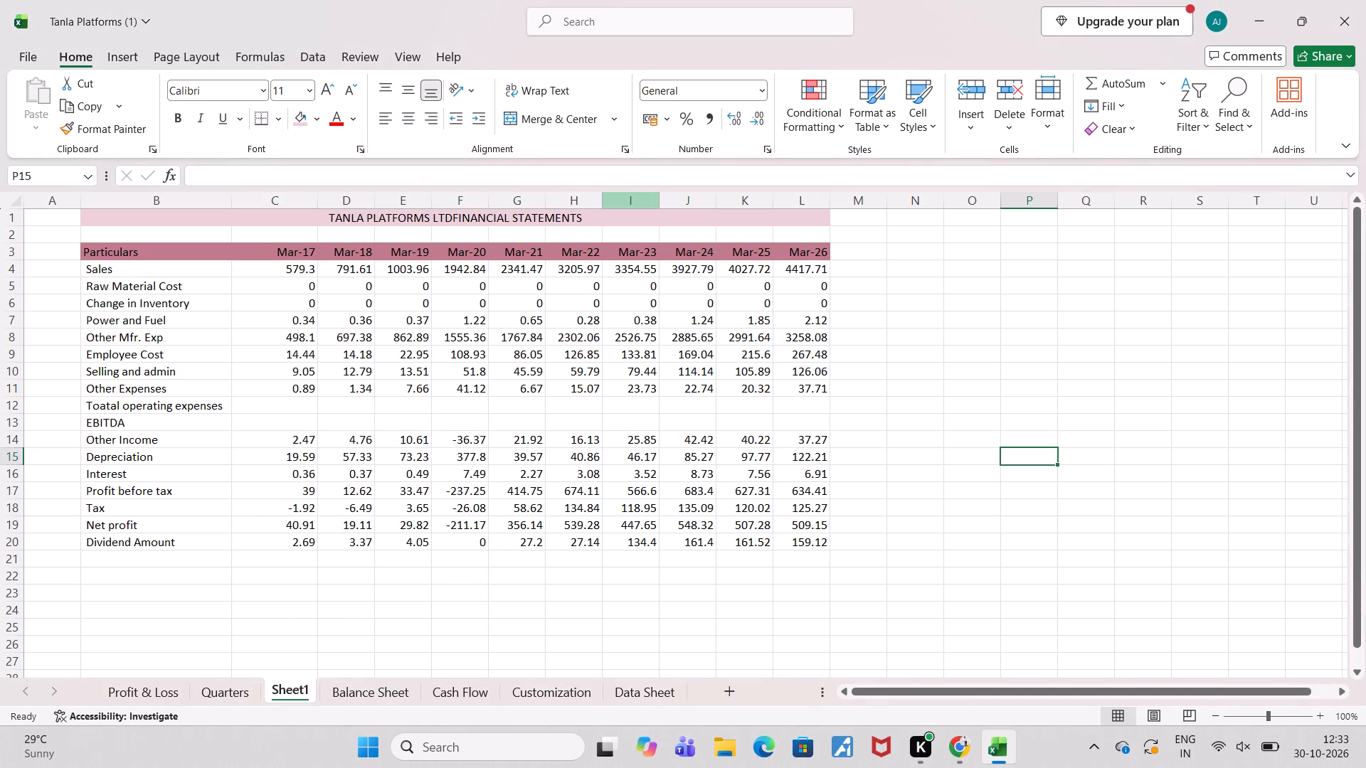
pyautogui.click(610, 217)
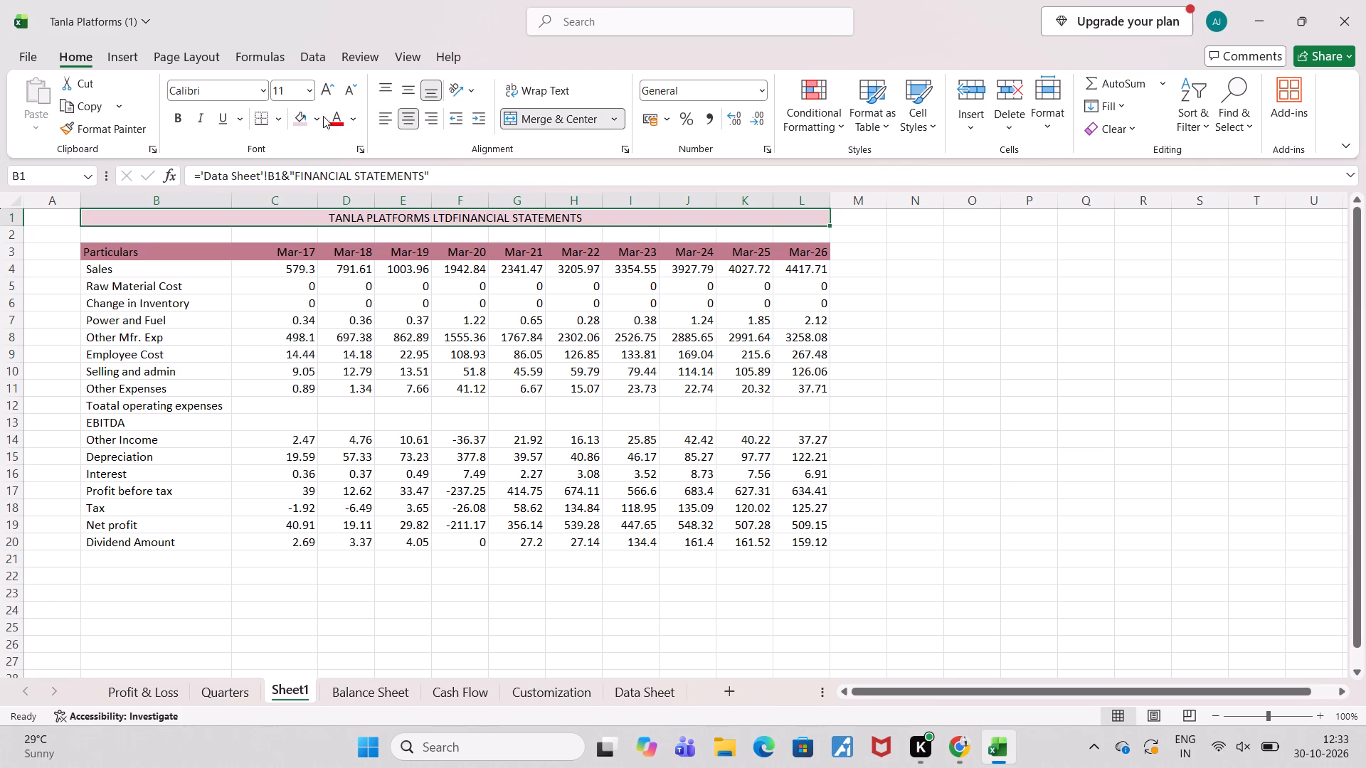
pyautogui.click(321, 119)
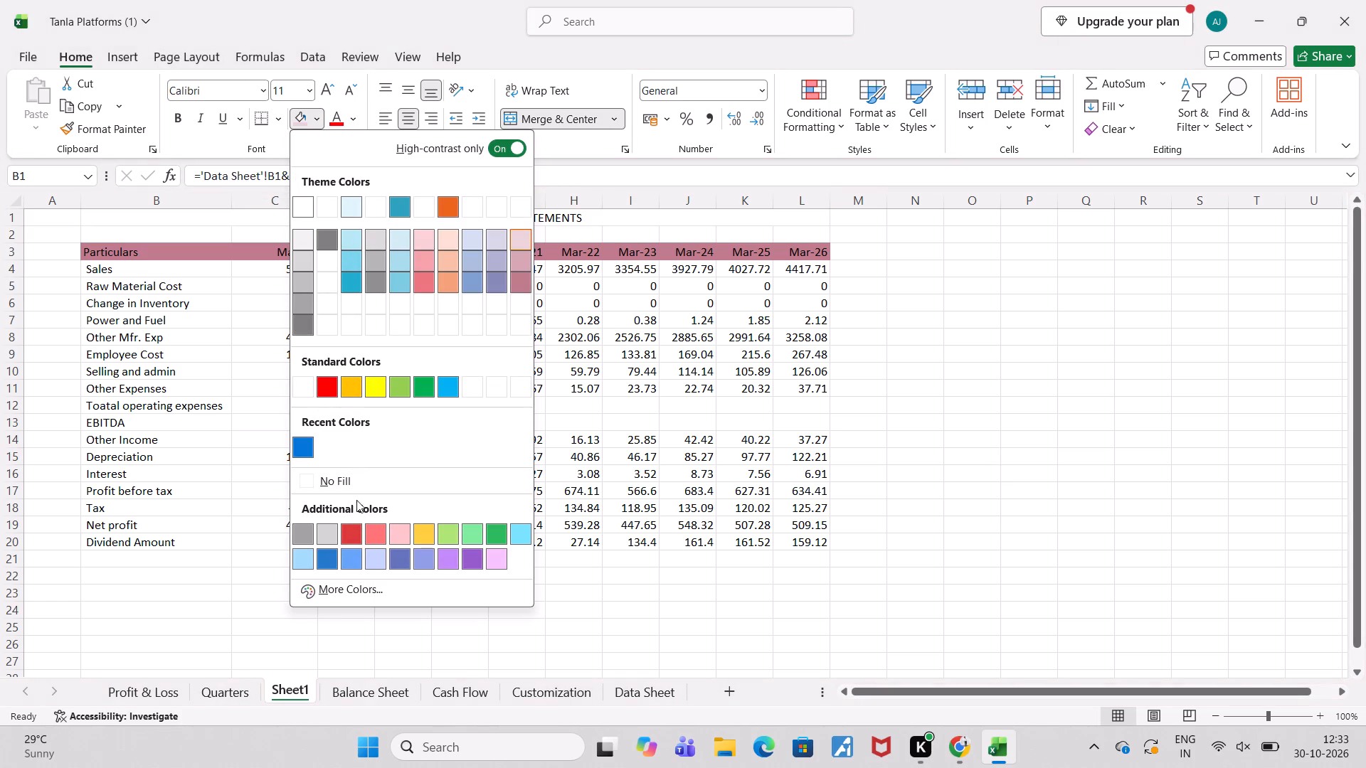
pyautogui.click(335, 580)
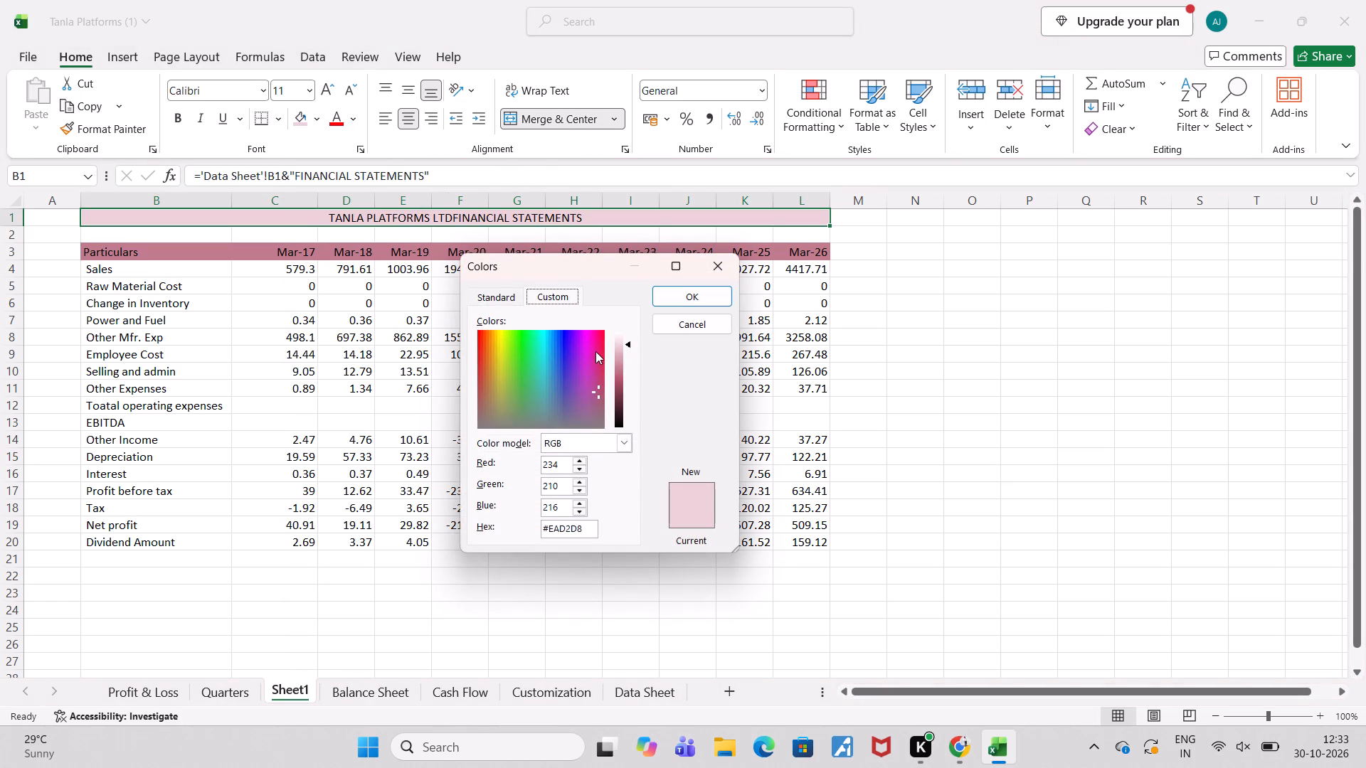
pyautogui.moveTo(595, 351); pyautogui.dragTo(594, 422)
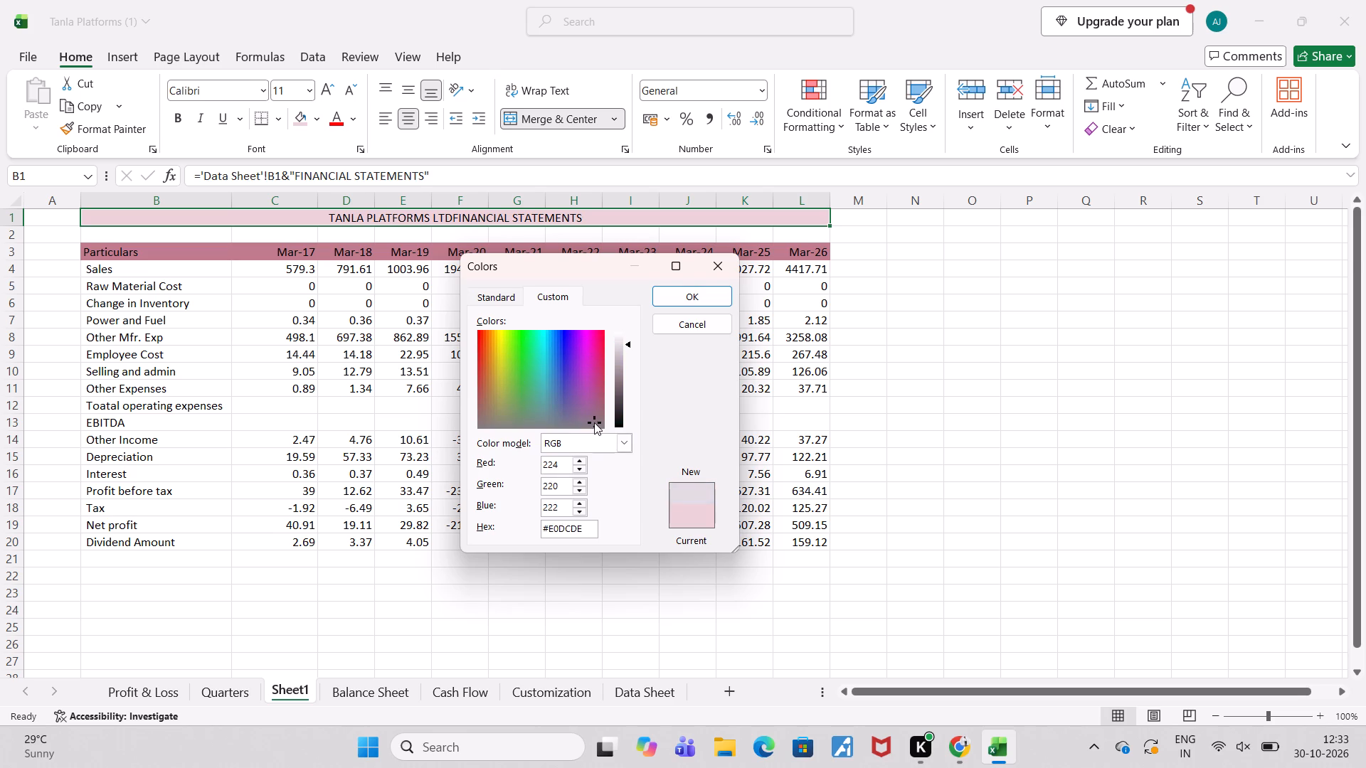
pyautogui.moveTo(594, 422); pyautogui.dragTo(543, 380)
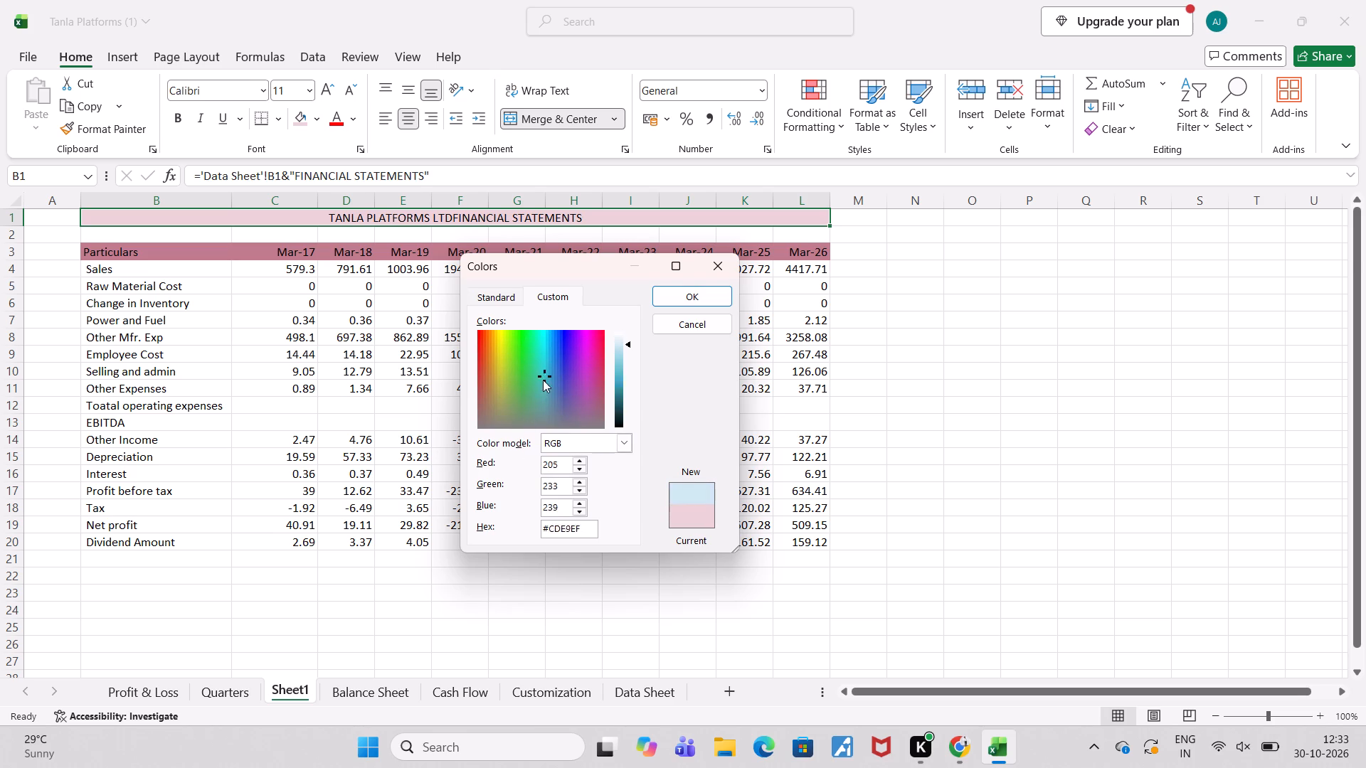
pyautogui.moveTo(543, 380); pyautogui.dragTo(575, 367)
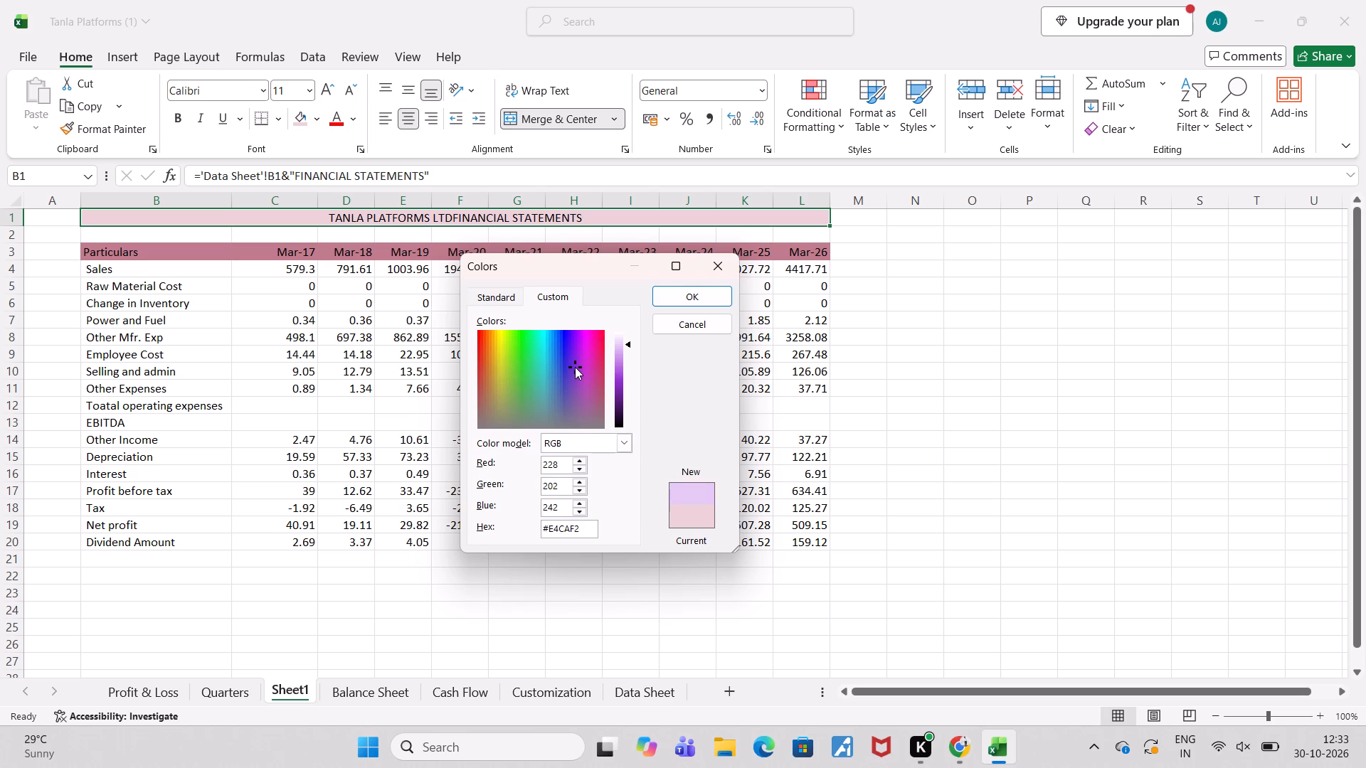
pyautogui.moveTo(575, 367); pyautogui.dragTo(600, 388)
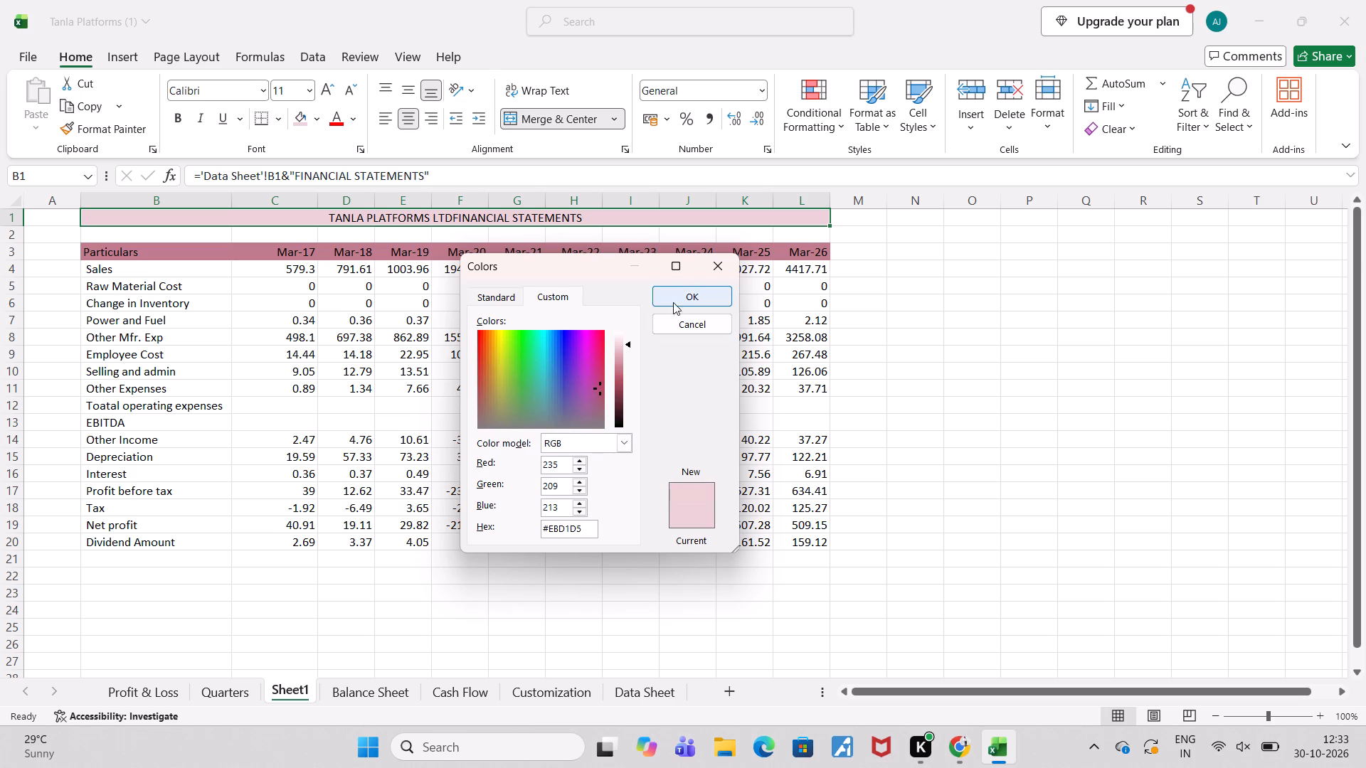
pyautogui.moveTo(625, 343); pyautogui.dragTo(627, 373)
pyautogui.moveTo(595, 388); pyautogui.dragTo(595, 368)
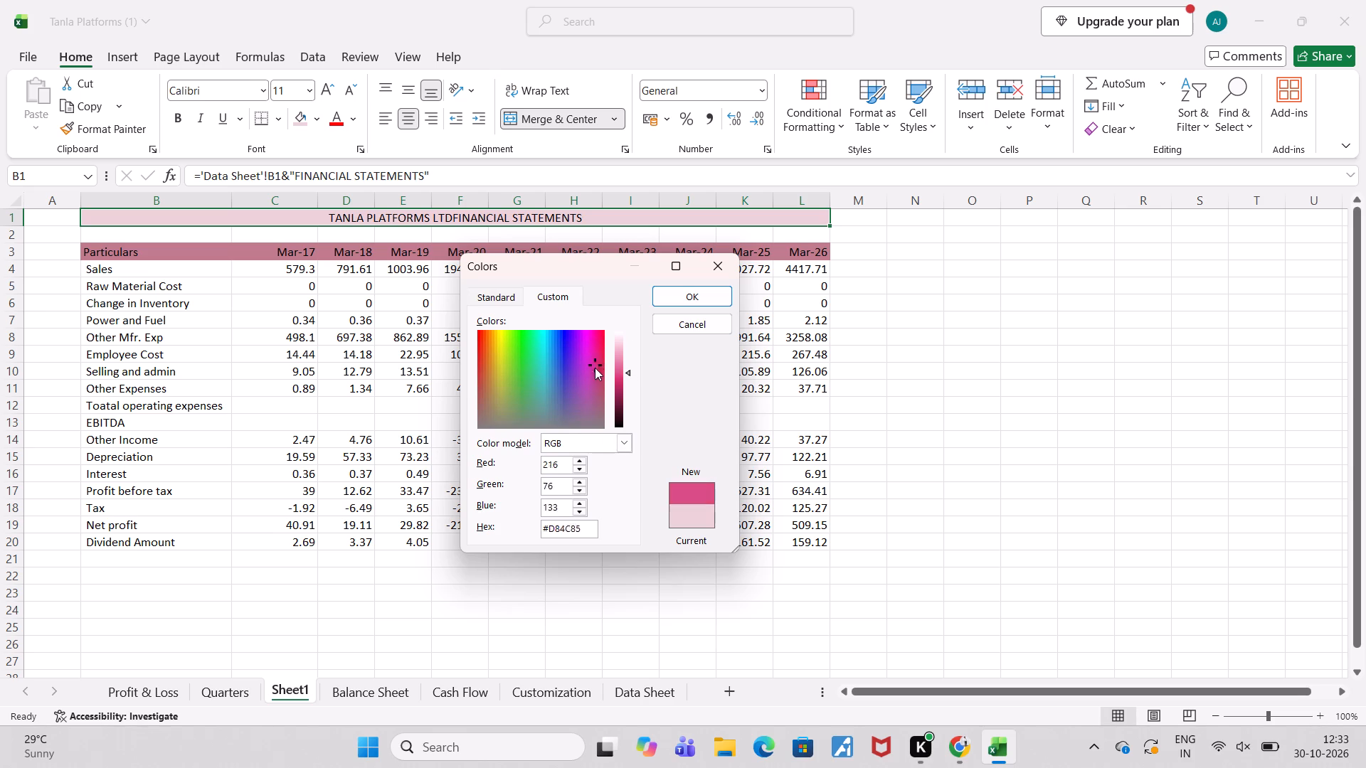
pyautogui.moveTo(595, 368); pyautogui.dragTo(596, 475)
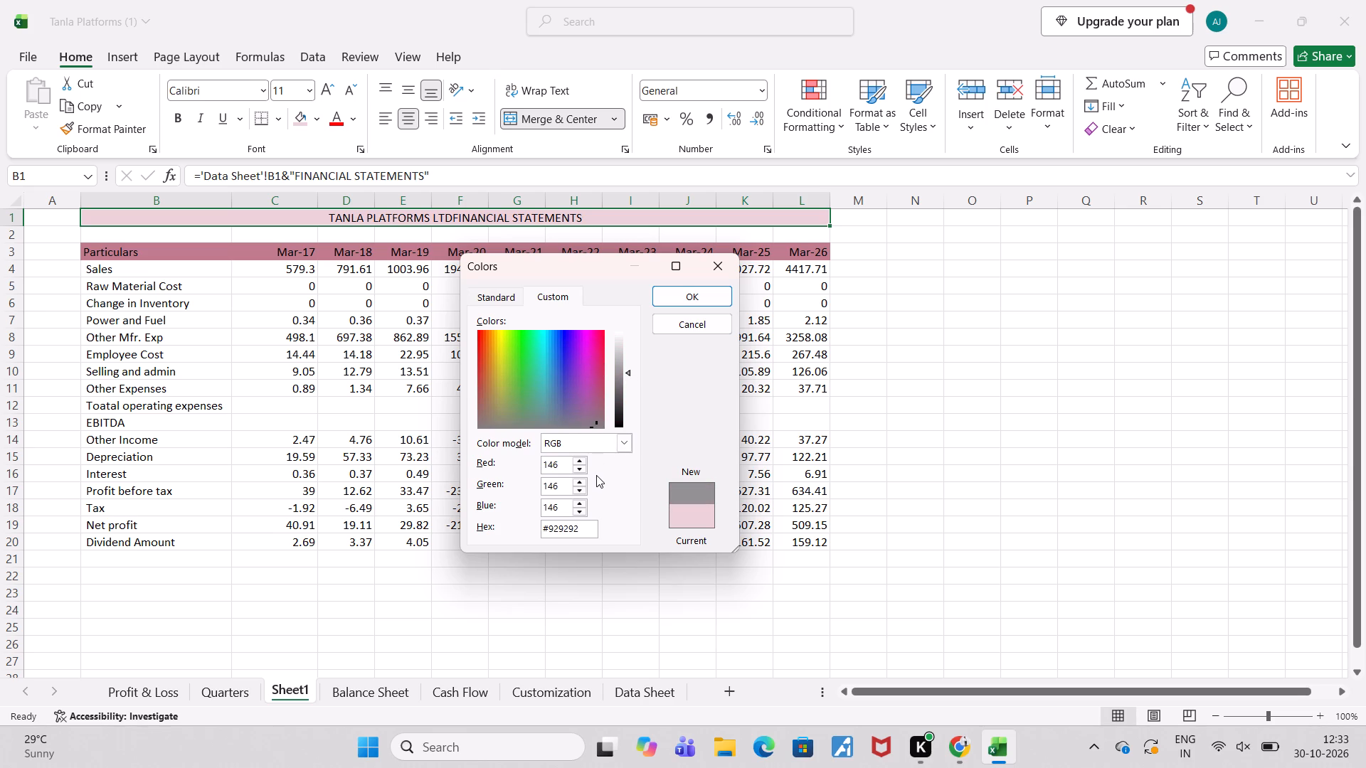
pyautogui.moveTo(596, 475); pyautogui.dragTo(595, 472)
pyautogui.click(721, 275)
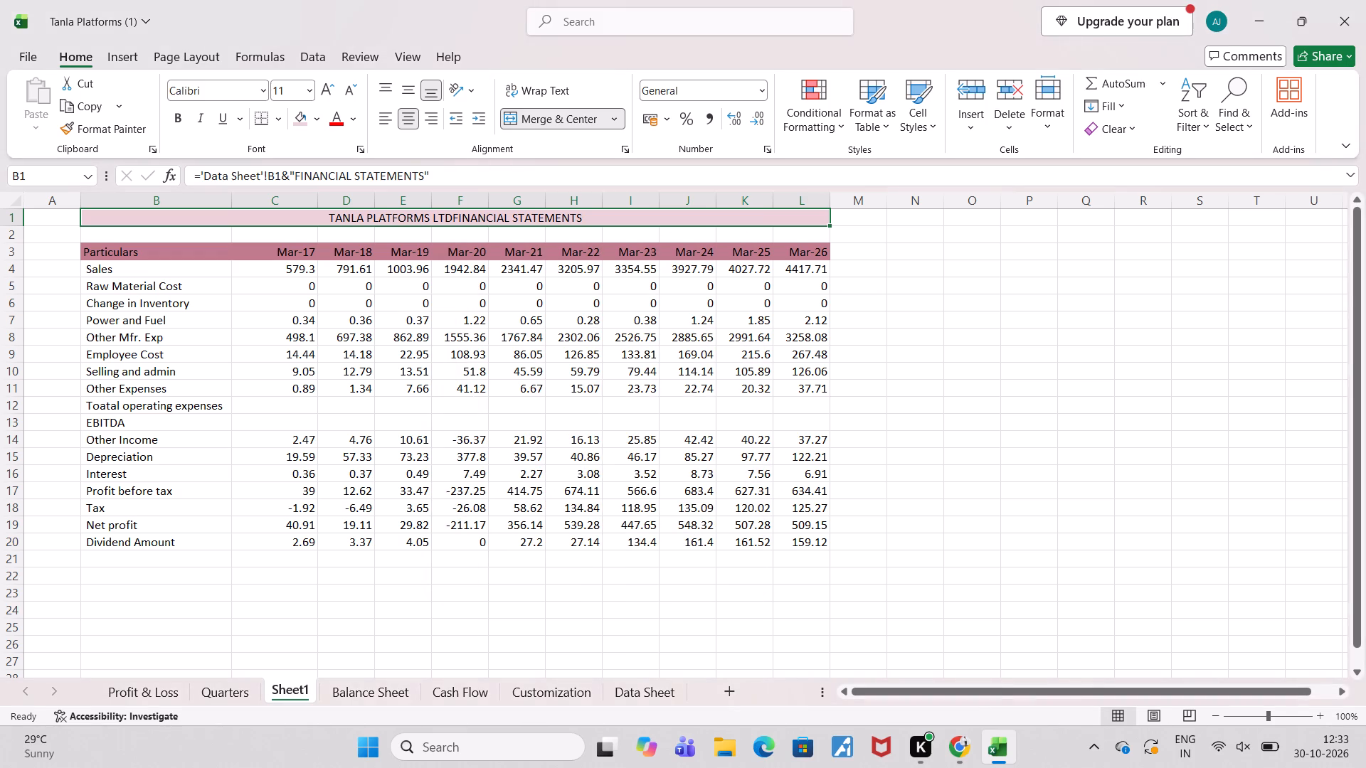
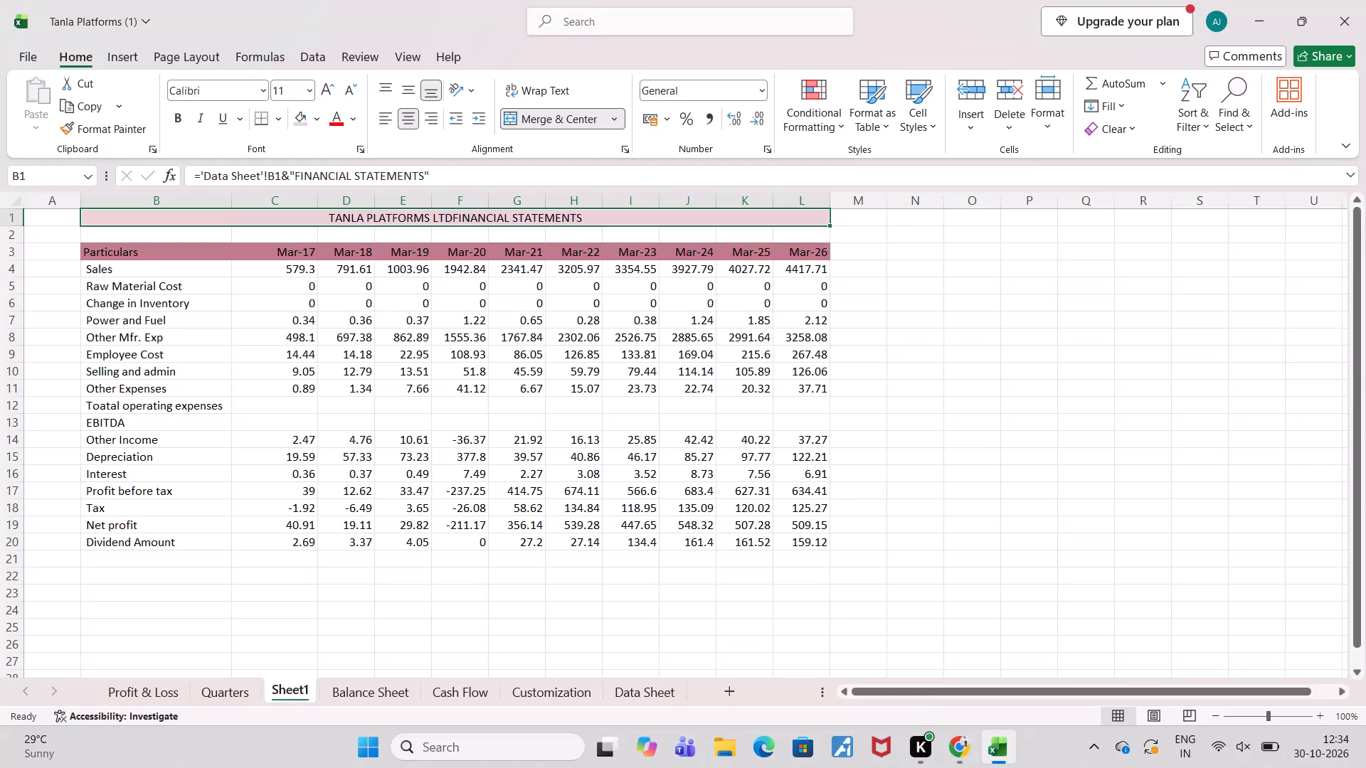
# Enter the Mar-17 total operating expenses formula =C5-C6+SUM(C7:C11) in cell C12.
pyautogui.click(290, 400)
pyautogui.press('=')
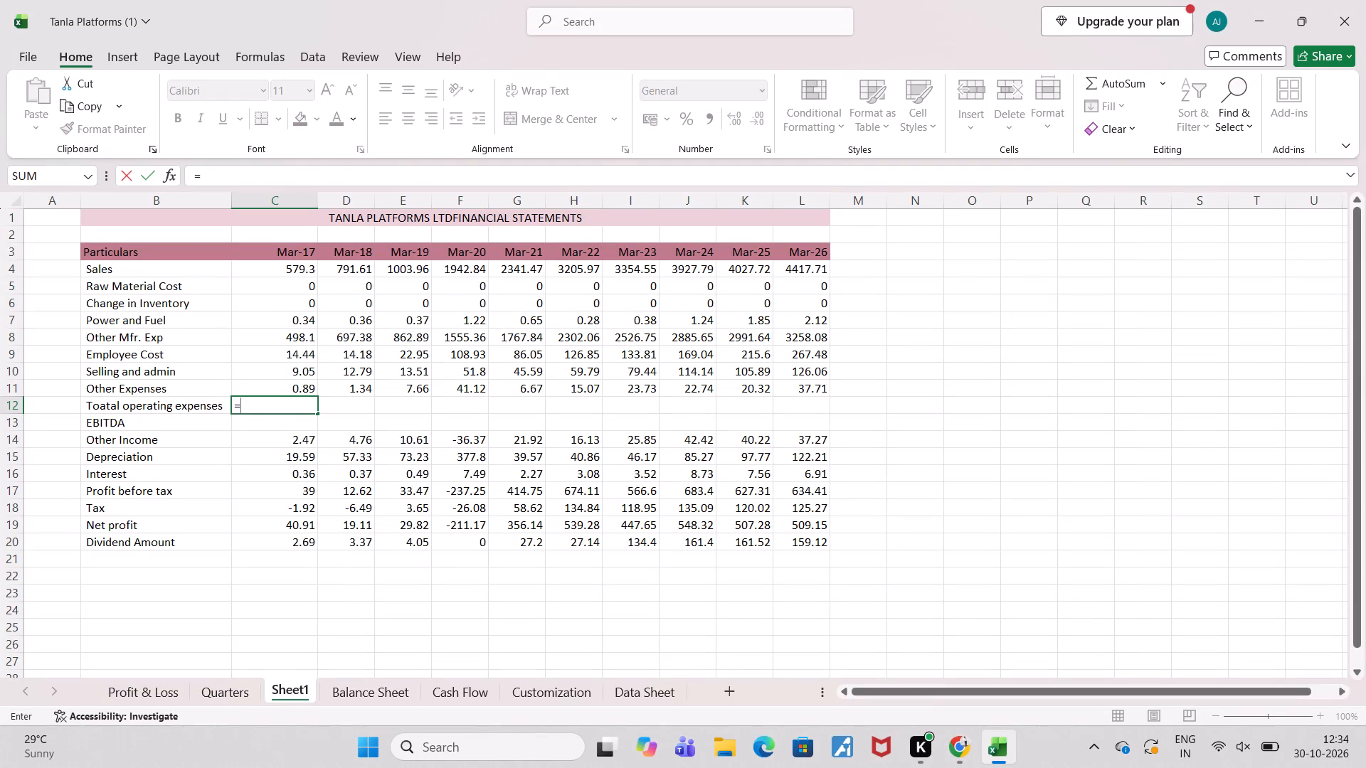
pyautogui.press('Up')
pyautogui.press('Up')
pyautogui.press('Up')
pyautogui.press('Up')
pyautogui.press('Up')
pyautogui.press('Up')
pyautogui.press('Up')
pyautogui.press('Up')
pyautogui.press('Up')
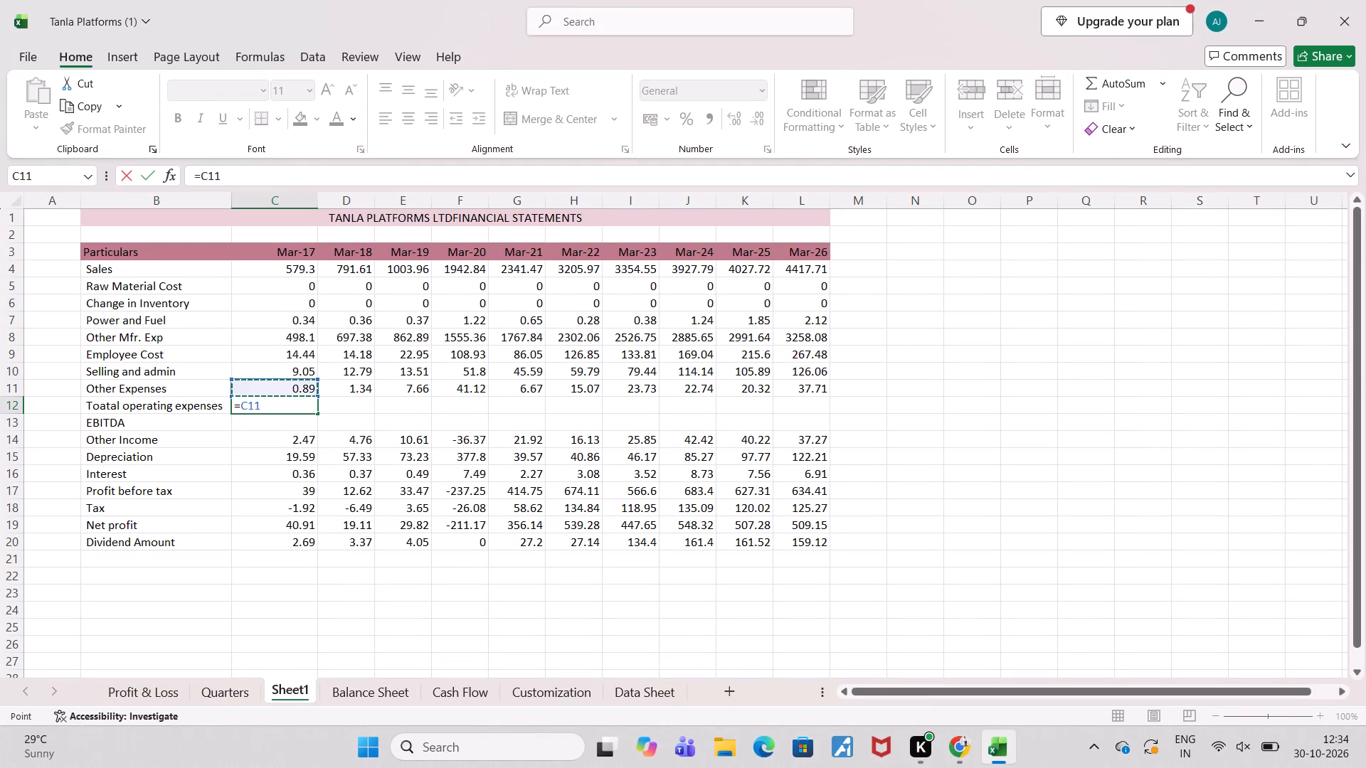
pyautogui.press('Down')
pyautogui.press('Down')
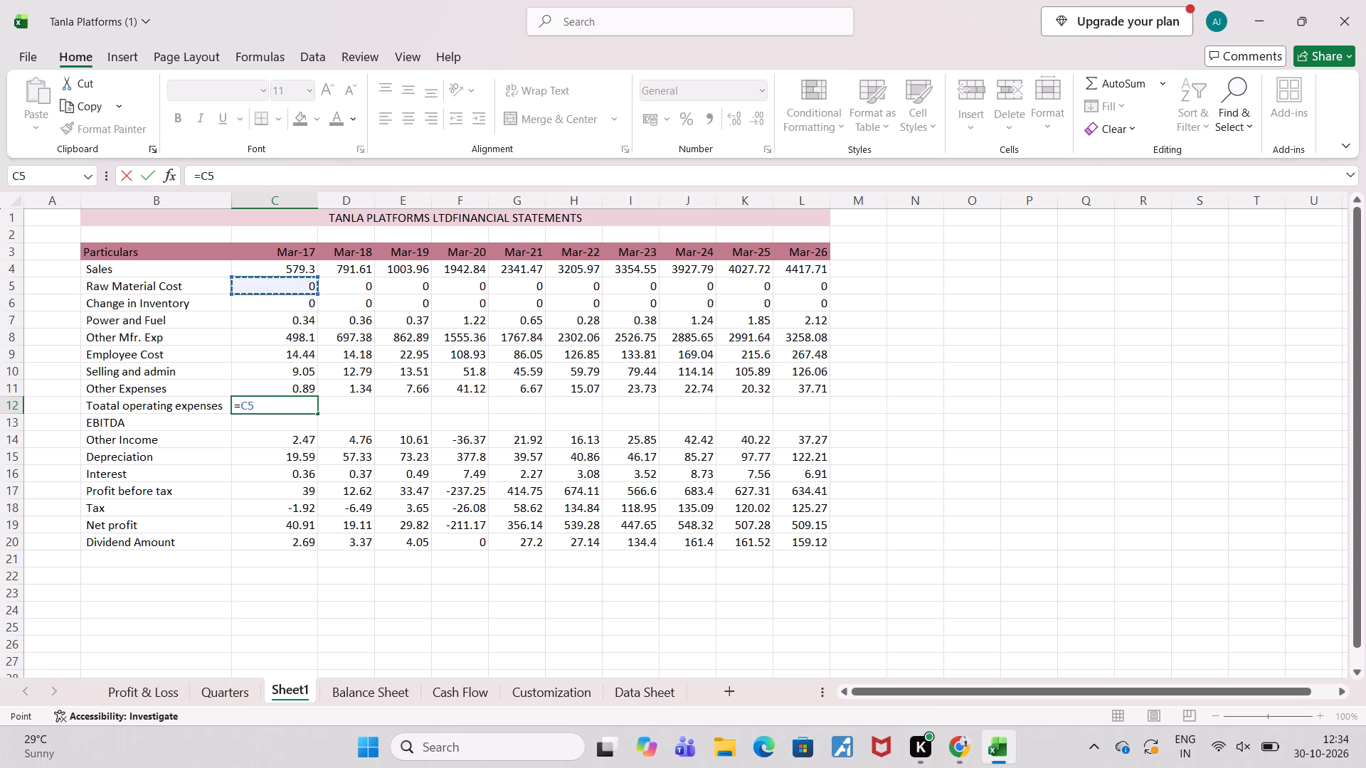
pyautogui.press('-')
pyautogui.press('Up')
pyautogui.press('Up')
pyautogui.press('Up')
pyautogui.press('Up')
pyautogui.press('Up')
pyautogui.press('Up')
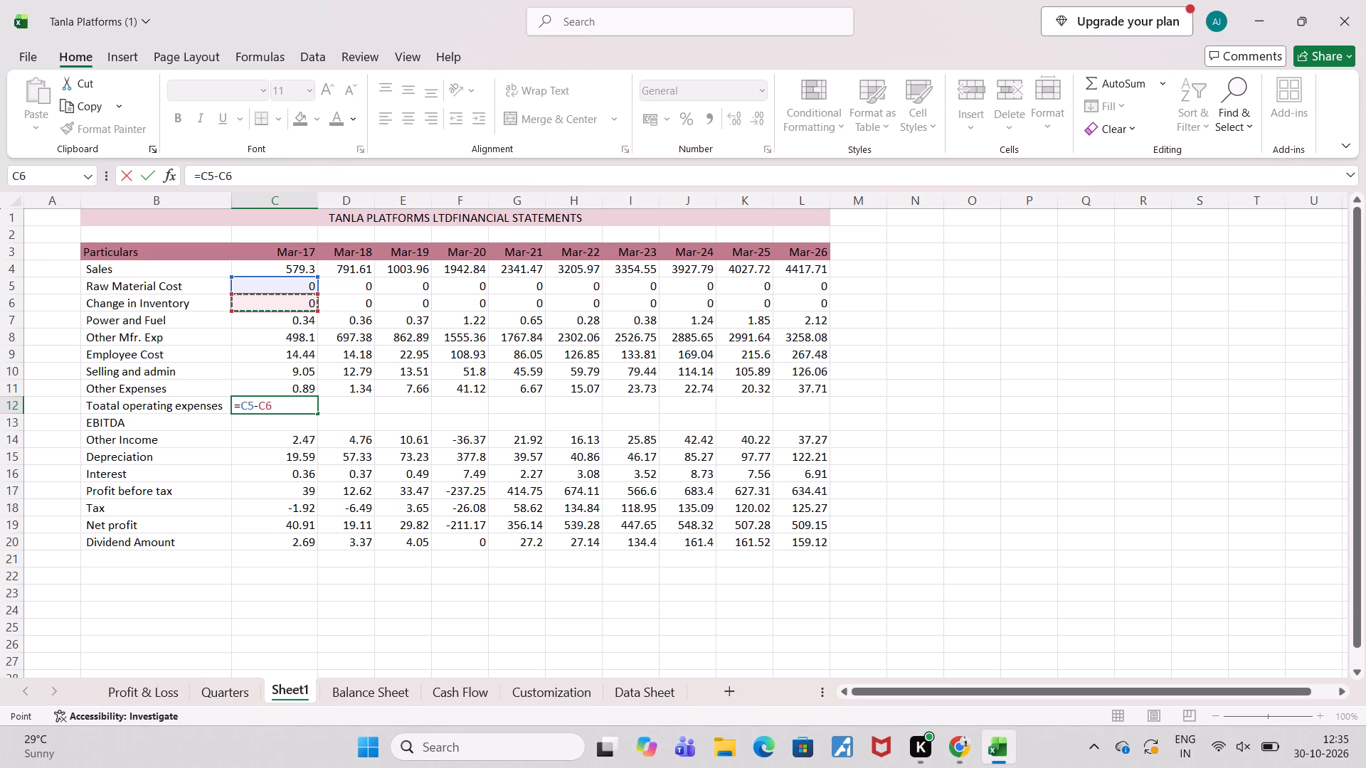
pyautogui.press('+')
pyautogui.write('sum')
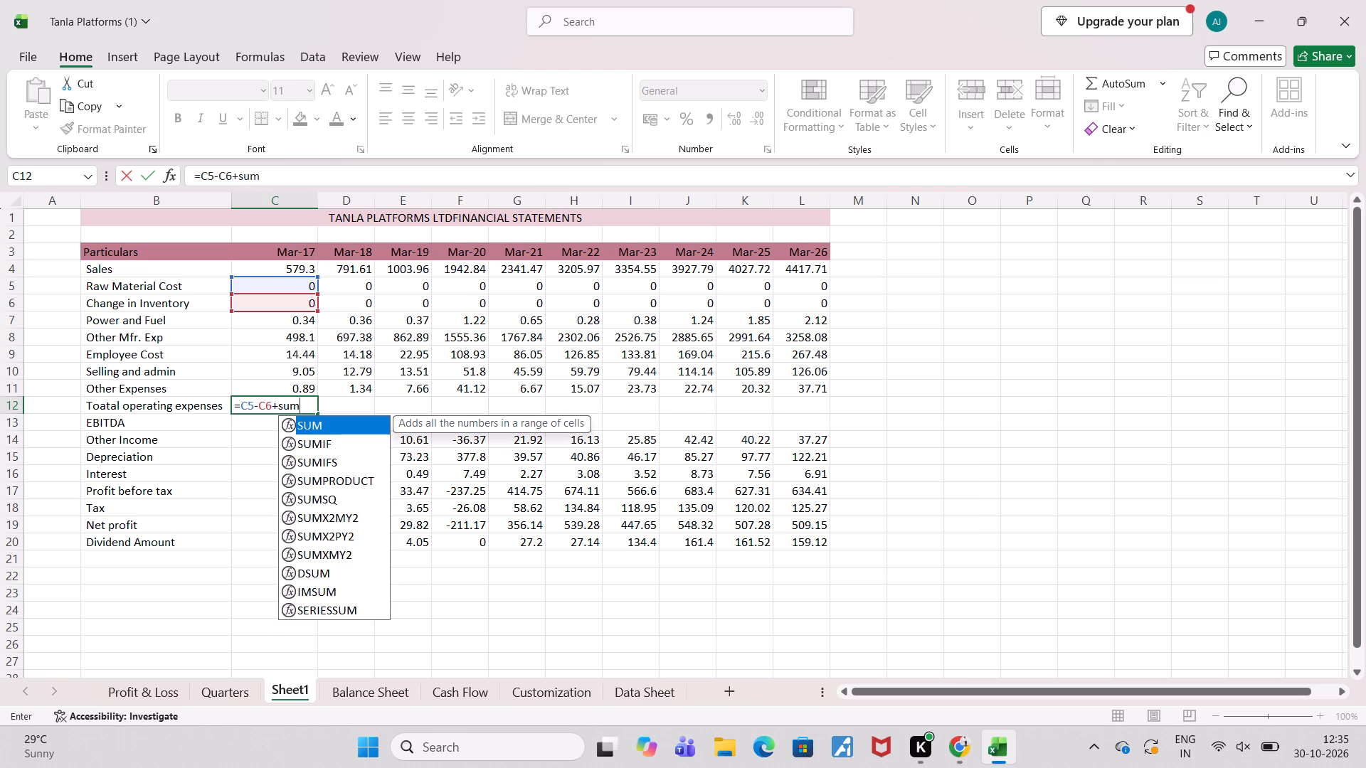
pyautogui.hotkey('shift', '(')
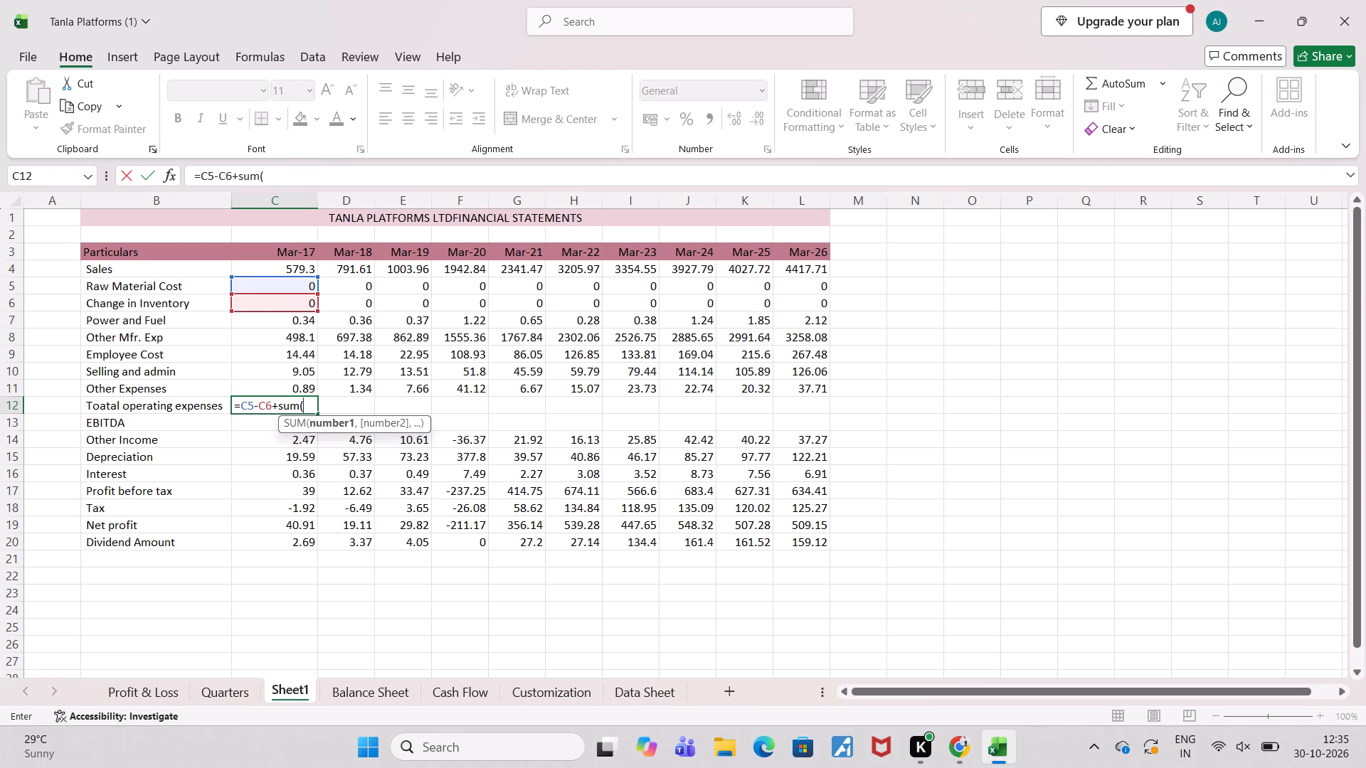
pyautogui.moveTo(268, 385); pyautogui.dragTo(272, 320)
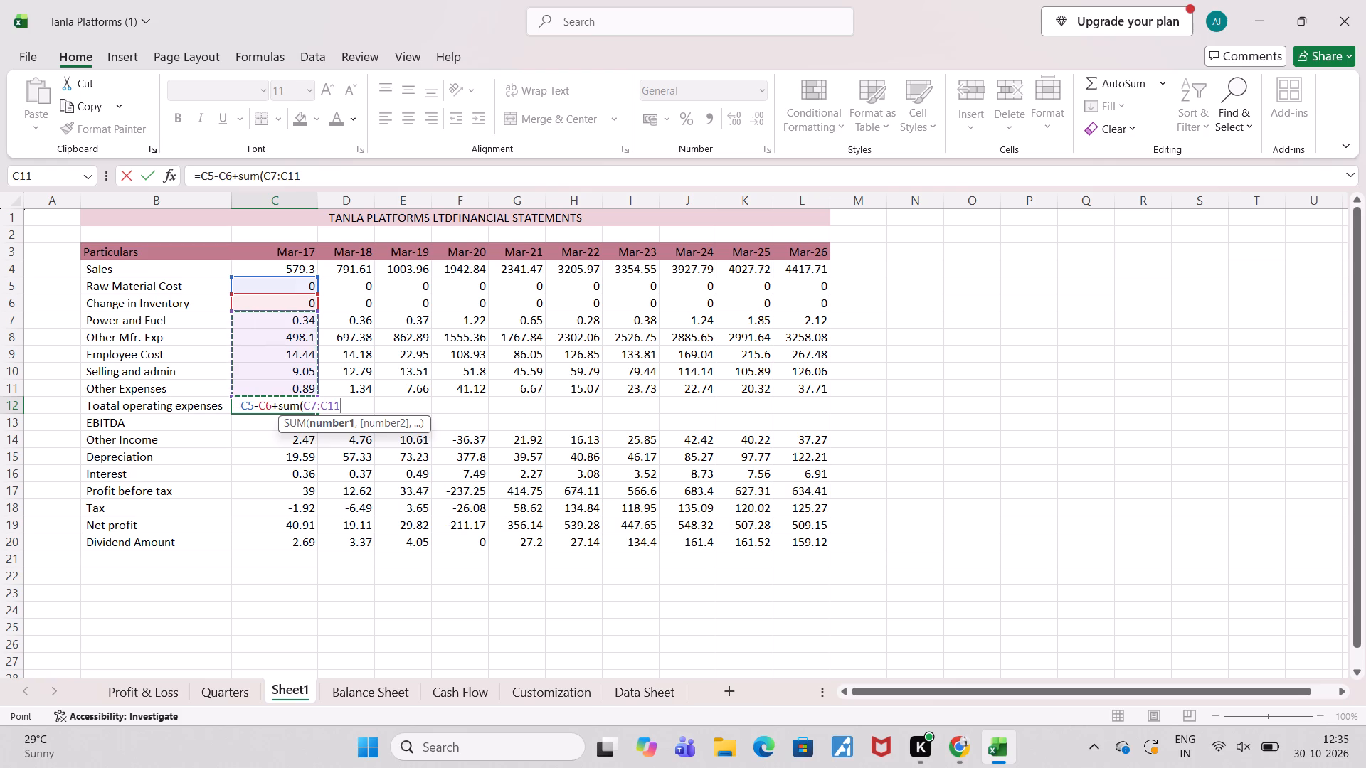
pyautogui.hotkey('shift', ')')
pyautogui.press('Return')
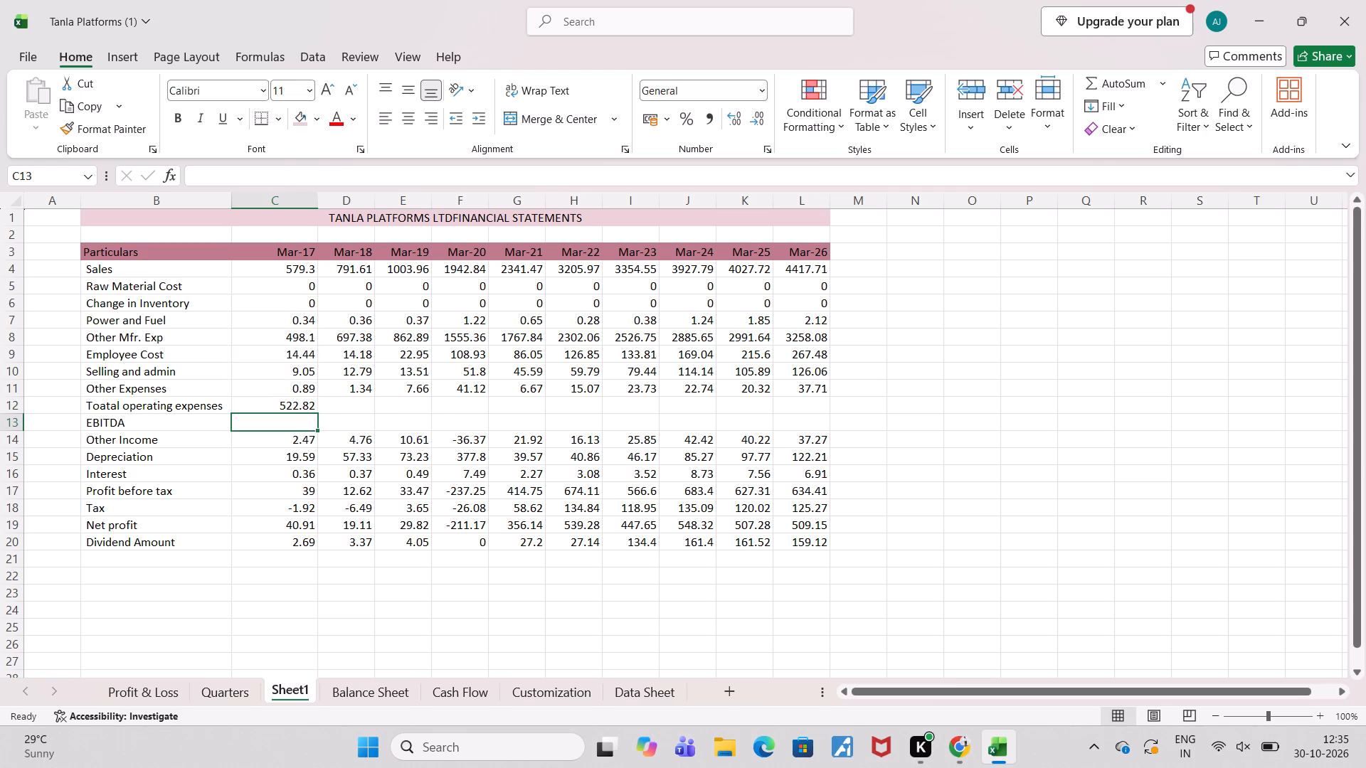
# Fill the total operating expenses formula from C12 across to L12 so it covers every year through Mar-26.
pyautogui.click(303, 400)
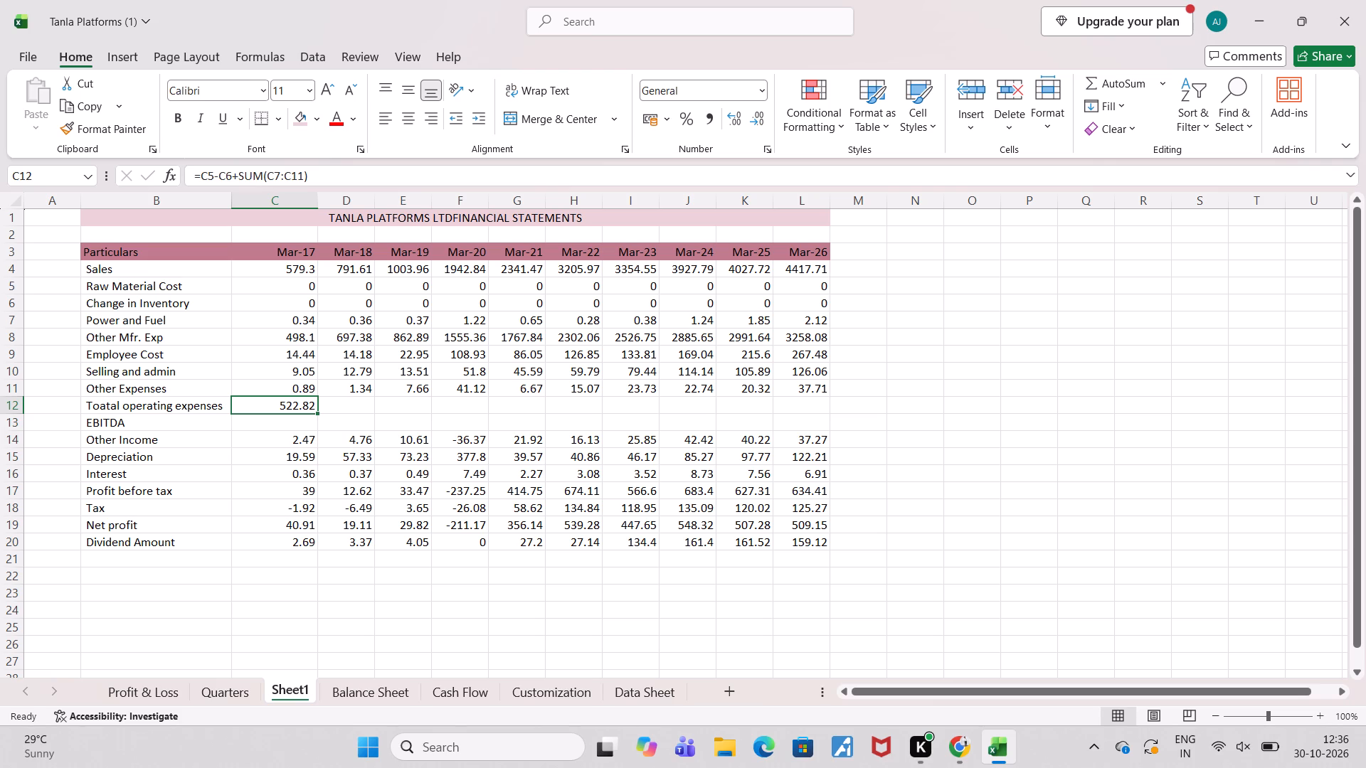
pyautogui.hotkey('shift', 'Right')
pyautogui.hotkey('shift', 'Right')
pyautogui.hotkey('shift', 'Right')
pyautogui.hotkey('shift', 'Right')
pyautogui.hotkey('shift', 'Right')
pyautogui.hotkey('shift', 'Right')
pyautogui.hotkey('shift', 'Right')
pyautogui.hotkey('shift', 'Right')
pyautogui.hotkey('shift', 'Right')
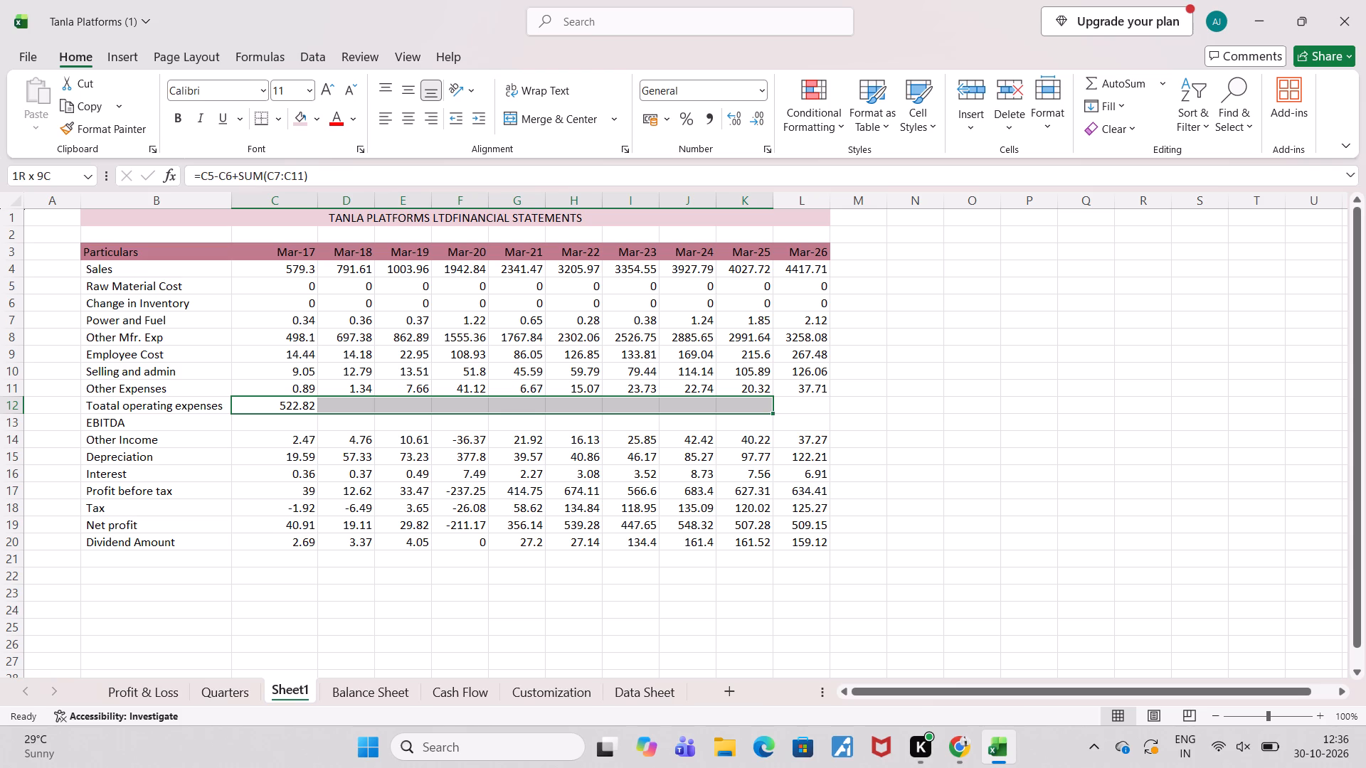
pyautogui.hotkey('ctrl', 'r')
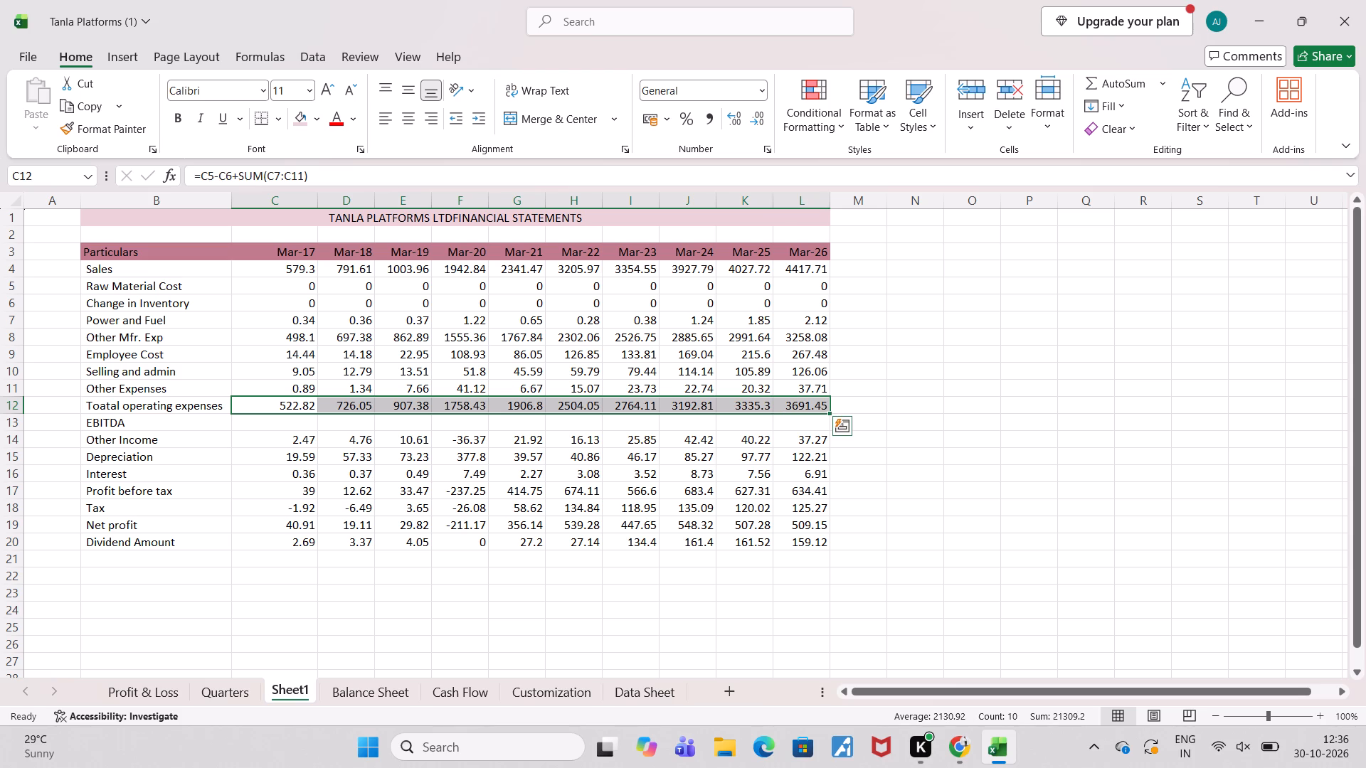
pyautogui.press('Down')
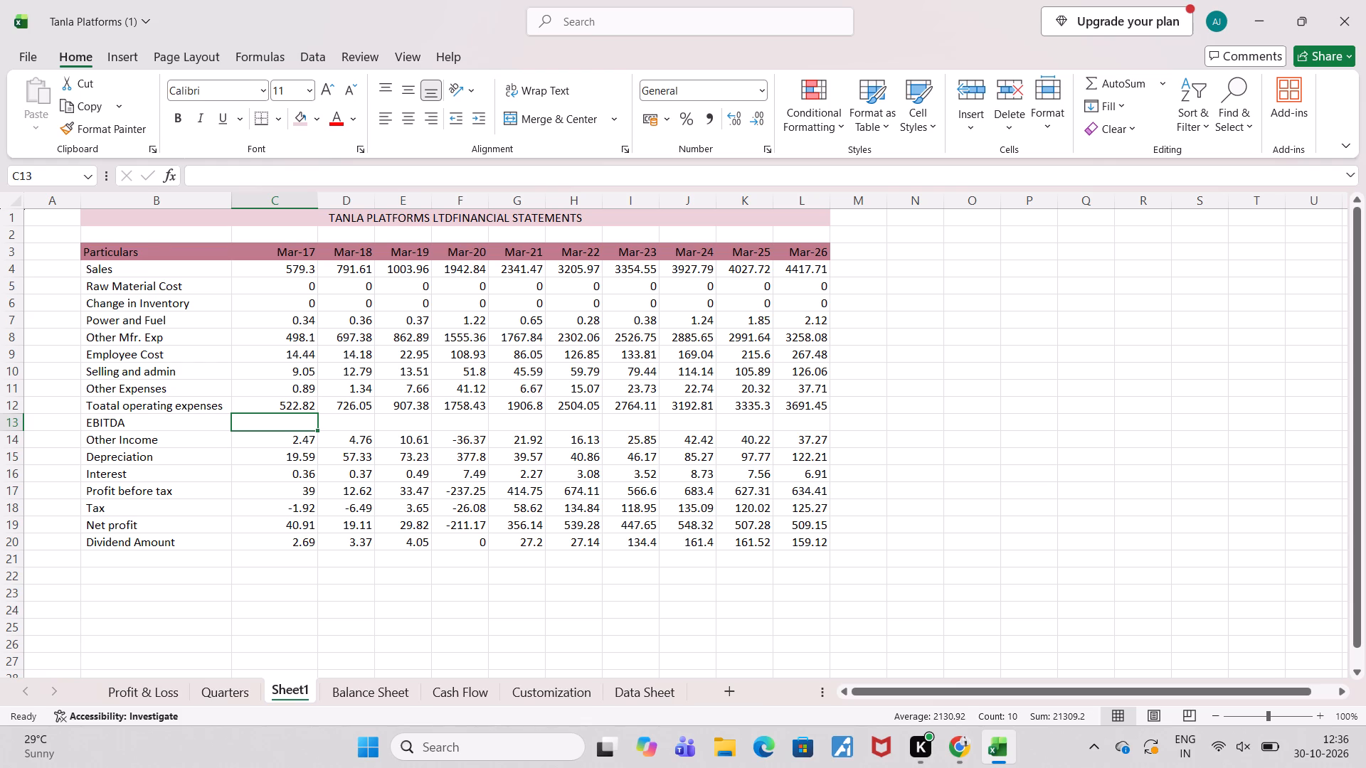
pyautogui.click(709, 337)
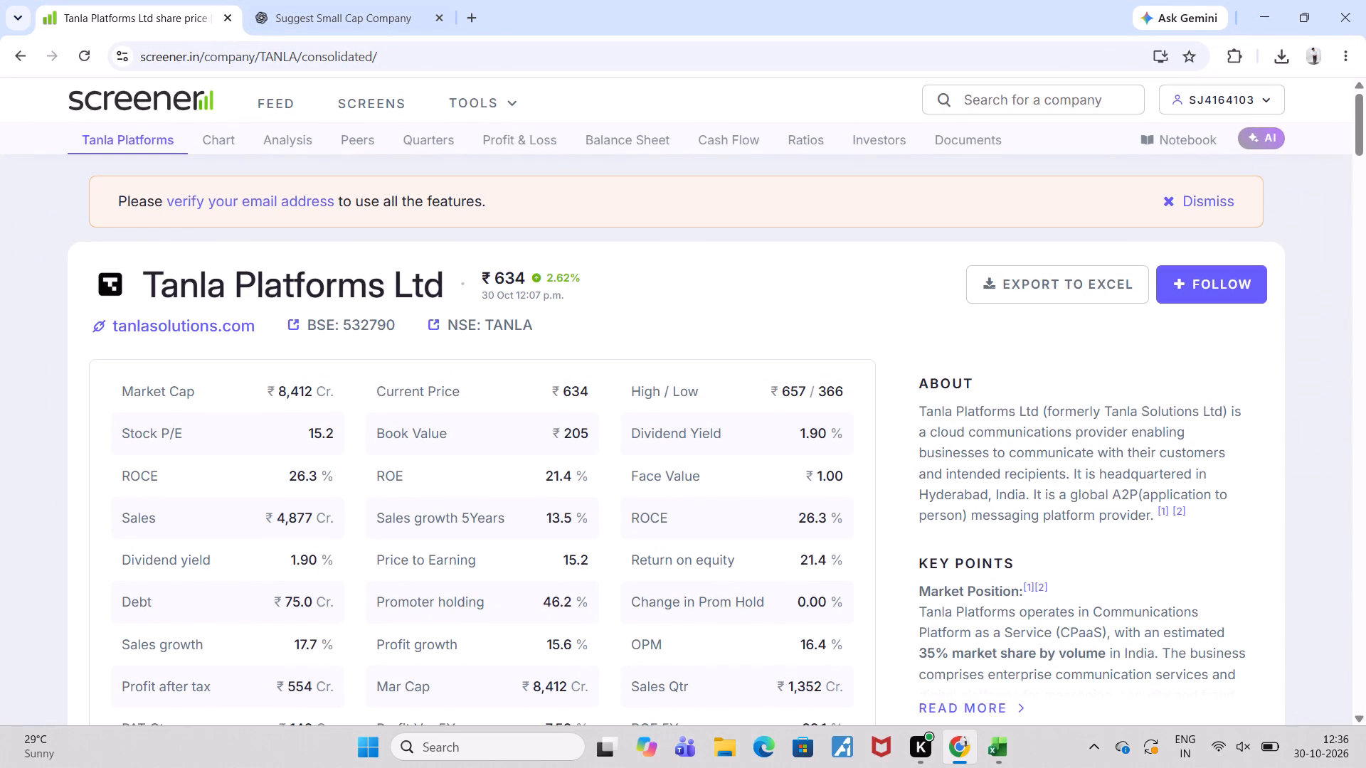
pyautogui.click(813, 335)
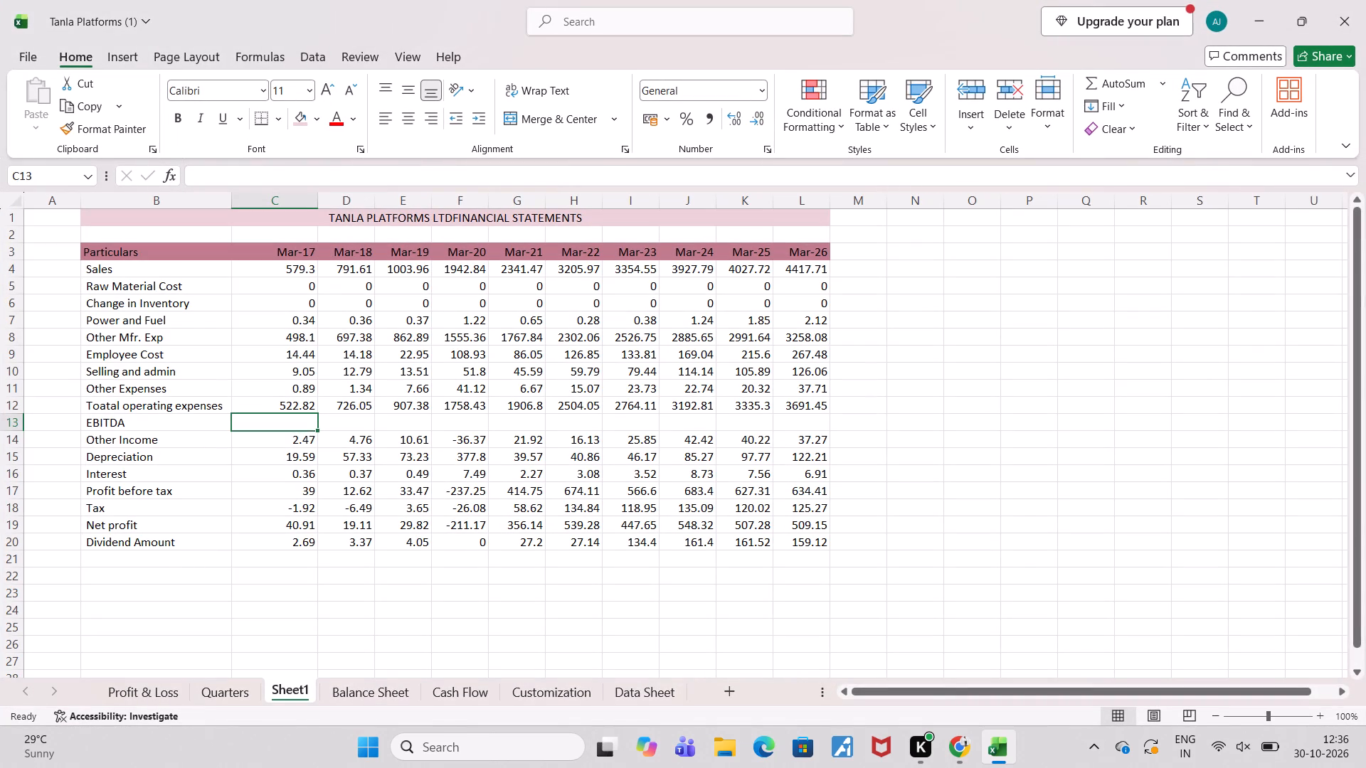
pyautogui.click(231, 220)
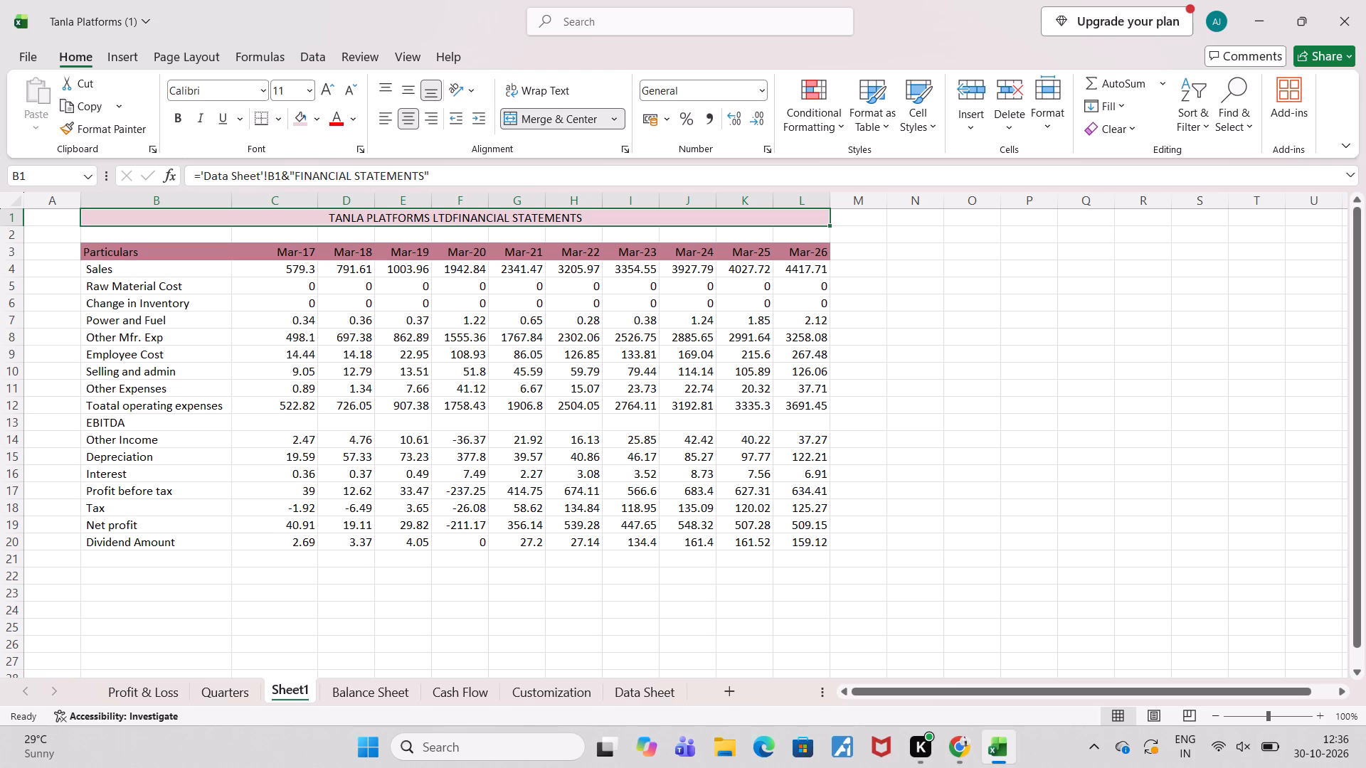
# Enter the Mar-17 EBITDA formula in cell C13 as sales minus total operating expenses, =C4-C12.
pyautogui.click(298, 417)
pyautogui.press('=')
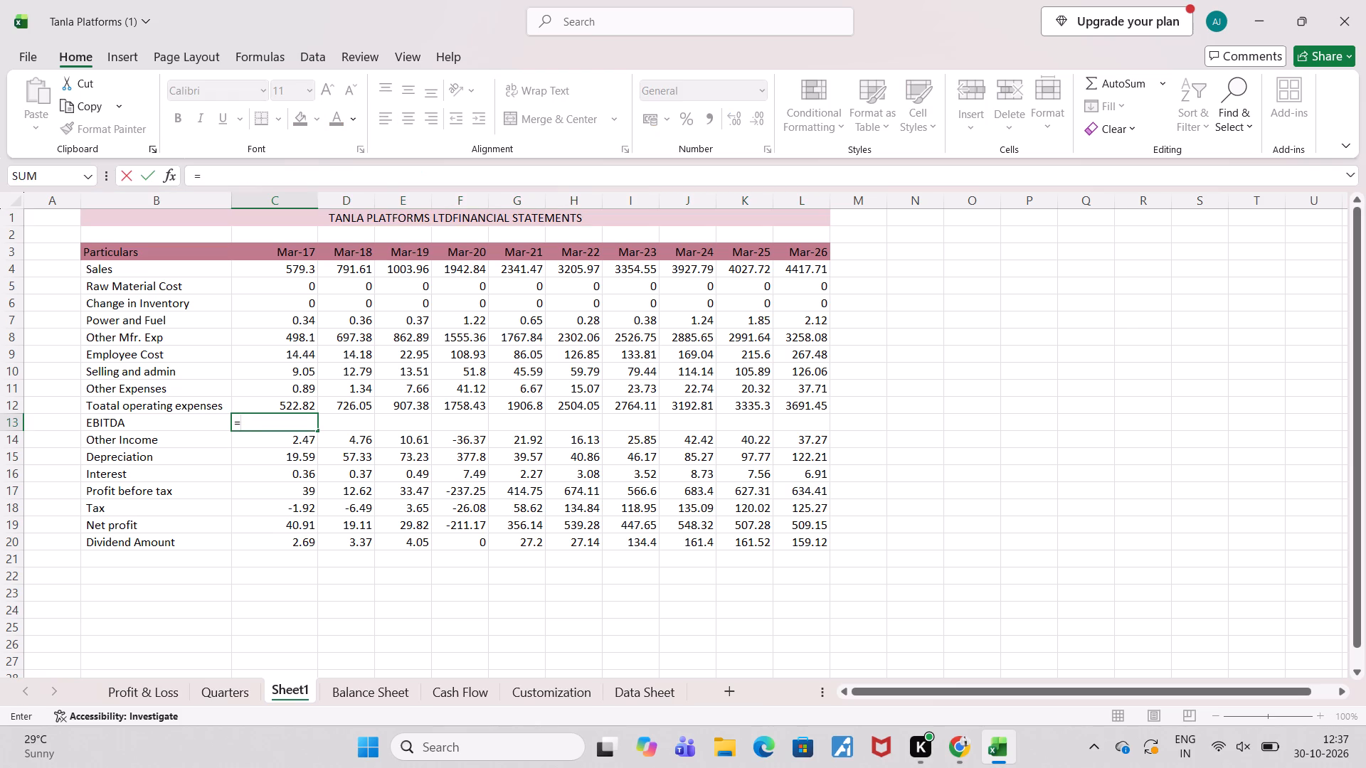
pyautogui.click(300, 274)
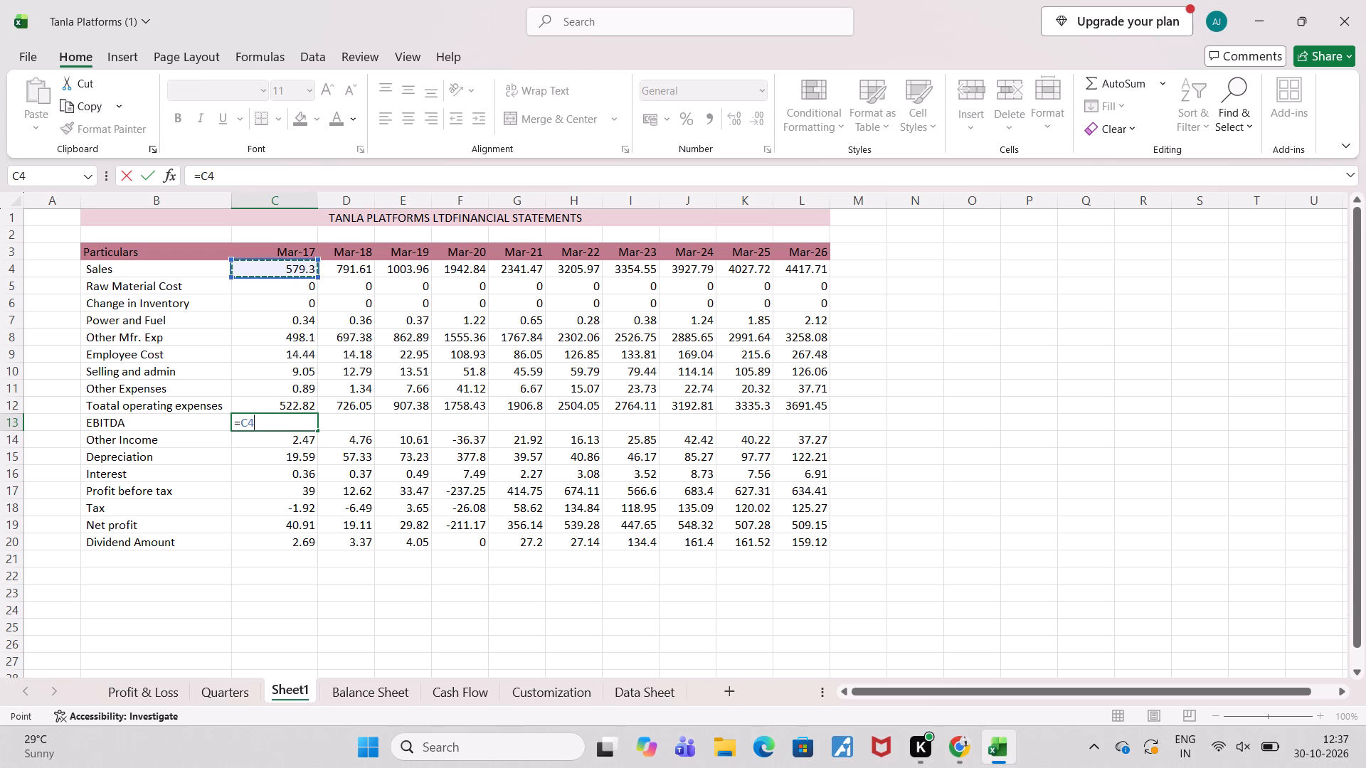
pyautogui.press('-')
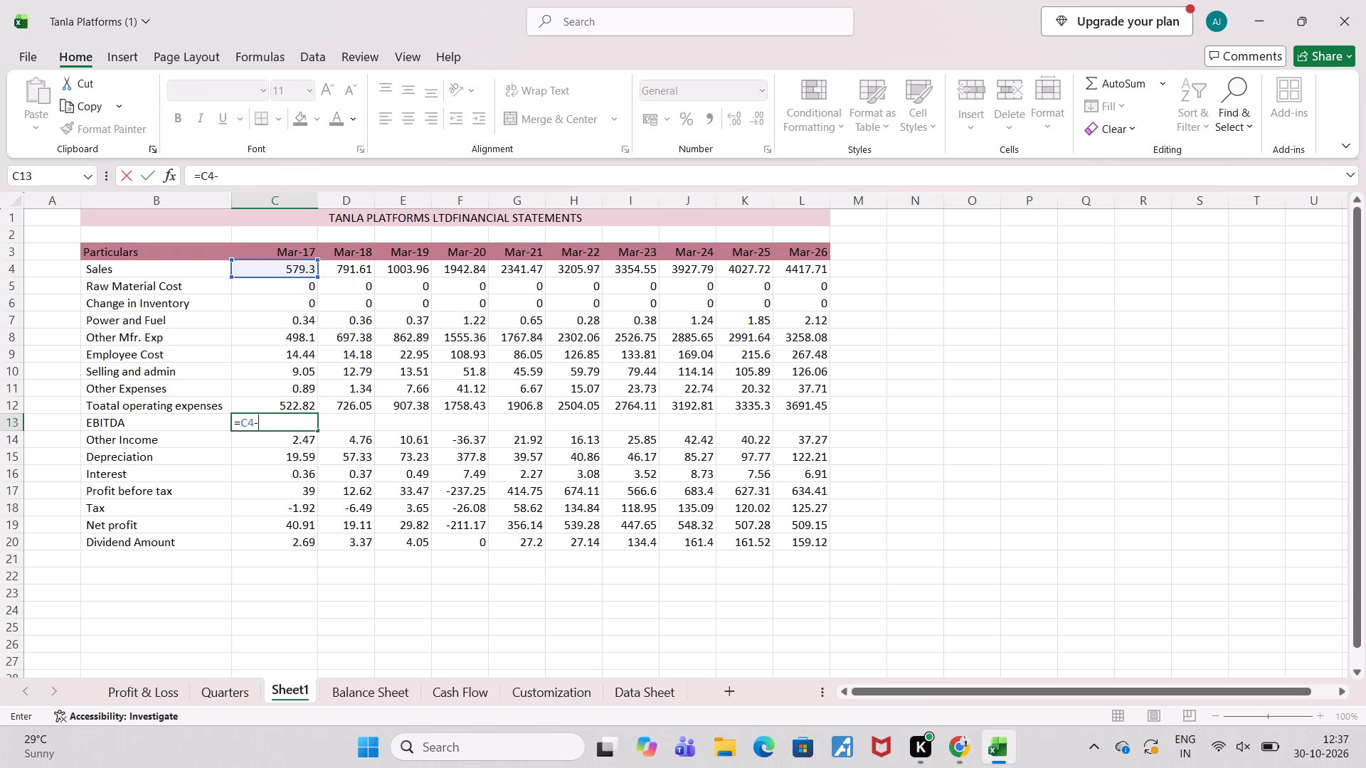
pyautogui.click(302, 408)
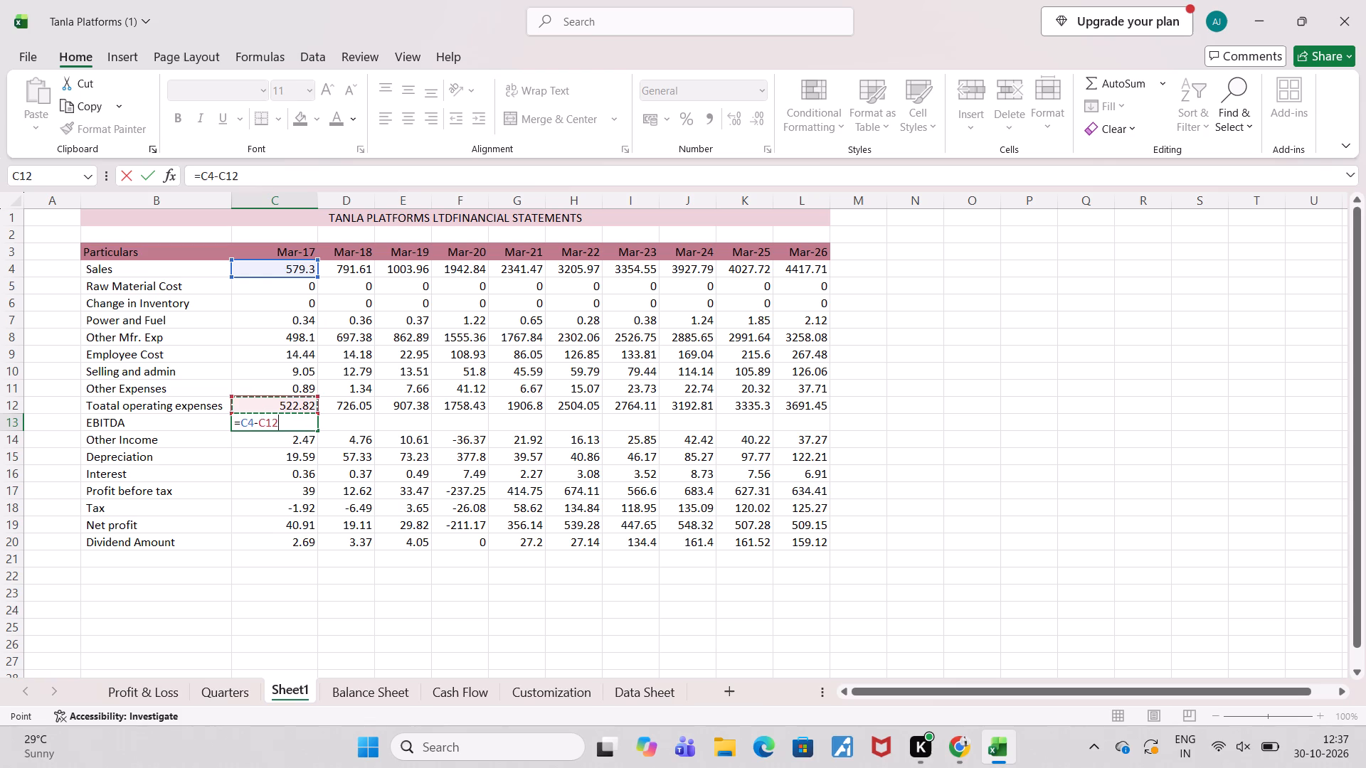
pyautogui.press('Return')
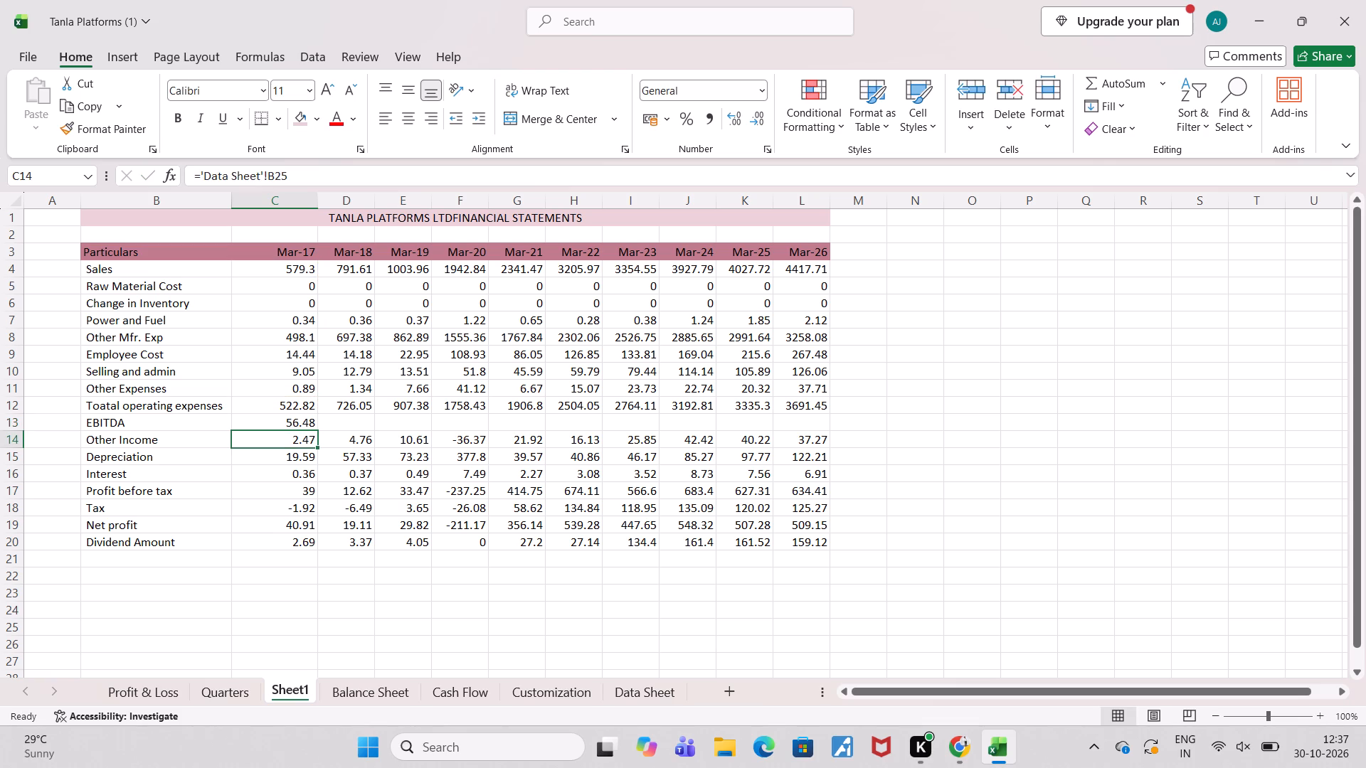
# Fill the EBITDA formula from C13 across to L13 so it covers every year through Mar-26.
pyautogui.click(299, 417)
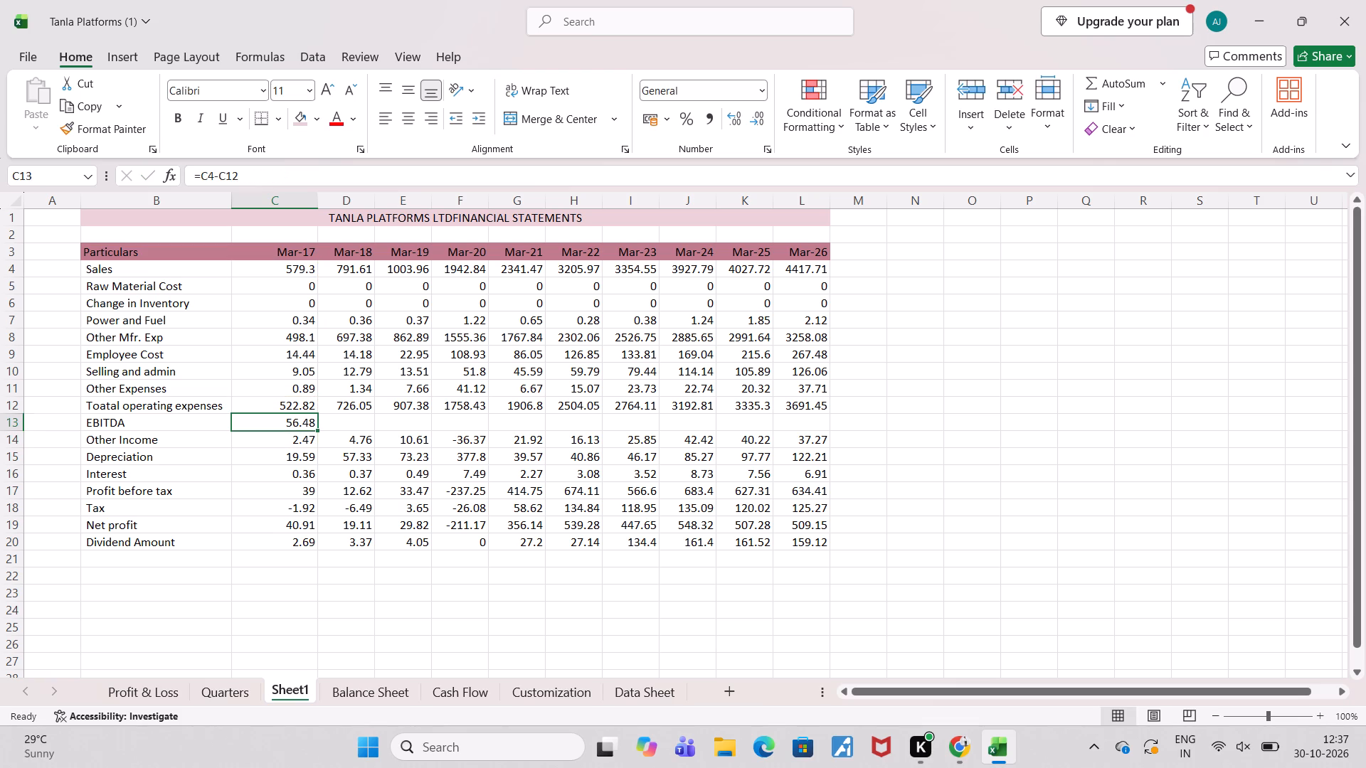
pyautogui.hotkey('shift', 'Right')
pyautogui.hotkey('shift', 'Right')
pyautogui.hotkey('shift', 'Right')
pyautogui.hotkey('shift', 'Right')
pyautogui.hotkey('shift', 'Right')
pyautogui.hotkey('shift', 'Right')
pyautogui.hotkey('shift', 'Right')
pyautogui.hotkey('shift', 'Right')
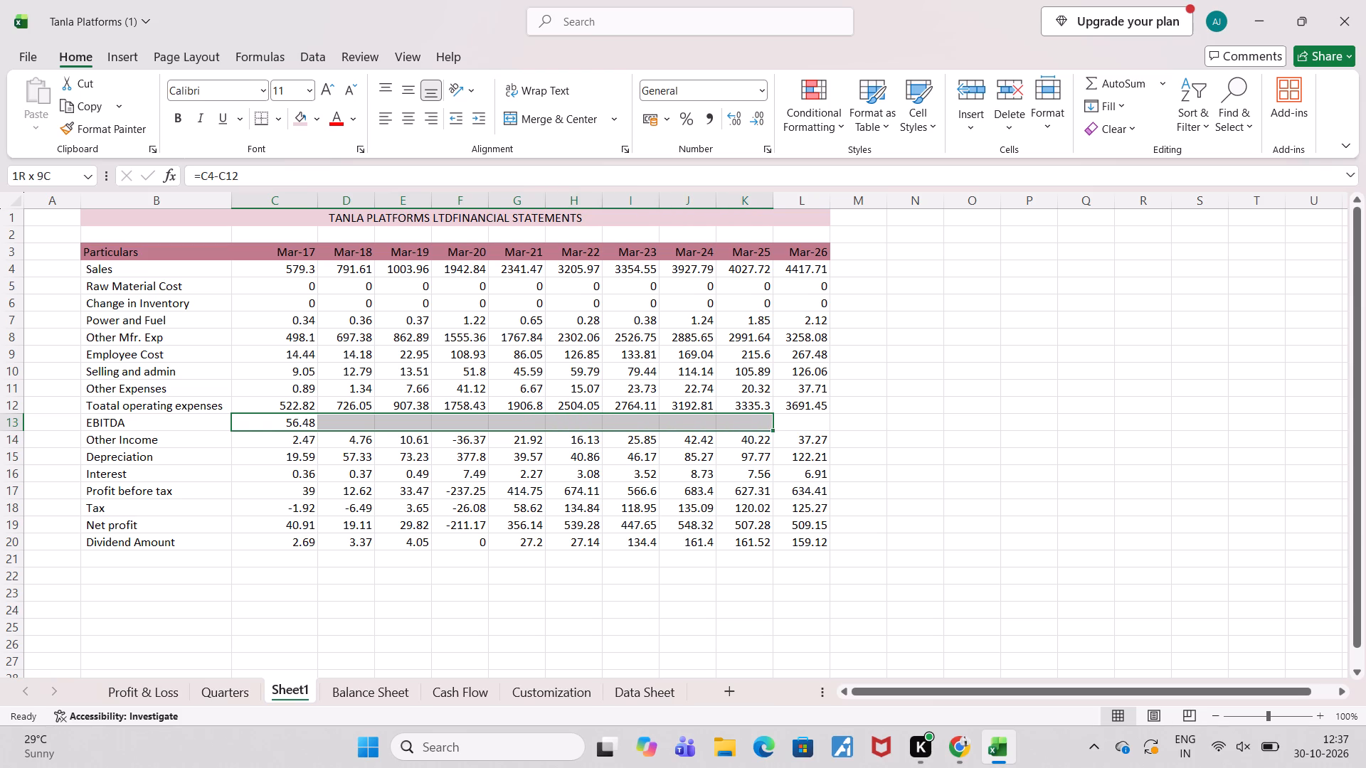
pyautogui.hotkey('shift', 'Right')
pyautogui.hotkey('ctrl', 'r')
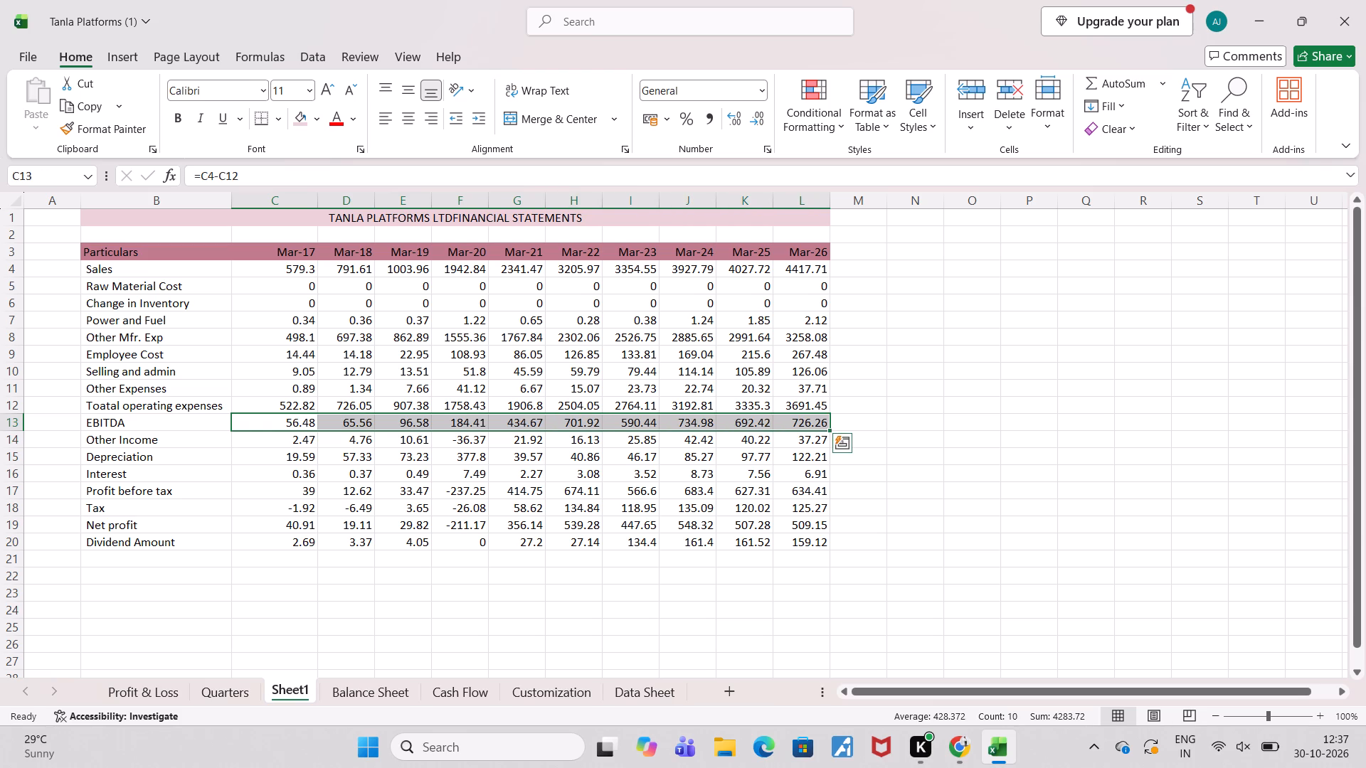
pyautogui.press('Return')
pyautogui.press('Return')
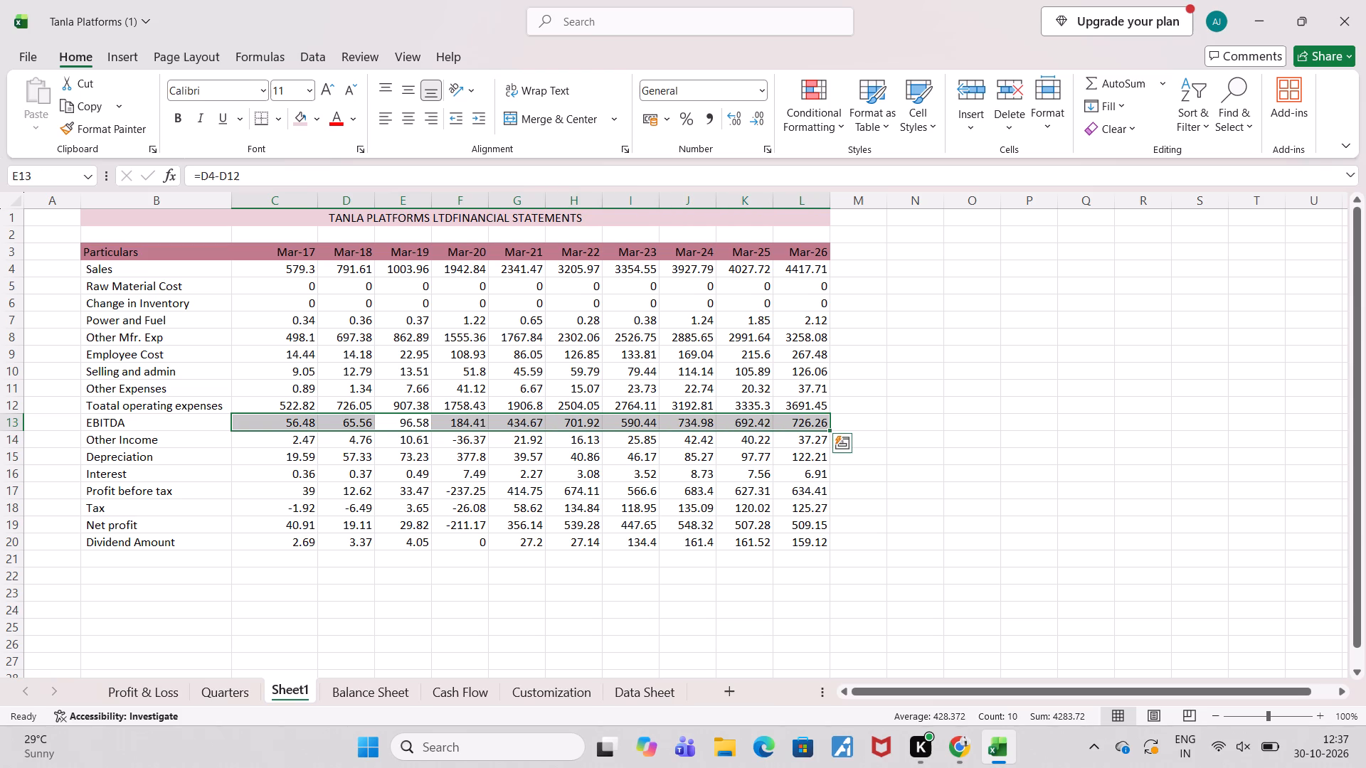
# Fill cells A12 and A13, beside the total operating expenses and EBITDA labels, with the title row's light pink.
pyautogui.press('Down')
pyautogui.press('Right')
pyautogui.press('Right')
pyautogui.press('Up')
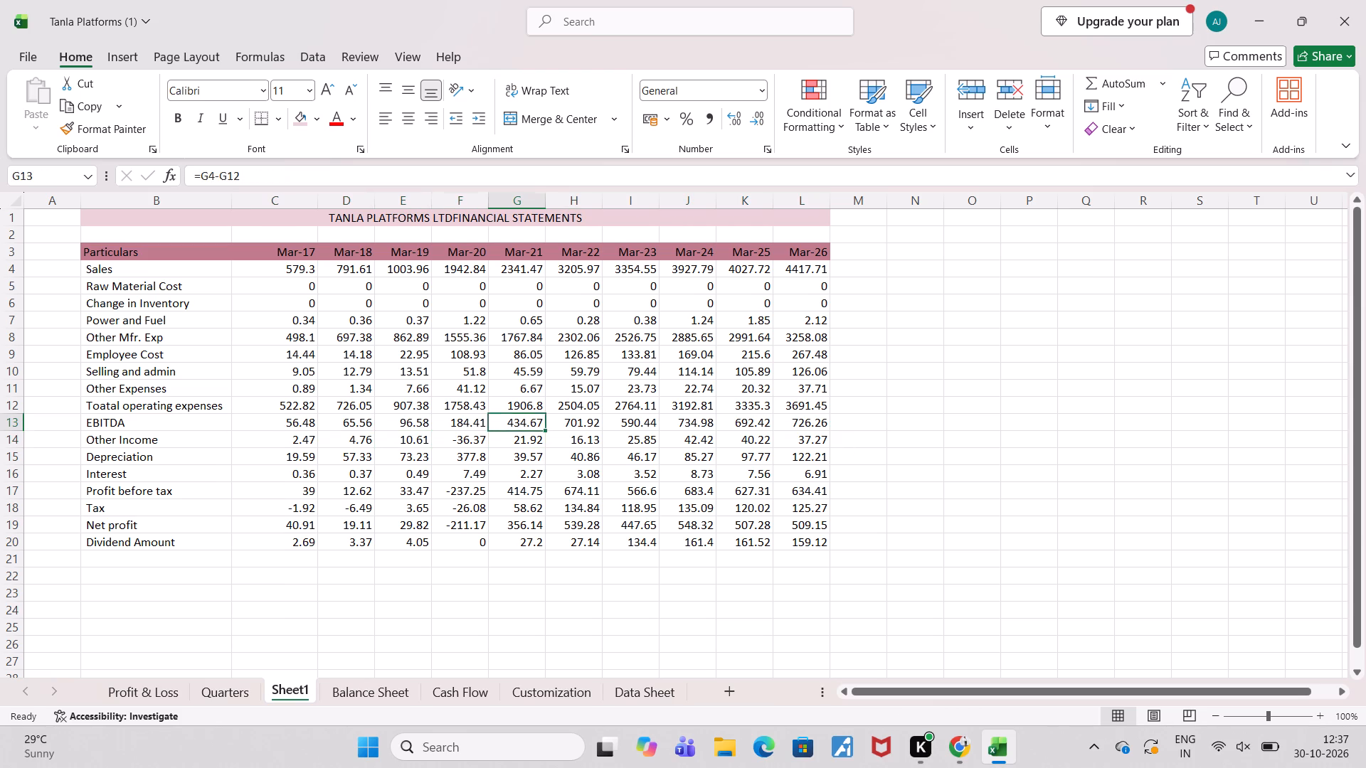
pyautogui.press('Left')
pyautogui.press('Left')
pyautogui.press('Left')
pyautogui.press('Left')
pyautogui.press('Left')
pyautogui.press('Left')
pyautogui.press('Up')
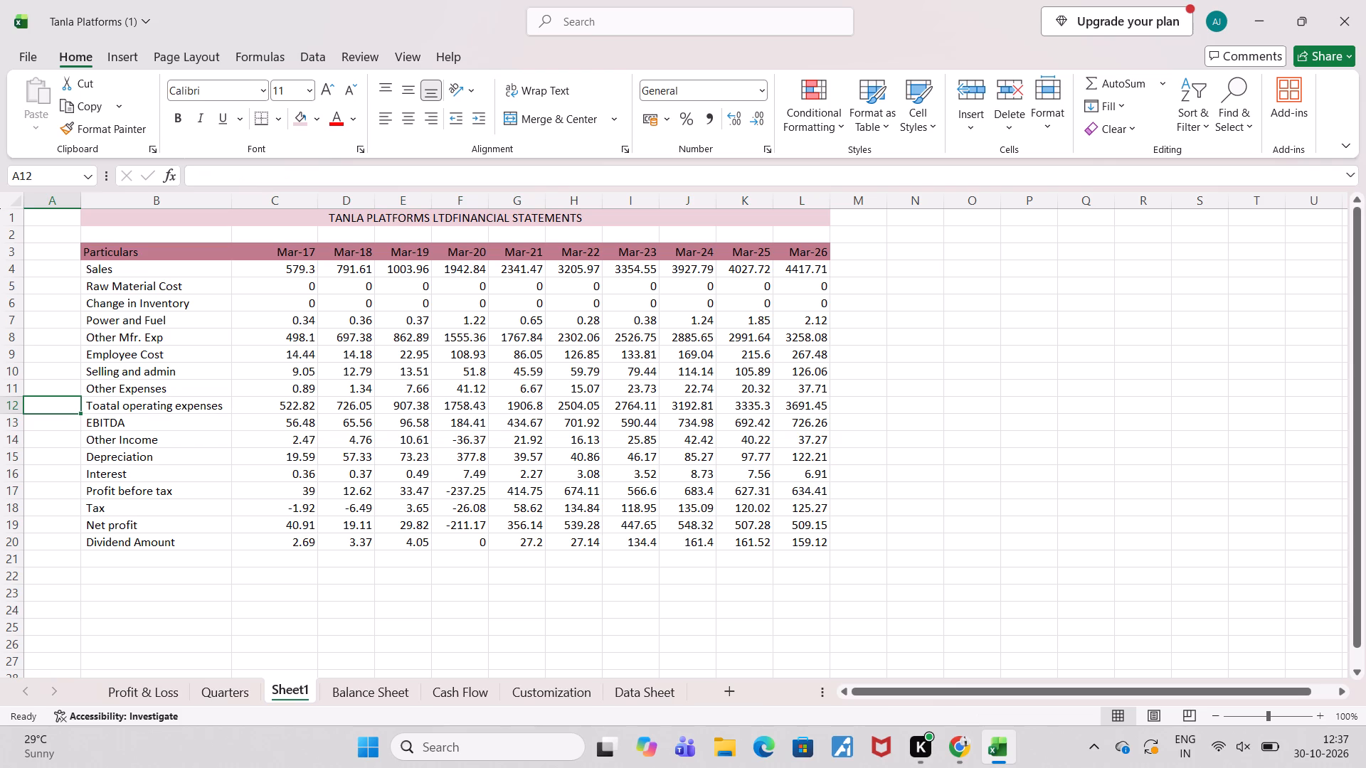
pyautogui.click(300, 117)
pyautogui.click(65, 422)
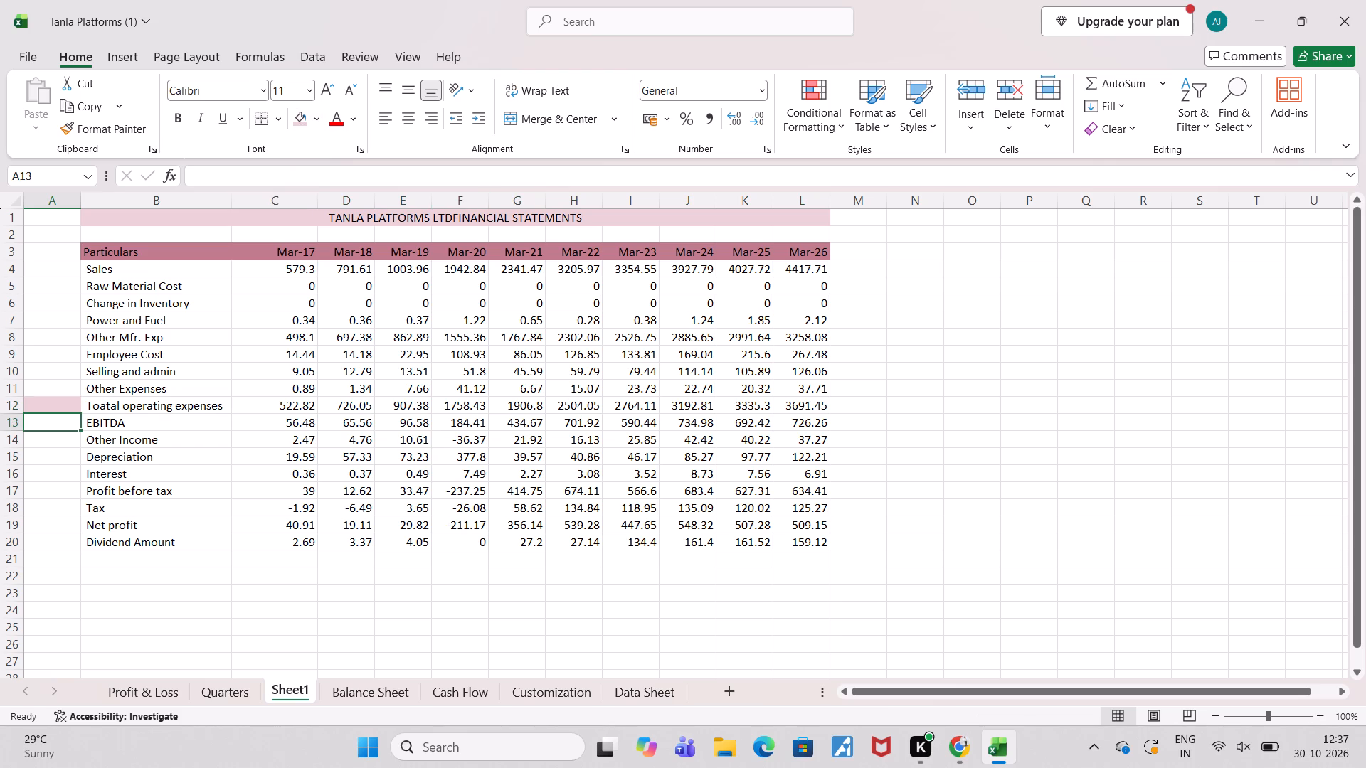
pyautogui.click(301, 117)
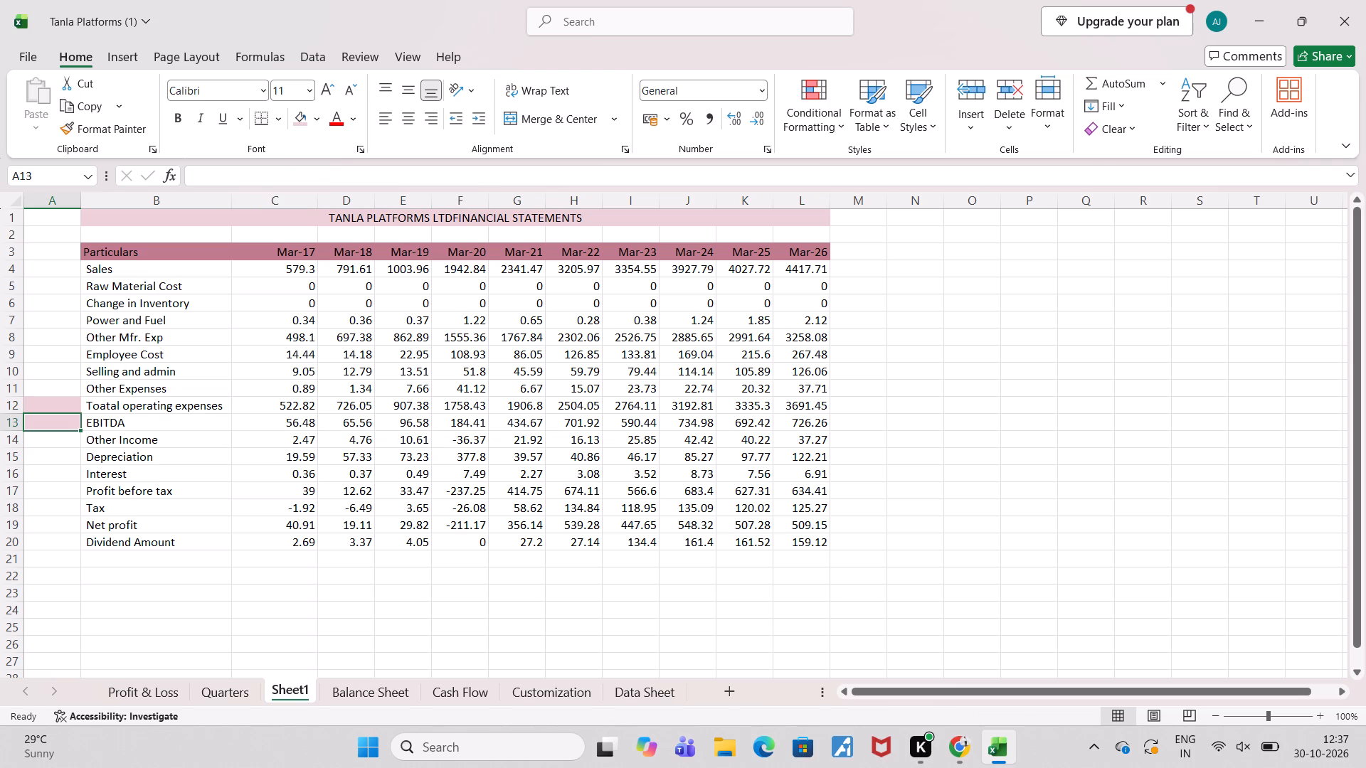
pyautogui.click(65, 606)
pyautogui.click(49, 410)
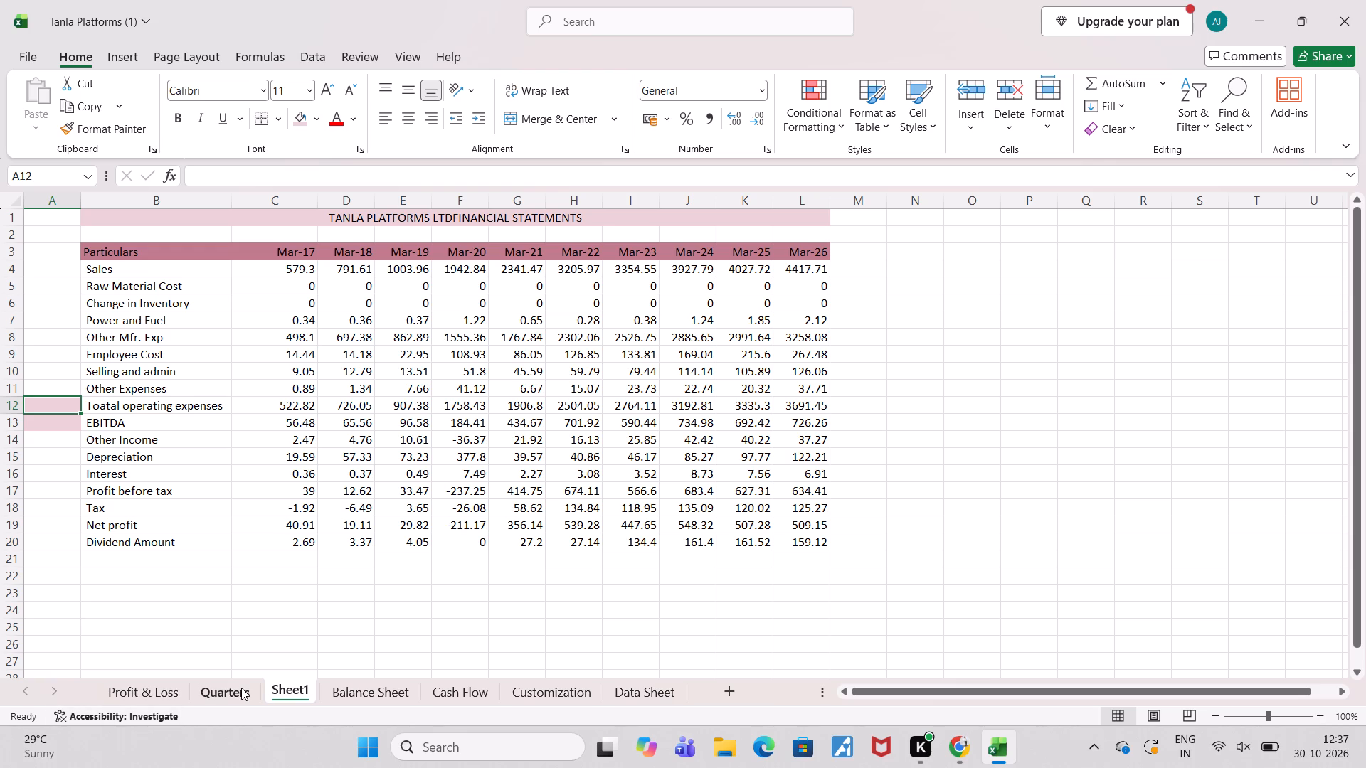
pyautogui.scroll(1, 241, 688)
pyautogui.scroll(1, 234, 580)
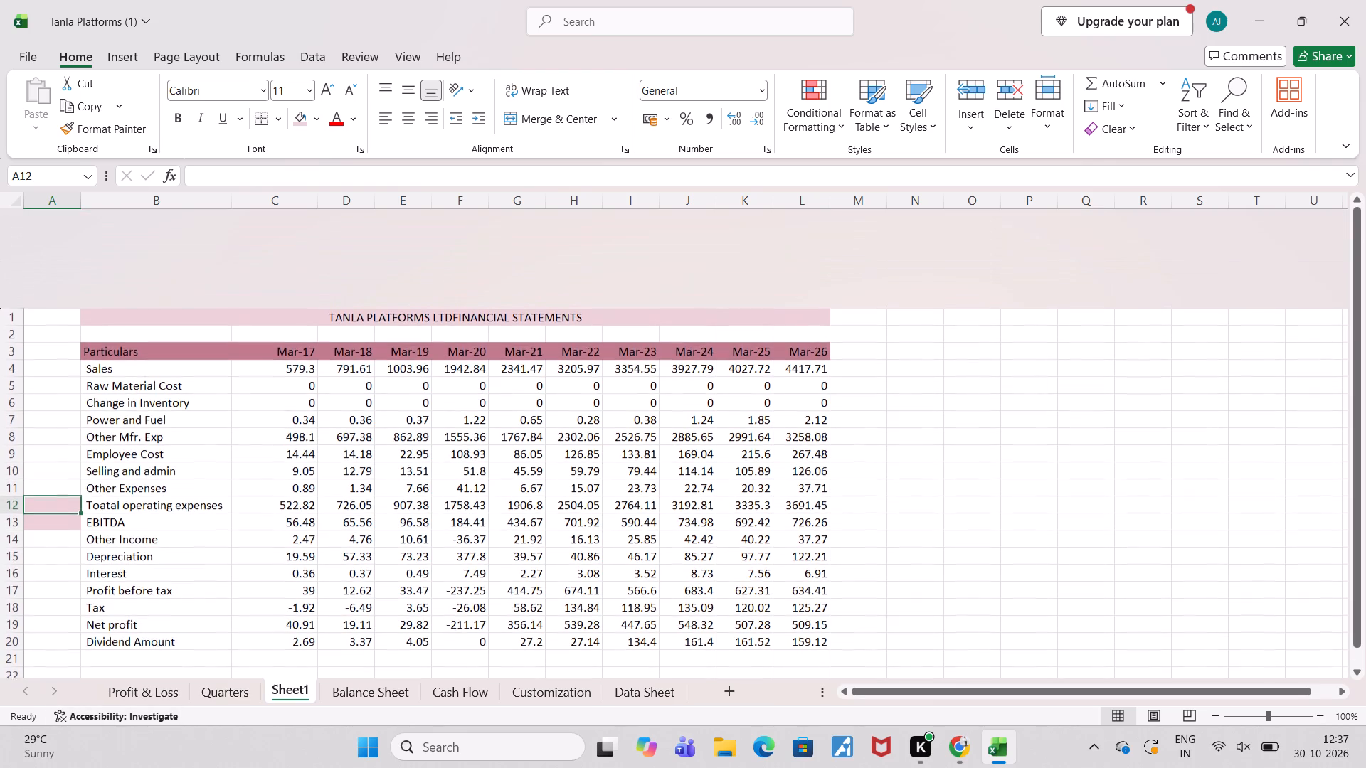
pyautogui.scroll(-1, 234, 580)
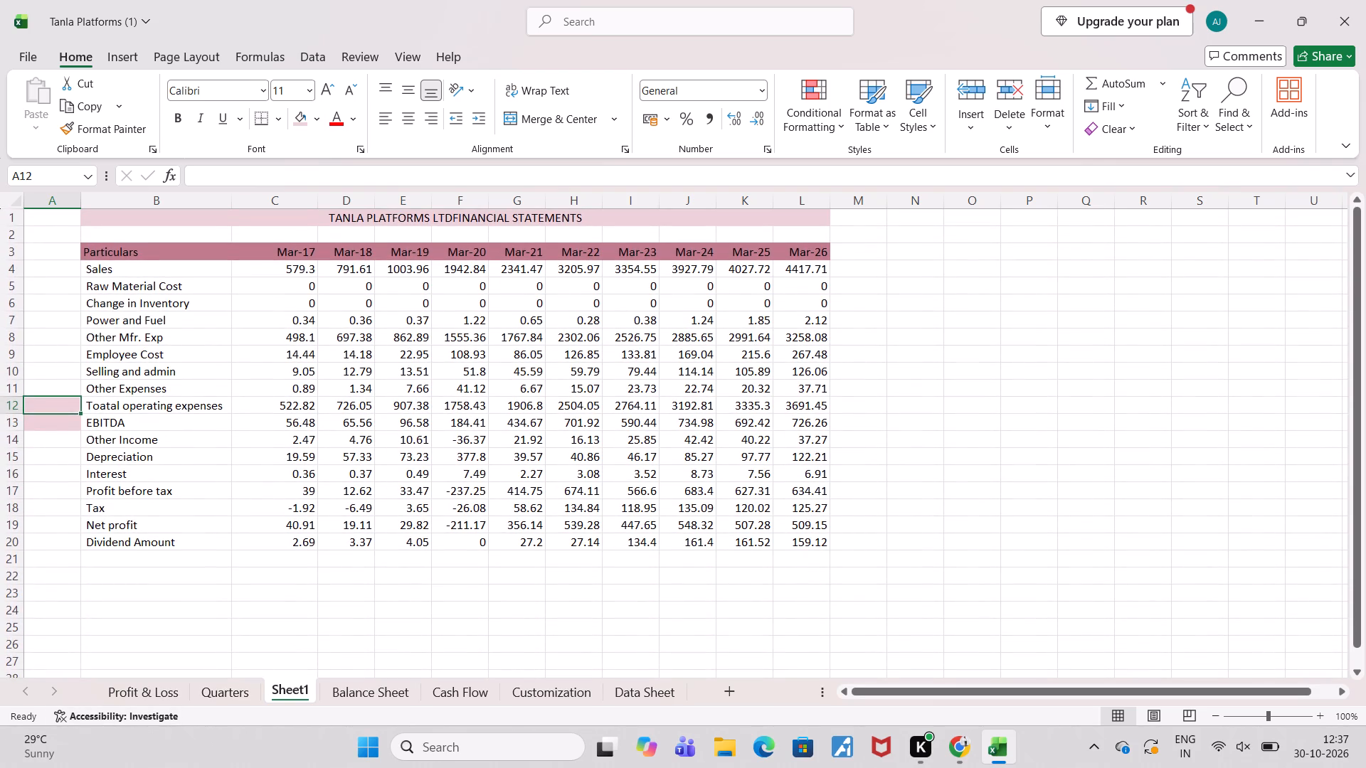
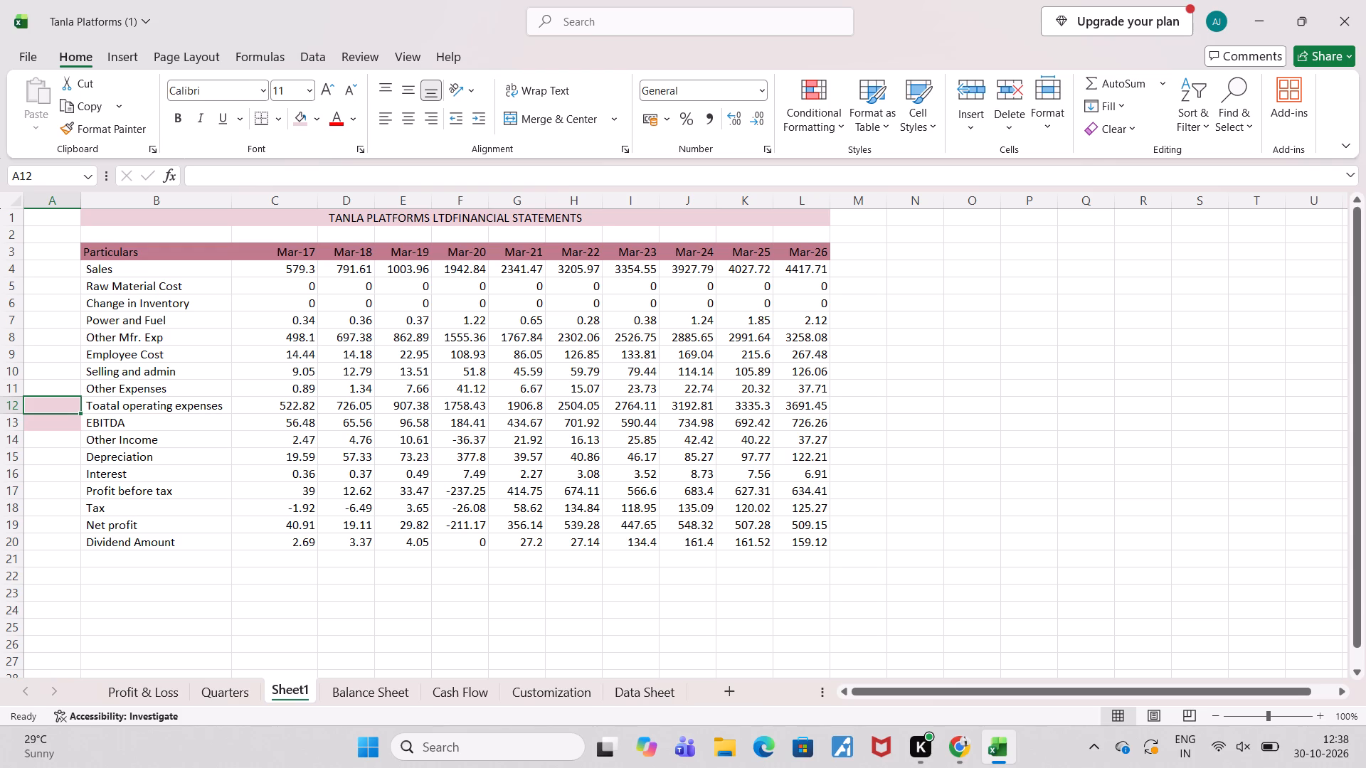
# Remove the fill colour from cells A12 and A13 beside the total operating expenses and EBITDA labels.
pyautogui.hotkey('shift', 'Down')
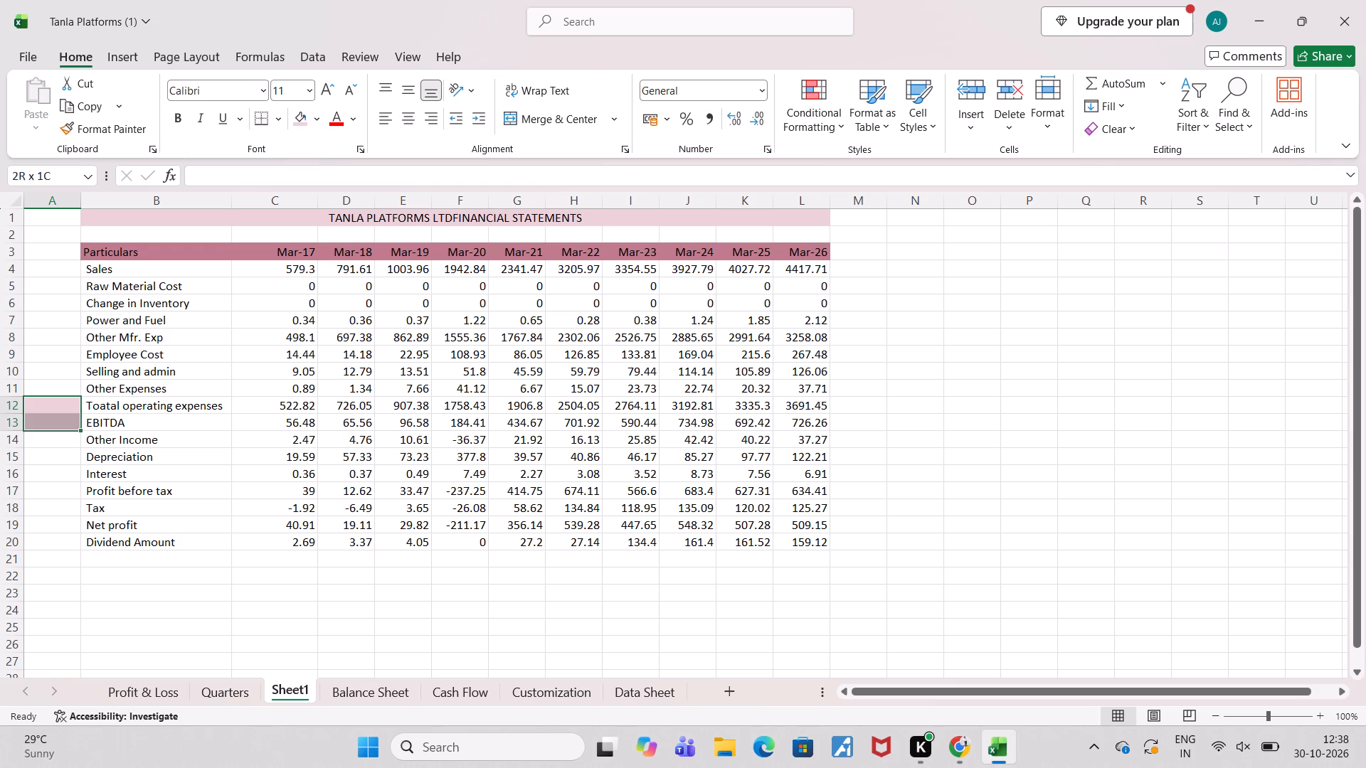
pyautogui.press('Delete')
pyautogui.click(314, 114)
pyautogui.click(300, 386)
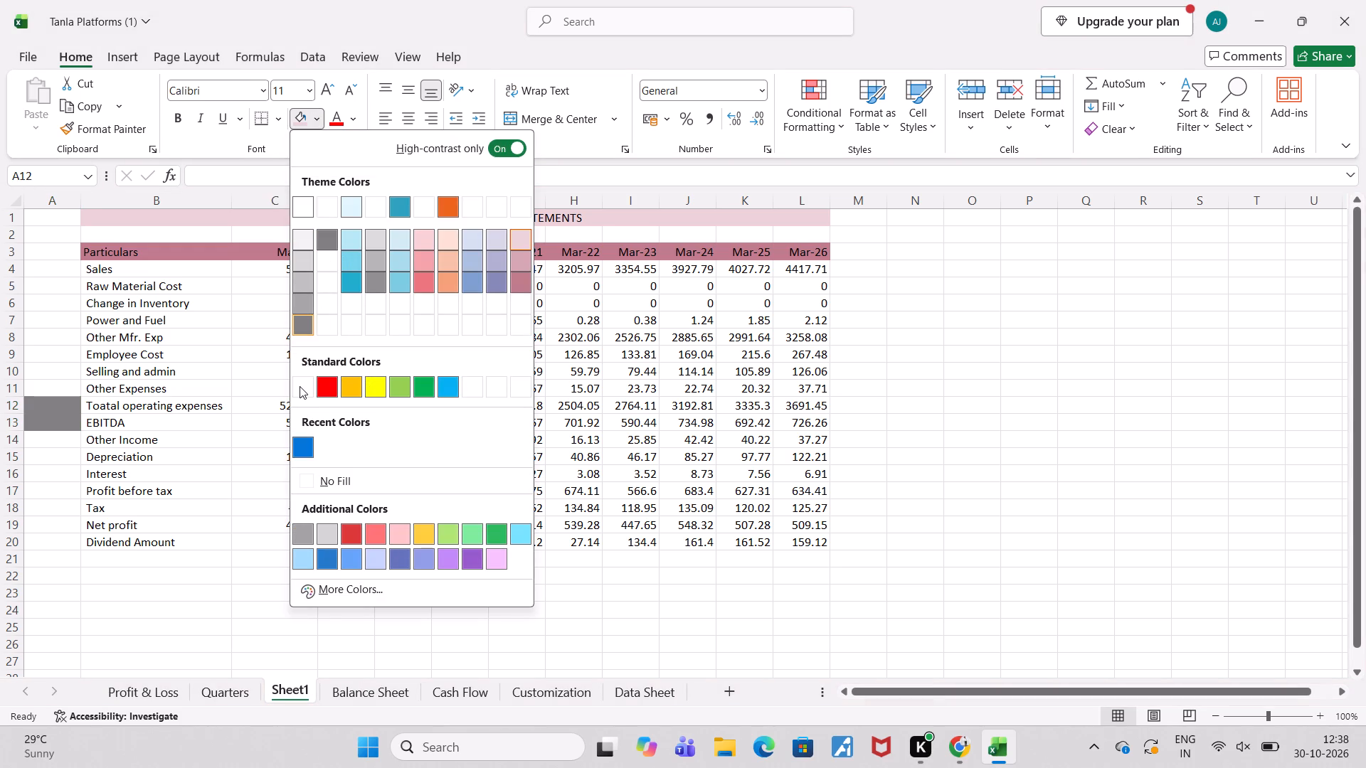
pyautogui.click(308, 481)
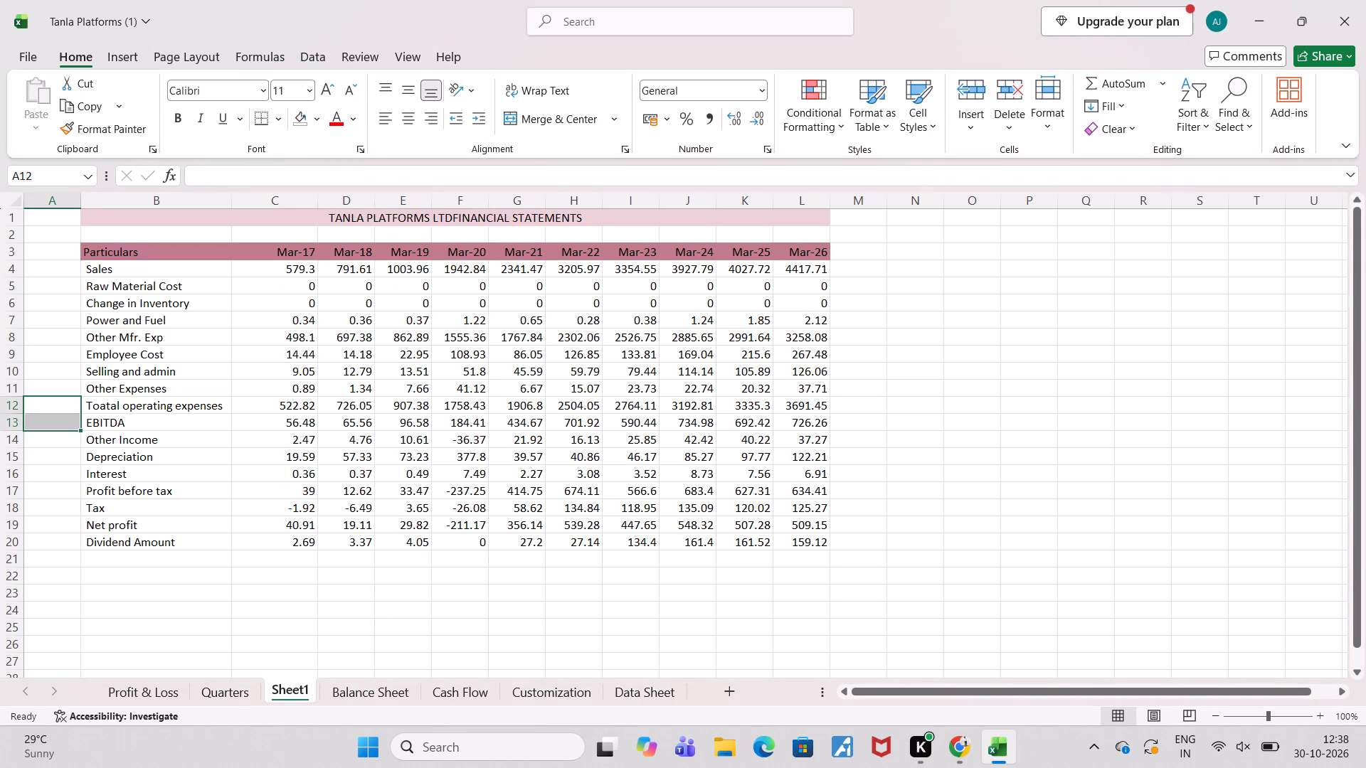
# Fill the EBITDA row from B13 to L13 with the title row's light pink.
pyautogui.click(149, 405)
pyautogui.click(139, 420)
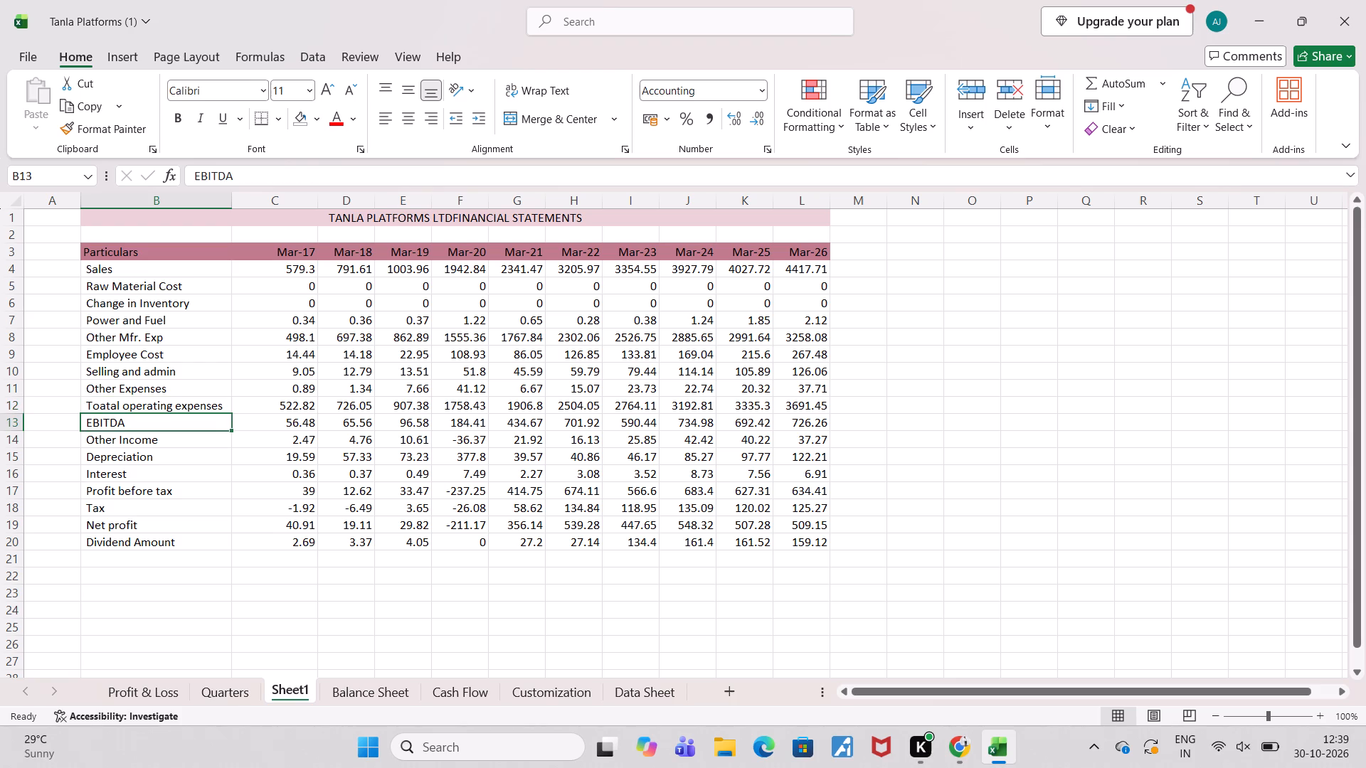
pyautogui.hotkey('shift', 'Right')
pyautogui.hotkey('shift', 'Right')
pyautogui.hotkey('shift', 'Right')
pyautogui.hotkey('shift', 'Right')
pyautogui.hotkey('shift', 'Right')
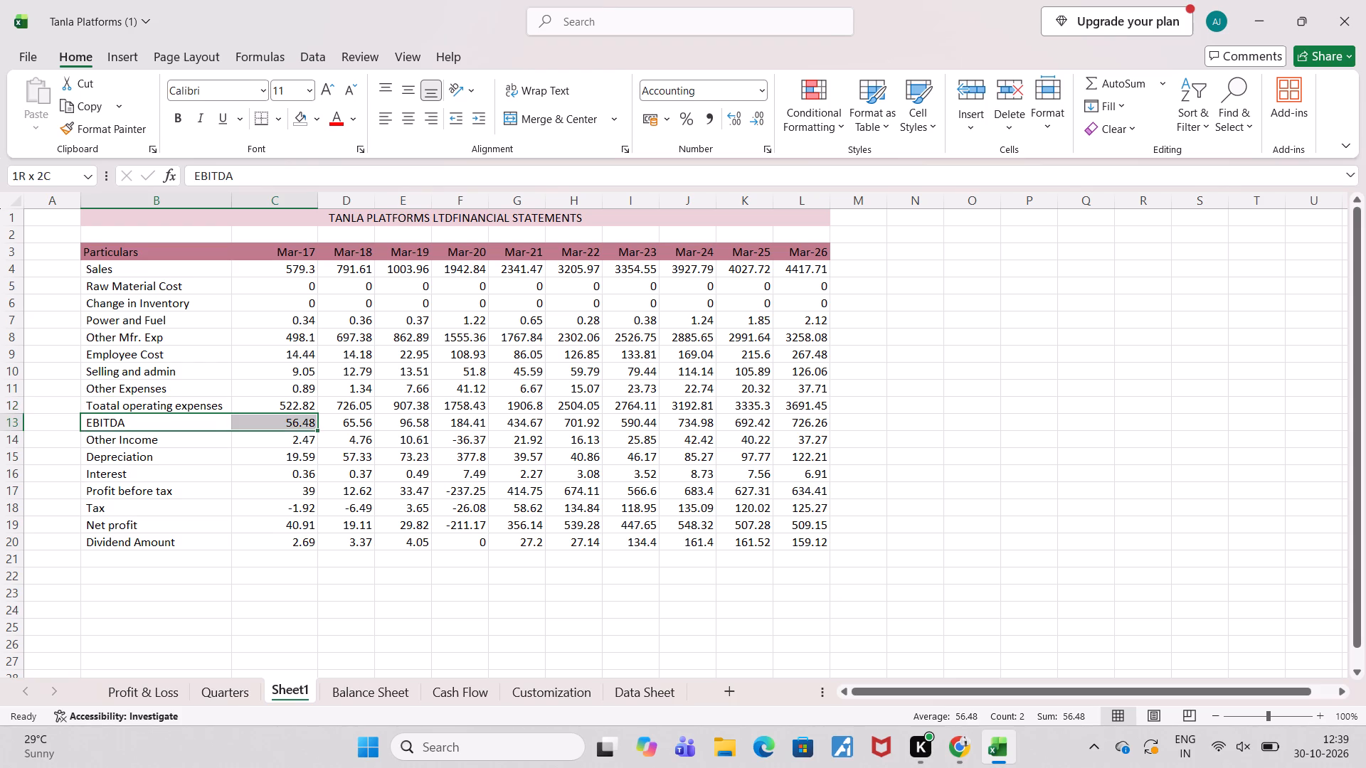
pyautogui.hotkey('shift', 'Right')
pyautogui.hotkey('shift', 'Right')
pyautogui.hotkey('shift', 'Right')
pyautogui.hotkey('shift', 'Right')
pyautogui.hotkey('shift', 'Right')
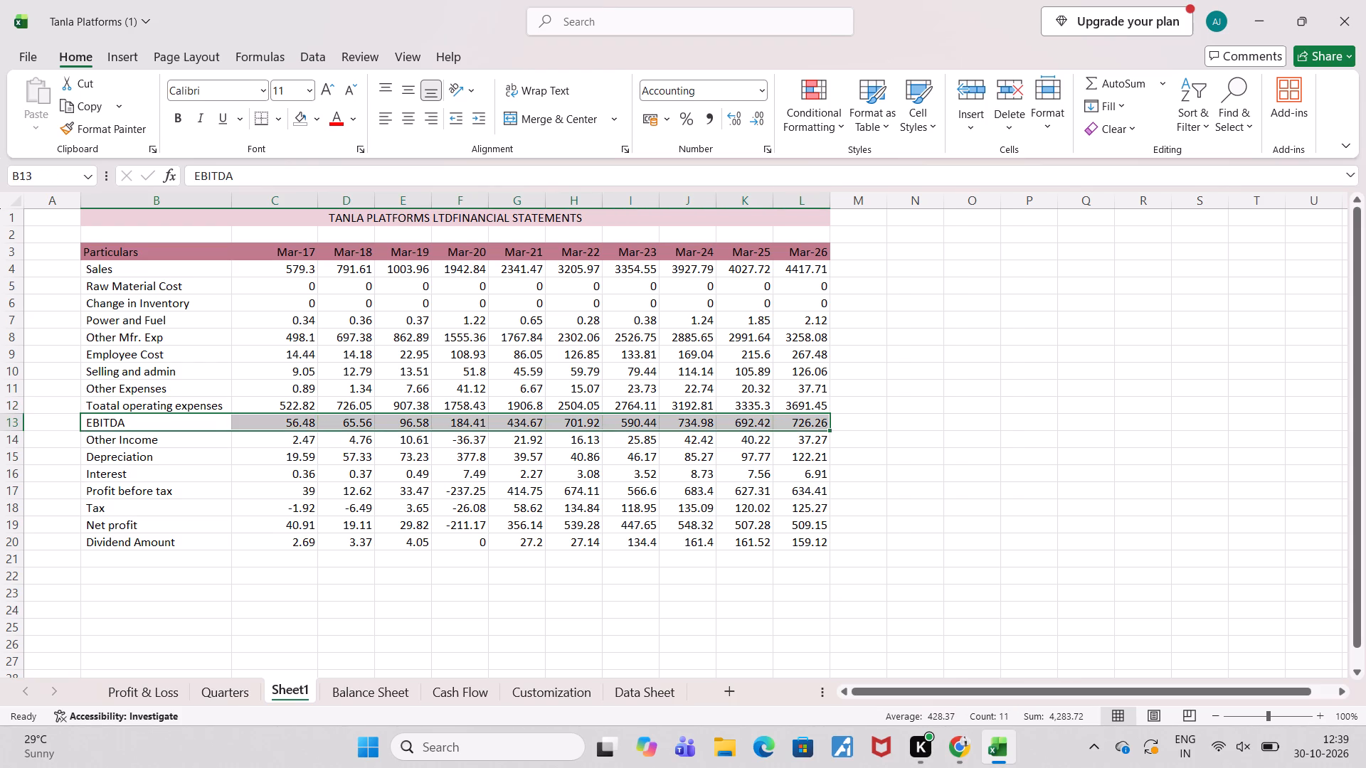
pyautogui.click(320, 124)
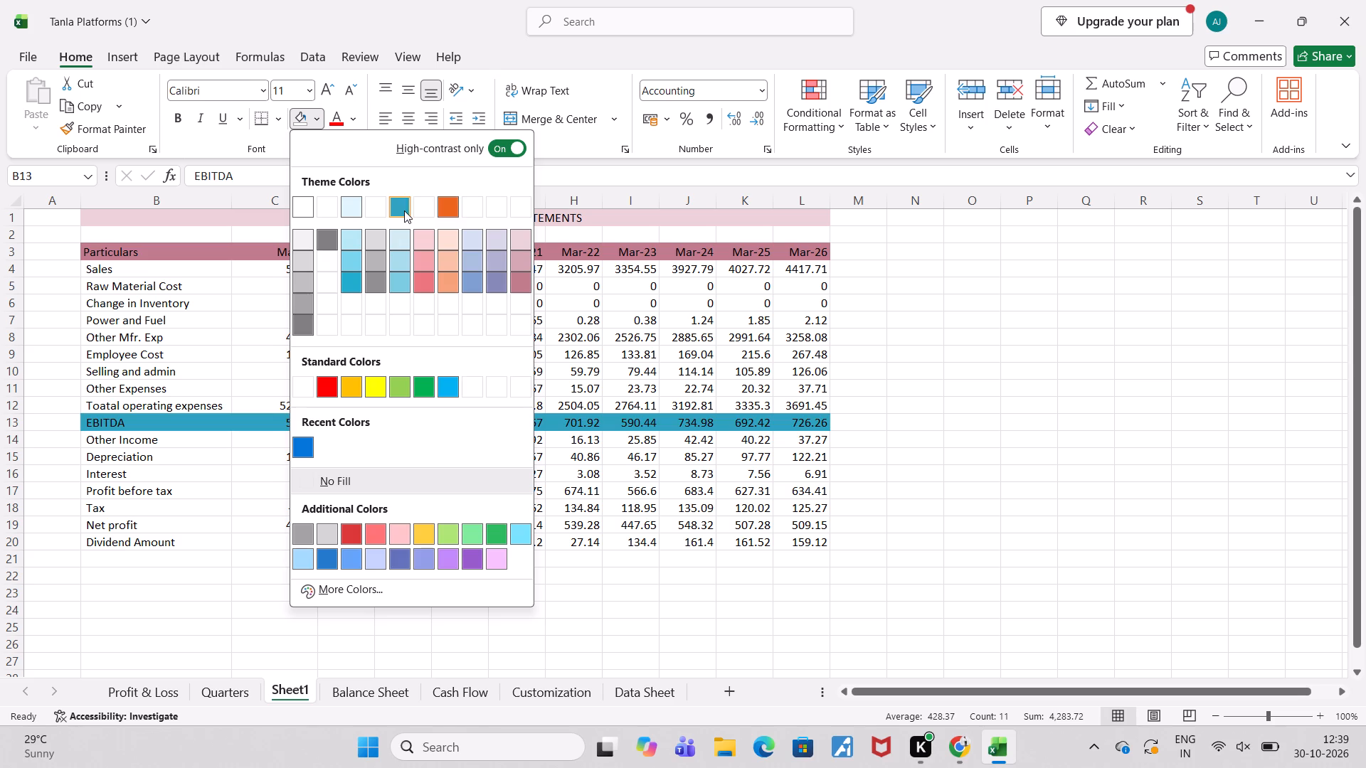
pyautogui.click(528, 236)
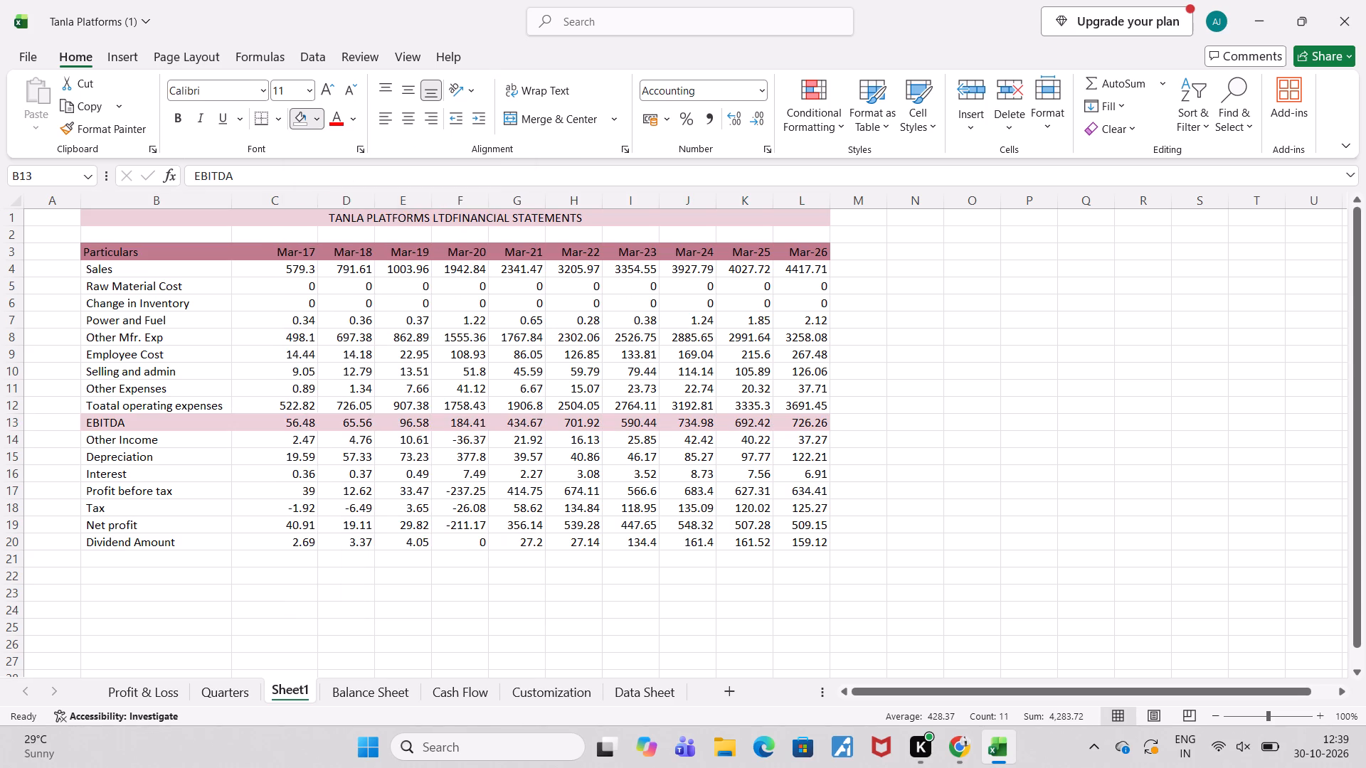
pyautogui.click(995, 437)
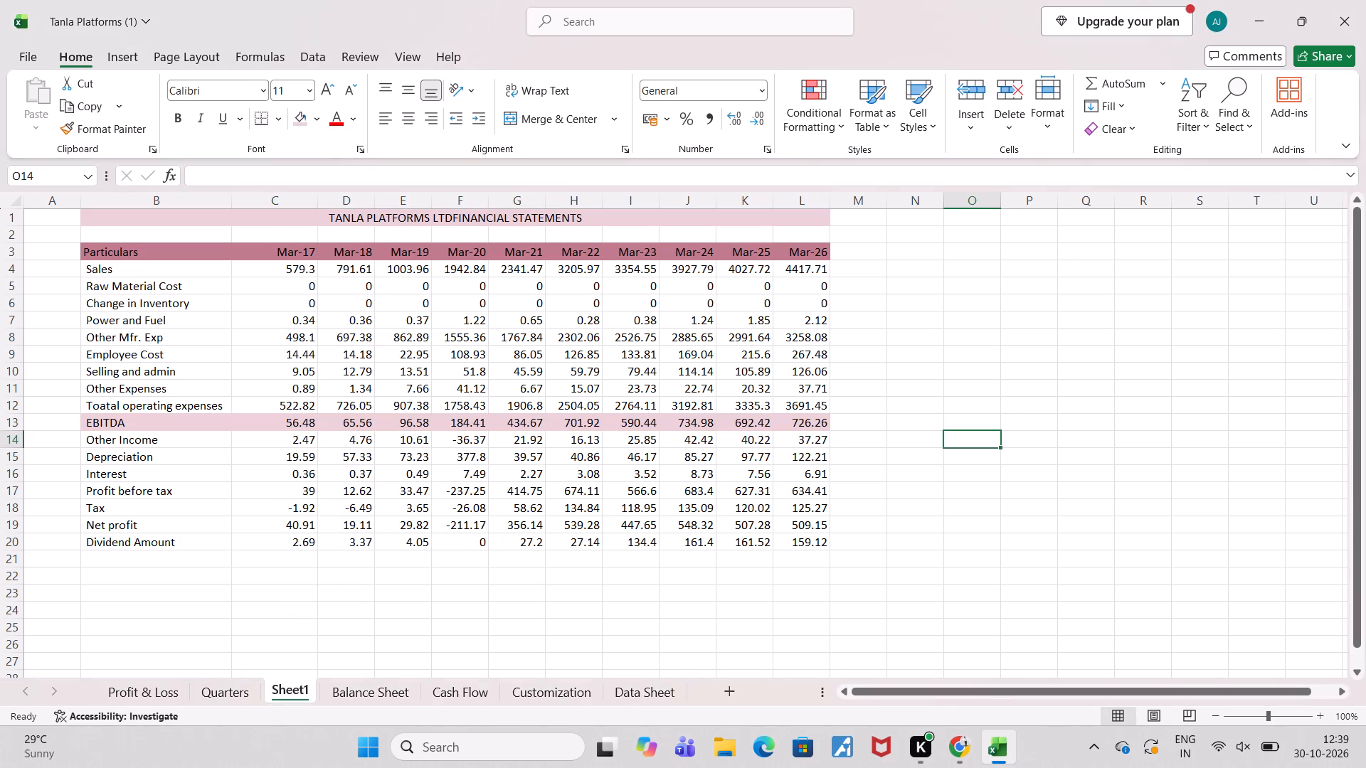
# Make the EBITDA label in B13 and the total operating expenses label in B12 bold.
pyautogui.click(122, 425)
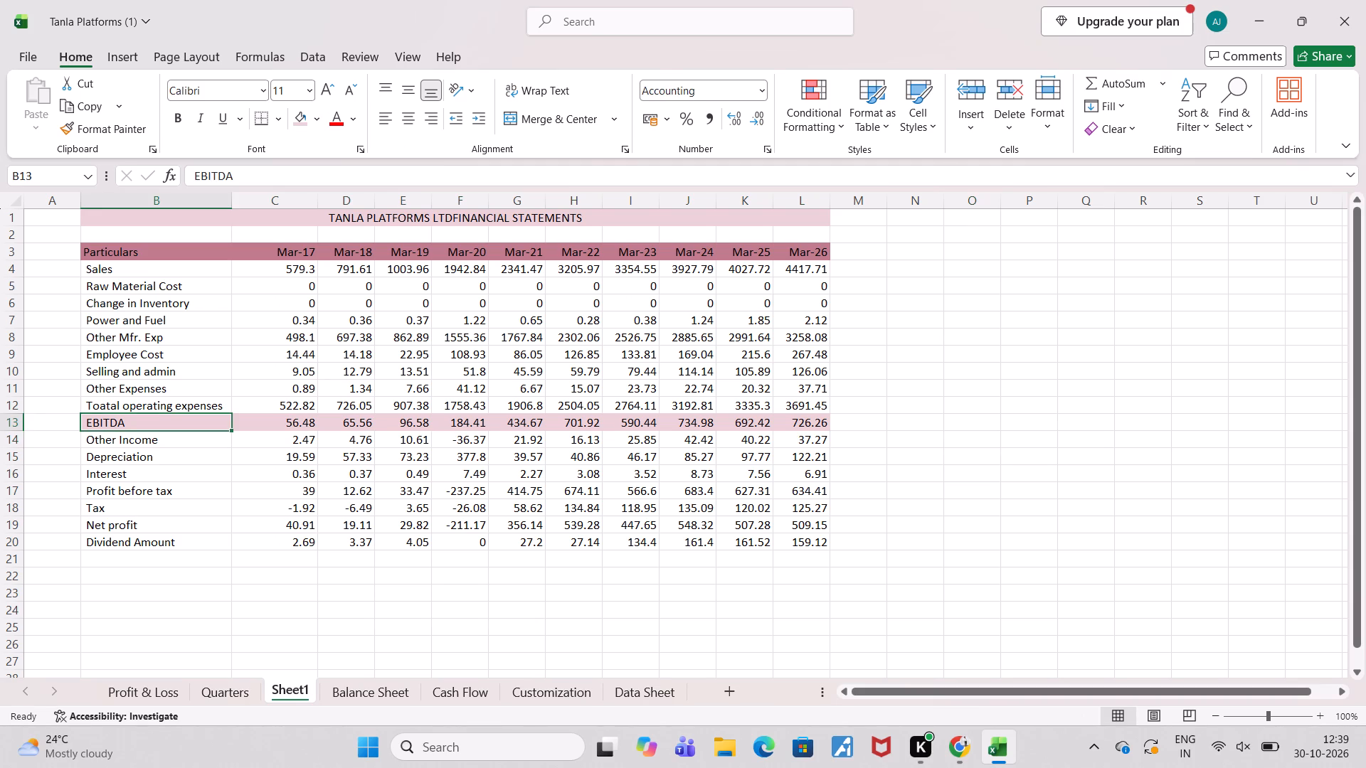
pyautogui.click(179, 126)
pyautogui.click(164, 402)
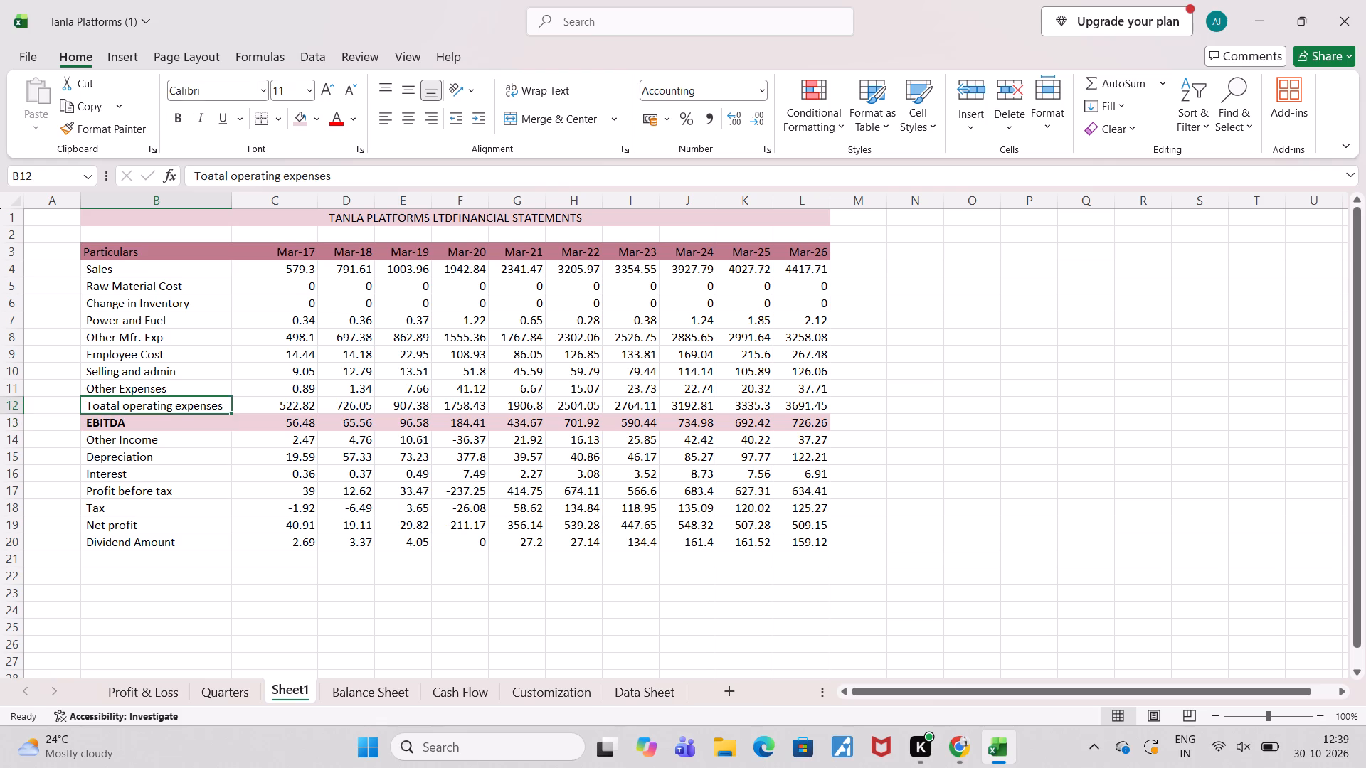
pyautogui.click(173, 121)
pyautogui.click(1000, 511)
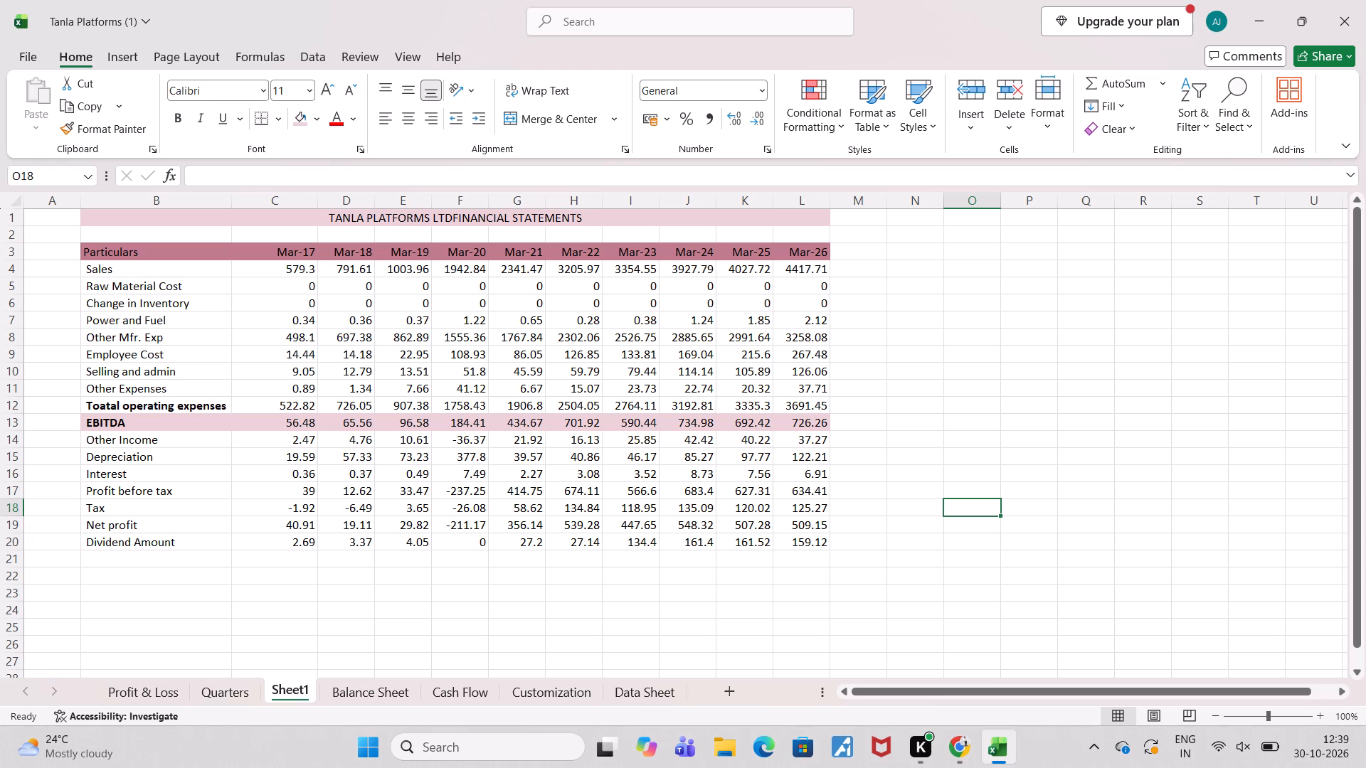
# Add a double-line bottom border to the EBITDA row from B13 to L13.
pyautogui.click(197, 419)
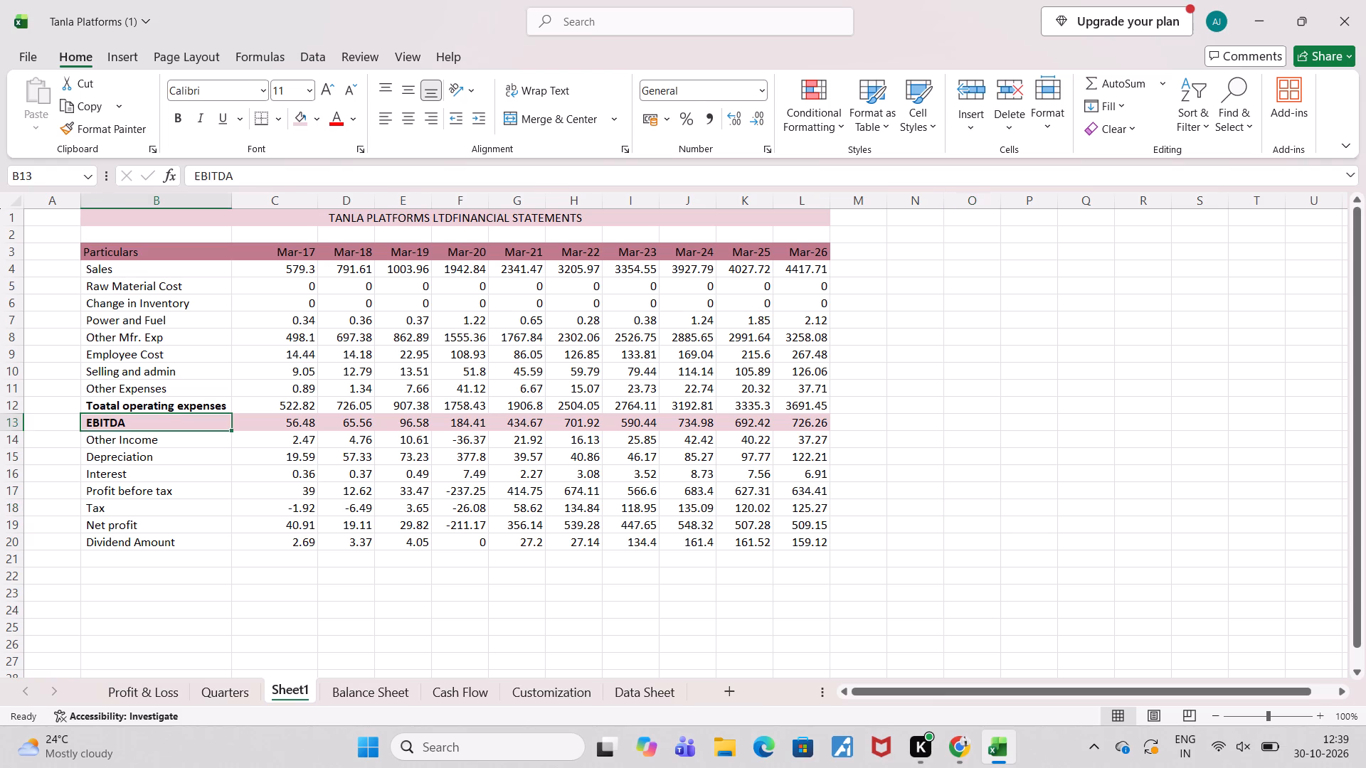
pyautogui.hotkey('shift', 'Right')
pyautogui.hotkey('shift', 'Right')
pyautogui.hotkey('shift', 'Right')
pyautogui.hotkey('shift', 'Right')
pyautogui.hotkey('shift', 'Right')
pyautogui.hotkey('shift', 'Right')
pyautogui.hotkey('shift', 'Right')
pyautogui.hotkey('shift', 'Right')
pyautogui.hotkey('shift', 'Right')
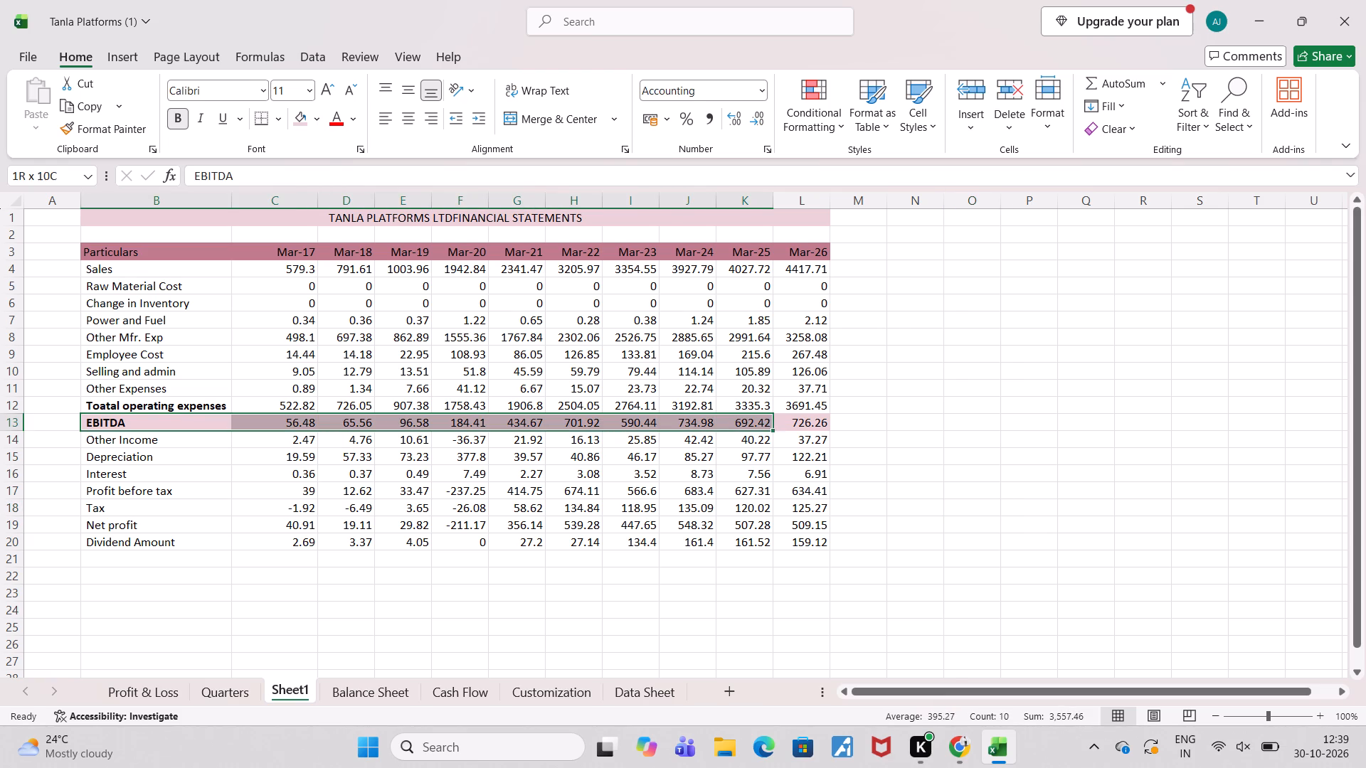
pyautogui.hotkey('shift', 'Right')
pyautogui.hotkey('ctrl', '1')
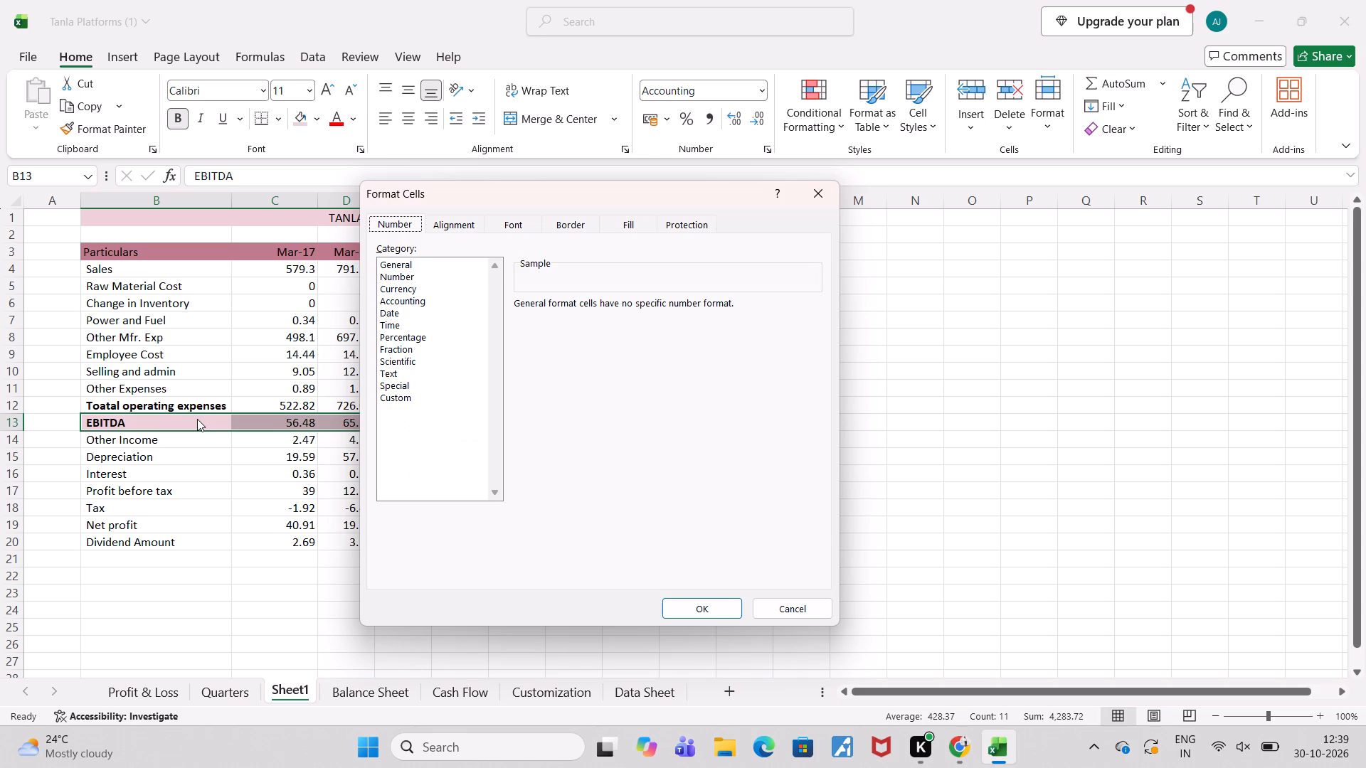
pyautogui.click(573, 220)
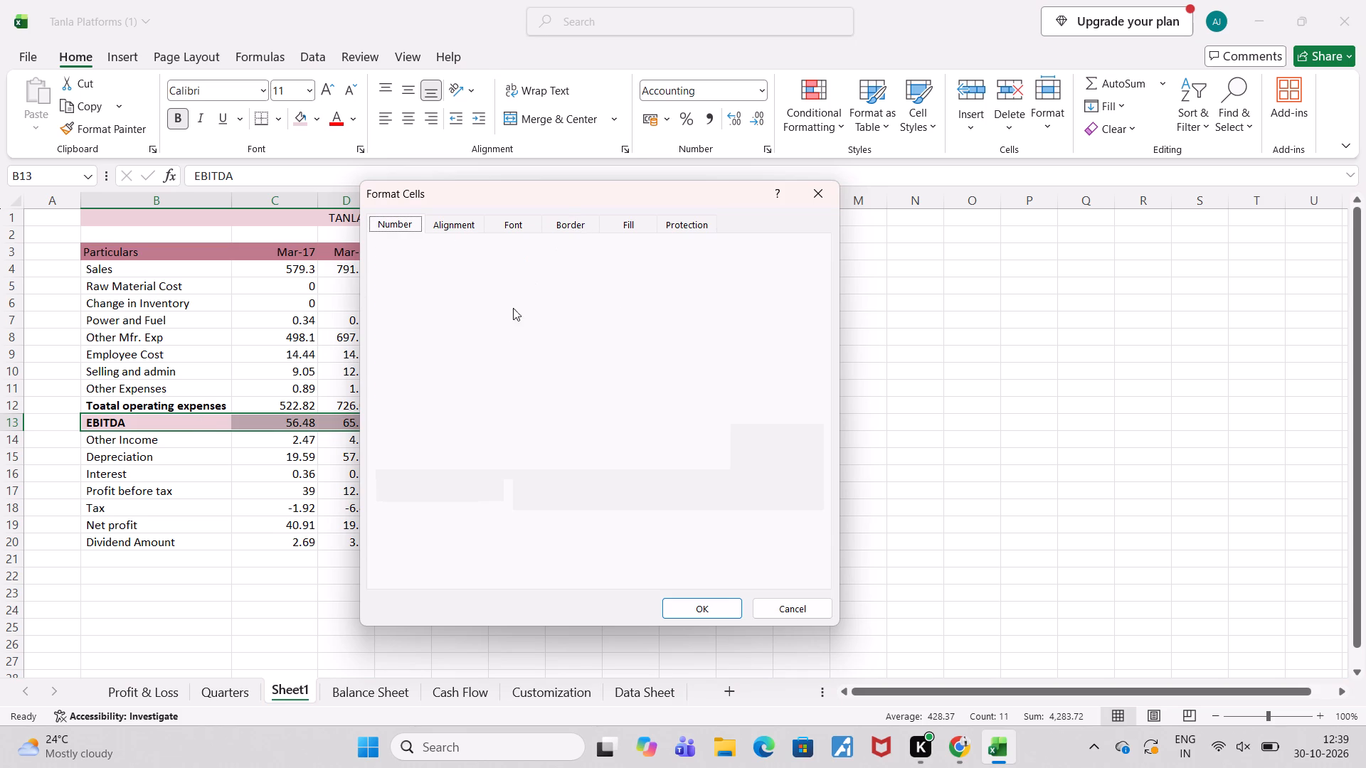
pyautogui.click(470, 370)
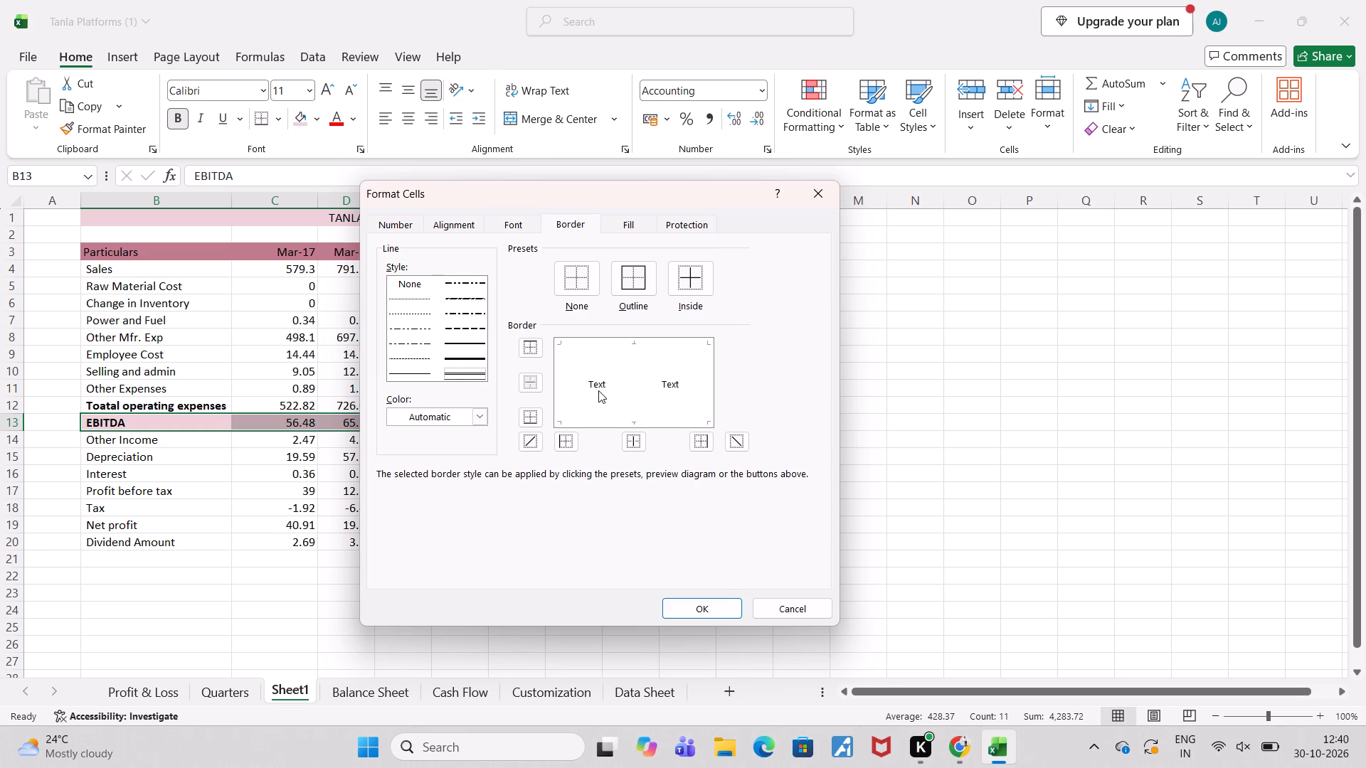
pyautogui.click(627, 419)
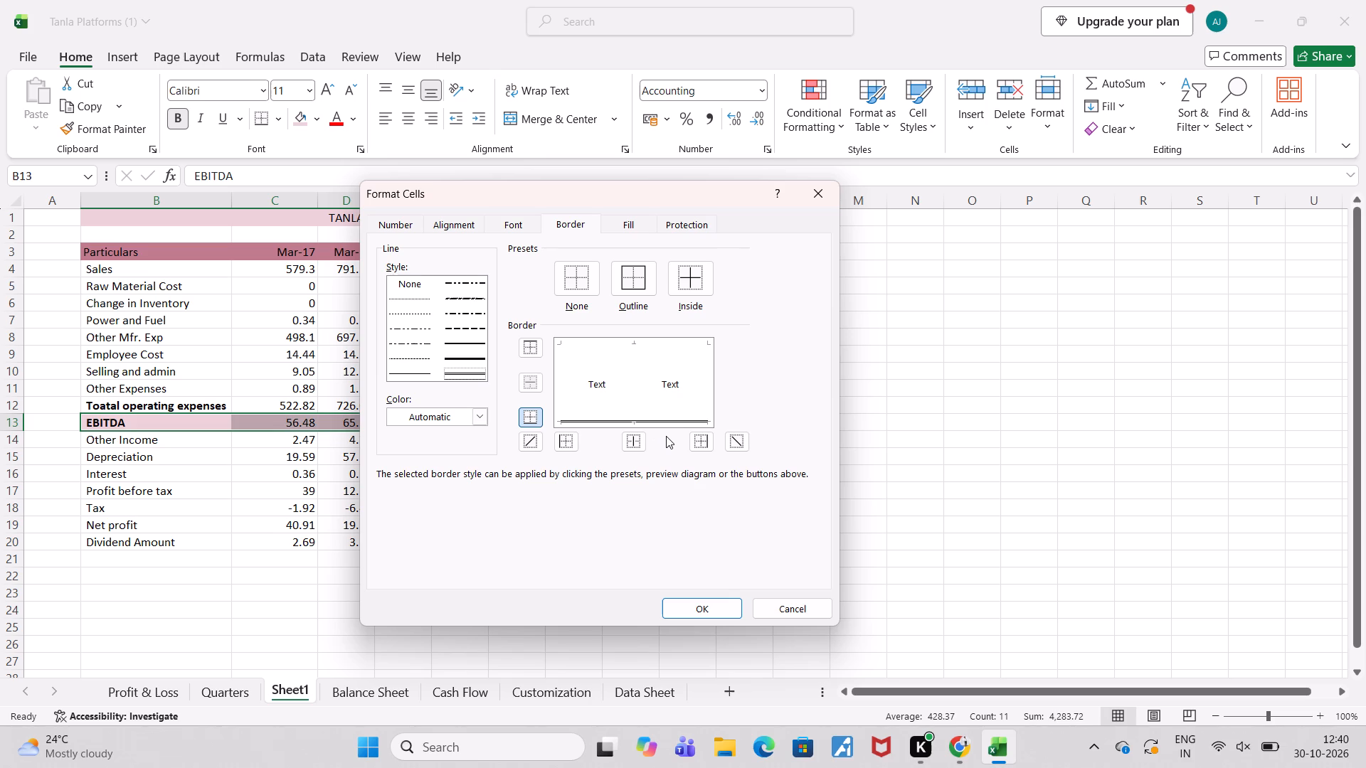
pyautogui.click(687, 604)
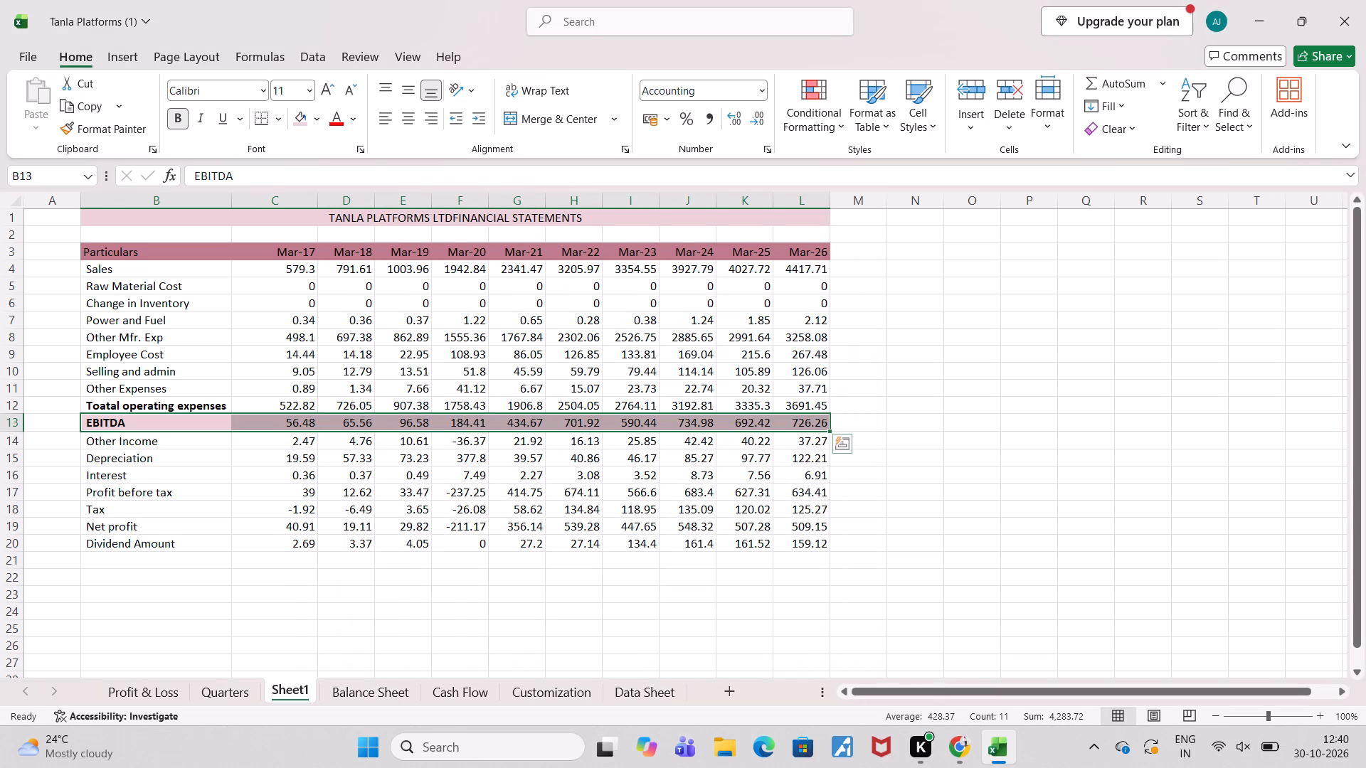
pyautogui.click(998, 484)
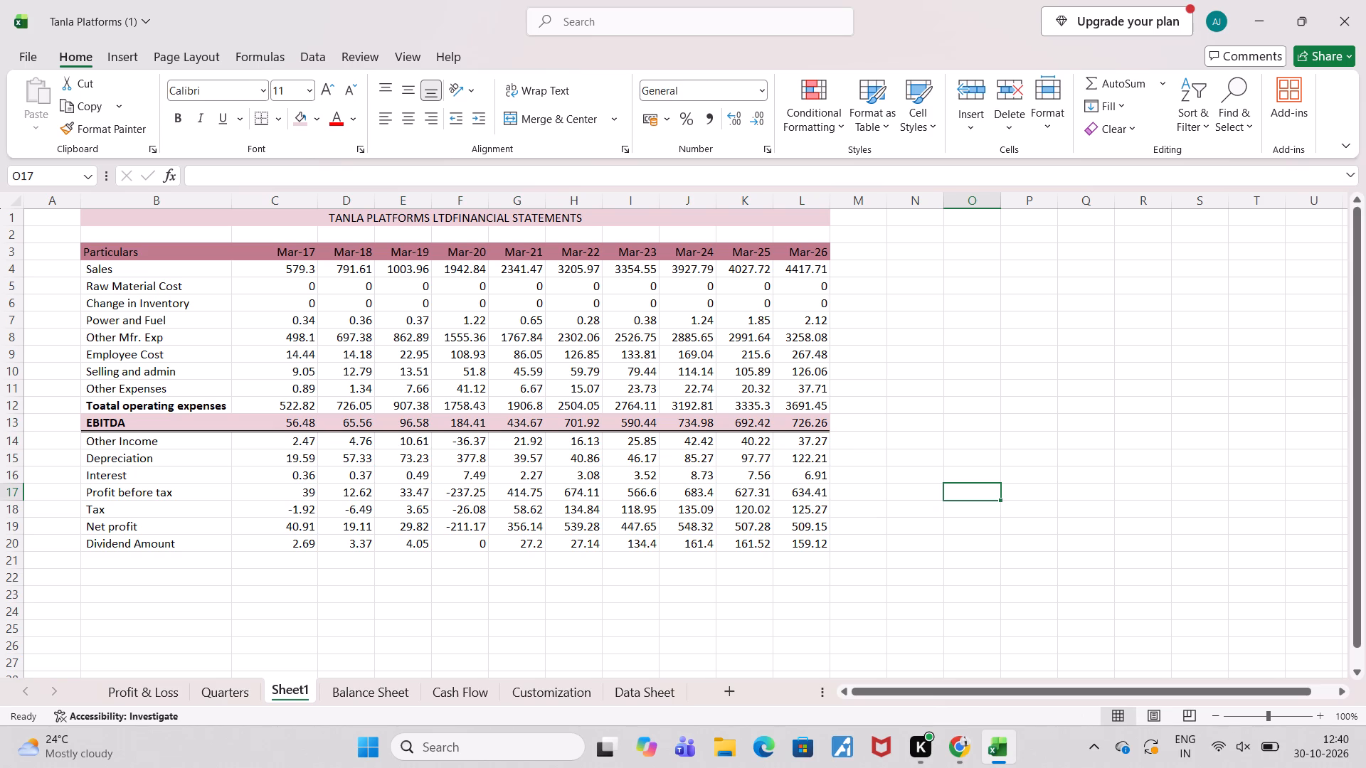
# Select the EBITDA label in cell B13.
pyautogui.click(186, 422)
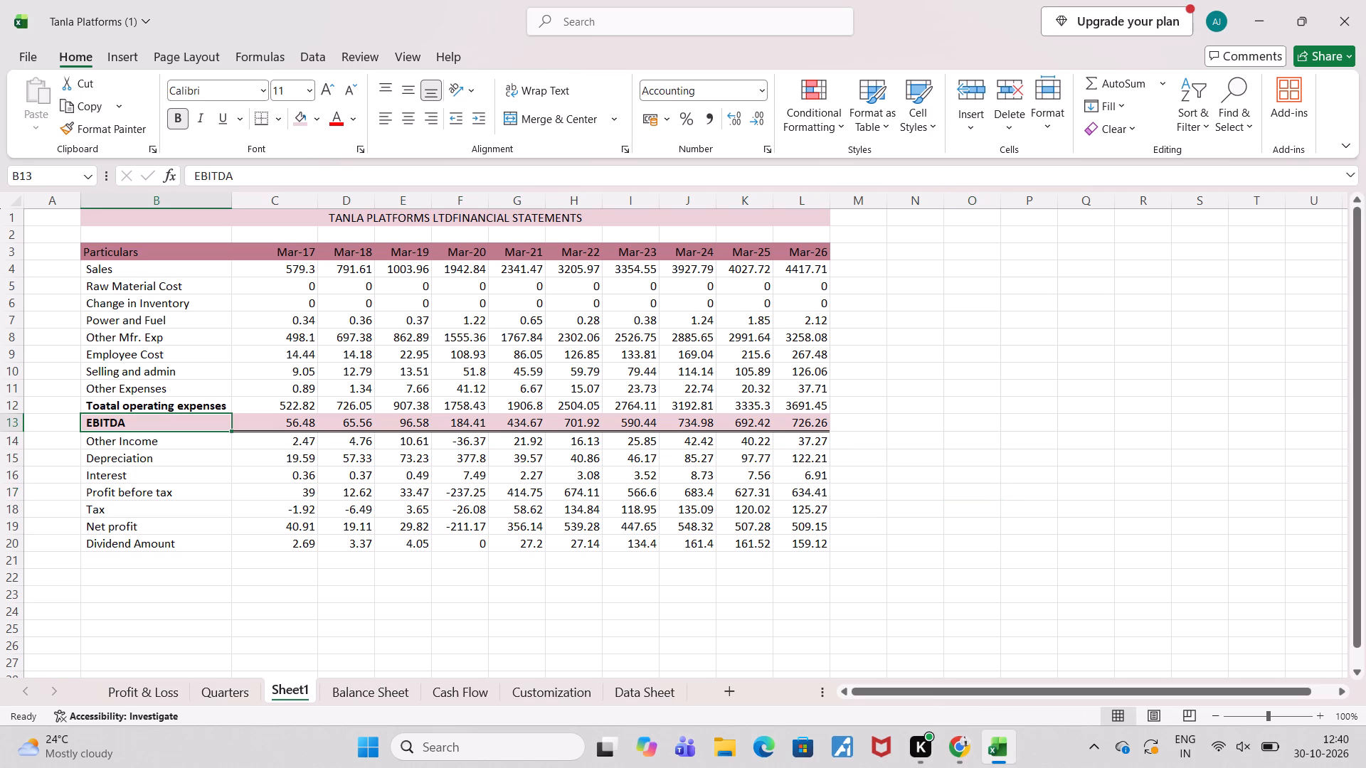
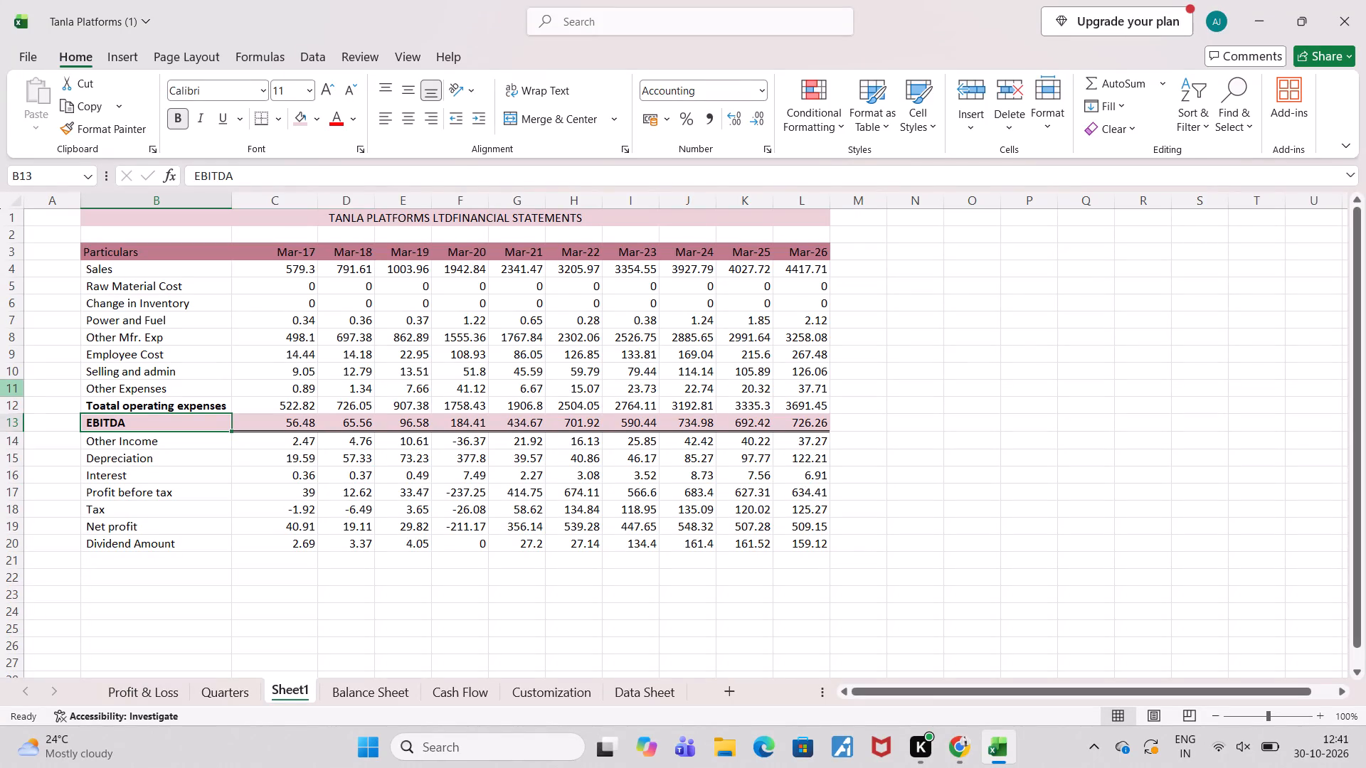
# Insert an entire blank row above the Interest row, at row 16.
pyautogui.click(114, 478)
pyautogui.hotkey('ctrl', '+')
pyautogui.press('Down')
pyautogui.press('Down')
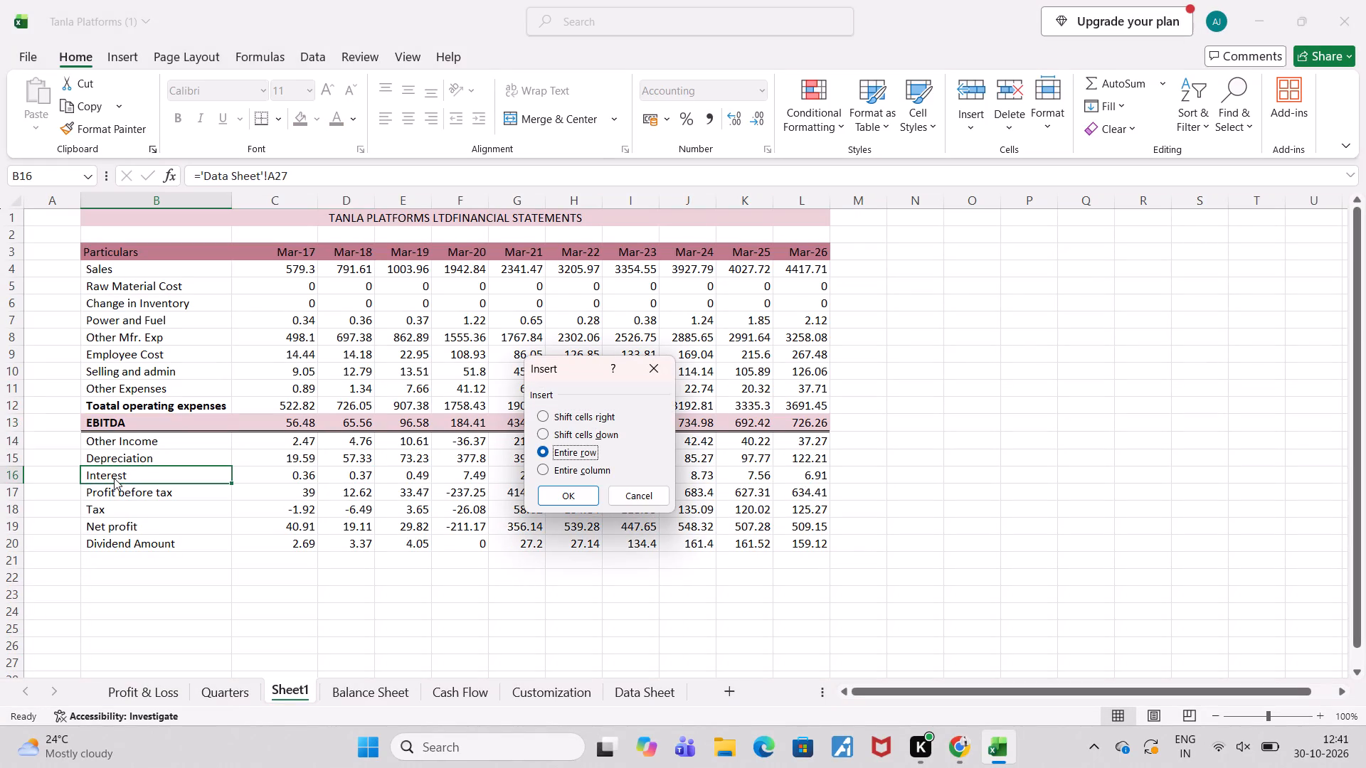
pyautogui.press('Return')
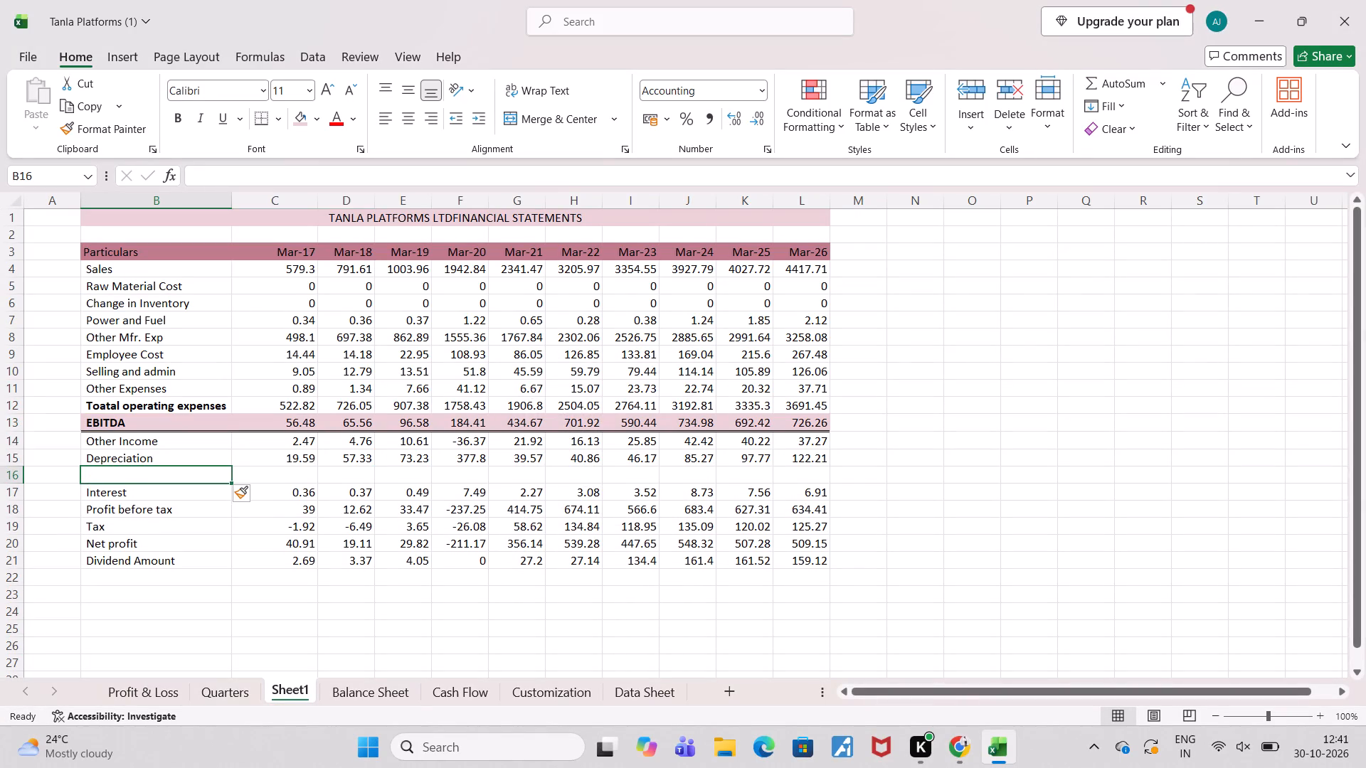
# Label the new row in B16 as "EBIT(Operating profit)".
pyautogui.write('EBIT')
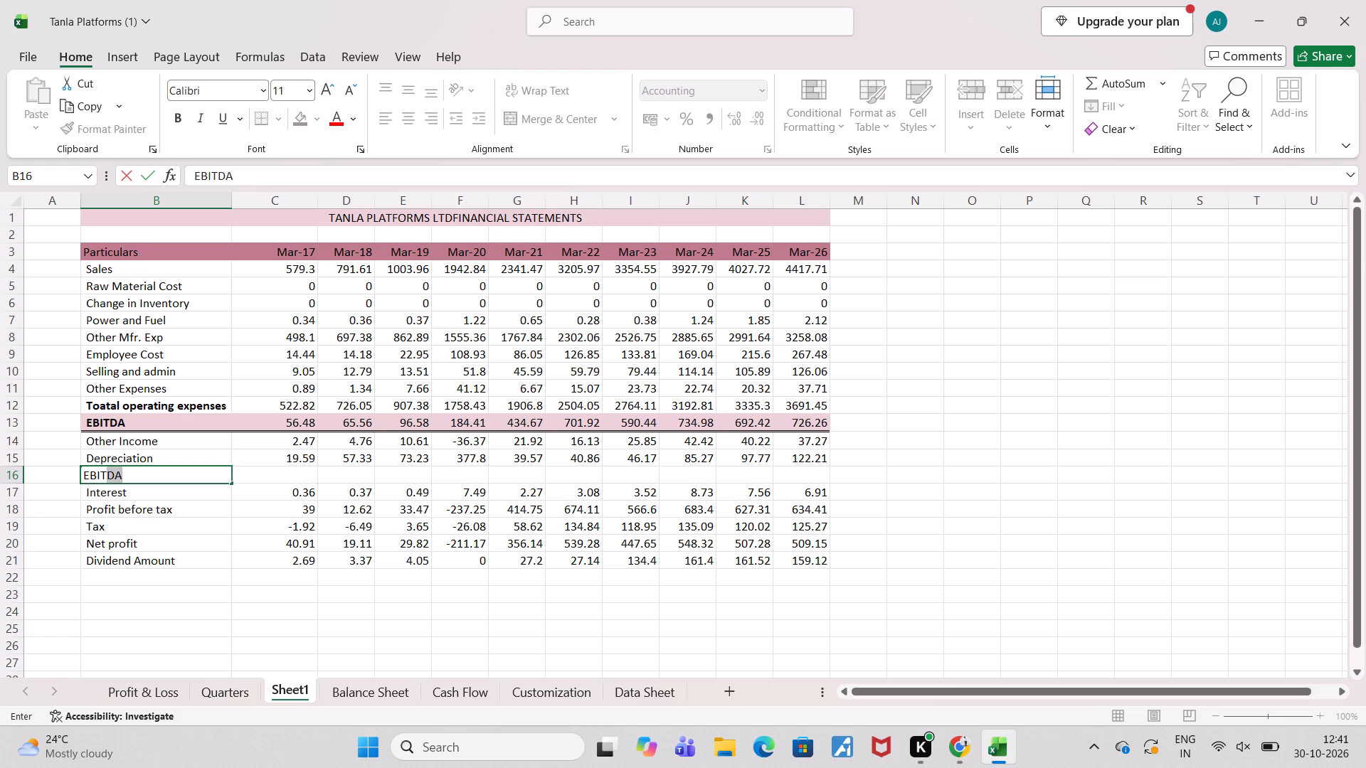
pyautogui.press('BackSpace')
pyautogui.press('Return')
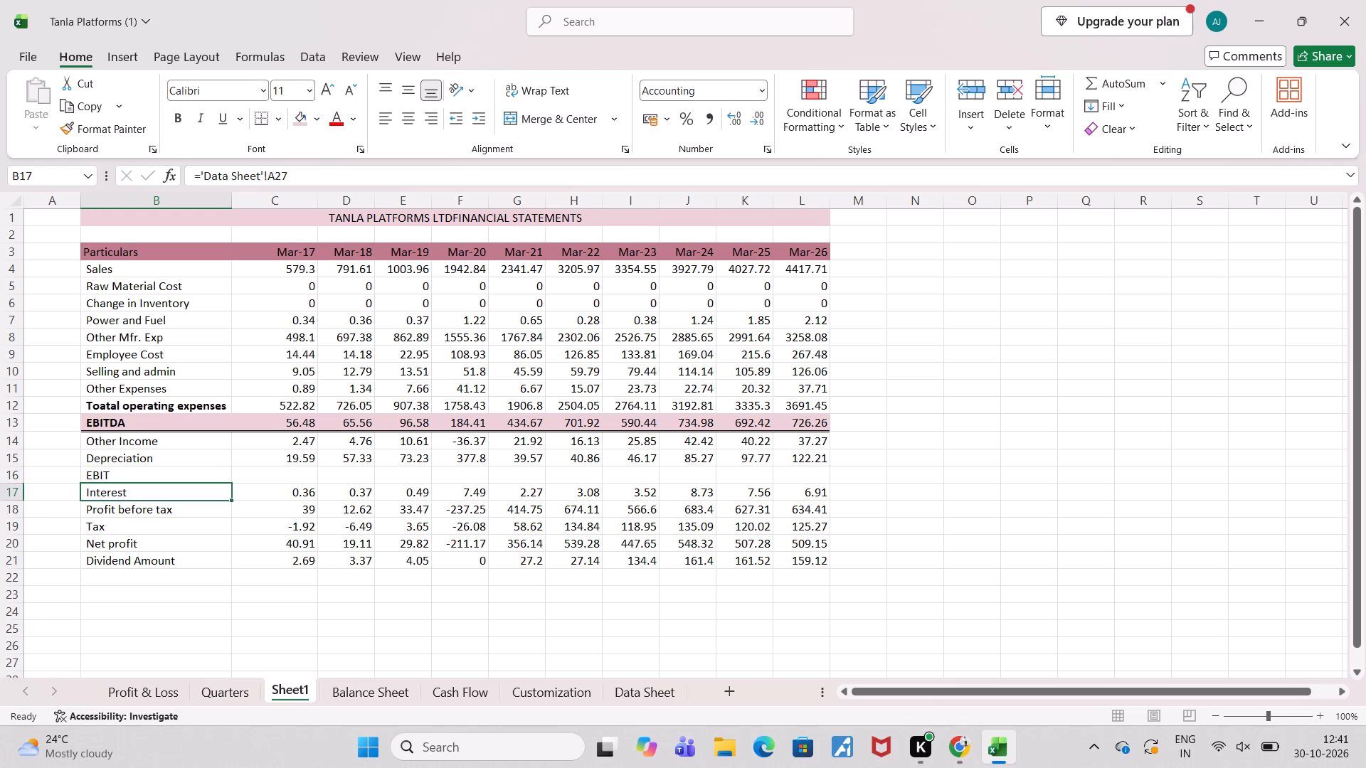
pyautogui.click(114, 478)
pyautogui.click(122, 477)
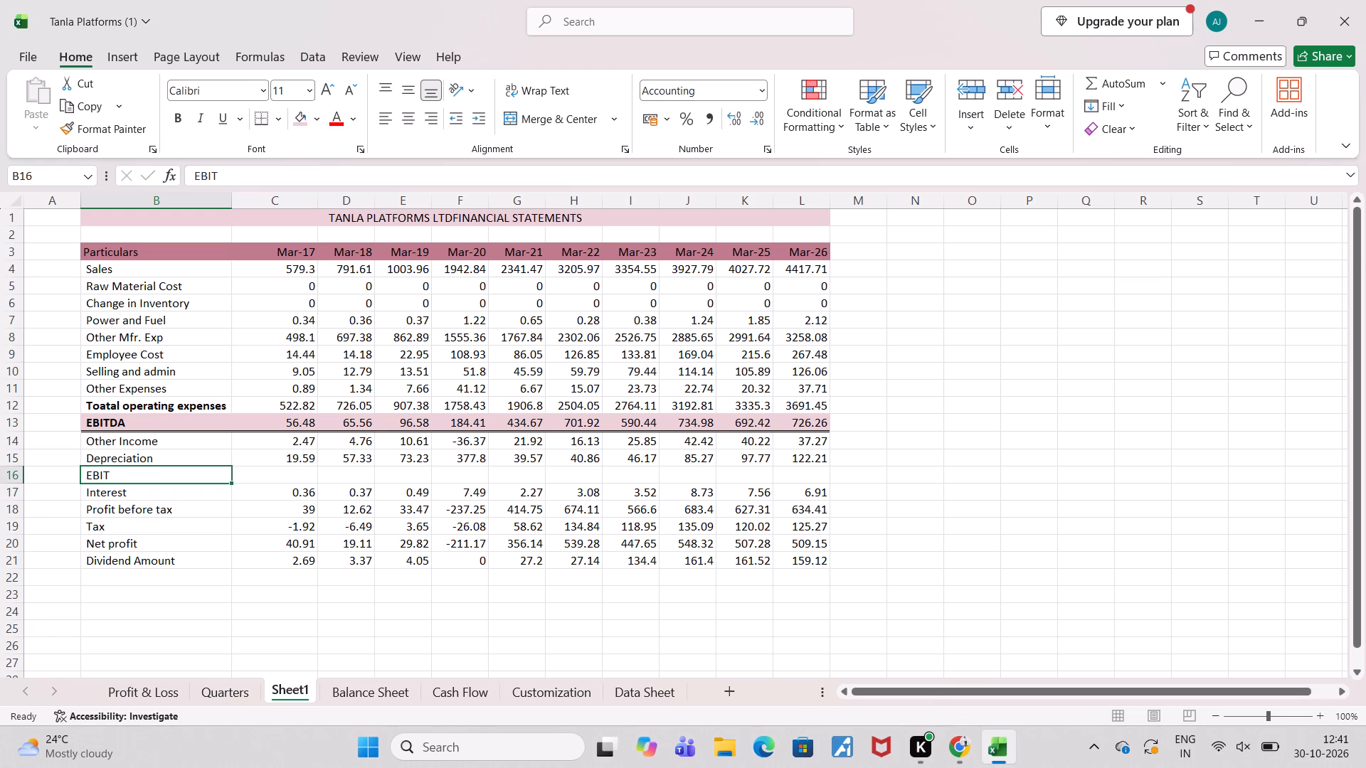
pyautogui.doubleClick(122, 477)
pyautogui.hotkey('shift', '(')
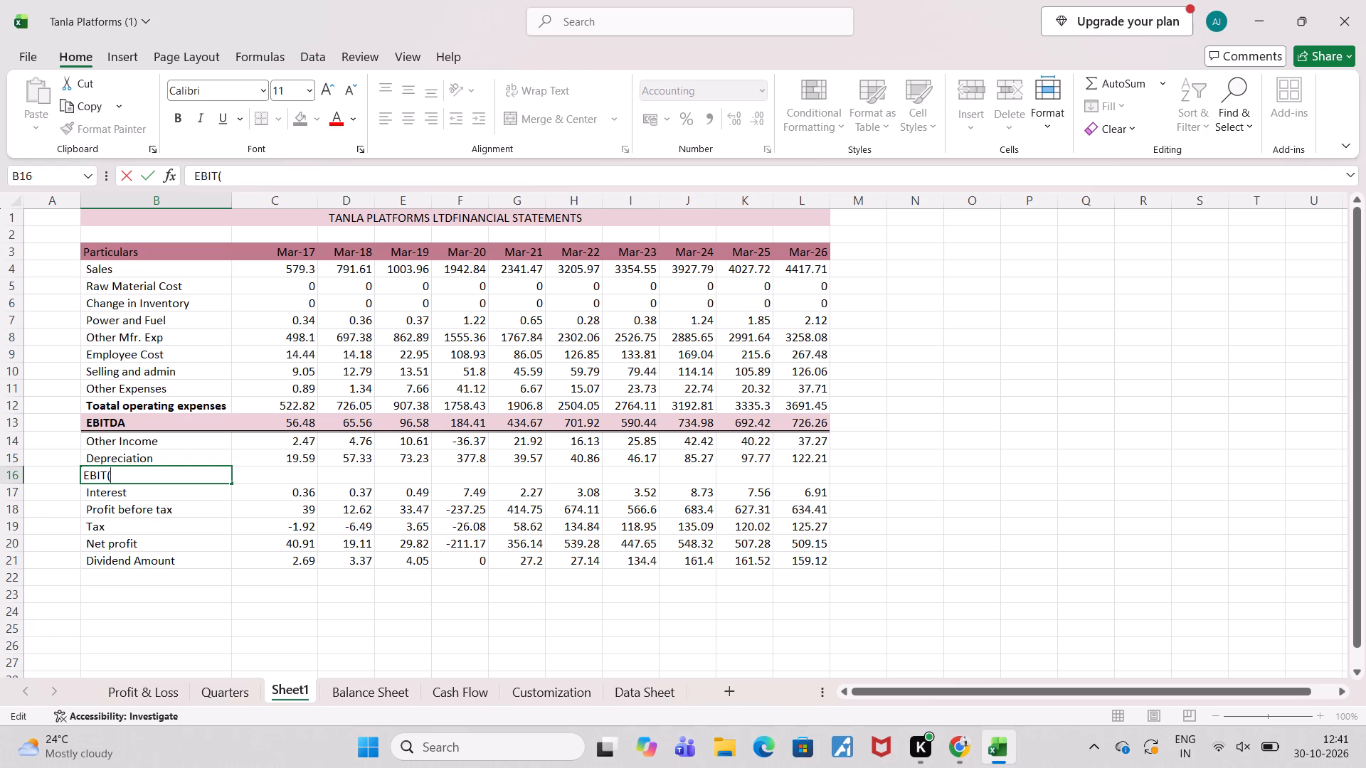
pyautogui.write('Operating profit')
pyautogui.hotkey('shift', ')')
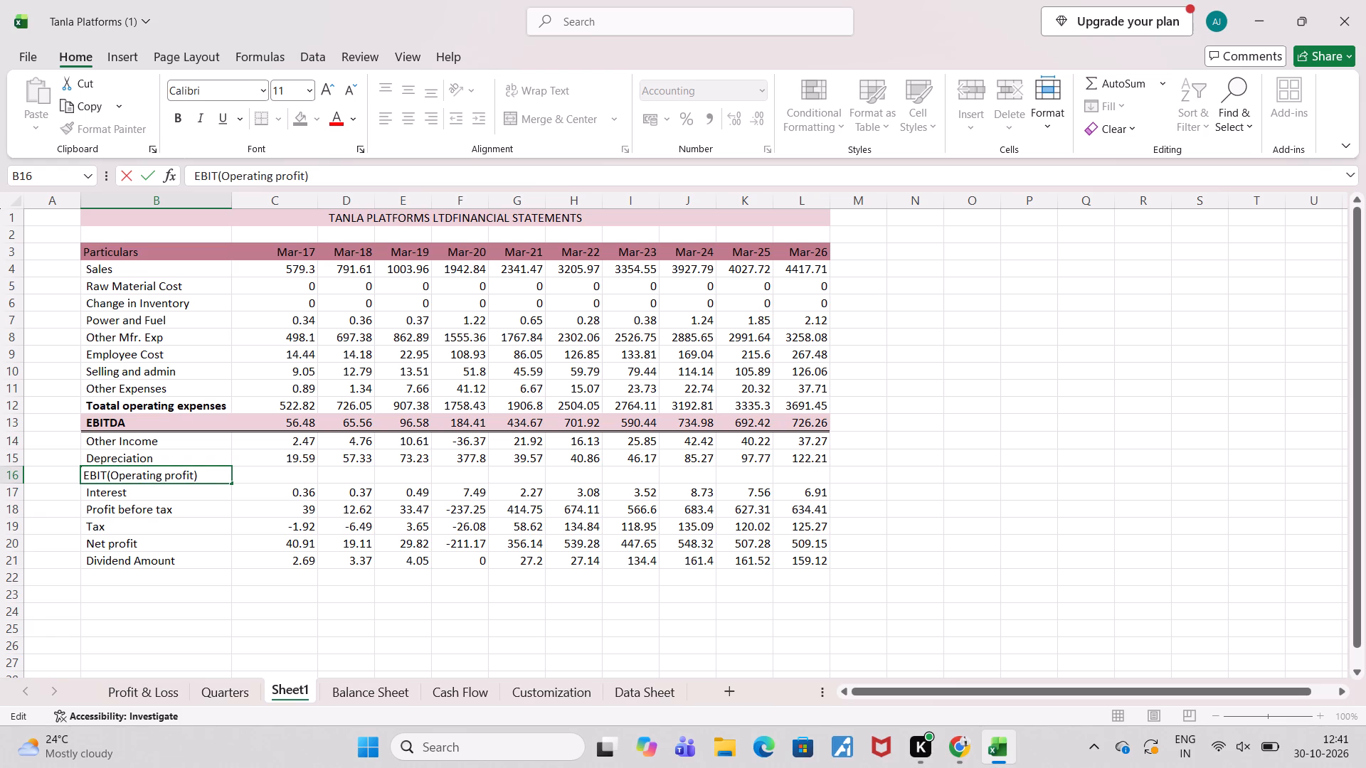
pyautogui.press('Return')
# Calculate Mar-17 EBIT in C16 as EBITDA plus other income minus depreciation, with the formula =C13+C14-C15.
pyautogui.press('Right')
pyautogui.press('Up')
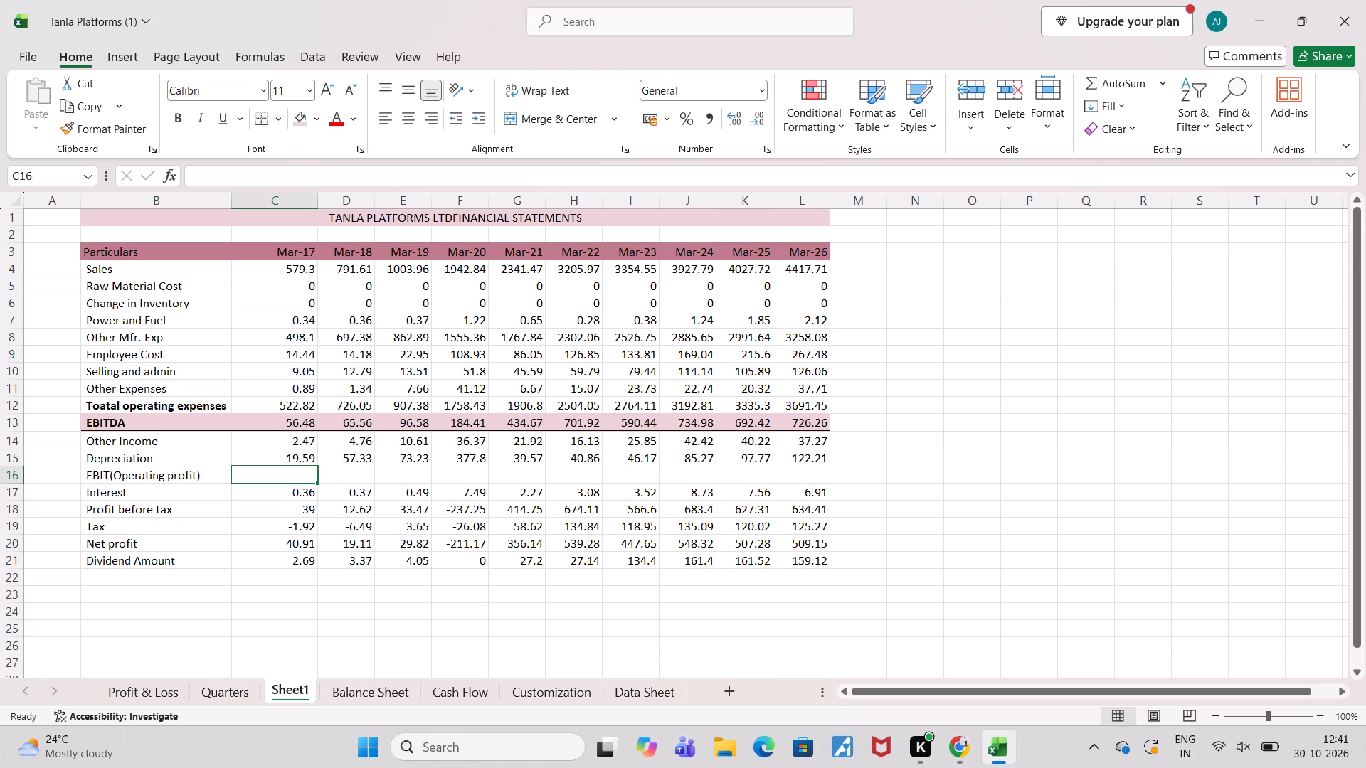
pyautogui.press('=')
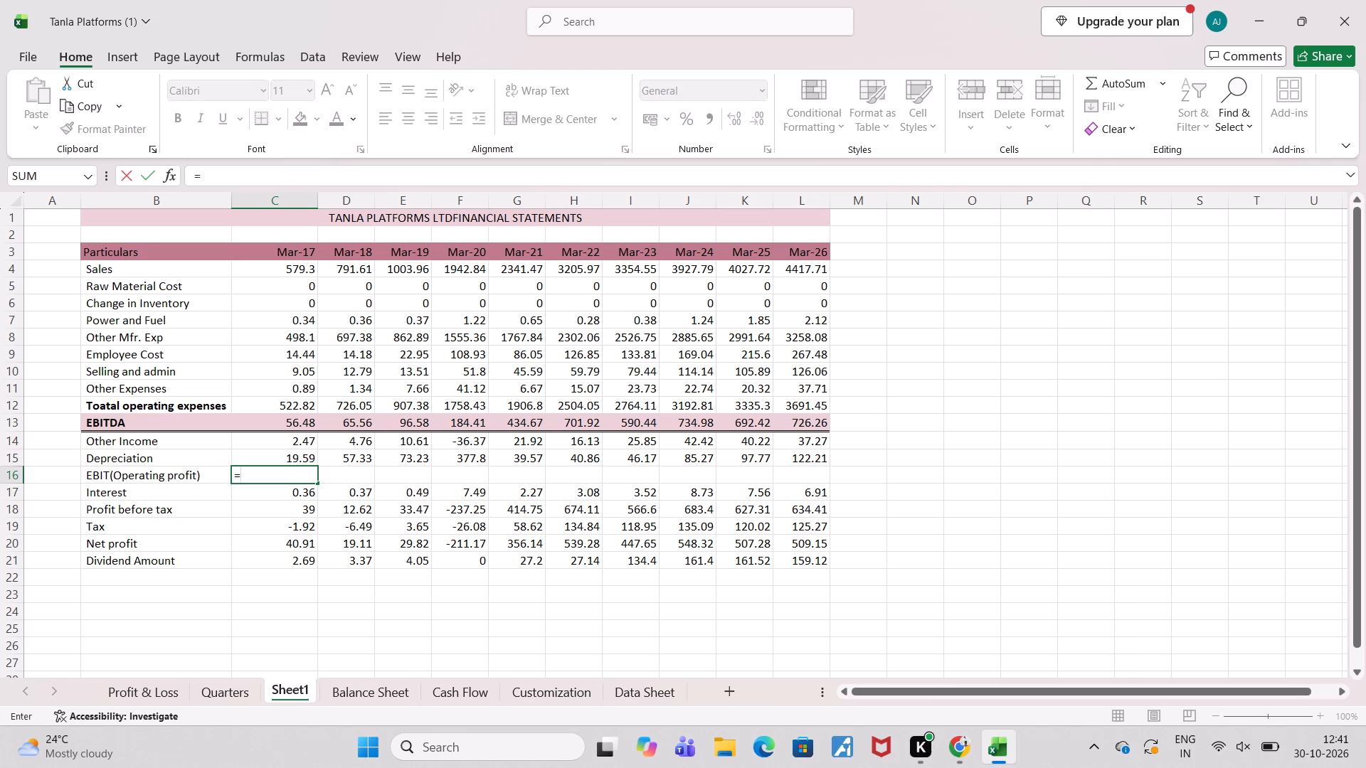
pyautogui.press('Up')
pyautogui.press('Up')
pyautogui.press('Up')
pyautogui.press('+')
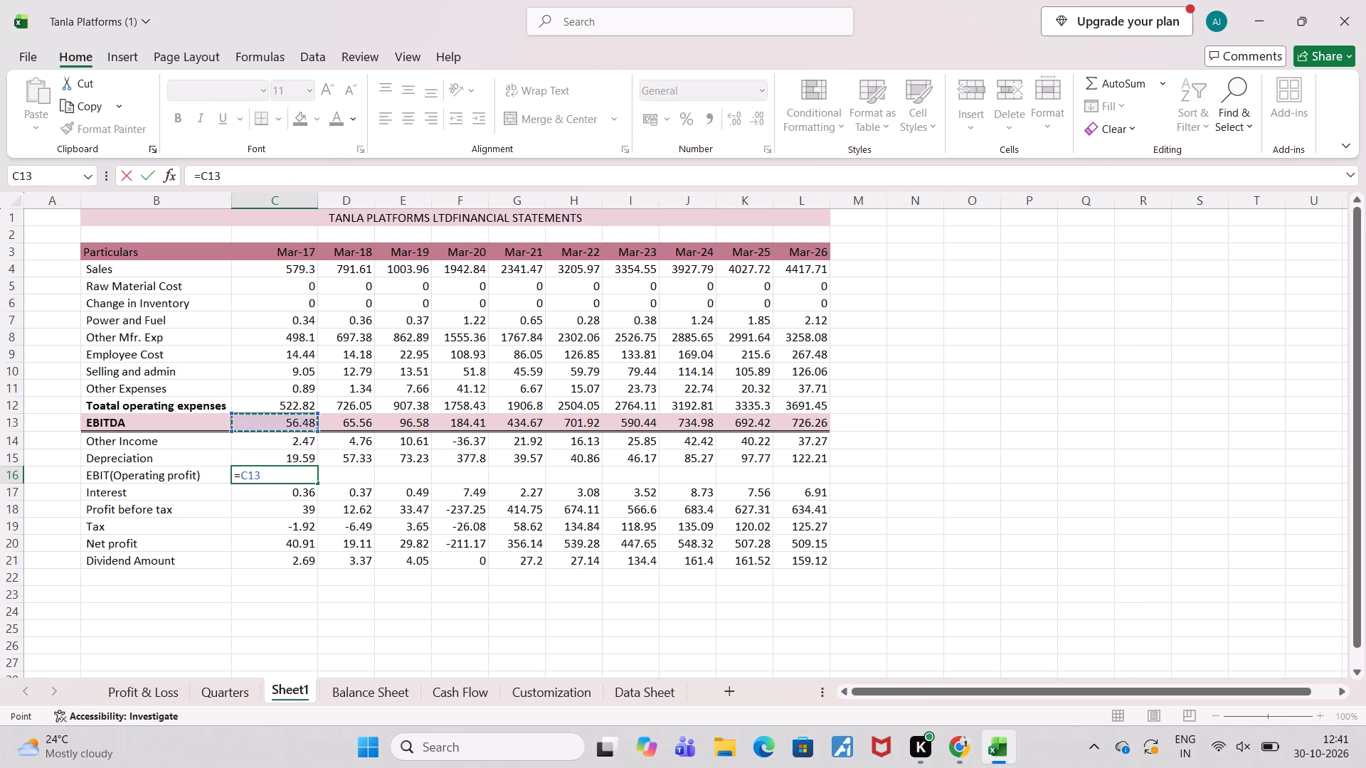
pyautogui.press('Up')
pyautogui.press('Up')
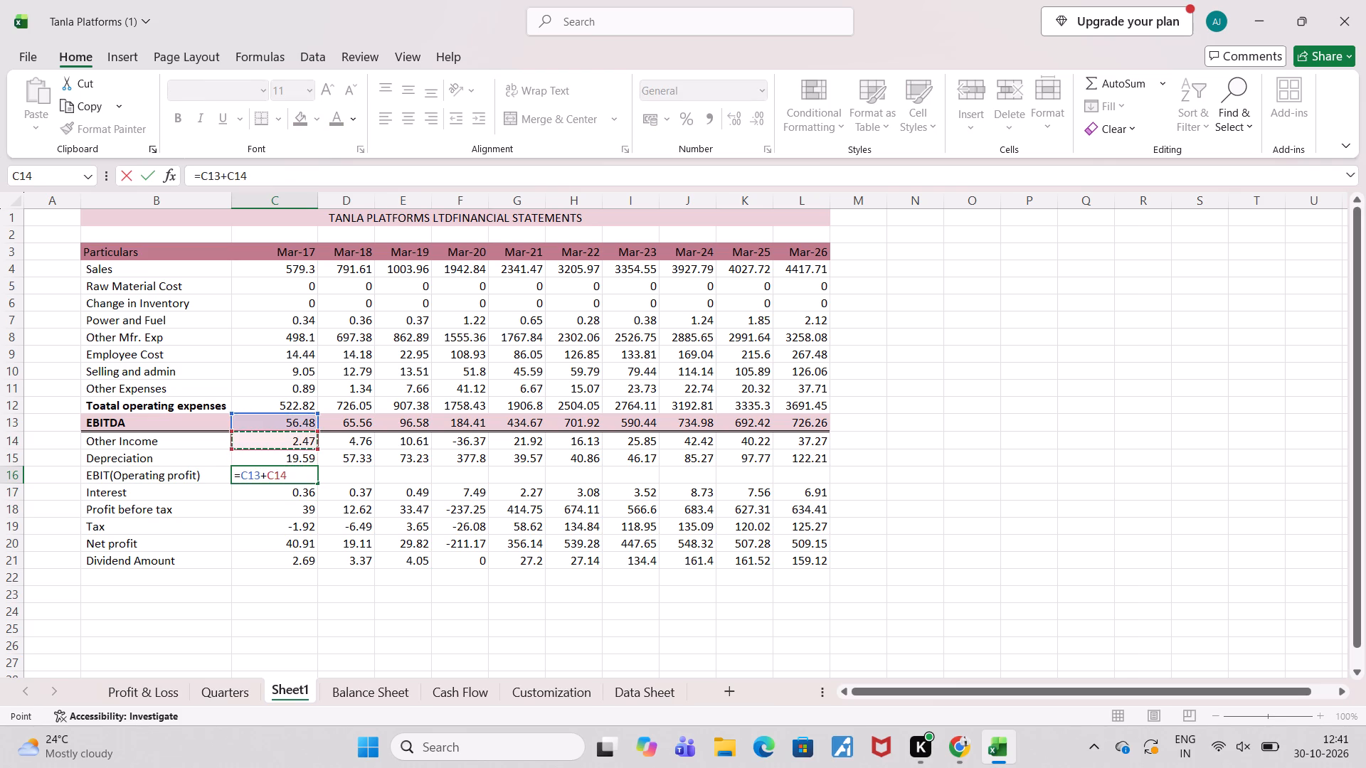
pyautogui.press('+')
pyautogui.press('BackSpace')
pyautogui.press('-')
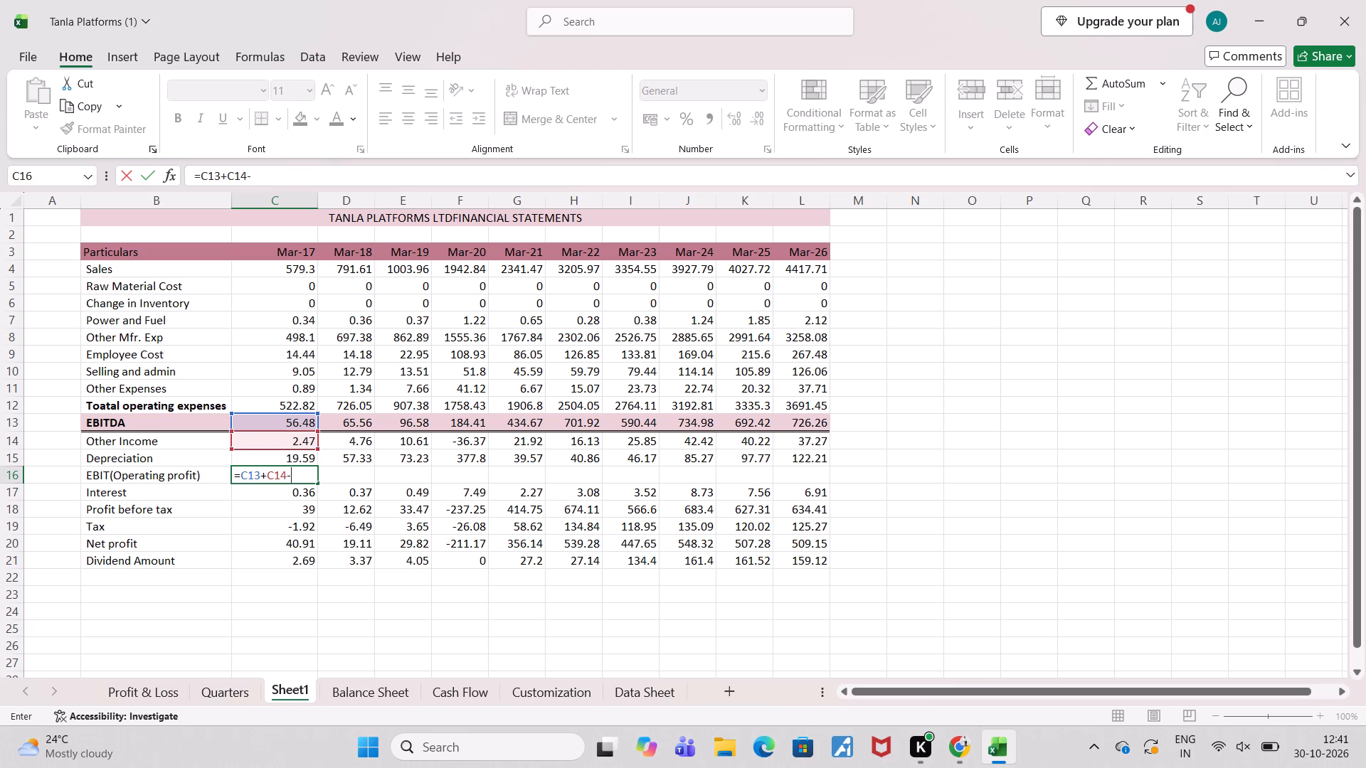
pyautogui.press('Up')
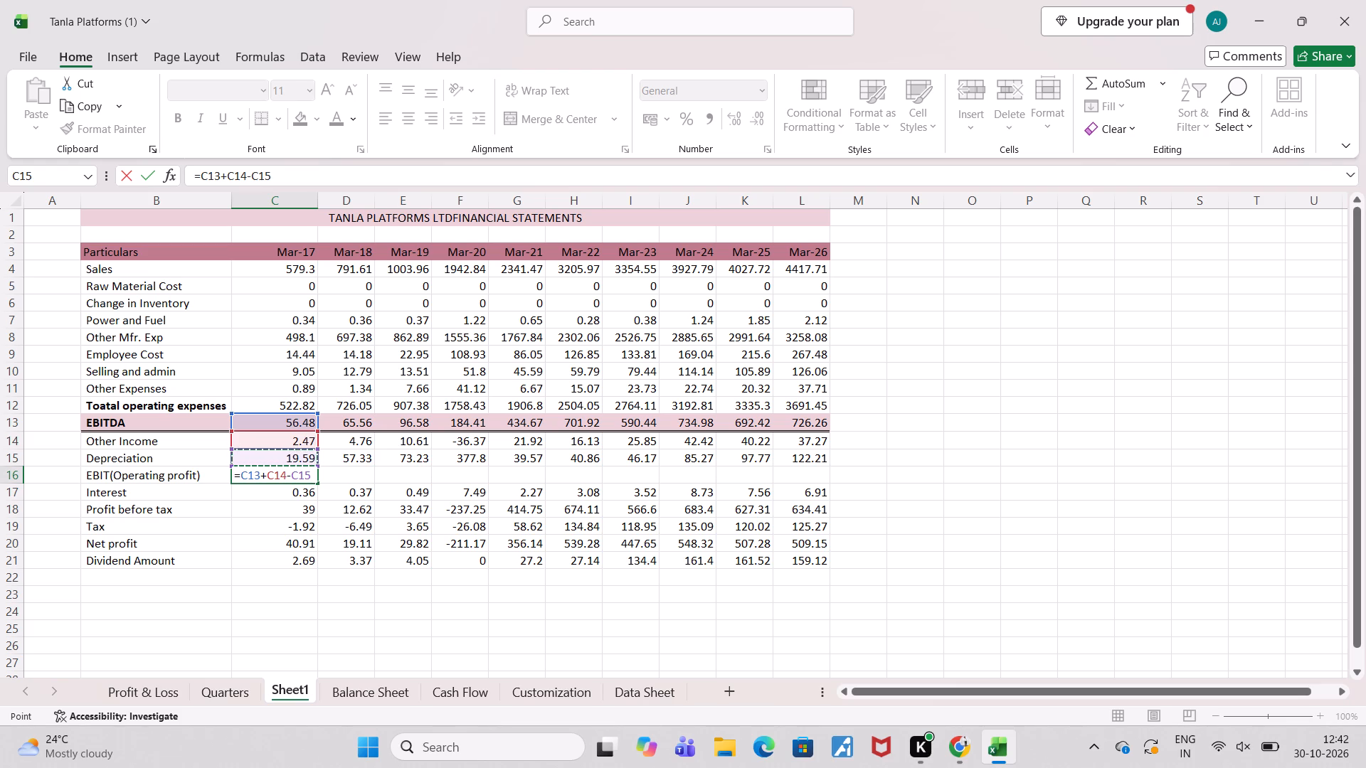
pyautogui.press('Return')
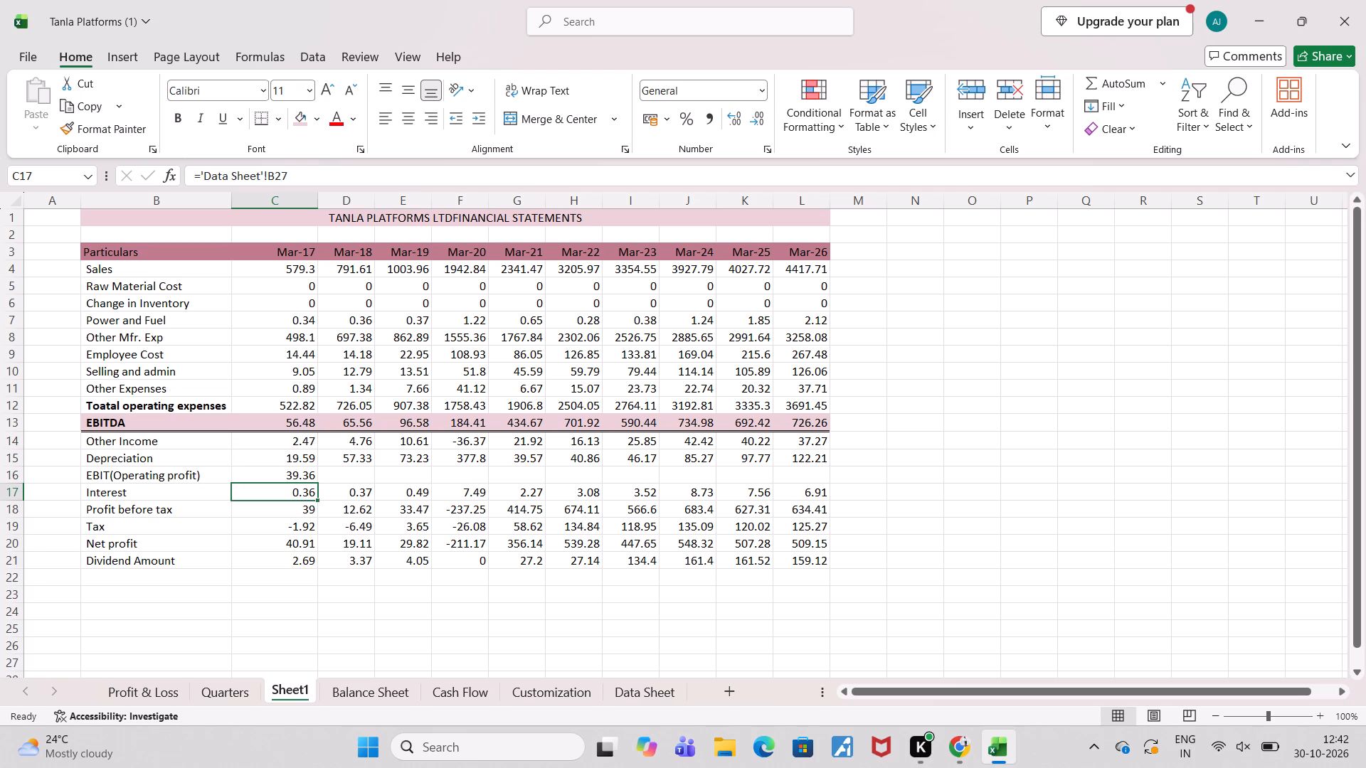
# Fill the EBIT formula from C16 across to L16 for all years through Mar-26.
pyautogui.click(284, 471)
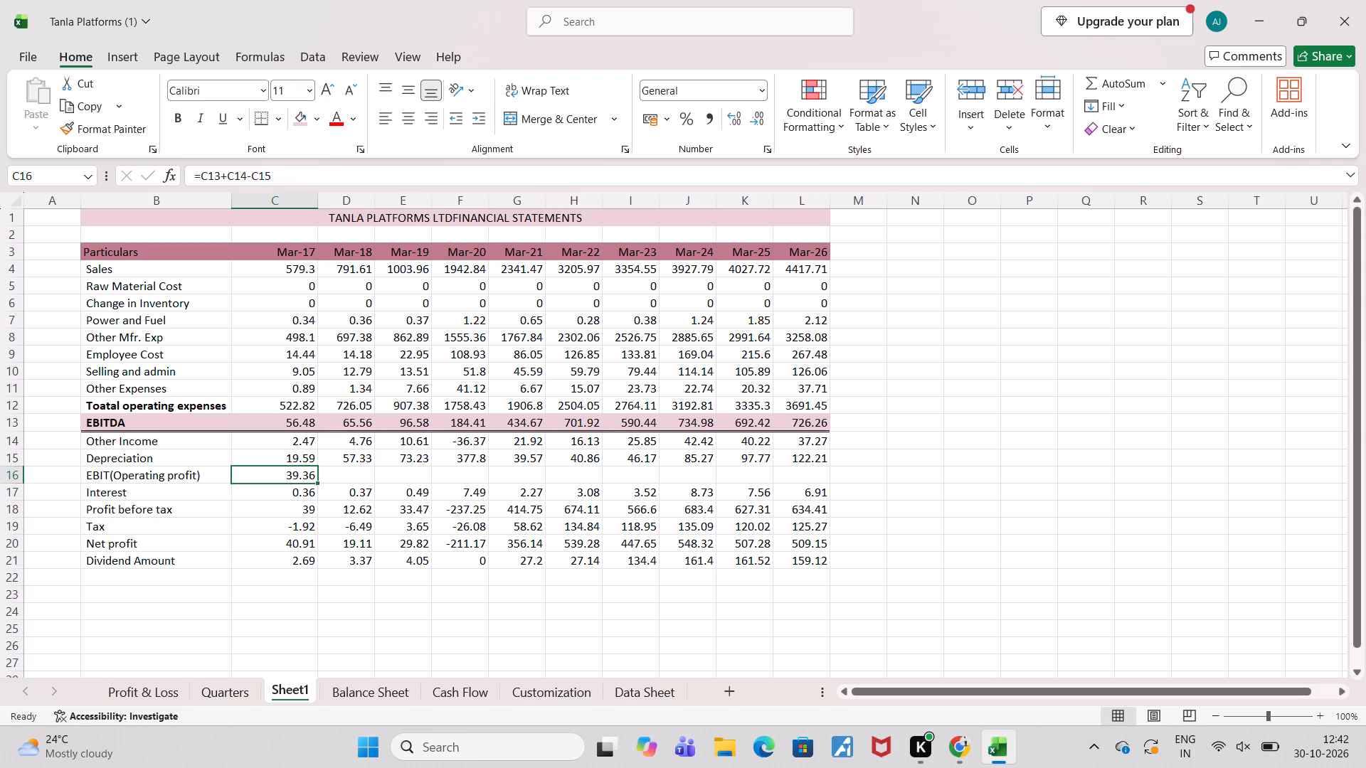
pyautogui.hotkey('shift', 'Right')
pyautogui.hotkey('shift', 'Right')
pyautogui.hotkey('shift', 'Right')
pyautogui.hotkey('shift', 'Right')
pyautogui.hotkey('shift', 'Right')
pyautogui.hotkey('shift', 'Right')
pyautogui.hotkey('shift', 'Right')
pyautogui.hotkey('shift', 'Right')
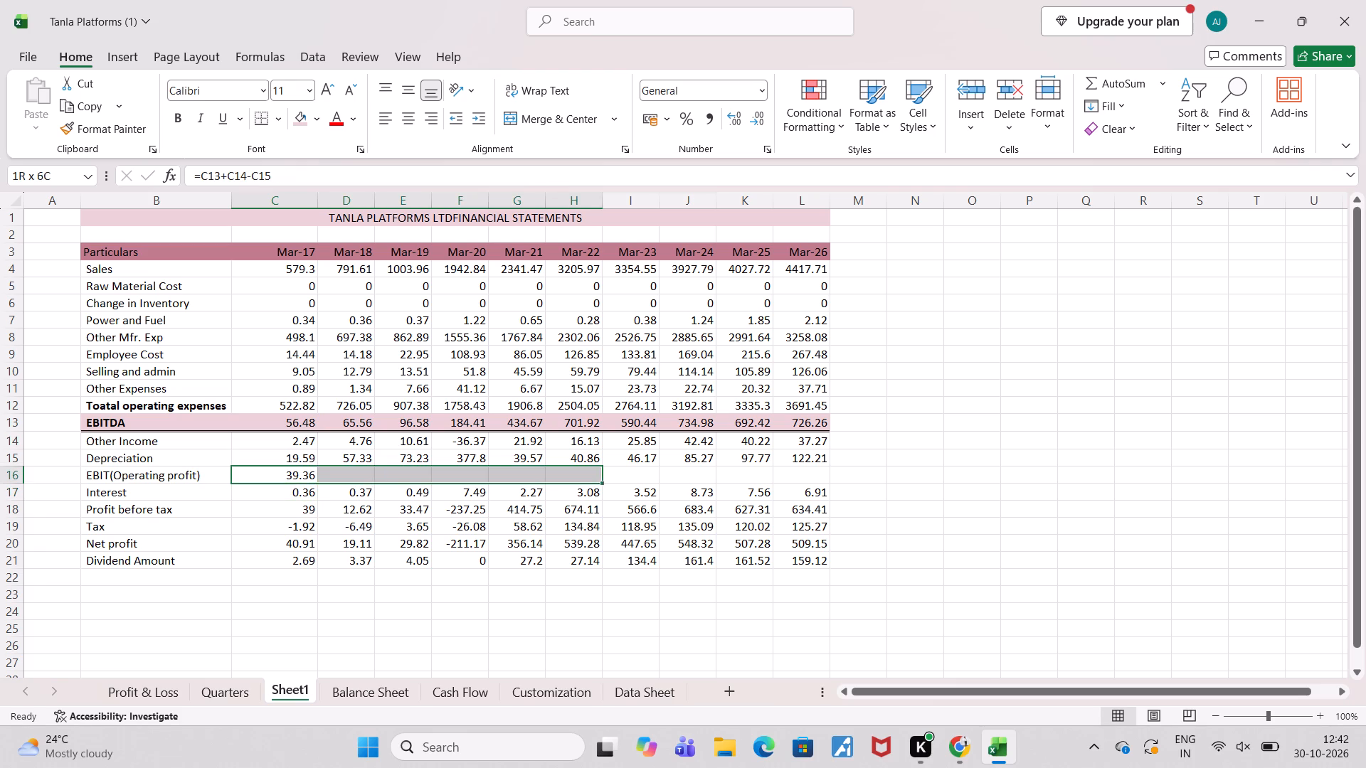
pyautogui.hotkey('shift', 'Right')
pyautogui.hotkey('ctrl', 'r')
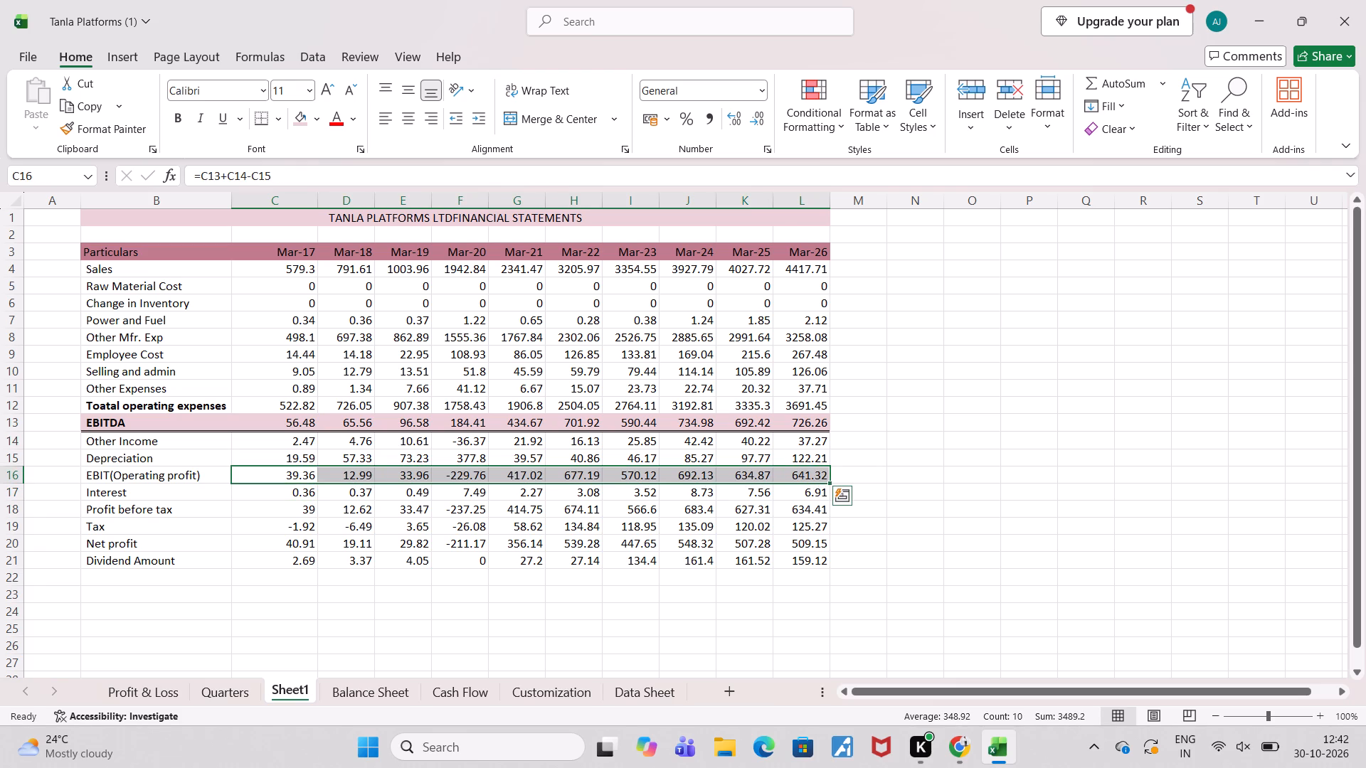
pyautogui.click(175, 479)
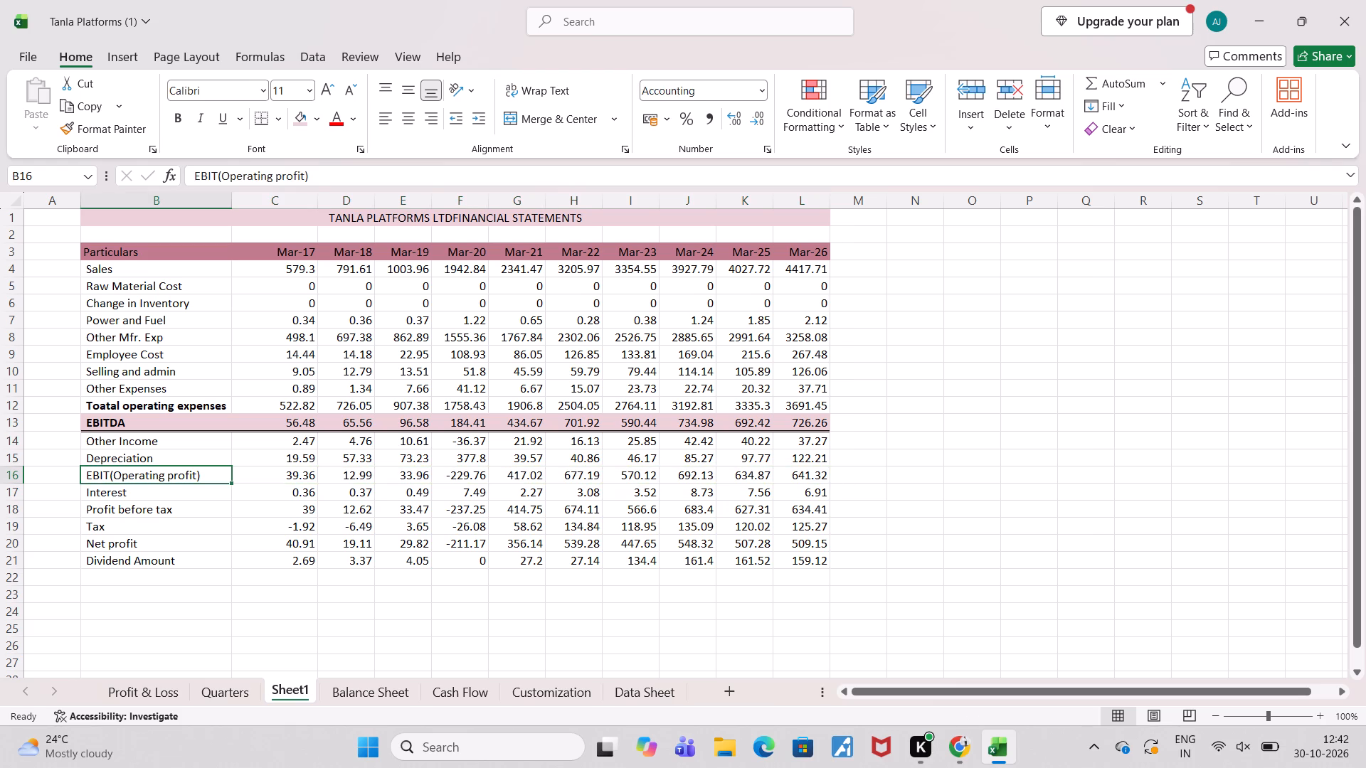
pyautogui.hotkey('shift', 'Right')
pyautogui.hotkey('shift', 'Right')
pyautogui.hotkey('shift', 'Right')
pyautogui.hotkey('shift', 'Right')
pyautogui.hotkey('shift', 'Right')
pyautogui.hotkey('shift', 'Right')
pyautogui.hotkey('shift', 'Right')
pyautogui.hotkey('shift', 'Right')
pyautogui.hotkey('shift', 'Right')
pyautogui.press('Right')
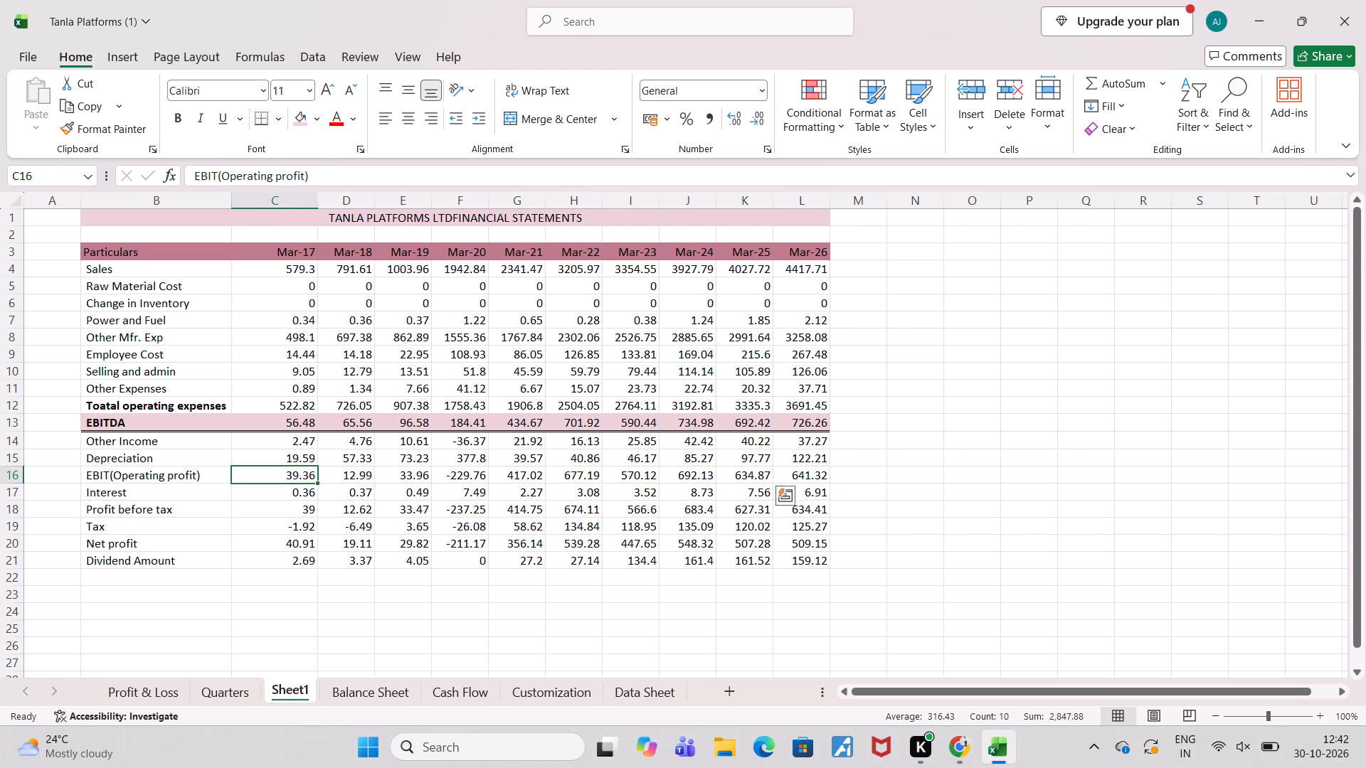
# Add a double-line bottom border to the EBIT row from B16 to L16.
pyautogui.press('Left')
pyautogui.hotkey('shift', 'Right')
pyautogui.hotkey('shift', 'Right')
pyautogui.hotkey('shift', 'Right')
pyautogui.hotkey('shift', 'Right')
pyautogui.hotkey('shift', 'Right')
pyautogui.hotkey('shift', 'Right')
pyautogui.hotkey('shift', 'Right')
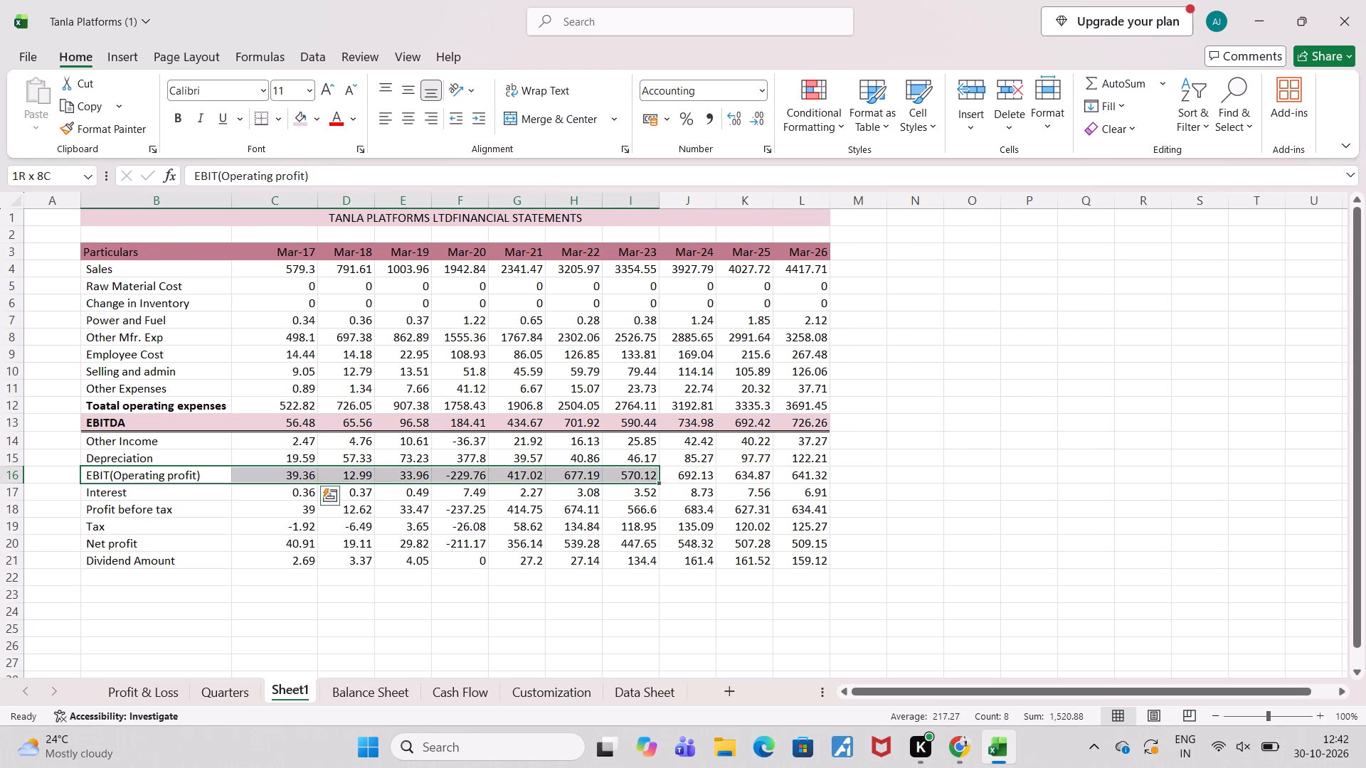
pyautogui.hotkey('shift', 'Right')
pyautogui.hotkey('shift', 'Right')
pyautogui.hotkey('shift', 'Right')
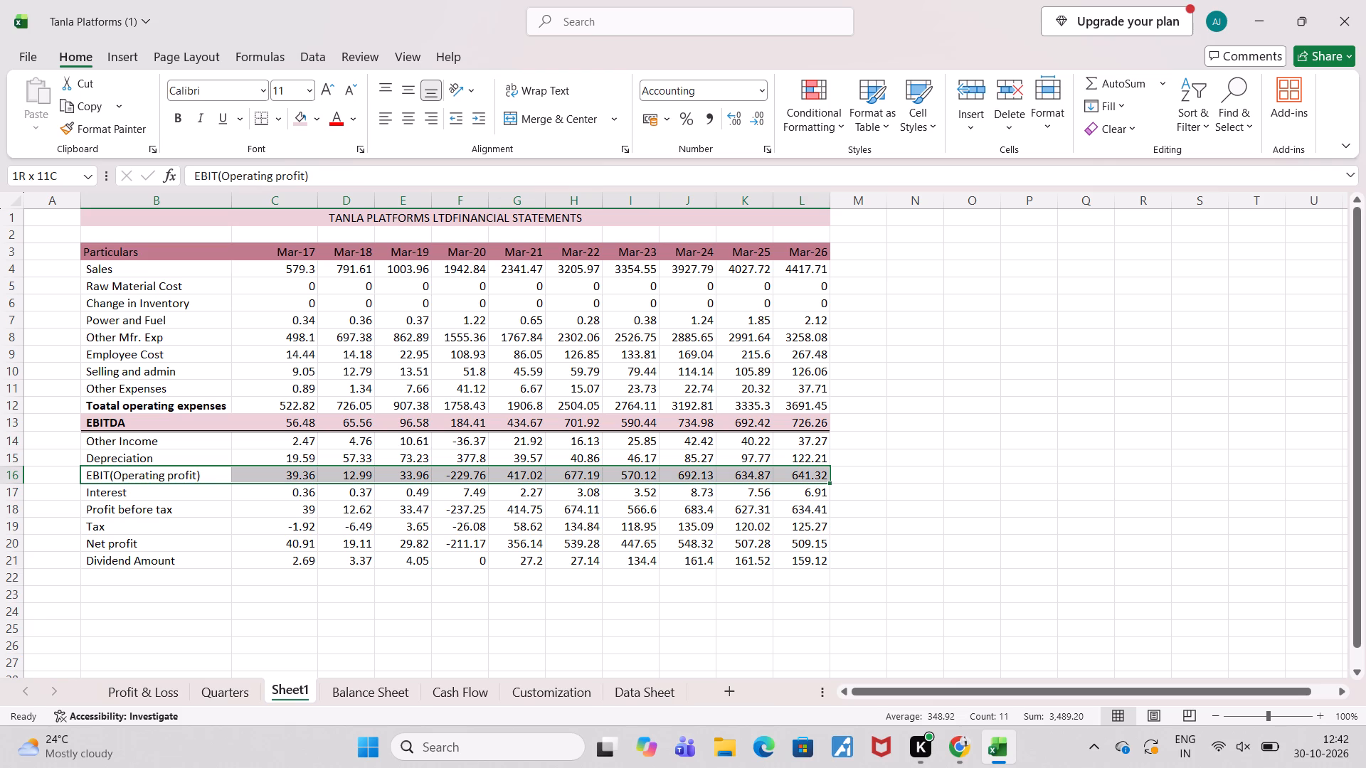
pyautogui.hotkey('ctrl', '1')
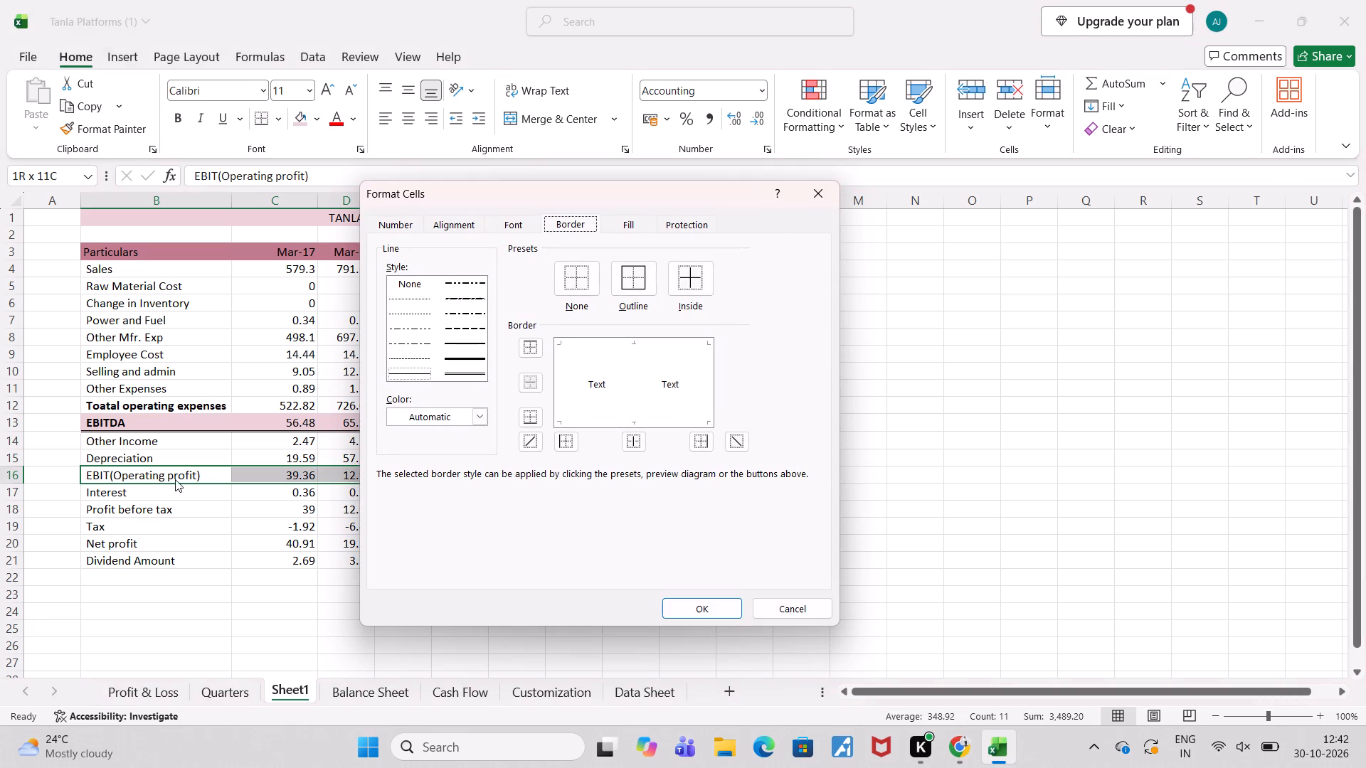
pyautogui.click(471, 370)
pyautogui.click(584, 415)
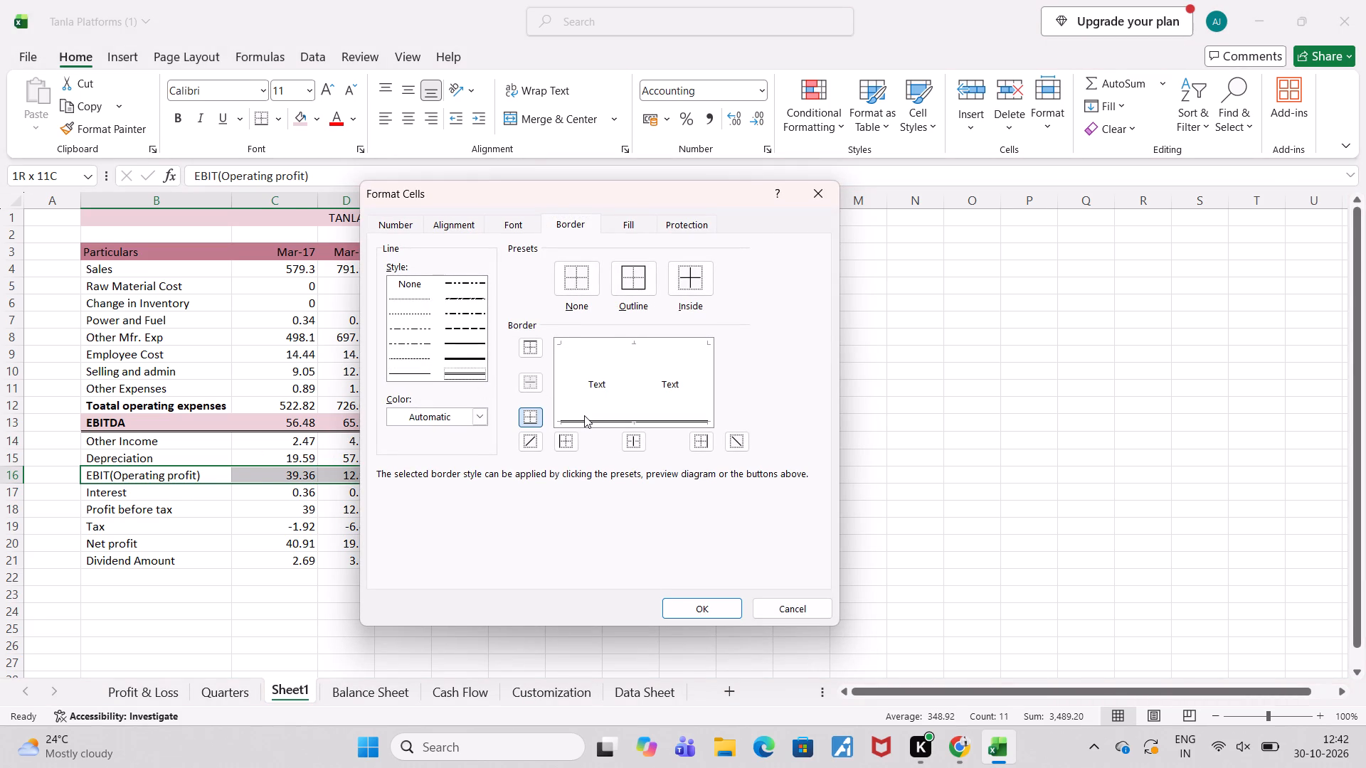
pyautogui.press('Return')
pyautogui.click(251, 607)
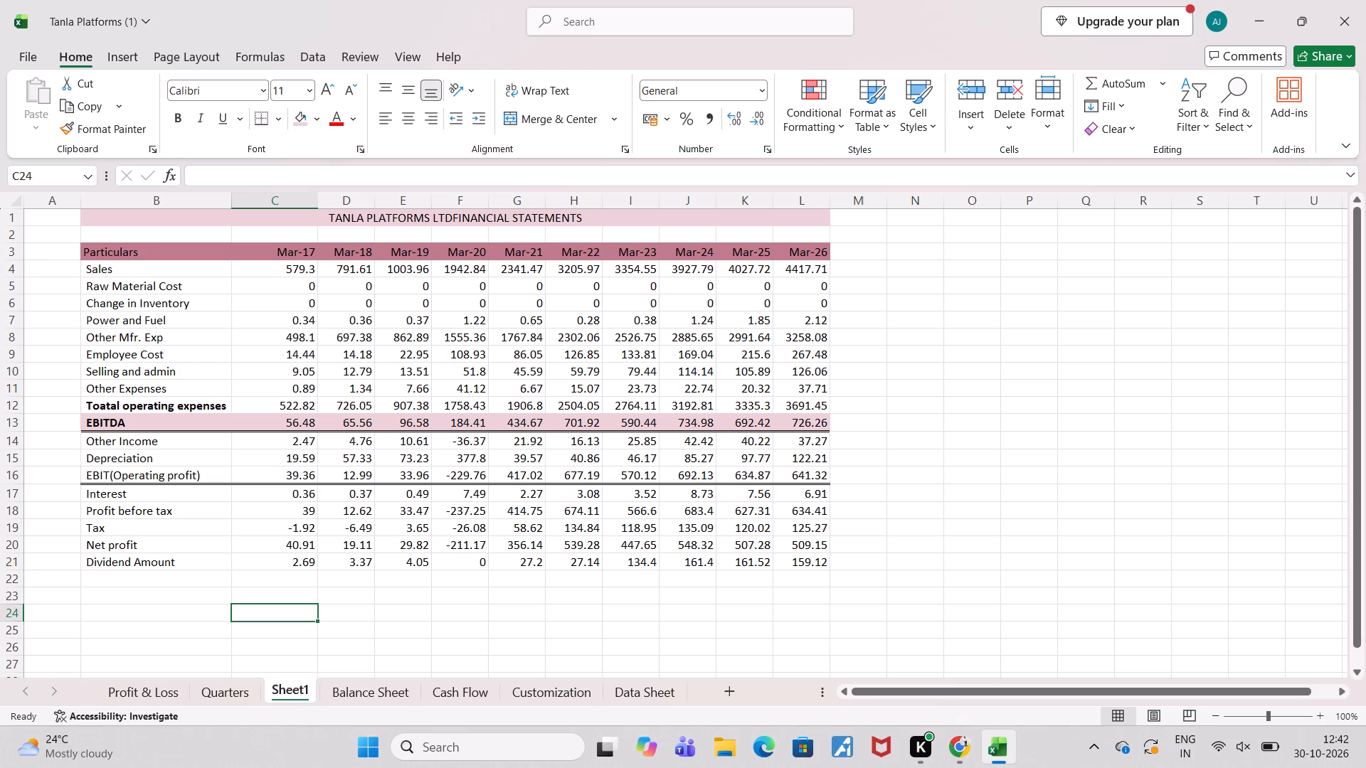
# Fill the EBIT row from B16 to L16 with the same light pink as the EBITDA row.
pyautogui.click(211, 474)
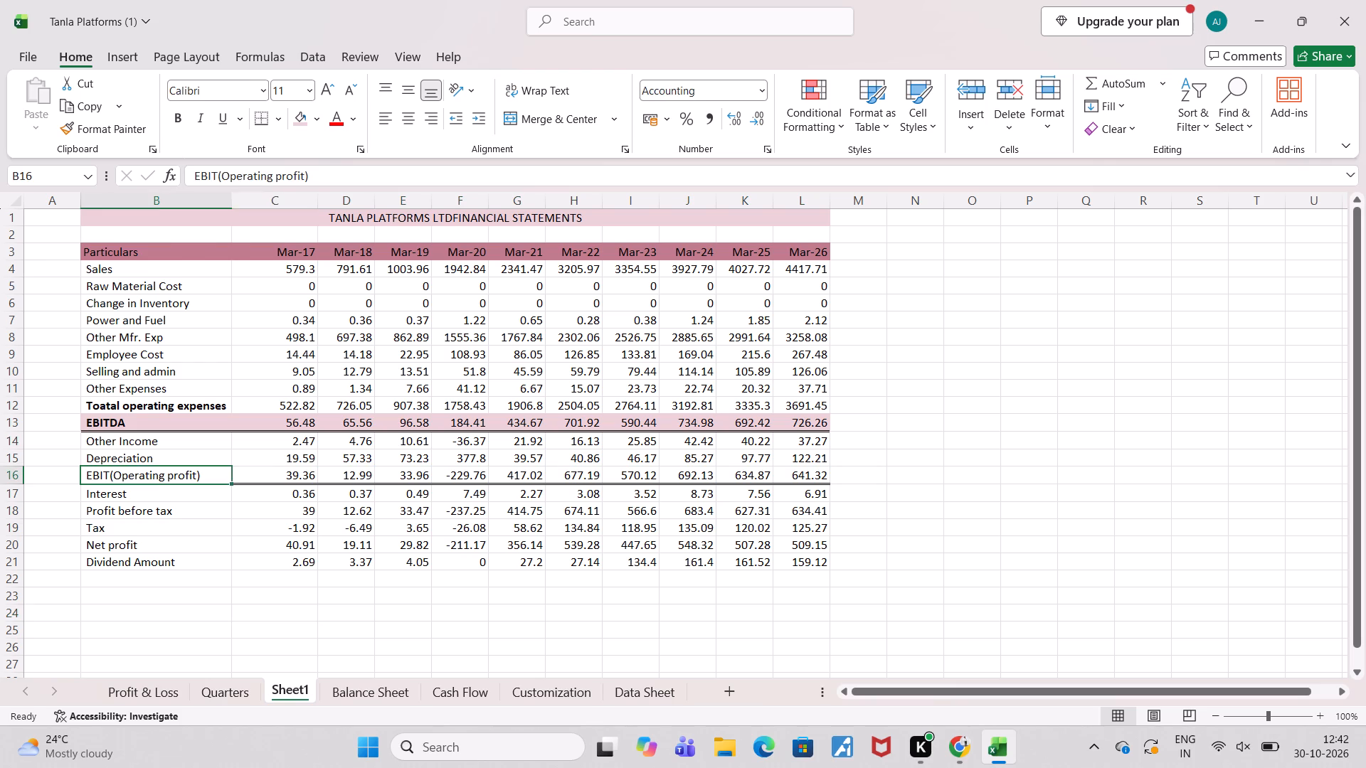
pyautogui.hotkey('shift', 'Right')
pyautogui.hotkey('shift', 'Right')
pyautogui.hotkey('shift', 'Right')
pyautogui.hotkey('shift', 'Right')
pyautogui.hotkey('shift', 'Right')
pyautogui.hotkey('shift', 'Right')
pyautogui.hotkey('shift', 'Right')
pyautogui.hotkey('shift', 'Right')
pyautogui.hotkey('shift', 'Right')
pyautogui.hotkey('shift', 'Right')
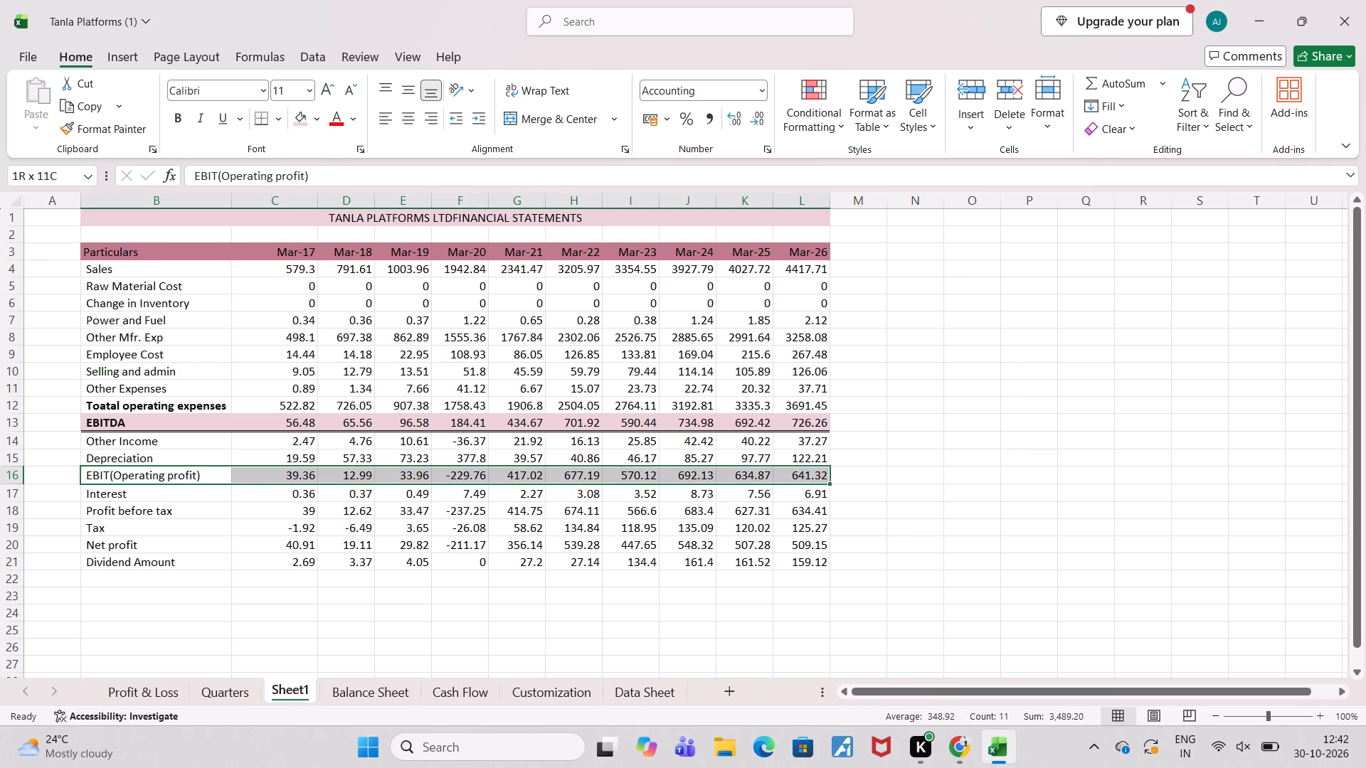
pyautogui.click(297, 119)
pyautogui.click(1044, 478)
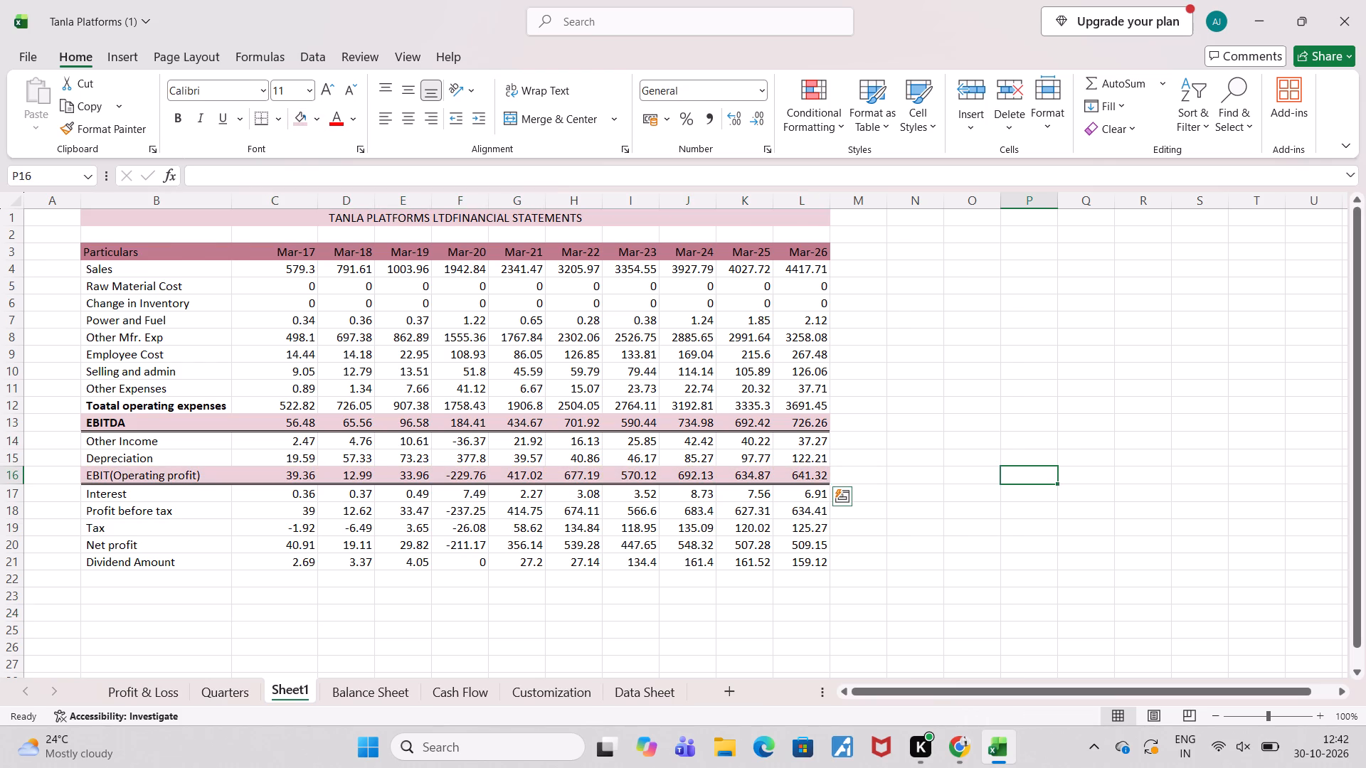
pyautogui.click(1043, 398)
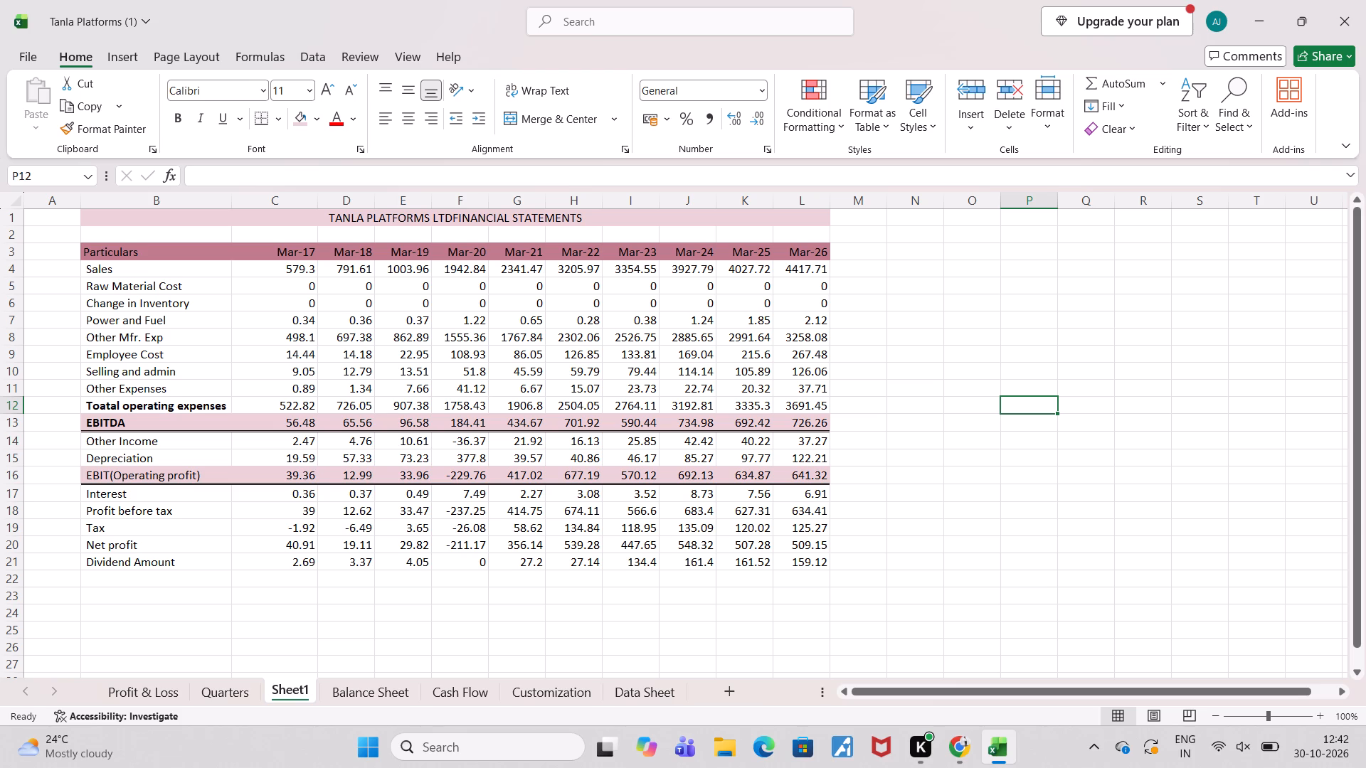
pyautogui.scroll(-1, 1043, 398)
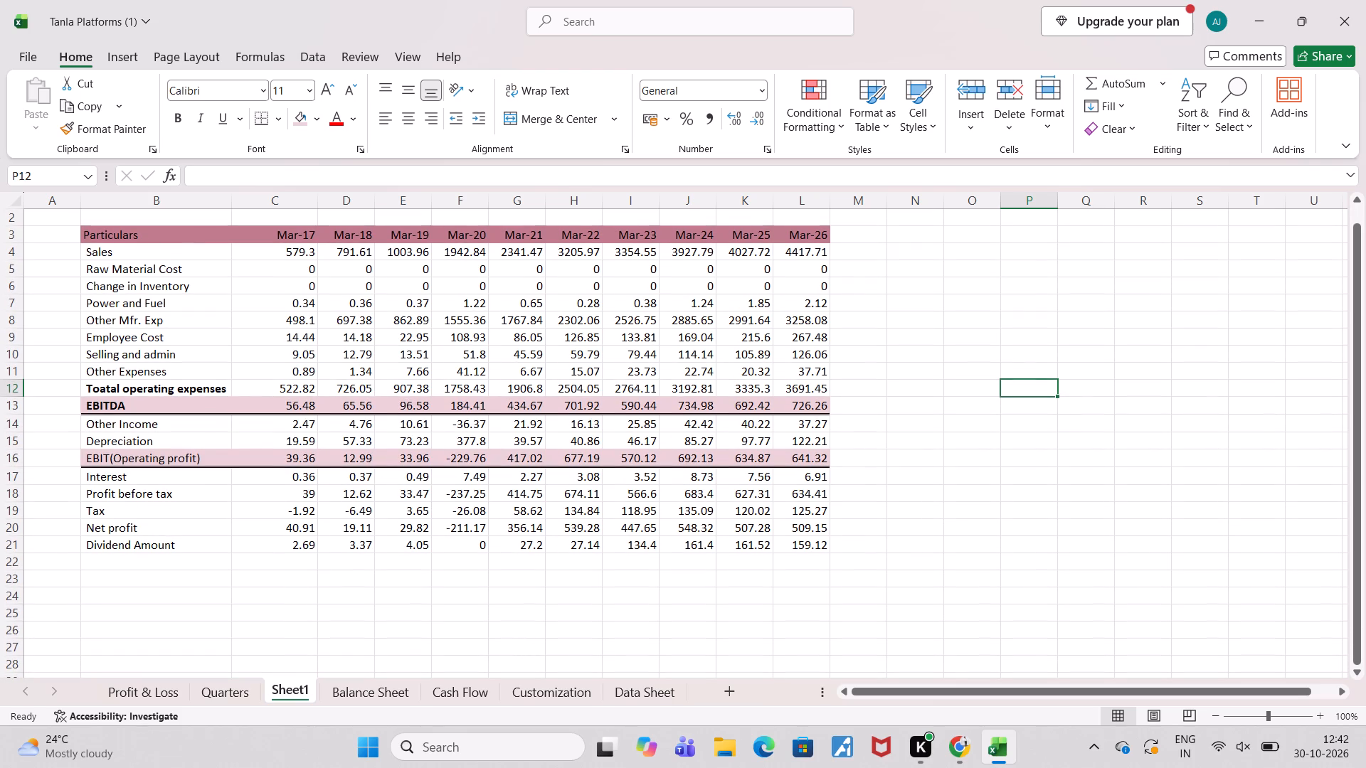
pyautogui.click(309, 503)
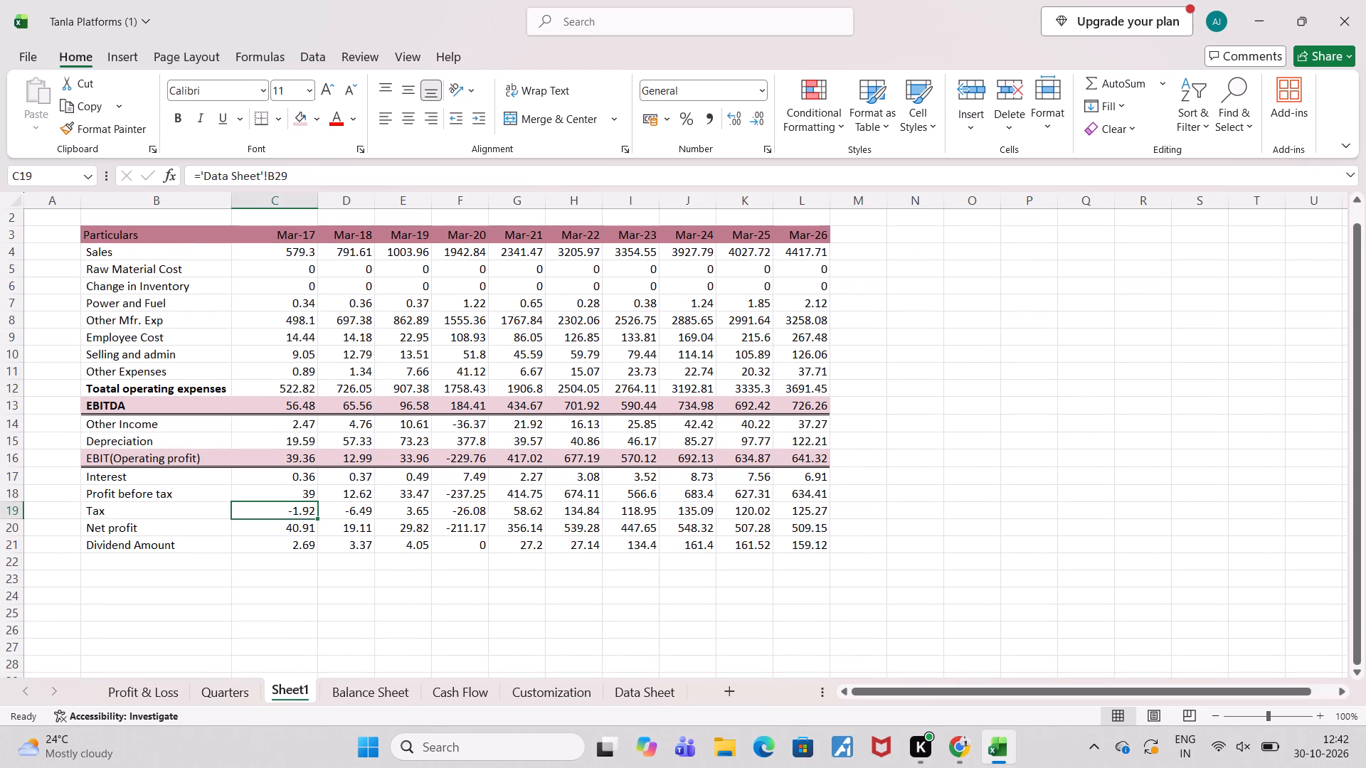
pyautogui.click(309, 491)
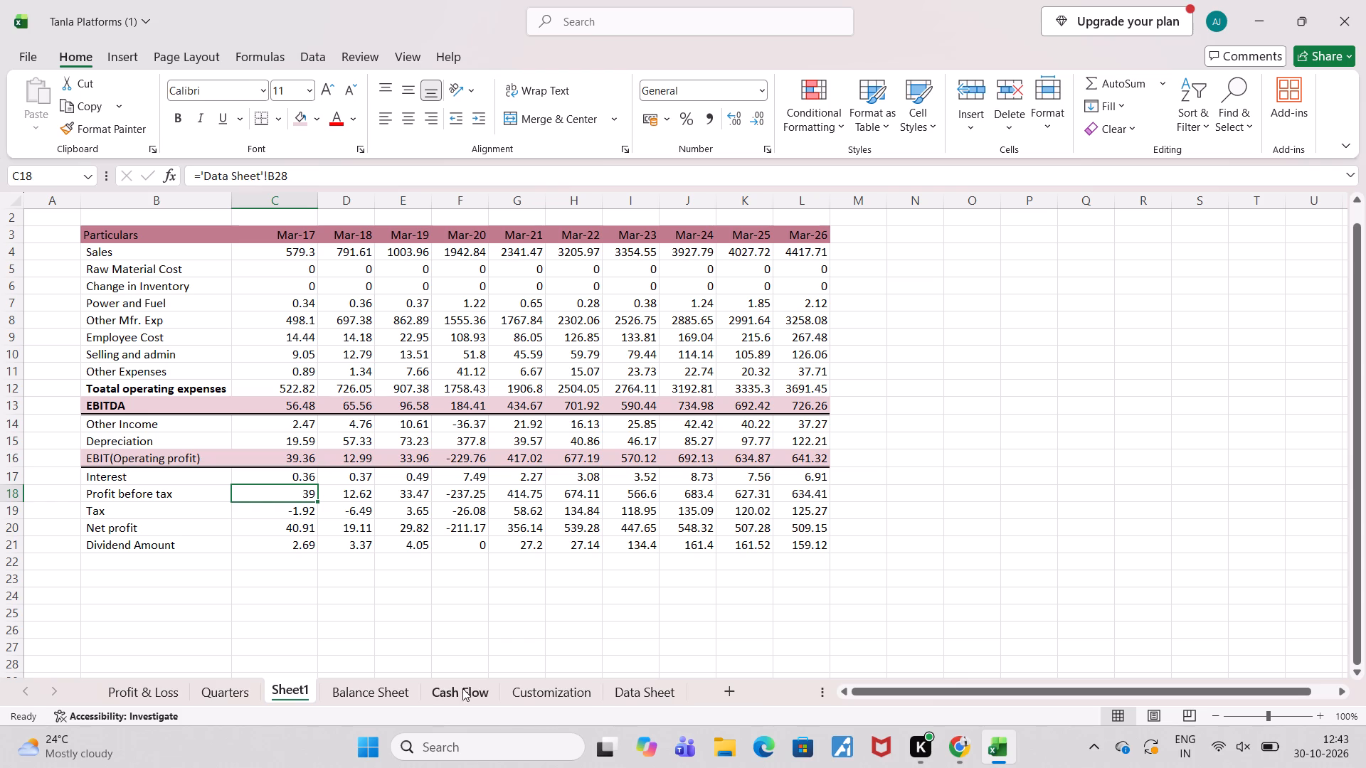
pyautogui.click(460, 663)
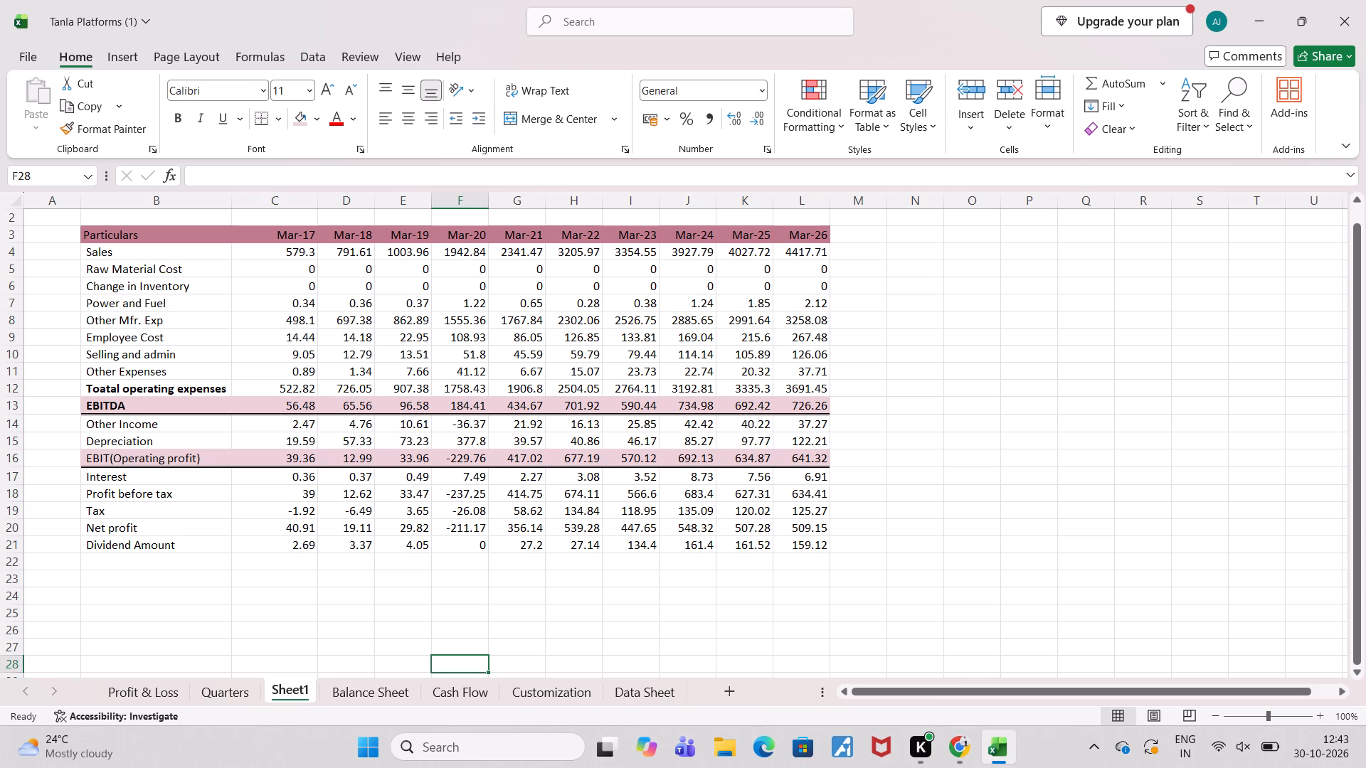
# Fill the Net profit row from B20 to L20 with the same dark pink as the header row.
pyautogui.click(162, 531)
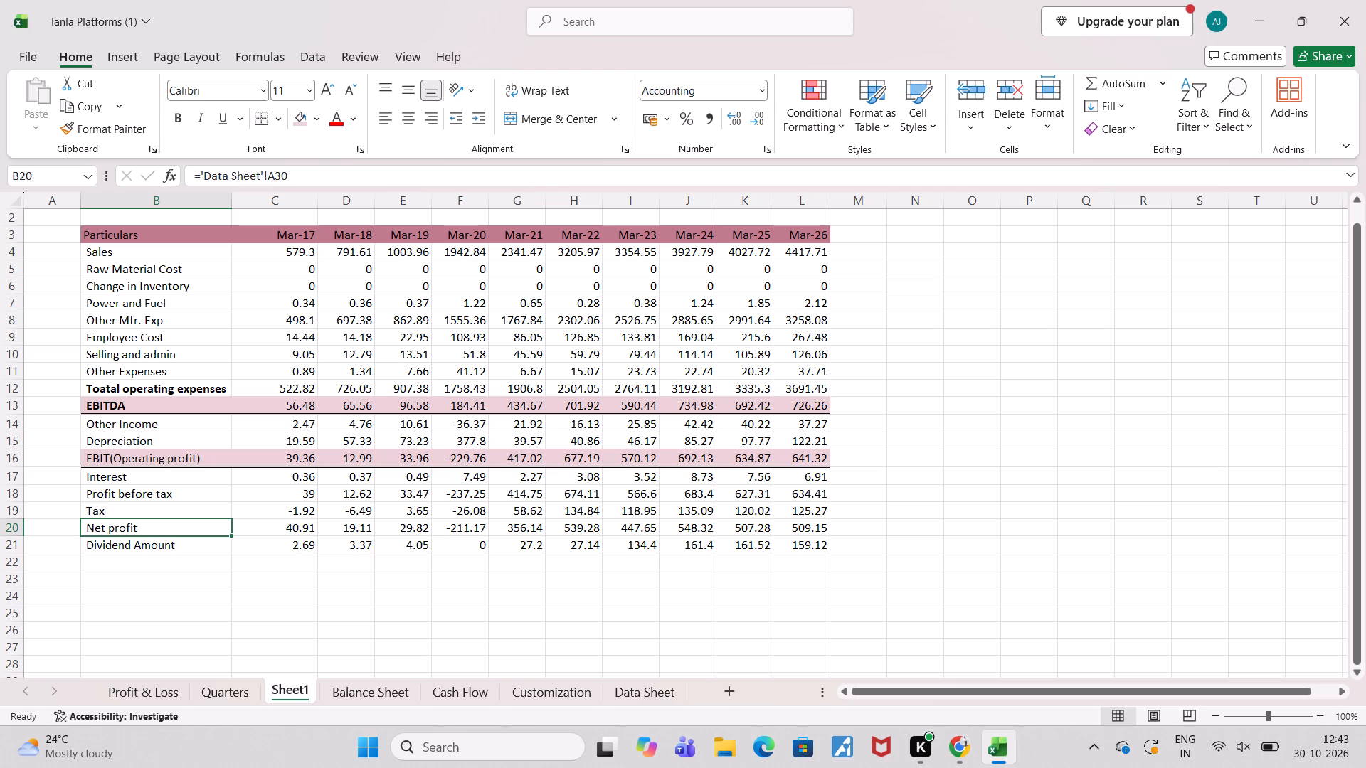
pyautogui.hotkey('shift', 'Right')
pyautogui.hotkey('shift', 'Right')
pyautogui.hotkey('shift', 'Right')
pyautogui.hotkey('shift', 'Right')
pyautogui.hotkey('shift', 'Right')
pyautogui.hotkey('shift', 'Right')
pyautogui.hotkey('shift', 'Right')
pyautogui.hotkey('shift', 'Right')
pyautogui.hotkey('shift', 'Right')
pyautogui.hotkey('shift', 'Right')
pyautogui.hotkey('shift', 'Right')
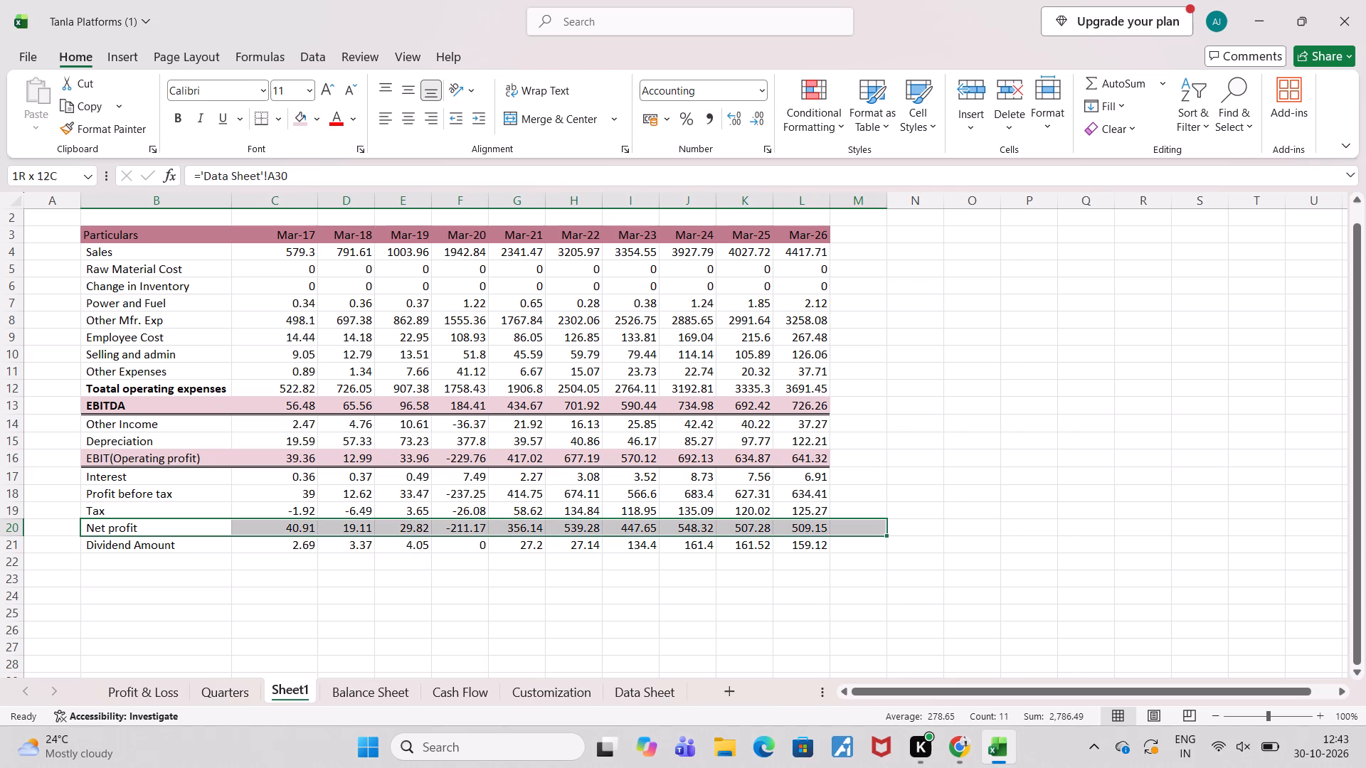
pyautogui.hotkey('shift', 'Left')
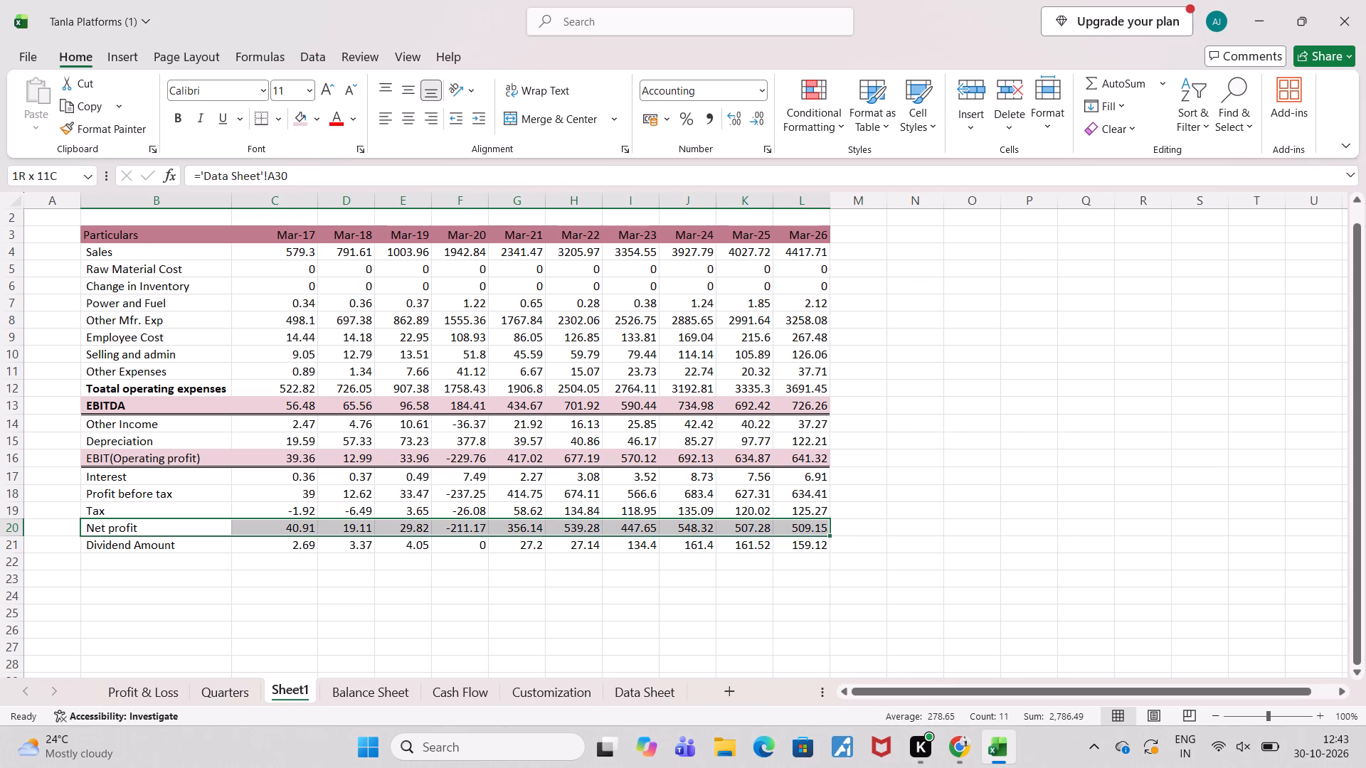
pyautogui.click(324, 122)
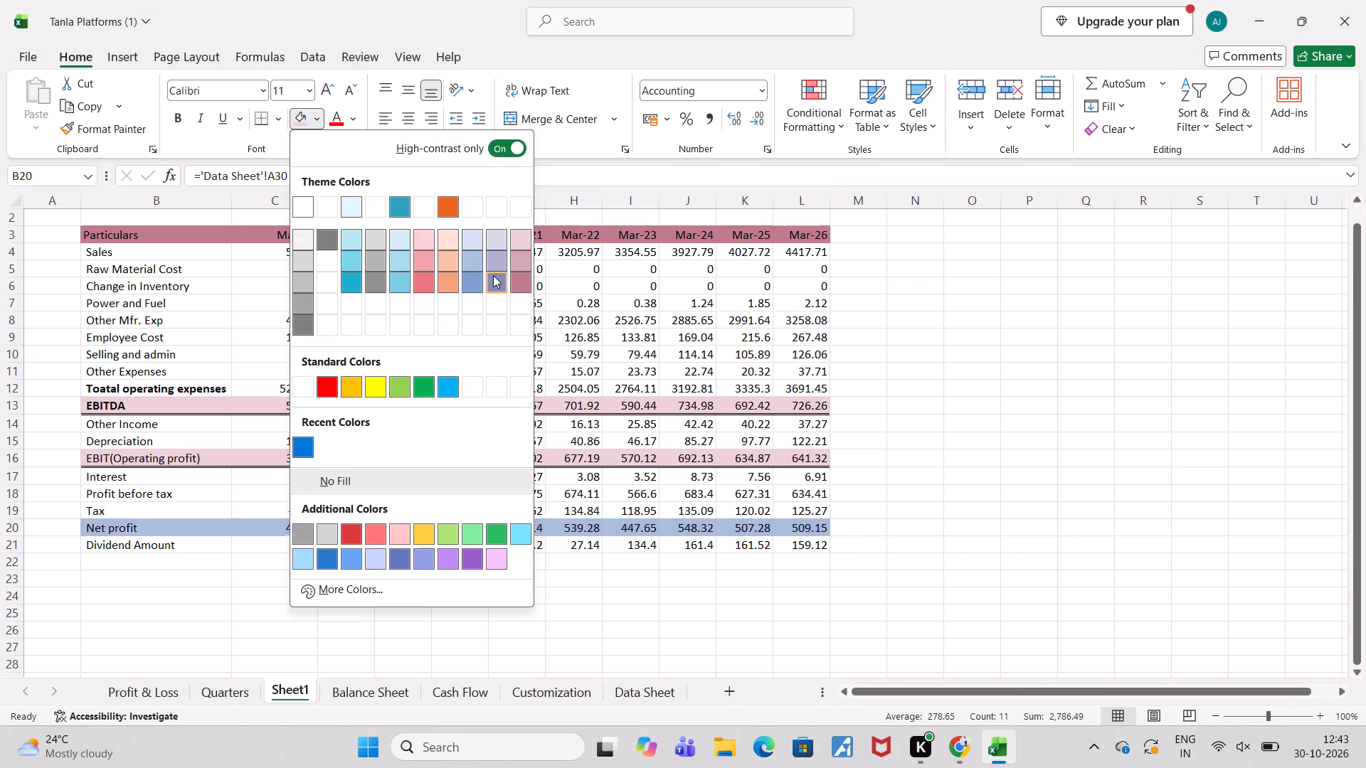
pyautogui.click(521, 277)
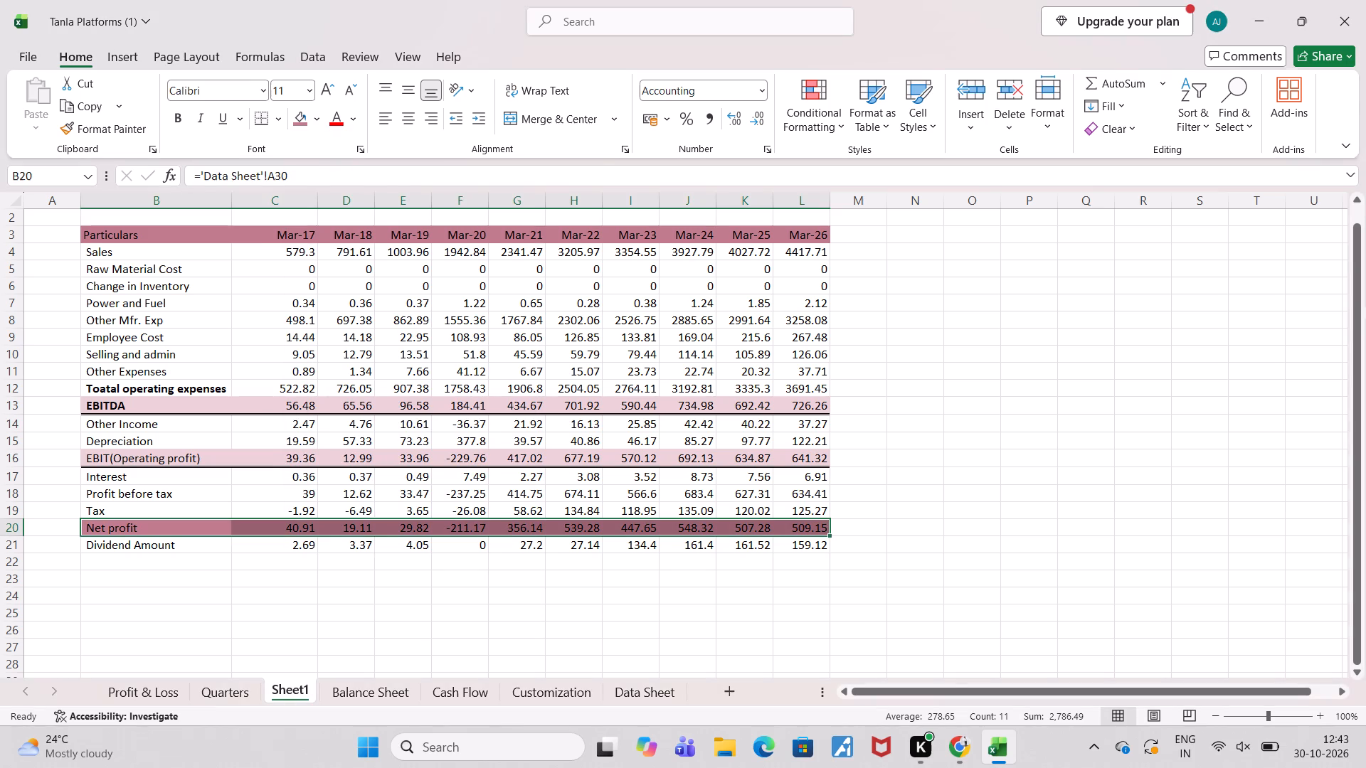
# Add a double-line bottom border to the Net profit row from B20 to L20.
pyautogui.hotkey('ctrl', '1')
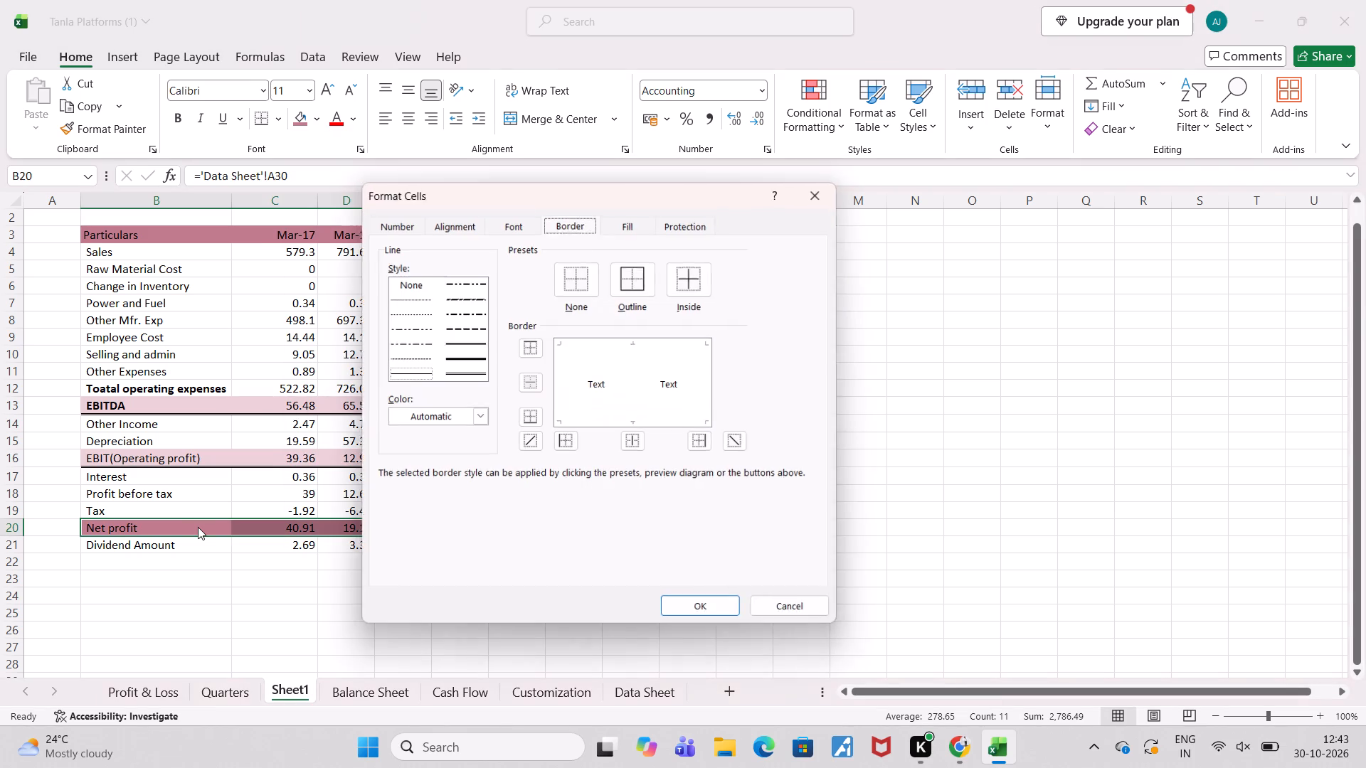
pyautogui.click(466, 368)
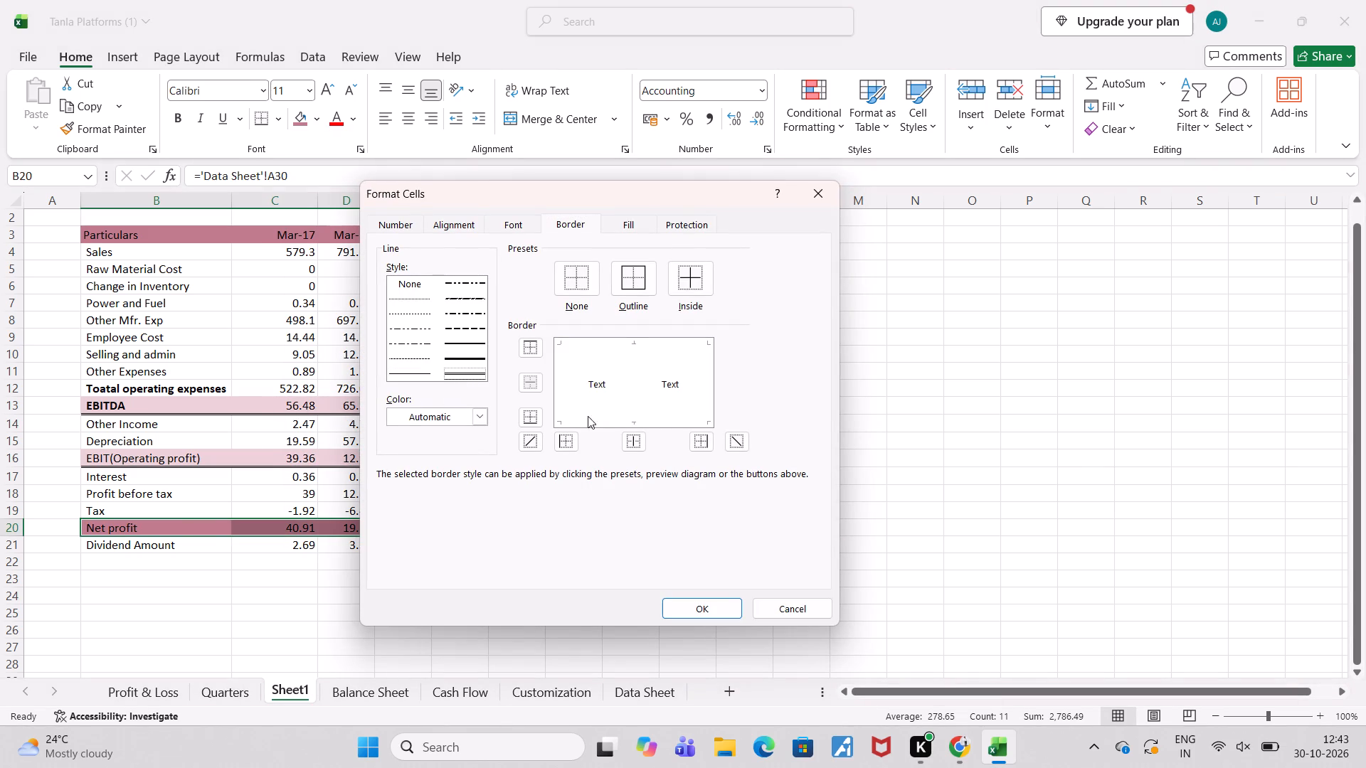
pyautogui.click(630, 420)
pyautogui.click(703, 611)
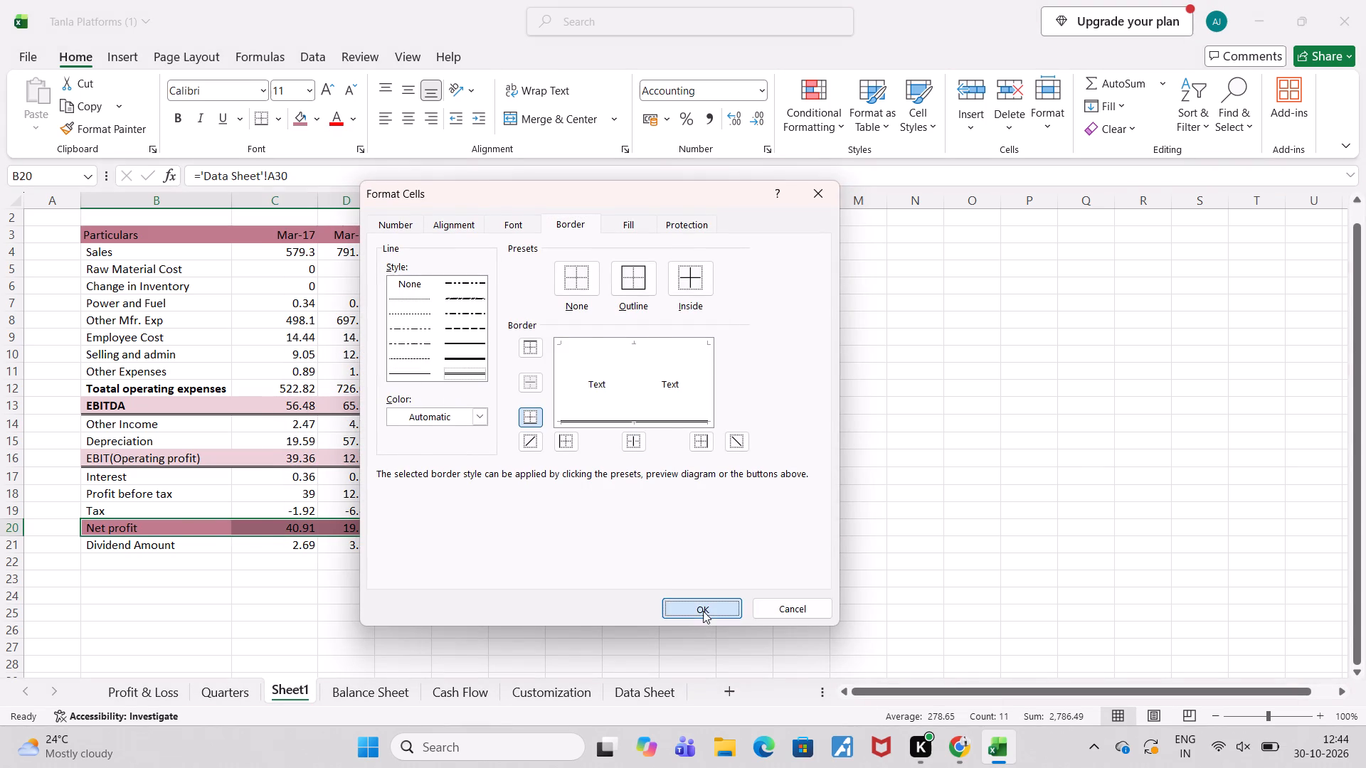
pyautogui.click(975, 594)
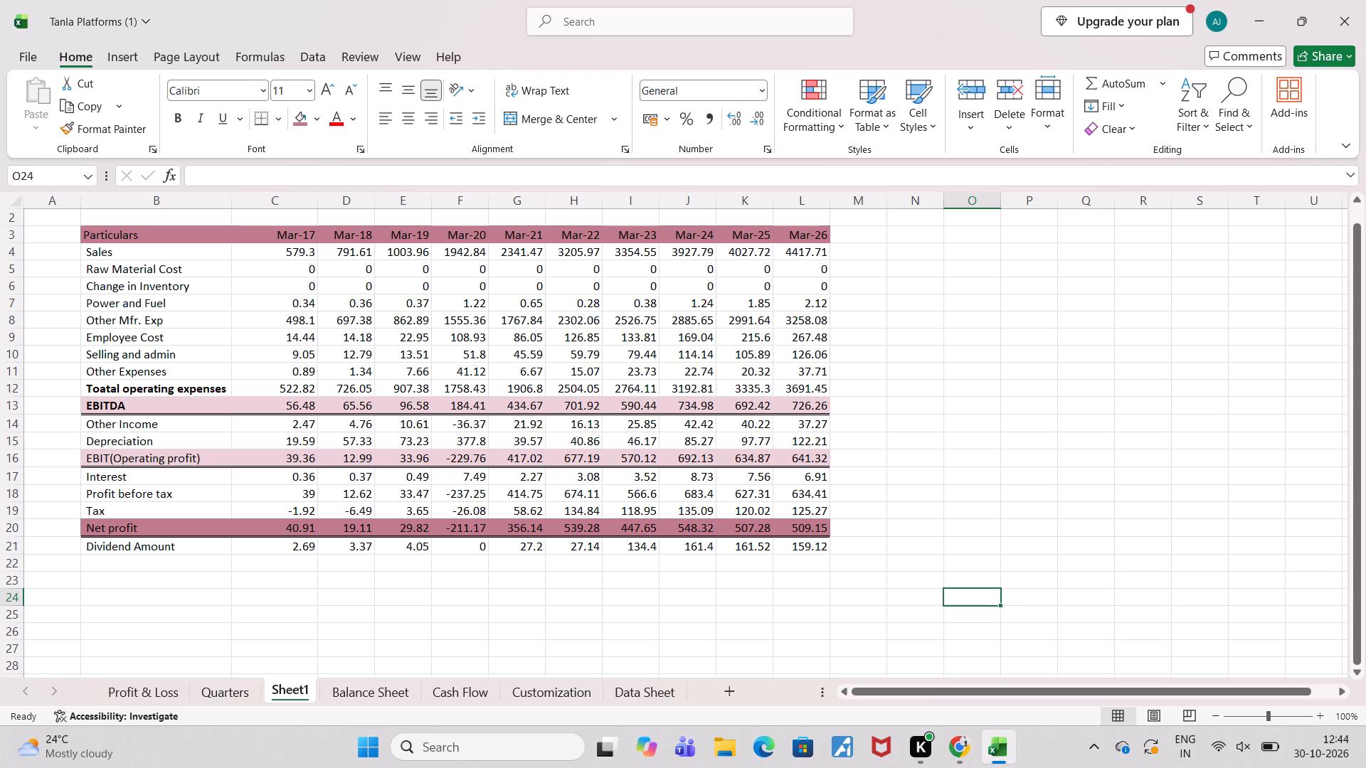
# Format the whole table from B3 to L21 as Currency with two decimals and the $ English (United States) symbol.
pyautogui.click(129, 236)
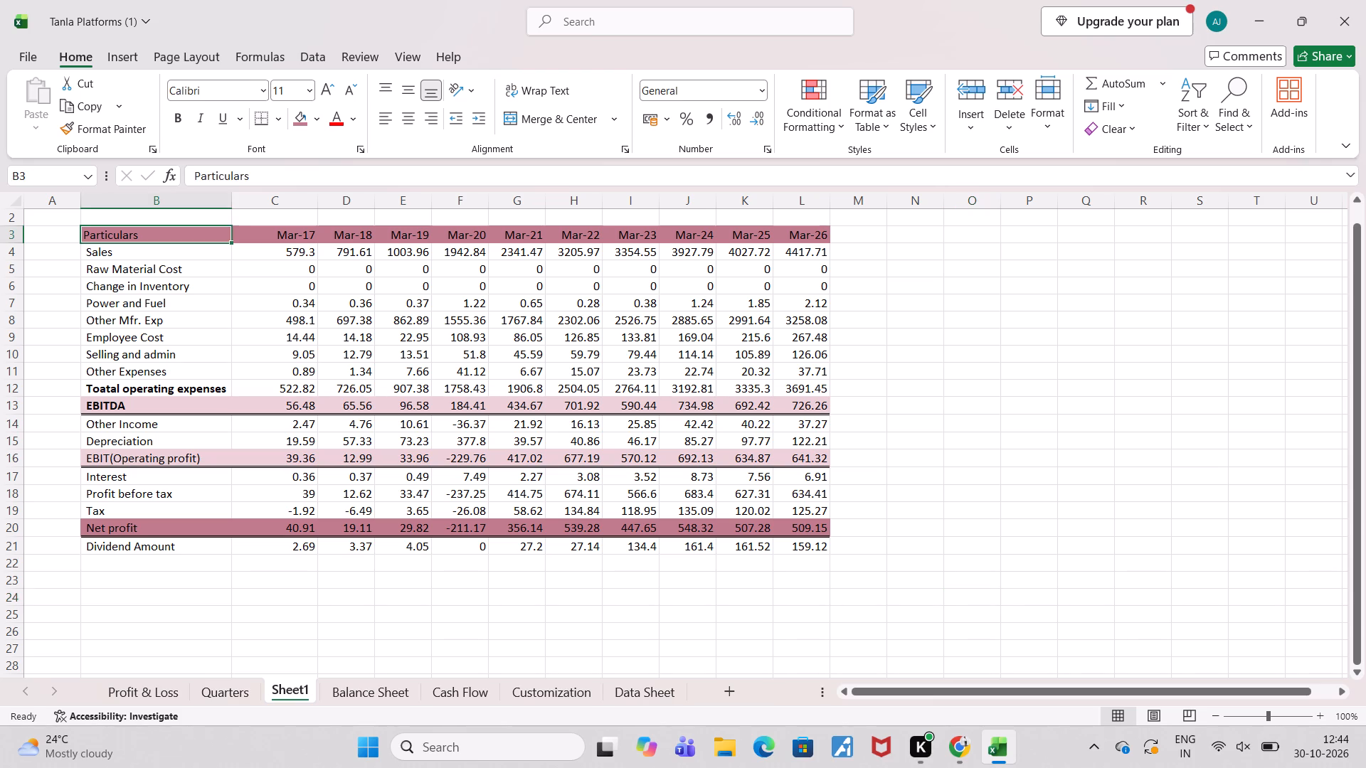
pyautogui.hotkey('ctrl', 'a')
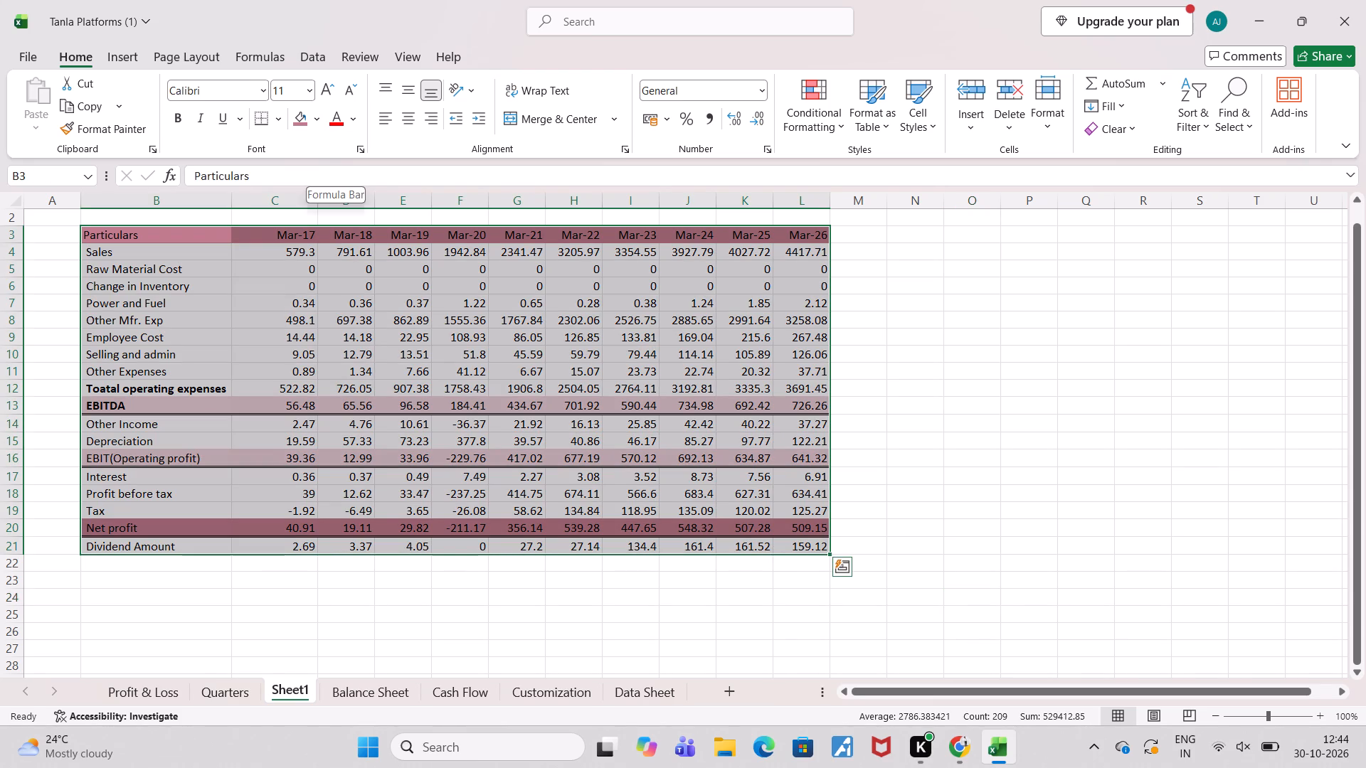
pyautogui.hotkey('ctrl', '1')
pyautogui.click(401, 223)
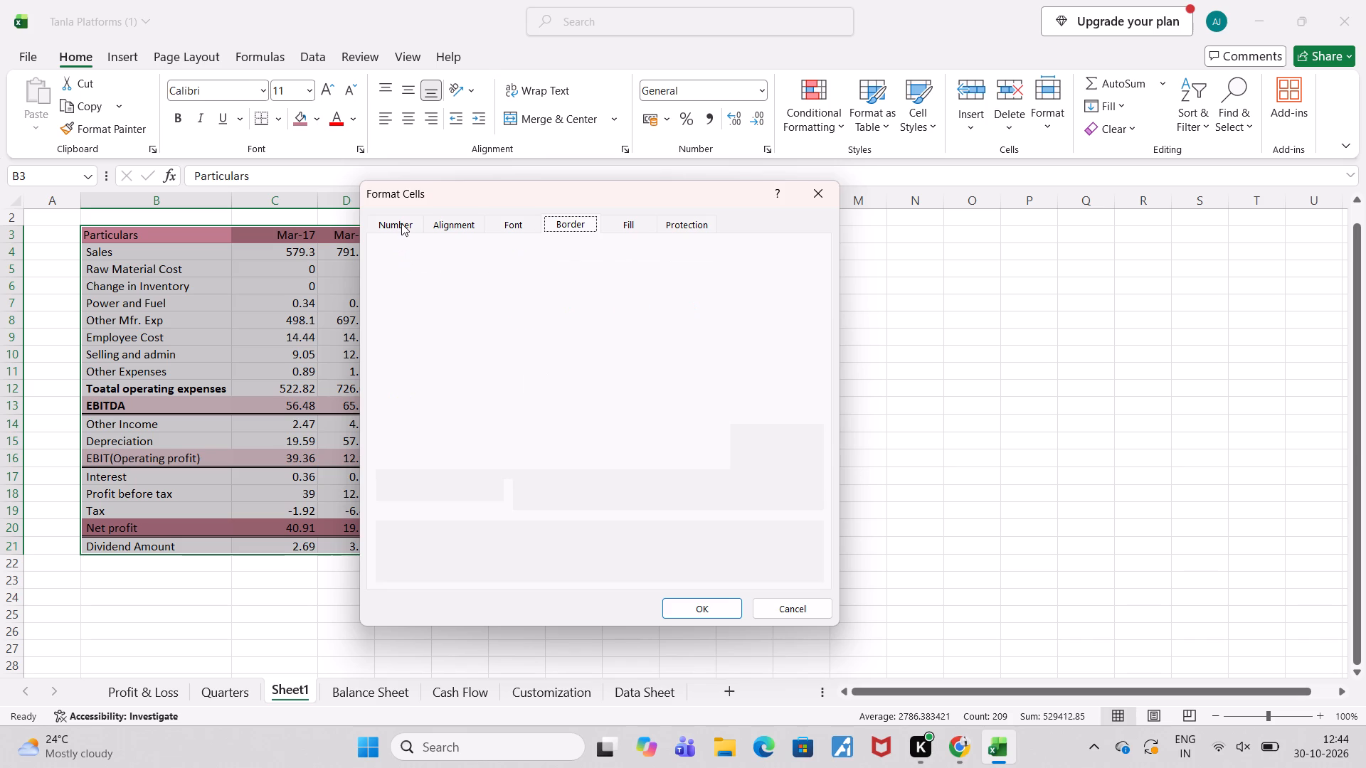
pyautogui.click(409, 288)
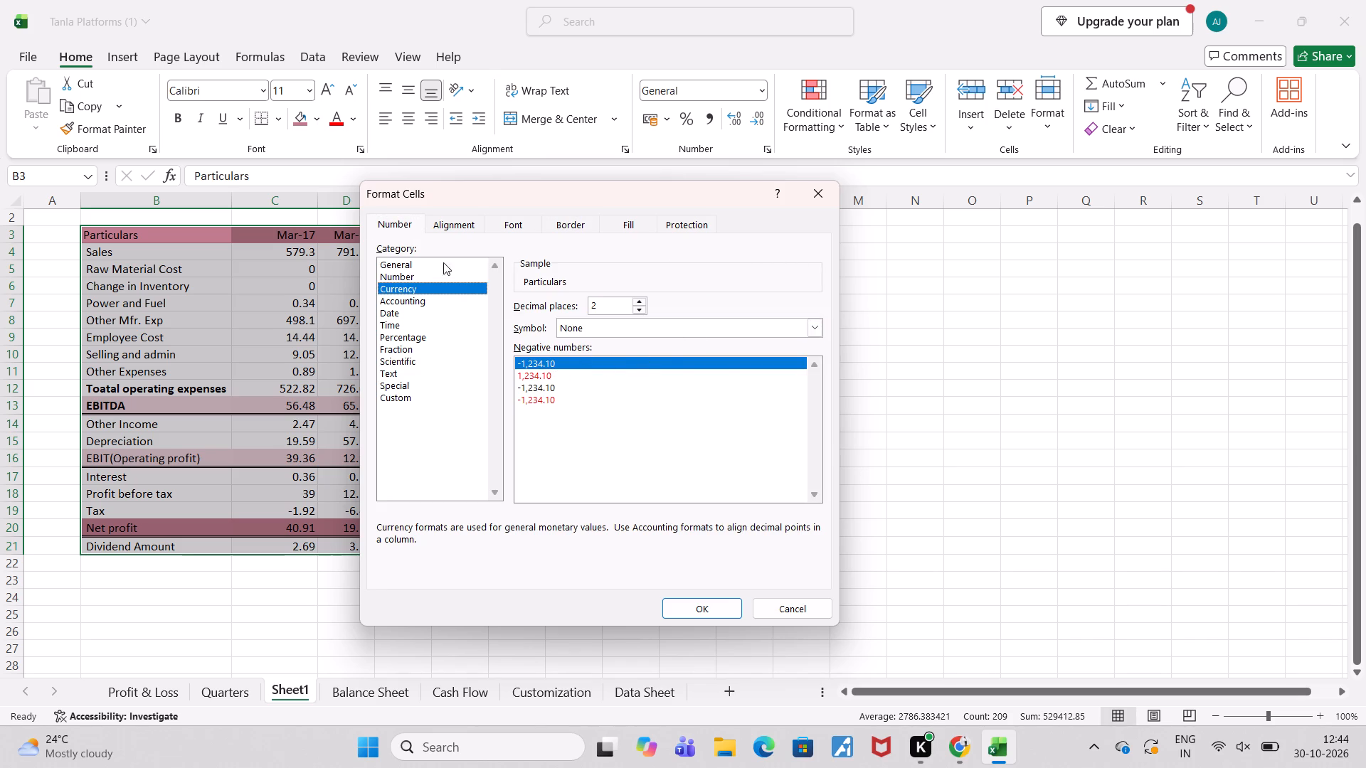
pyautogui.click(815, 329)
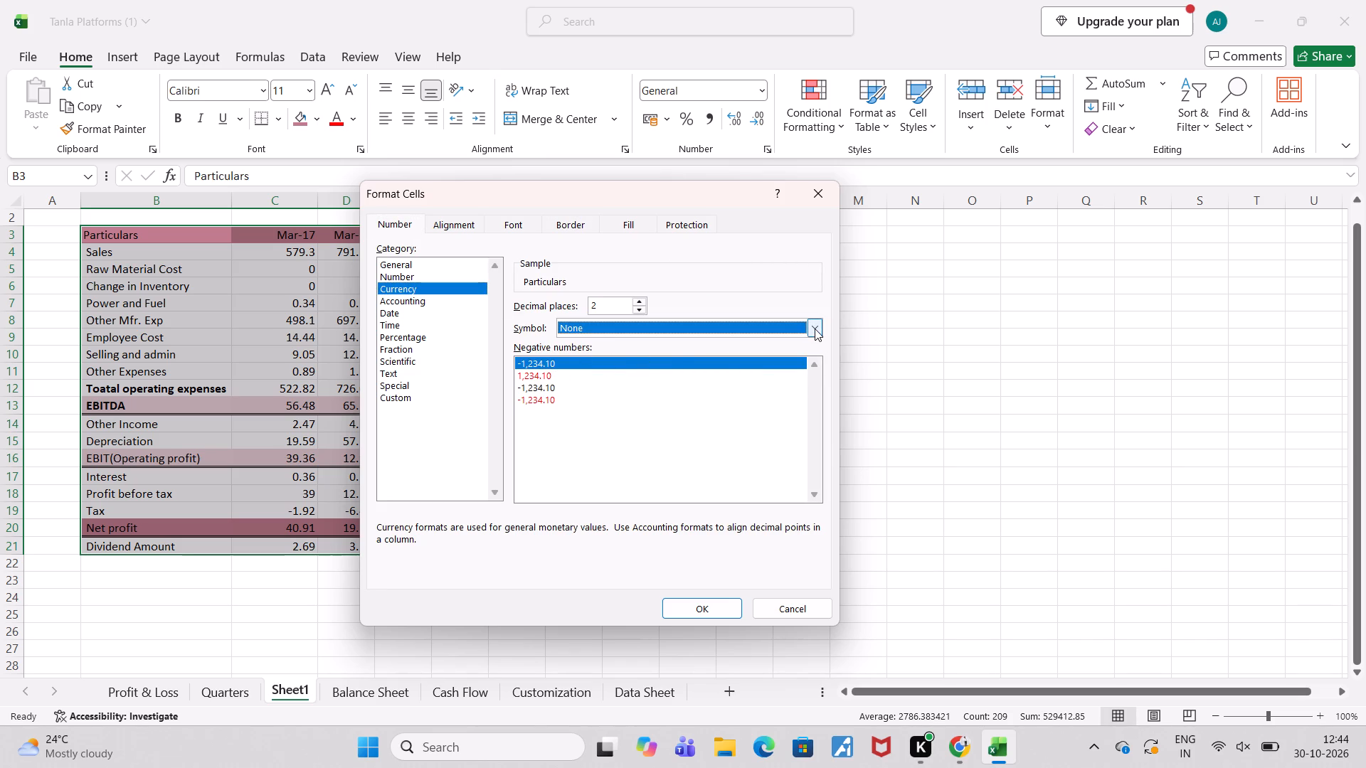
pyautogui.scroll(-1, 640, 478)
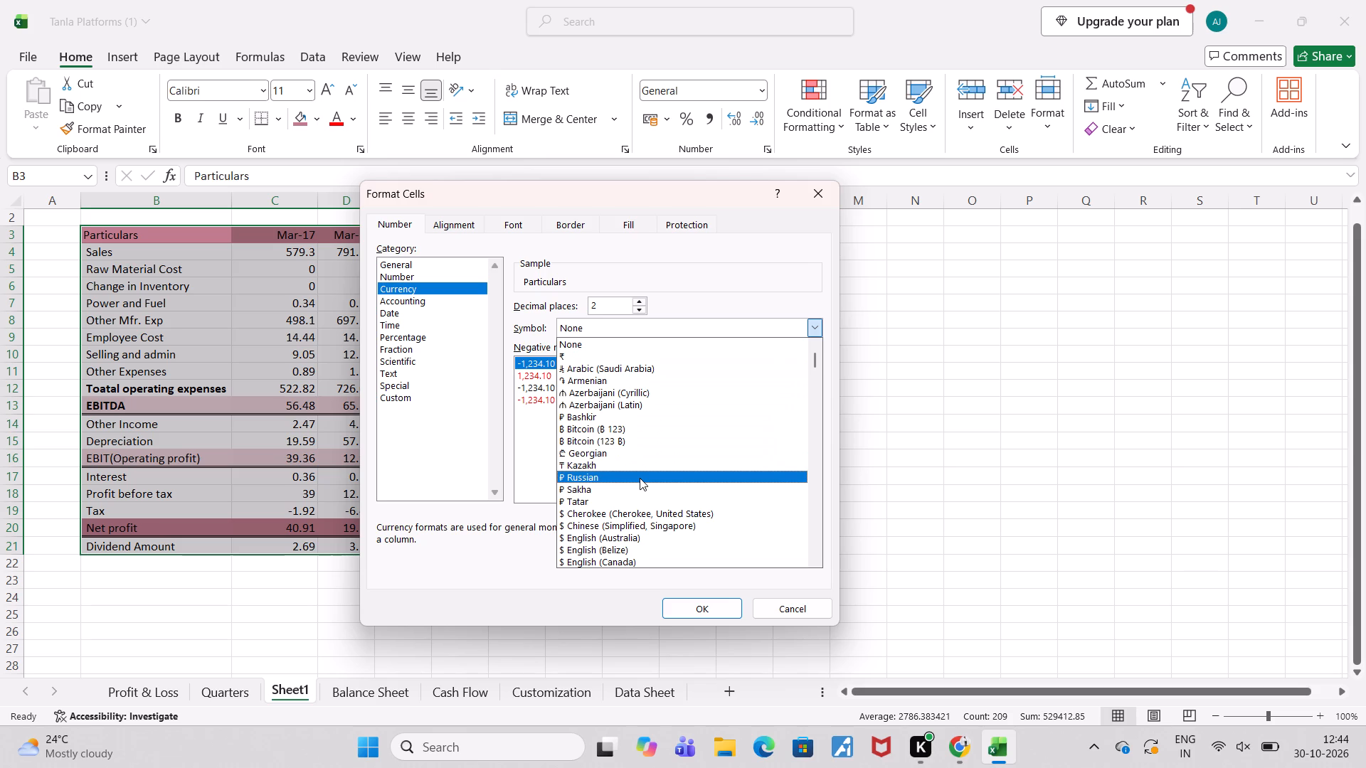
pyautogui.scroll(-2, 640, 478)
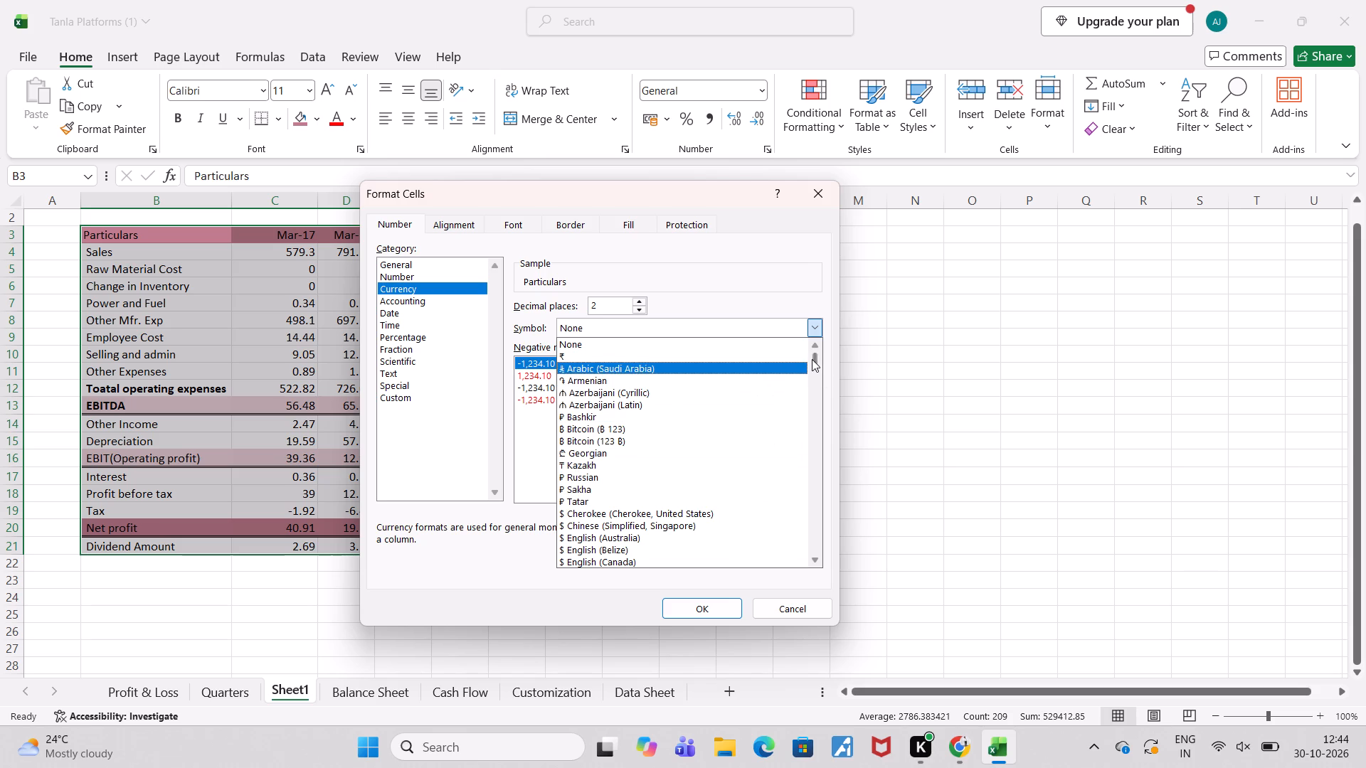
pyautogui.click(811, 353)
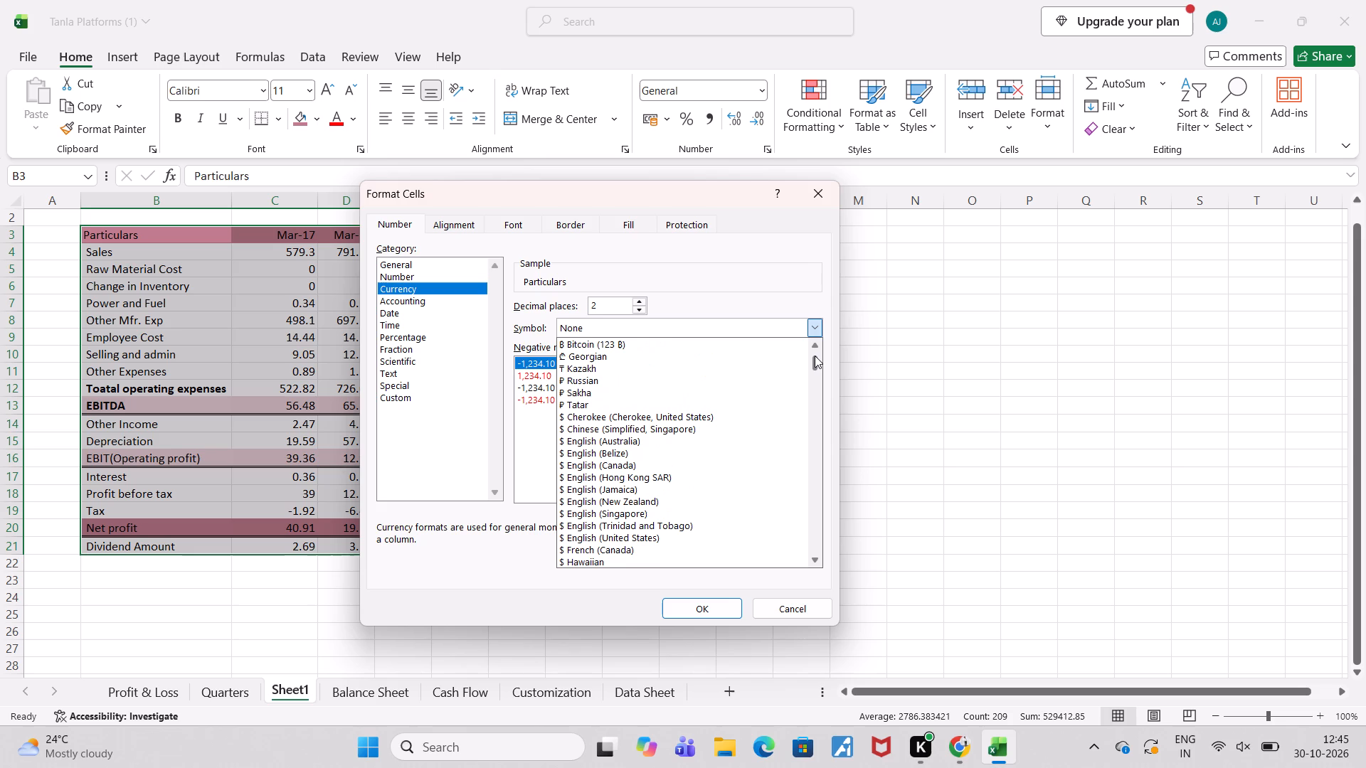
pyautogui.click(633, 538)
pyautogui.click(696, 617)
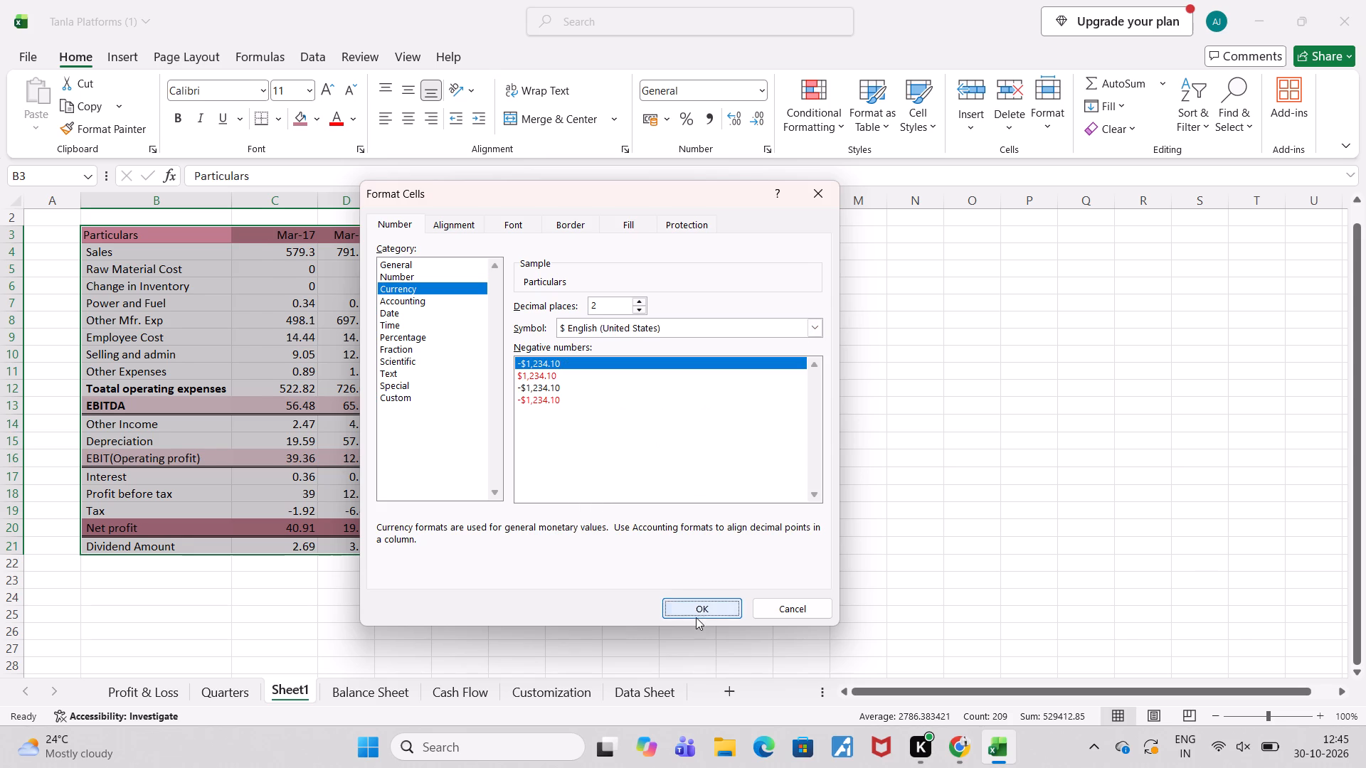
pyautogui.click(1098, 493)
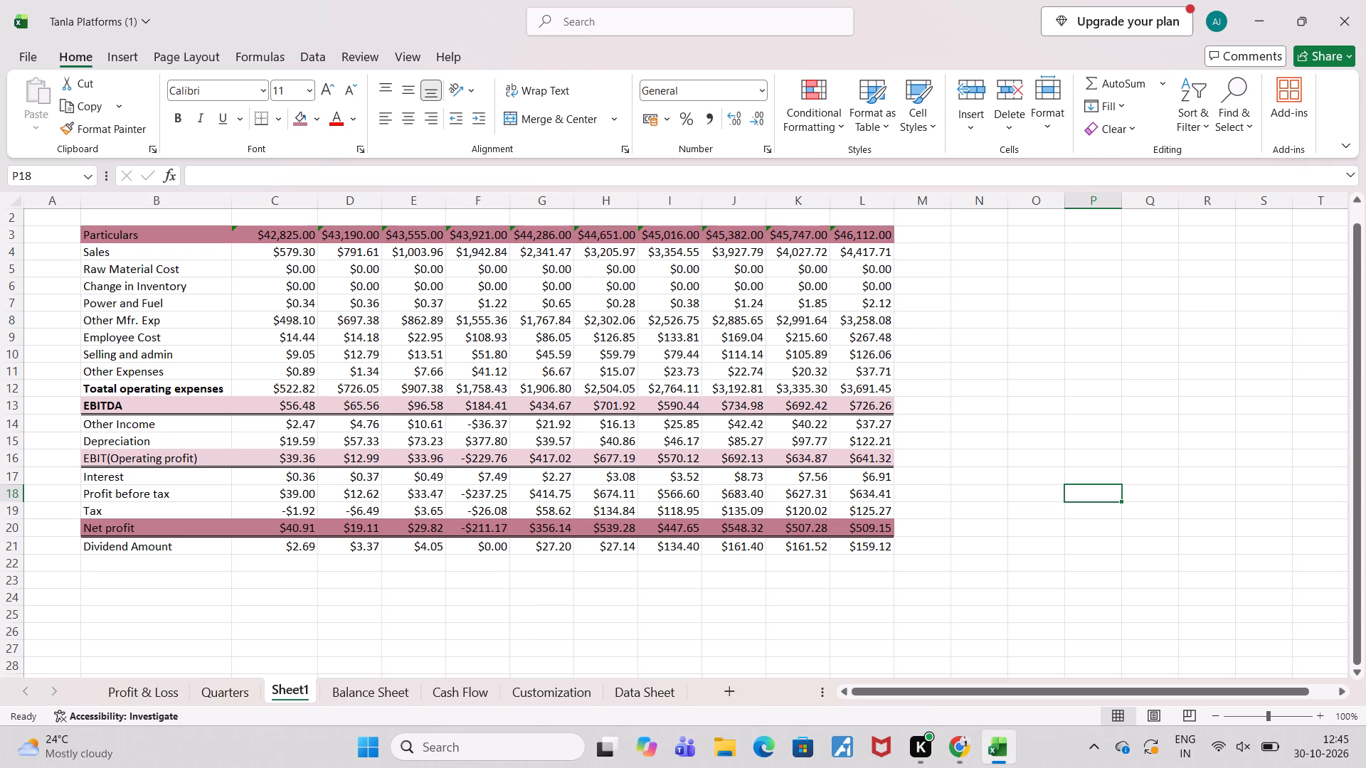
# Change the currency symbol of the whole table from B3 to L21 to ₹ English (India).
pyautogui.click(145, 236)
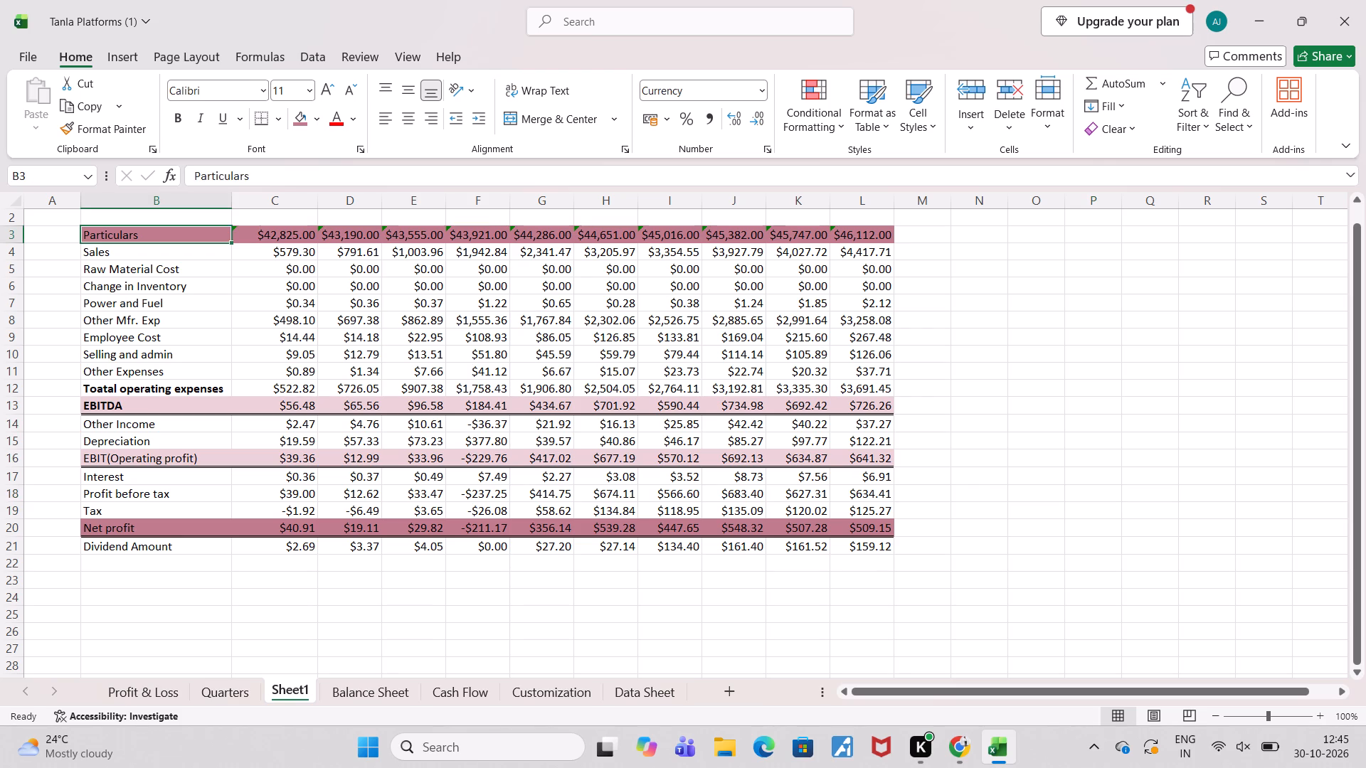
pyautogui.hotkey('ctrl', 'a')
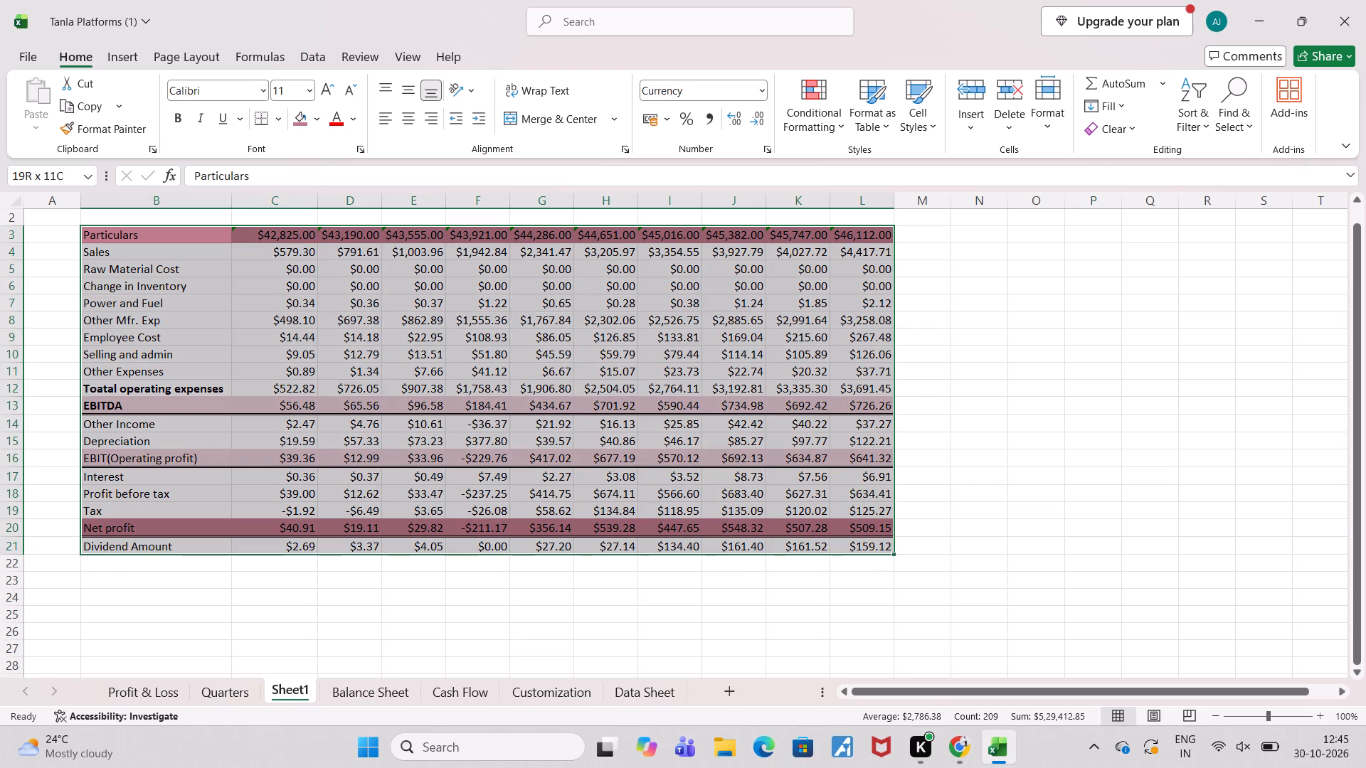
pyautogui.hotkey('ctrl', '1')
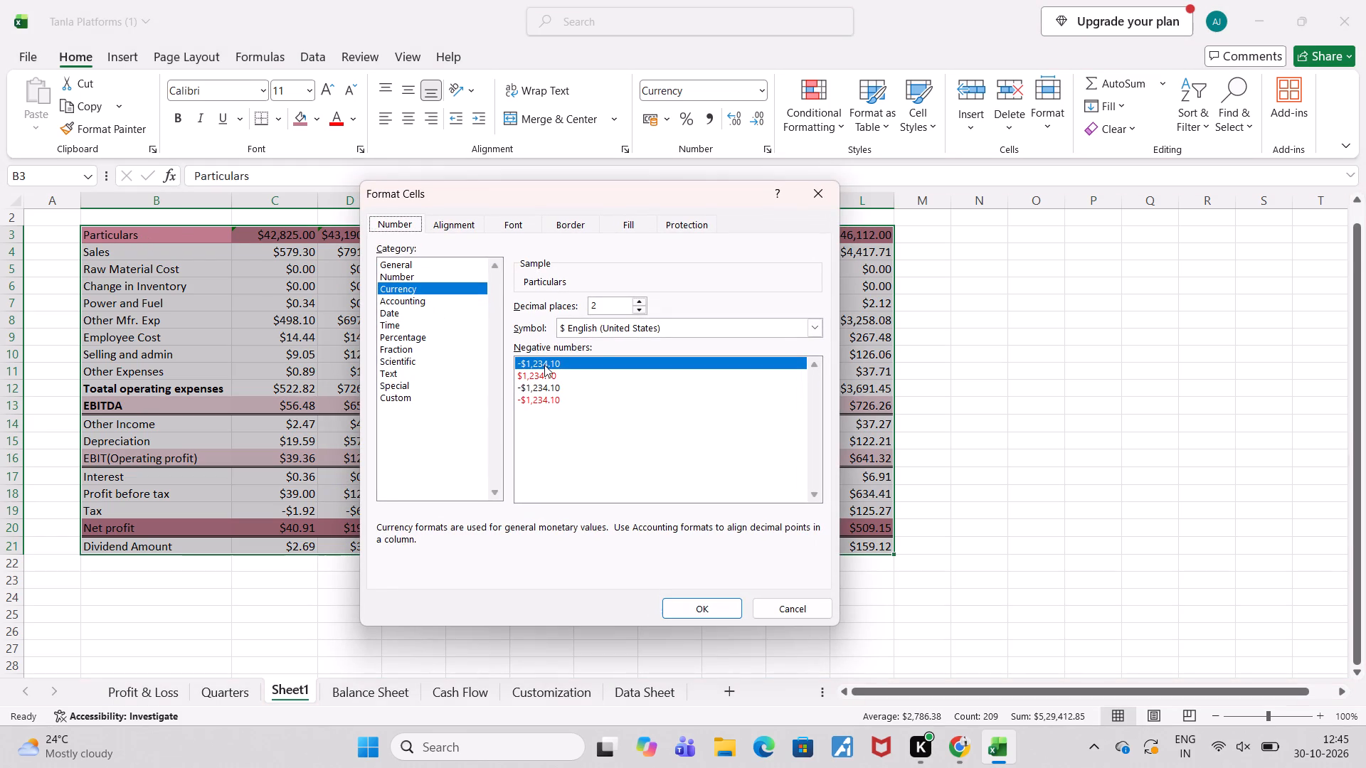
pyautogui.click(812, 327)
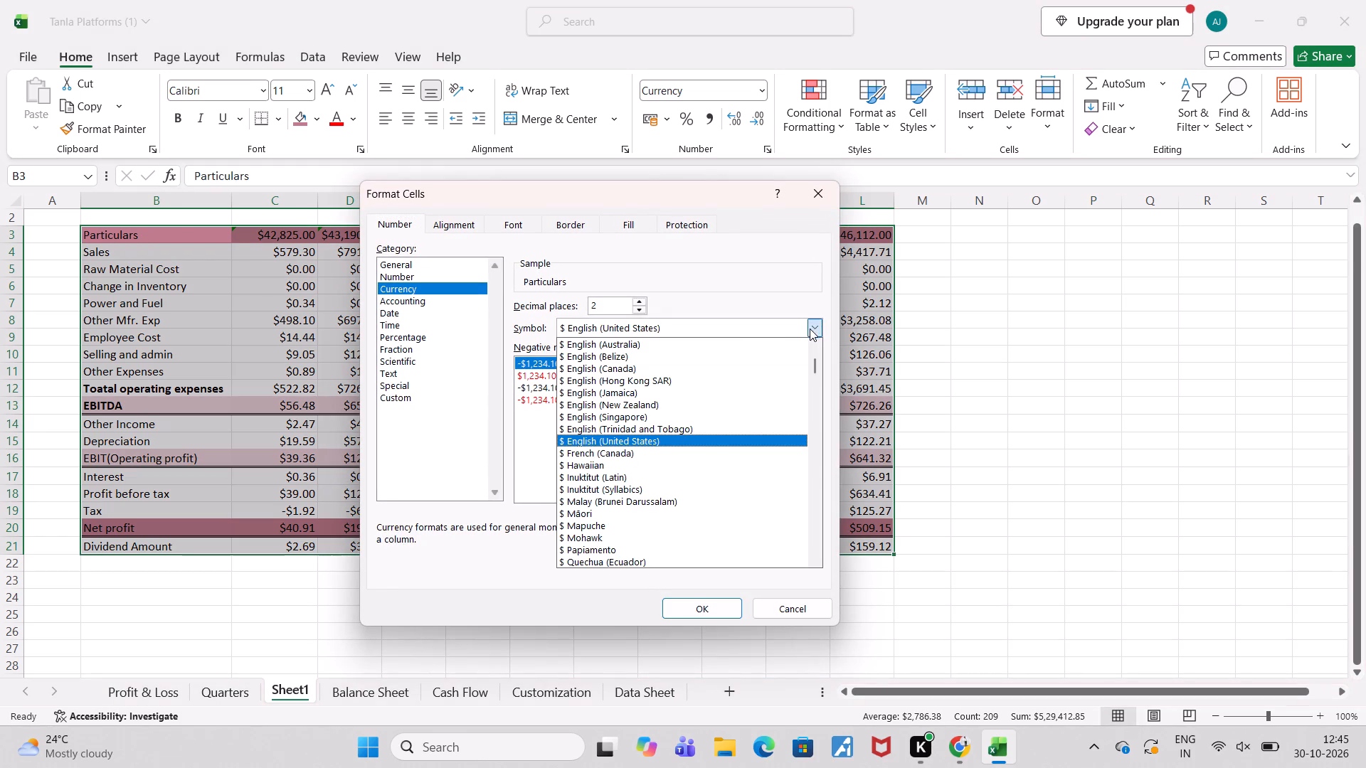
pyautogui.click(714, 319)
pyautogui.click(714, 319)
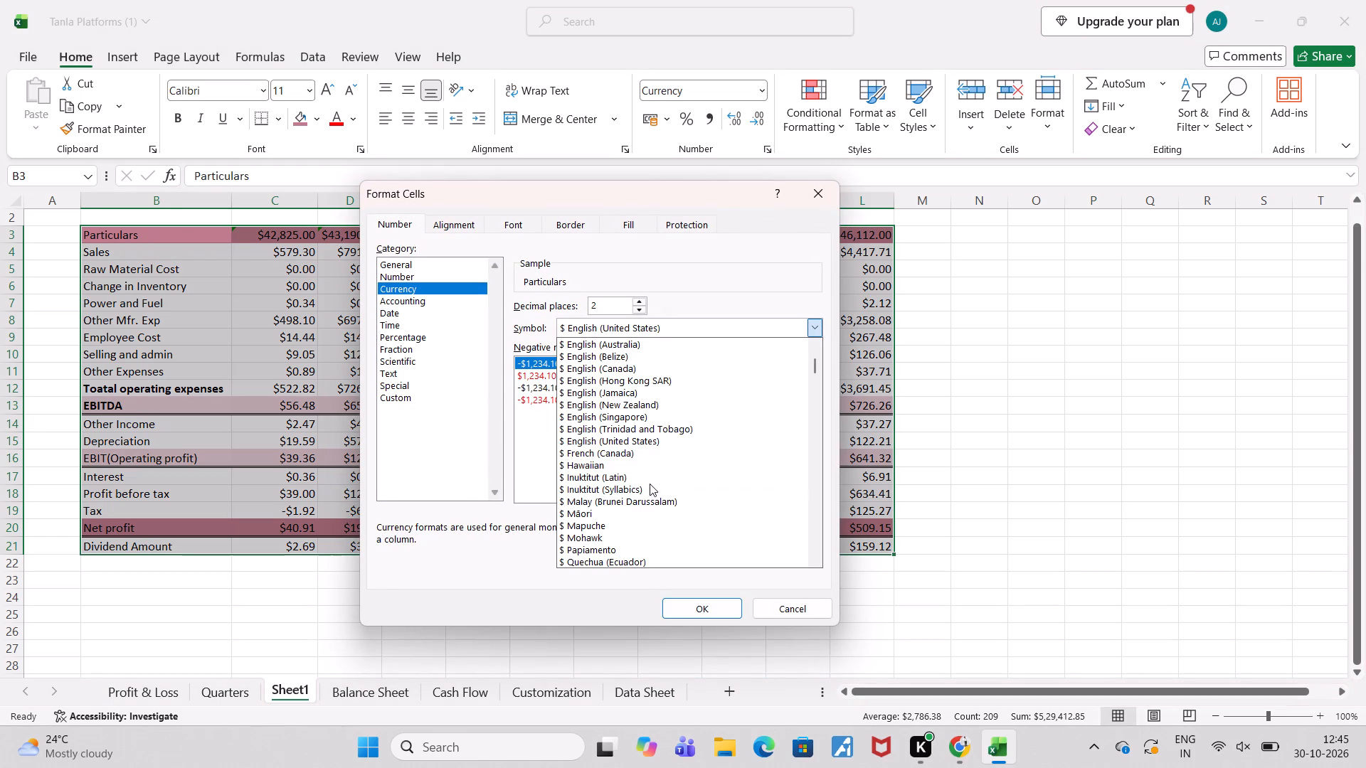
pyautogui.scroll(4, 666, 412)
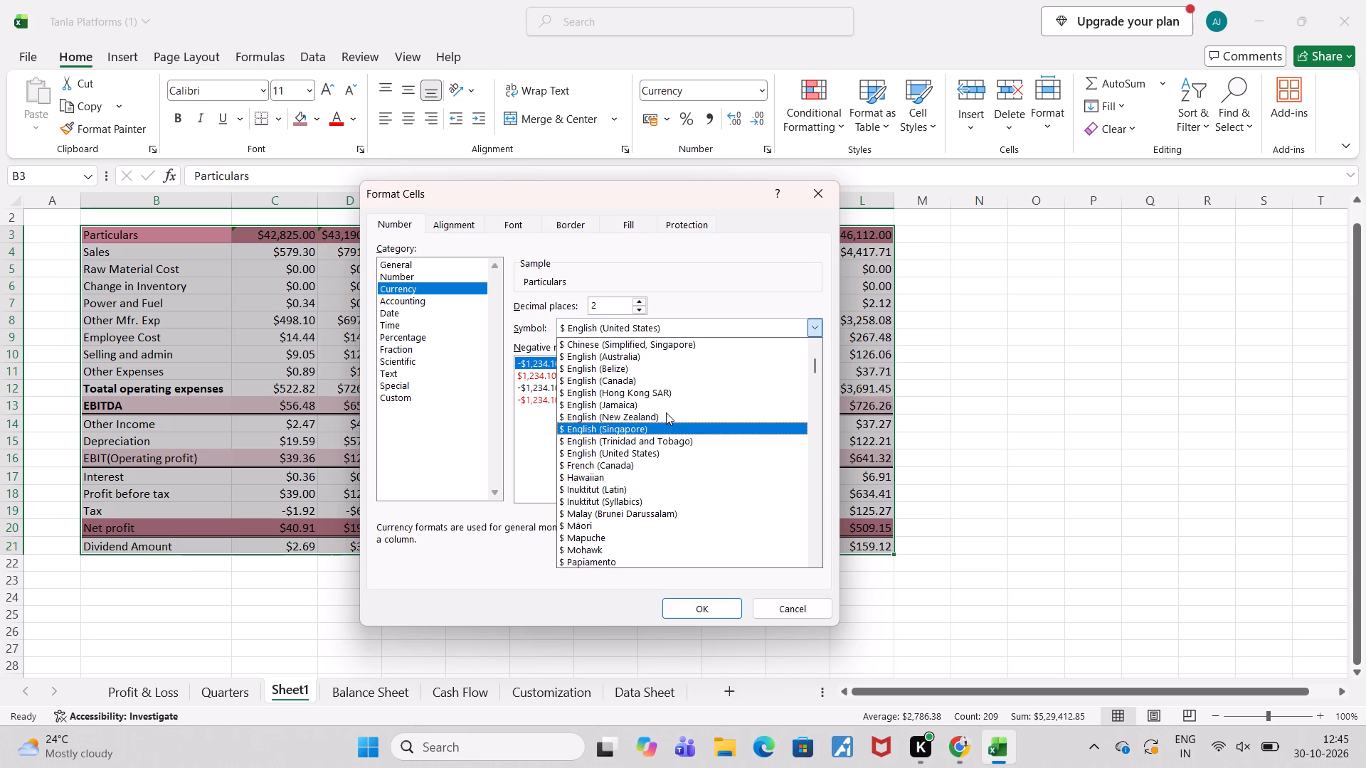
pyautogui.scroll(-1, 660, 469)
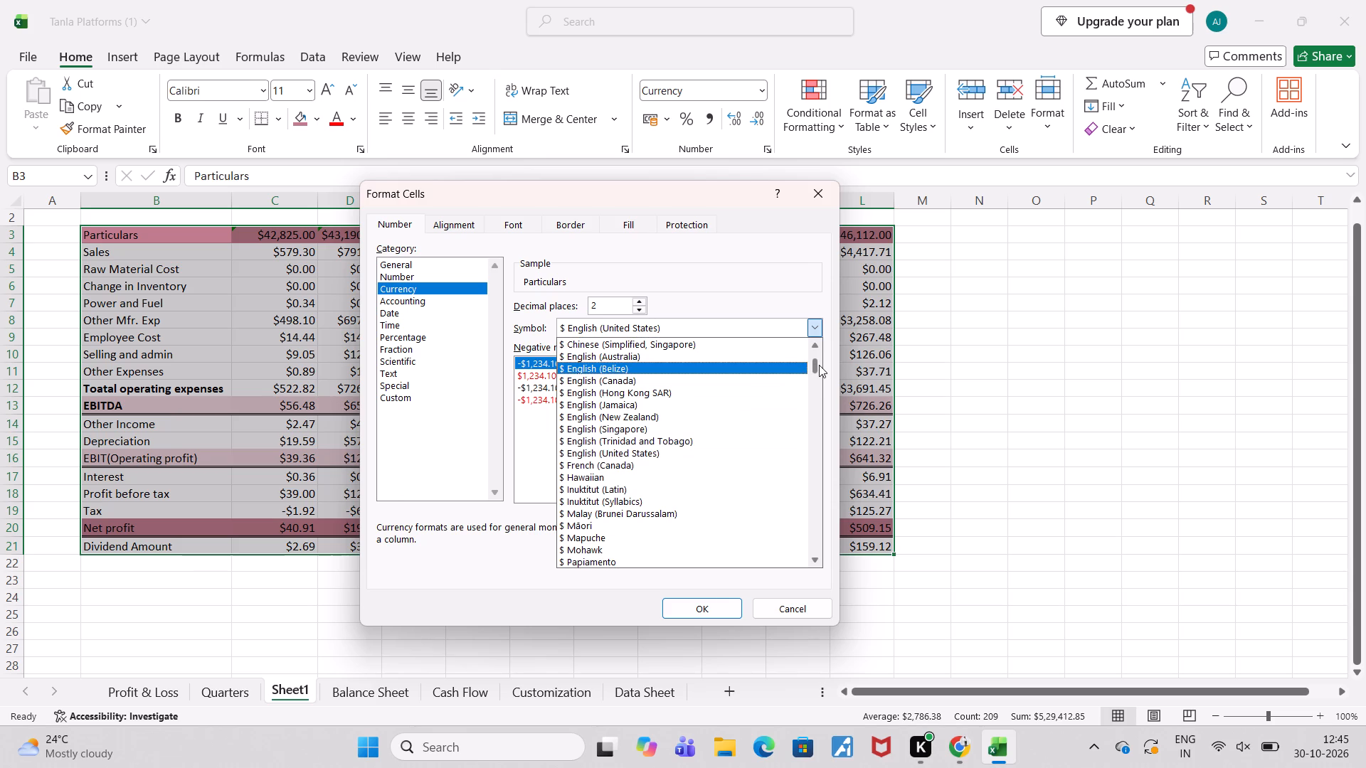
pyautogui.moveTo(819, 365); pyautogui.dragTo(821, 385)
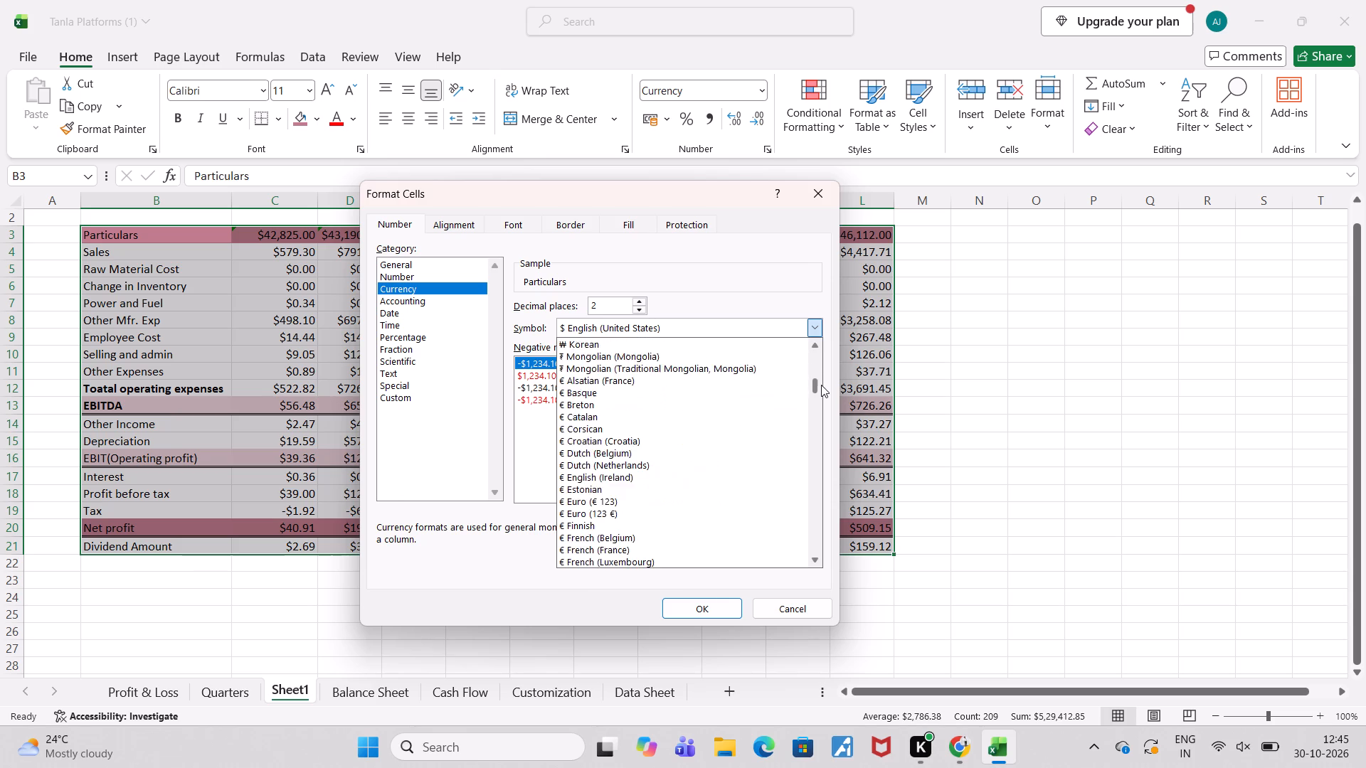
pyautogui.moveTo(821, 385); pyautogui.dragTo(822, 409)
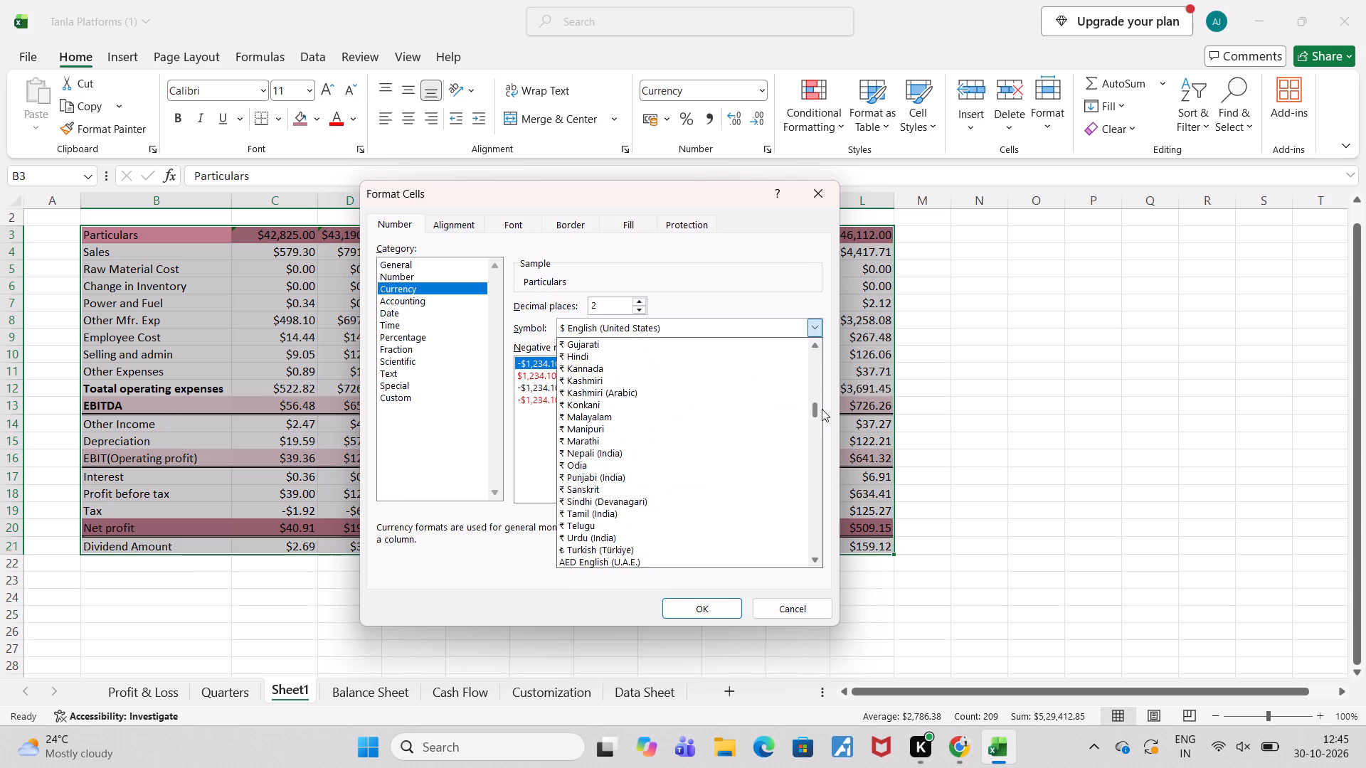
pyautogui.moveTo(822, 409); pyautogui.dragTo(823, 407)
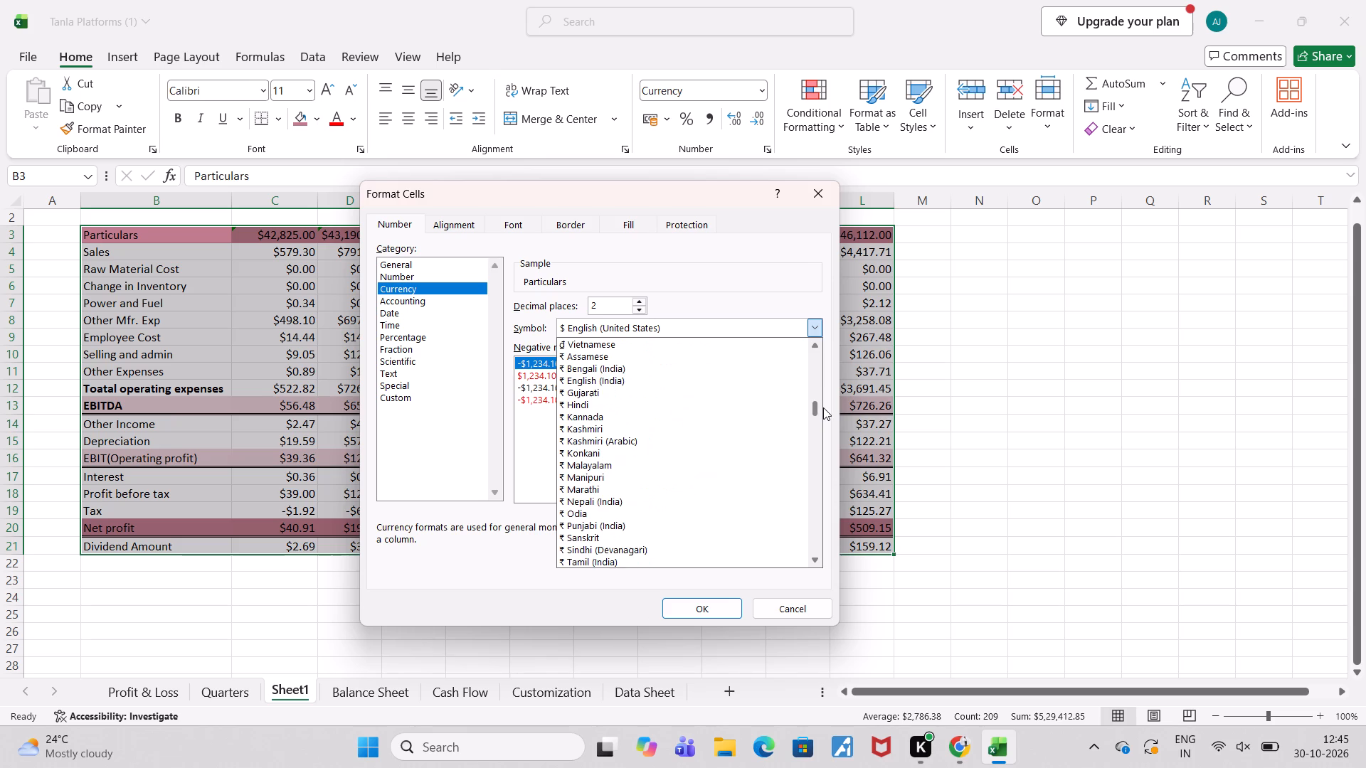
pyautogui.moveTo(823, 407); pyautogui.dragTo(823, 406)
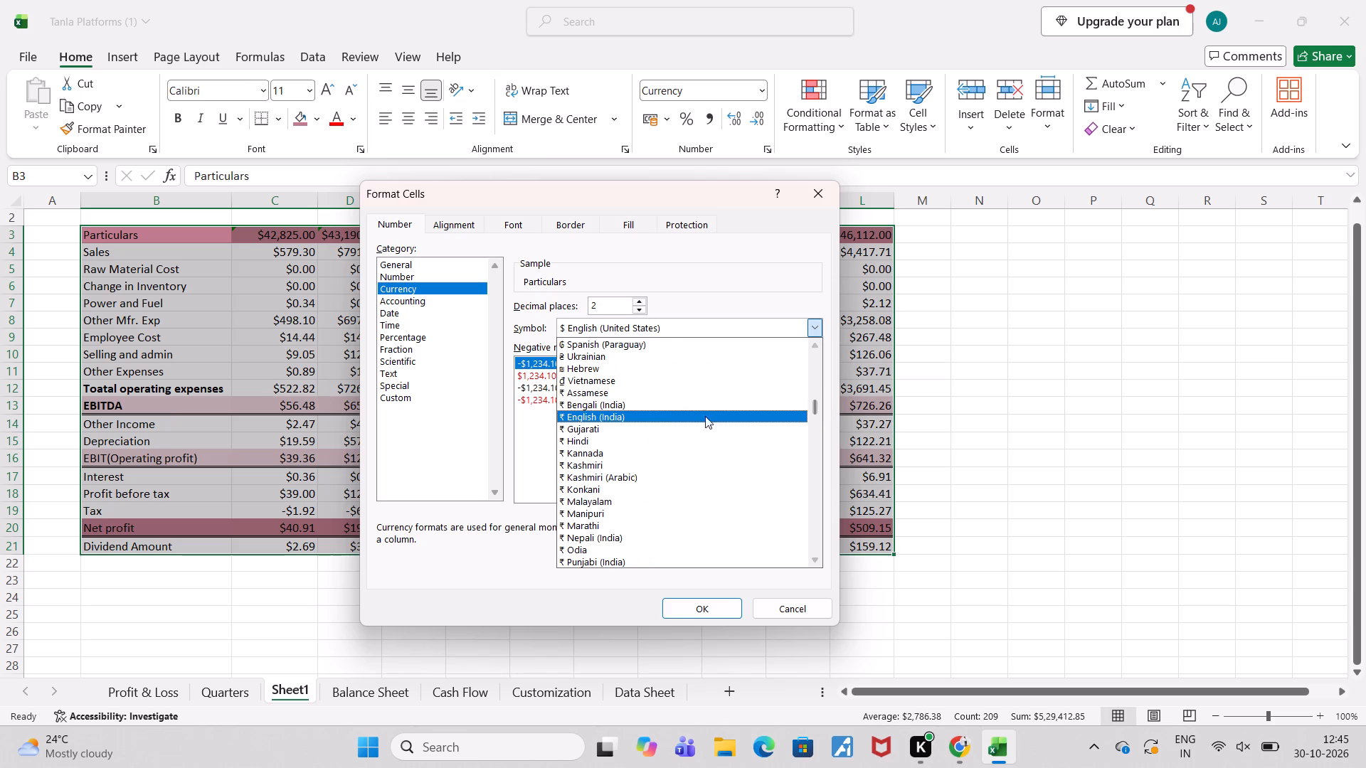
pyautogui.click(675, 412)
pyautogui.press('Return')
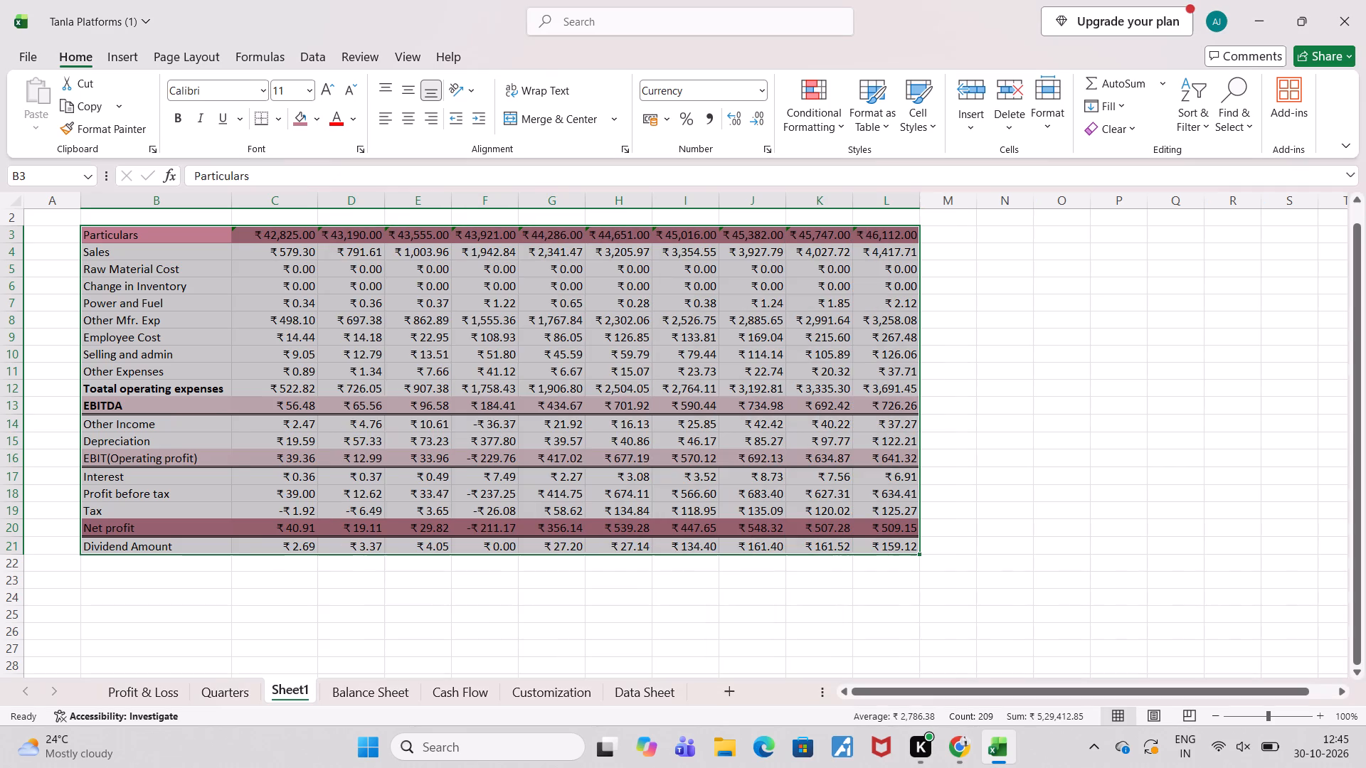
pyautogui.click(1102, 410)
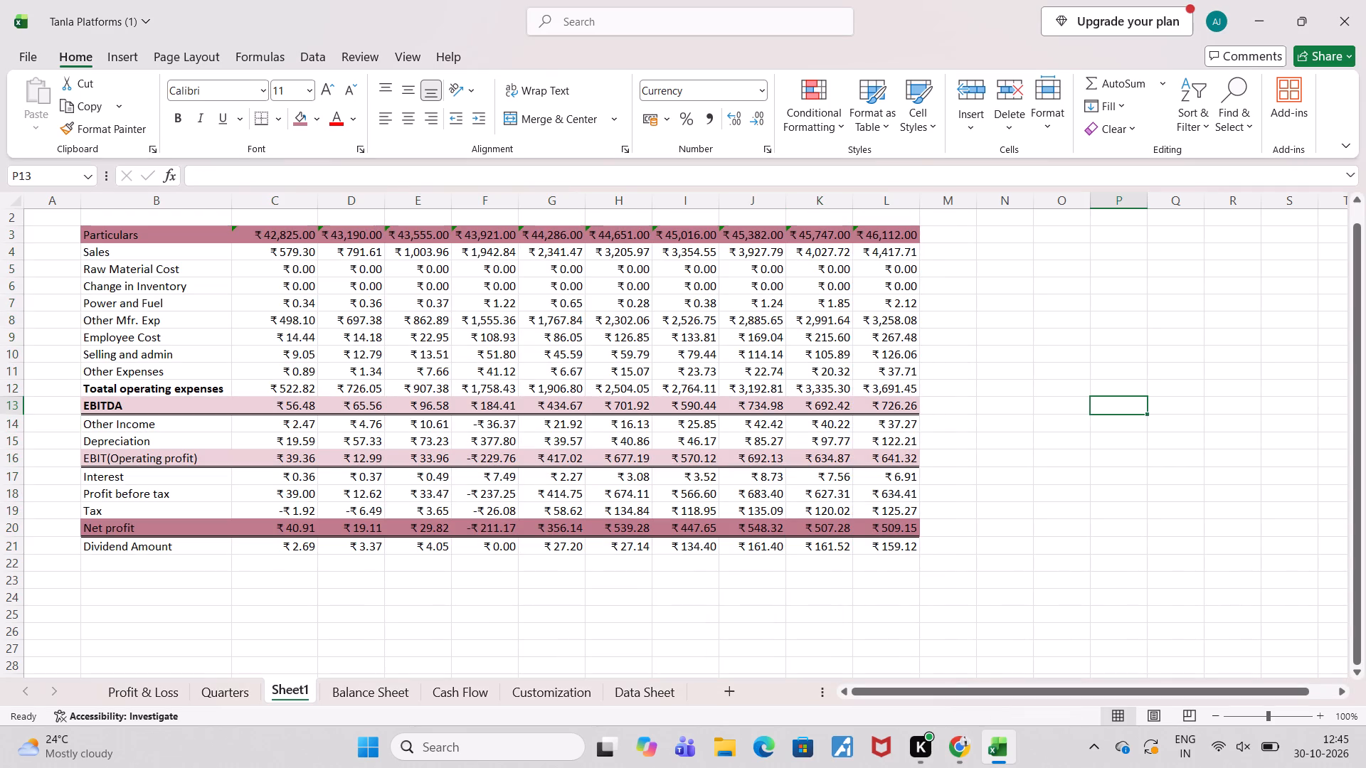
pyautogui.click(995, 599)
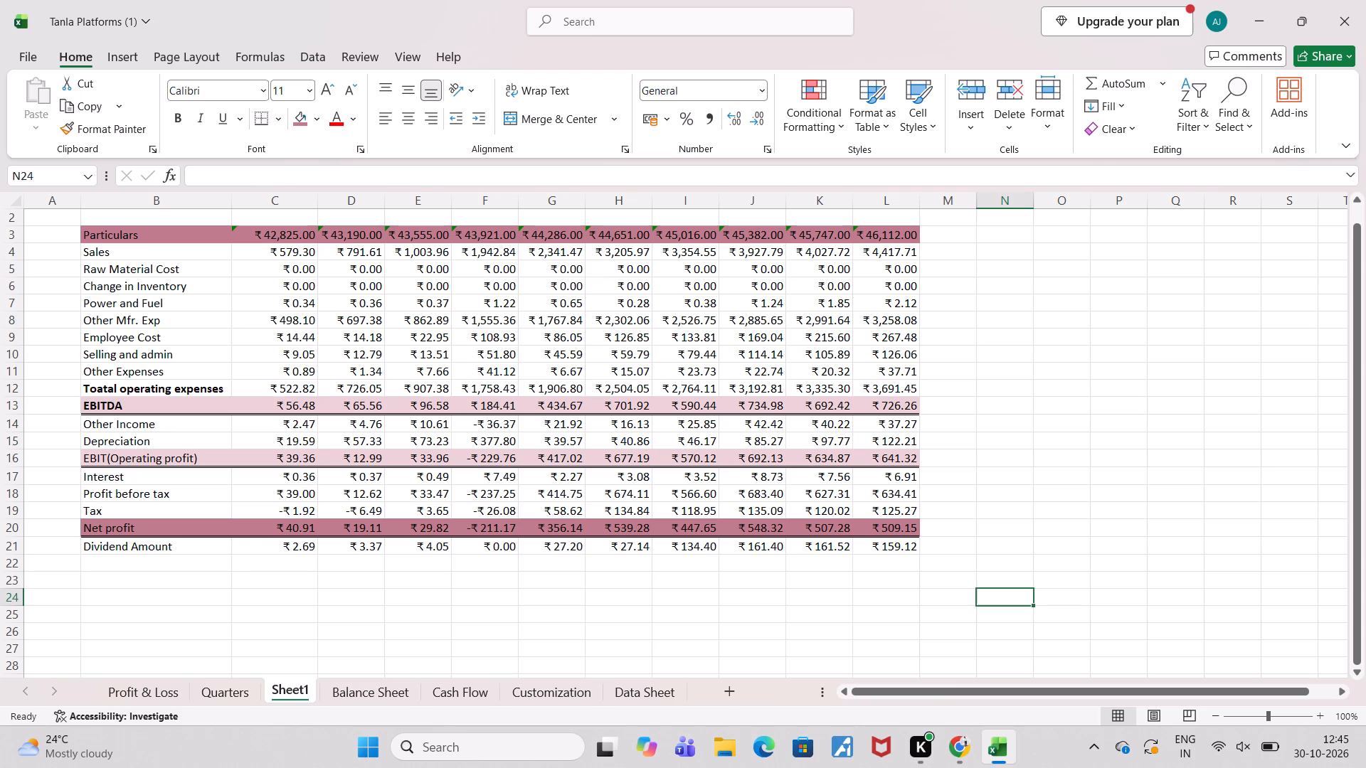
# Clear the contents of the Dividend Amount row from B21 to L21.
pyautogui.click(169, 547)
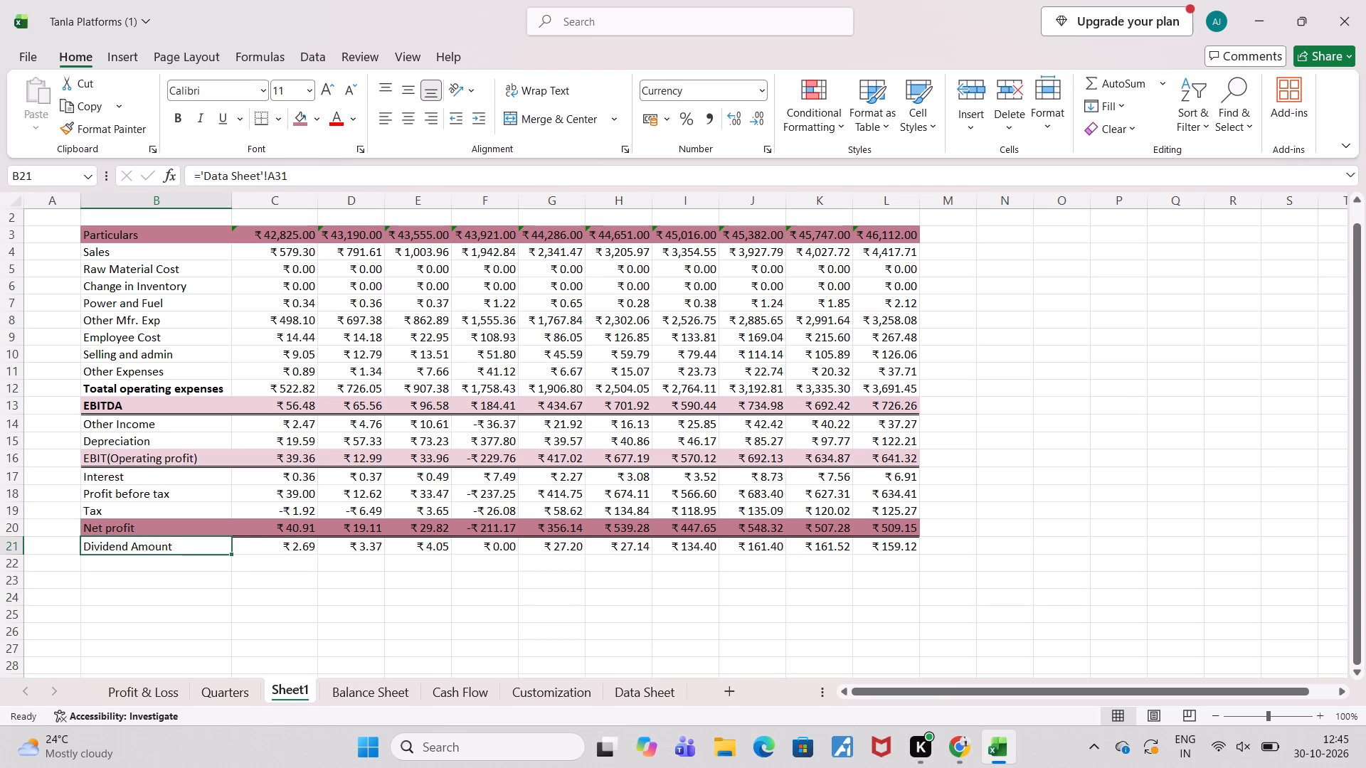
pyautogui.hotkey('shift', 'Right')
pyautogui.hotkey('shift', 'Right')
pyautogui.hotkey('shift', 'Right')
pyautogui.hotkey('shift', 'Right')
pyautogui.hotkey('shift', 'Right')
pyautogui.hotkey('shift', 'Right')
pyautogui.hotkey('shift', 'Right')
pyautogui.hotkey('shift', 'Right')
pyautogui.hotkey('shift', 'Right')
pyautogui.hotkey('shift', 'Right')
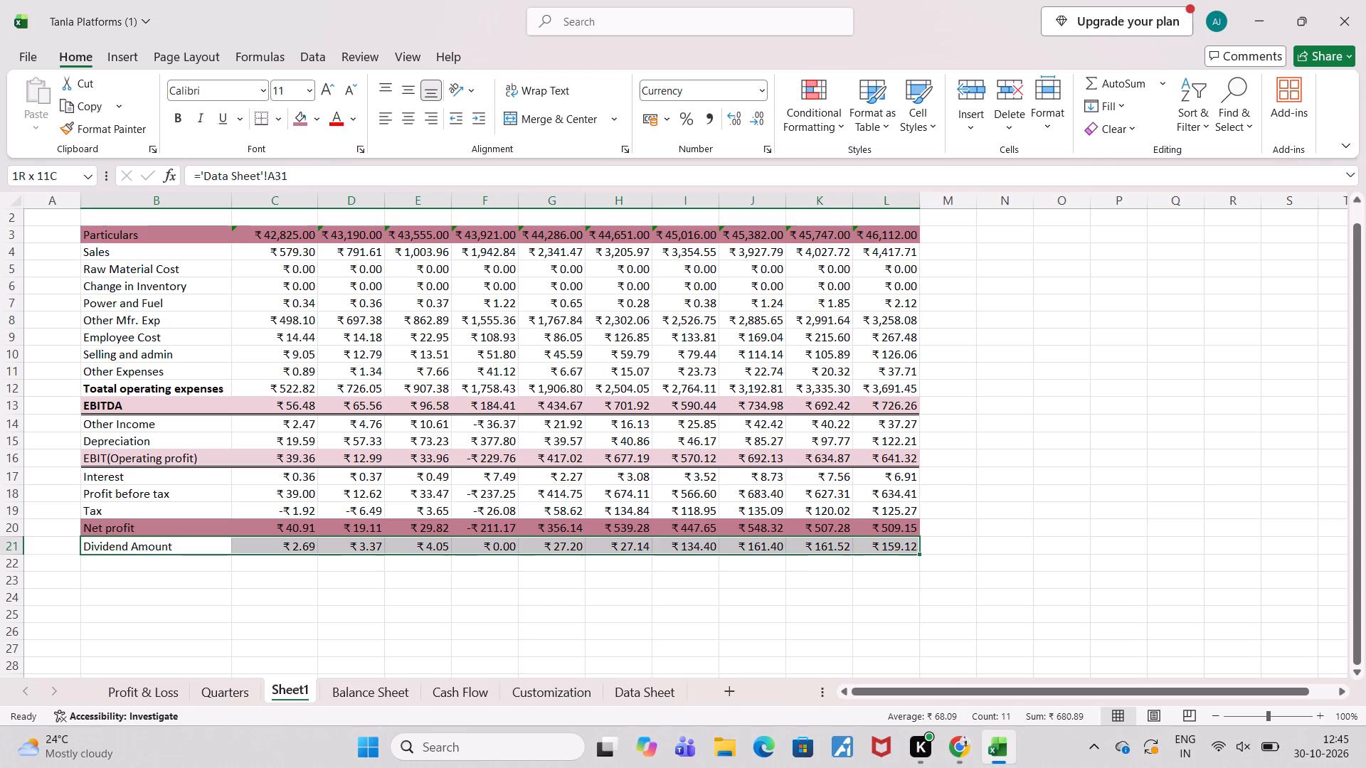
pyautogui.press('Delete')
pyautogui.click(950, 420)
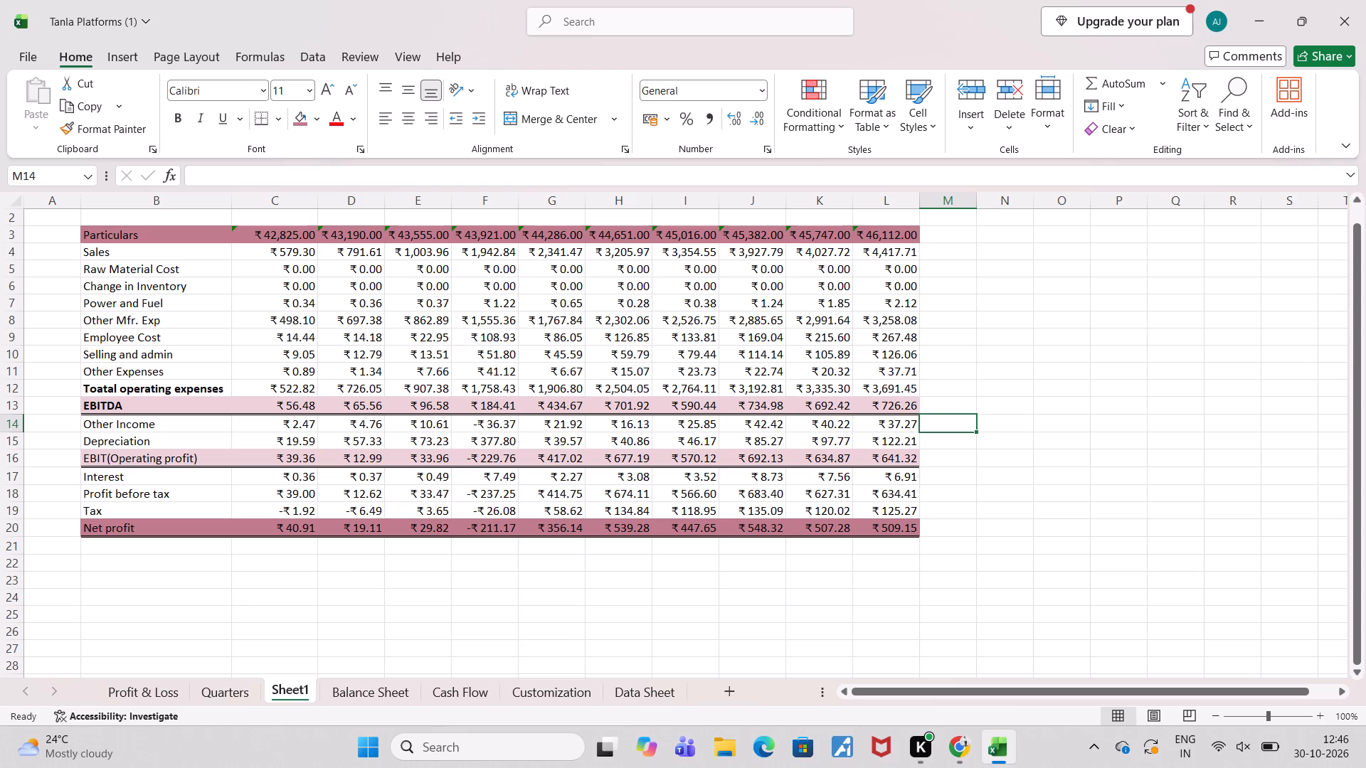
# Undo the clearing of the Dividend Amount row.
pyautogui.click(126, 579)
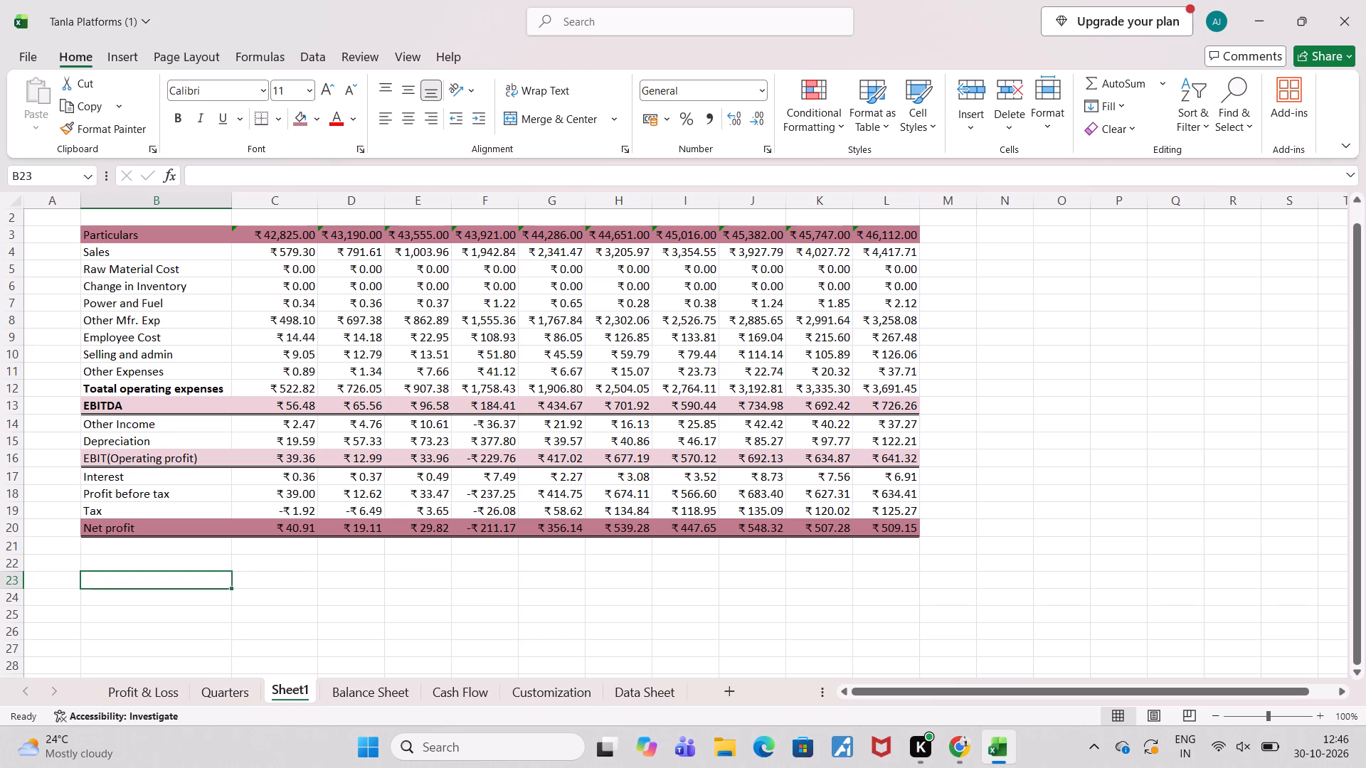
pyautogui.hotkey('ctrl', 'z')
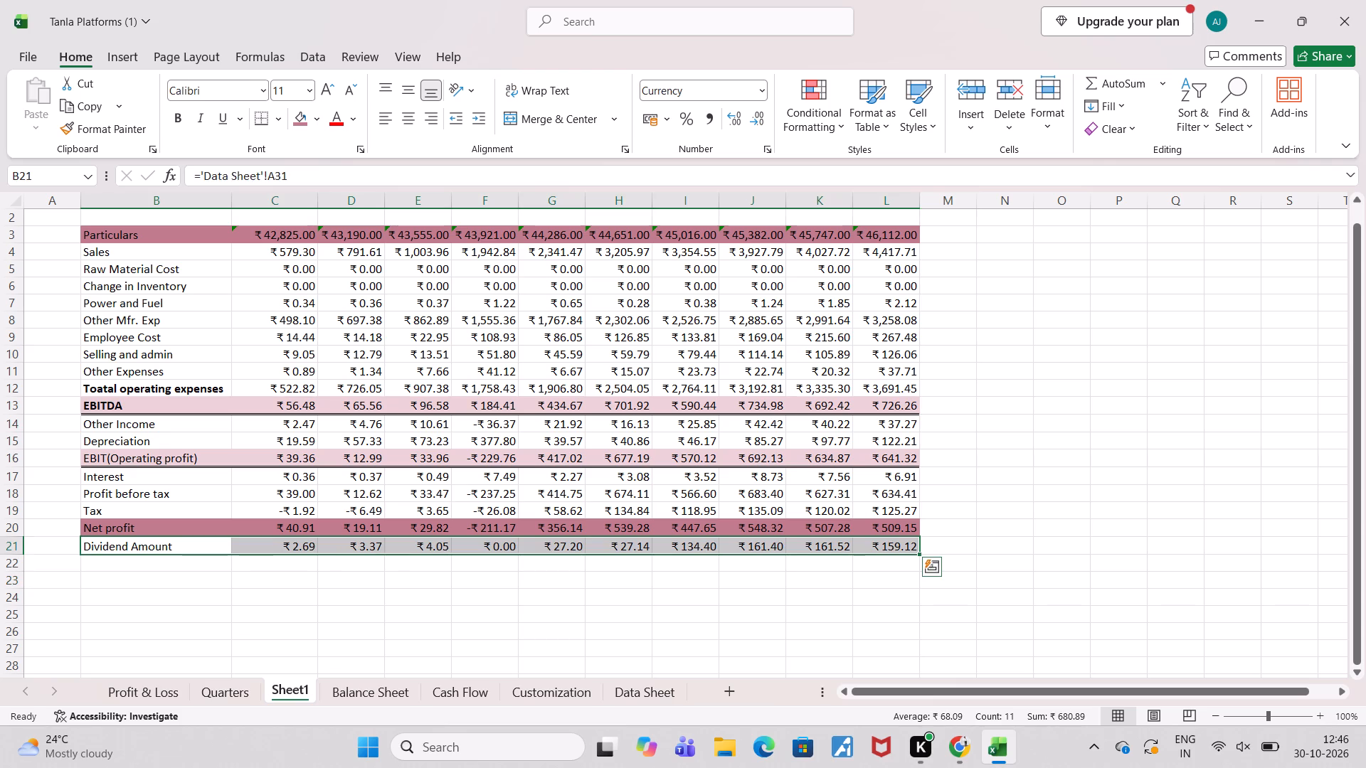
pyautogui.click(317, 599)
# Fill the Dividend Amount row from B21 to L21 with the same dark pink as the Net profit row.
pyautogui.click(181, 547)
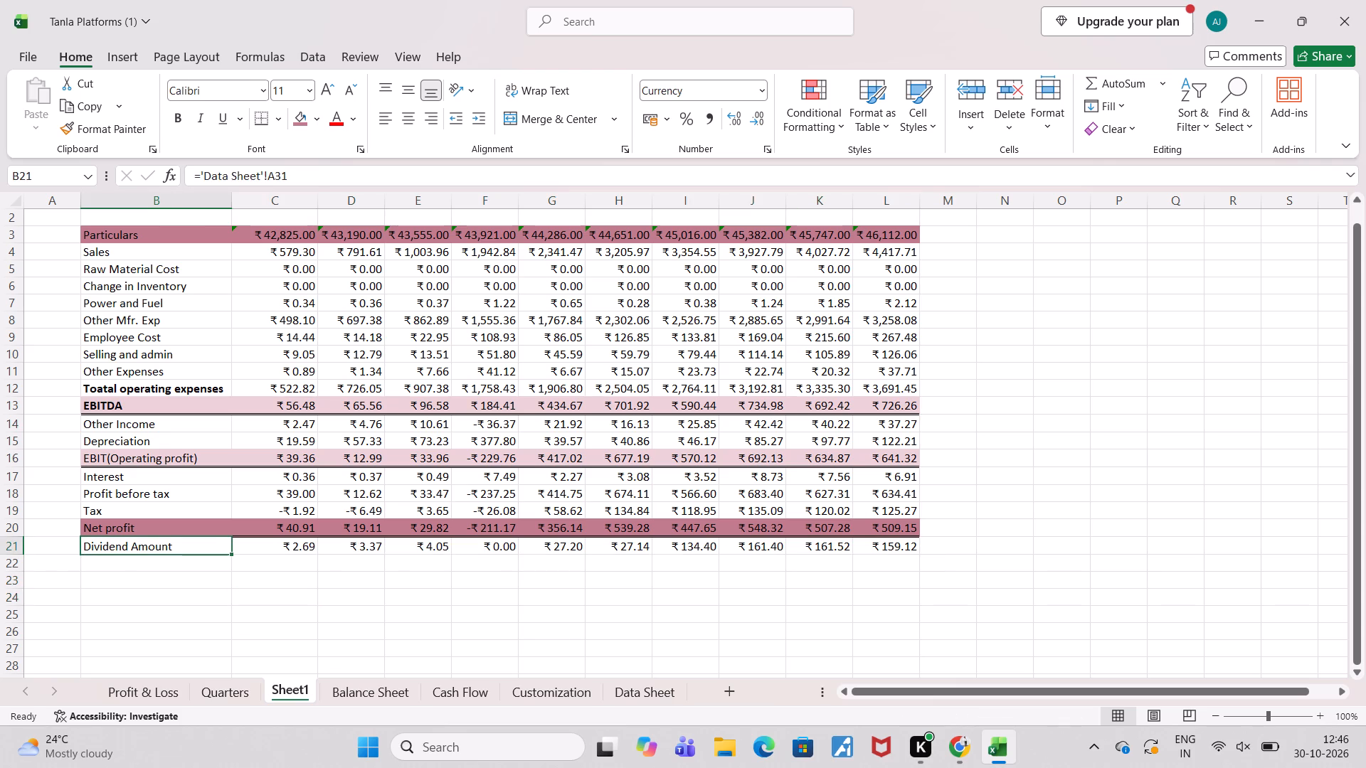
pyautogui.hotkey('shift', 'Right')
pyautogui.hotkey('shift', 'Right')
pyautogui.hotkey('shift', 'Right')
pyautogui.hotkey('shift', 'Right')
pyautogui.hotkey('shift', 'Right')
pyautogui.hotkey('shift', 'Right')
pyautogui.hotkey('shift', 'Right')
pyautogui.hotkey('shift', 'Right')
pyautogui.hotkey('shift', 'Right')
pyautogui.hotkey('shift', 'Right')
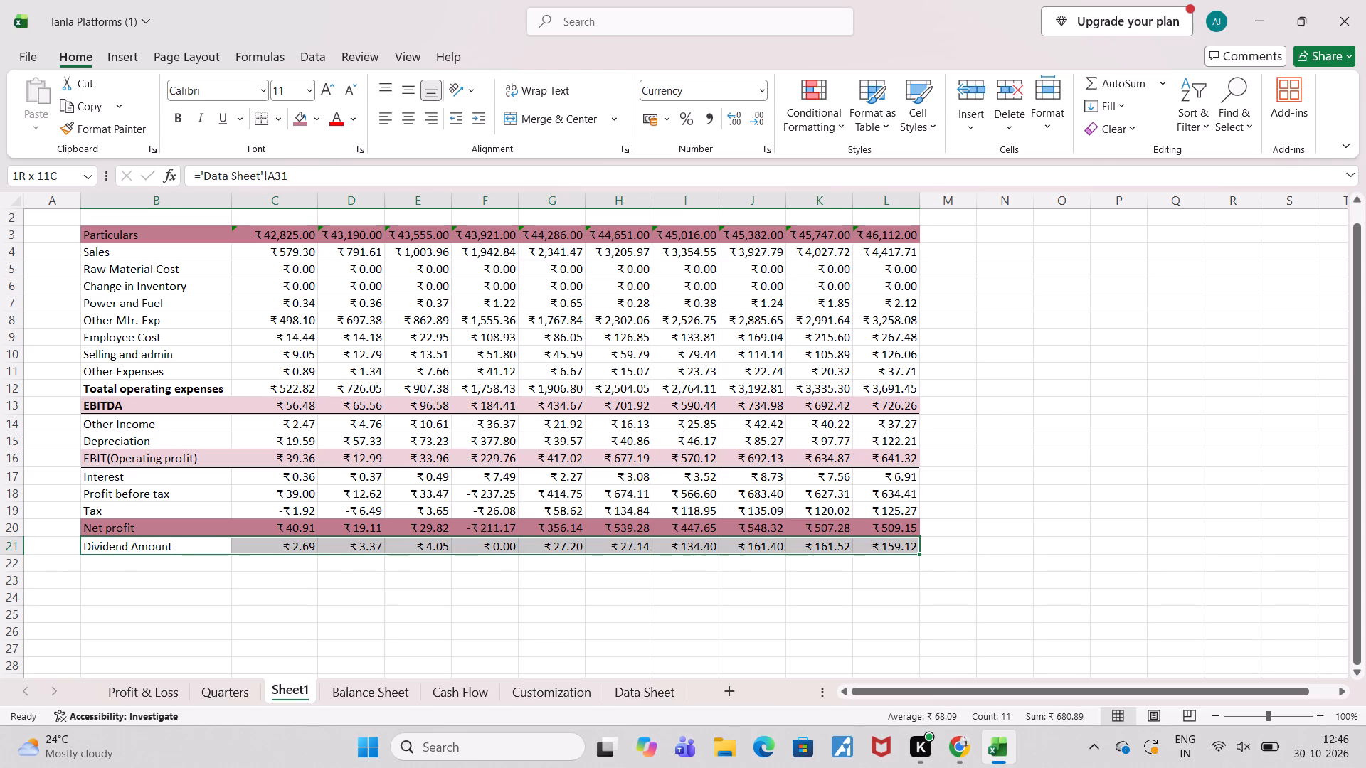
pyautogui.click(301, 119)
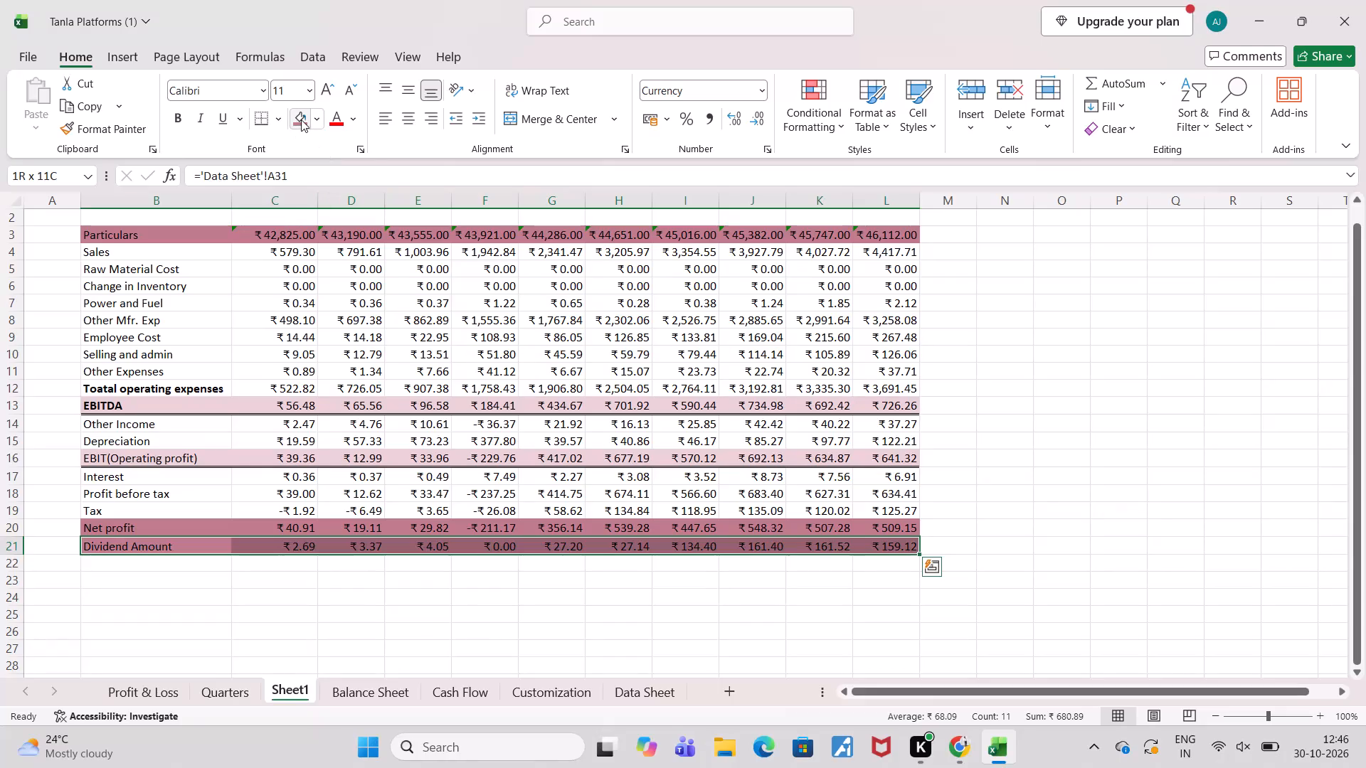
pyautogui.click(1272, 449)
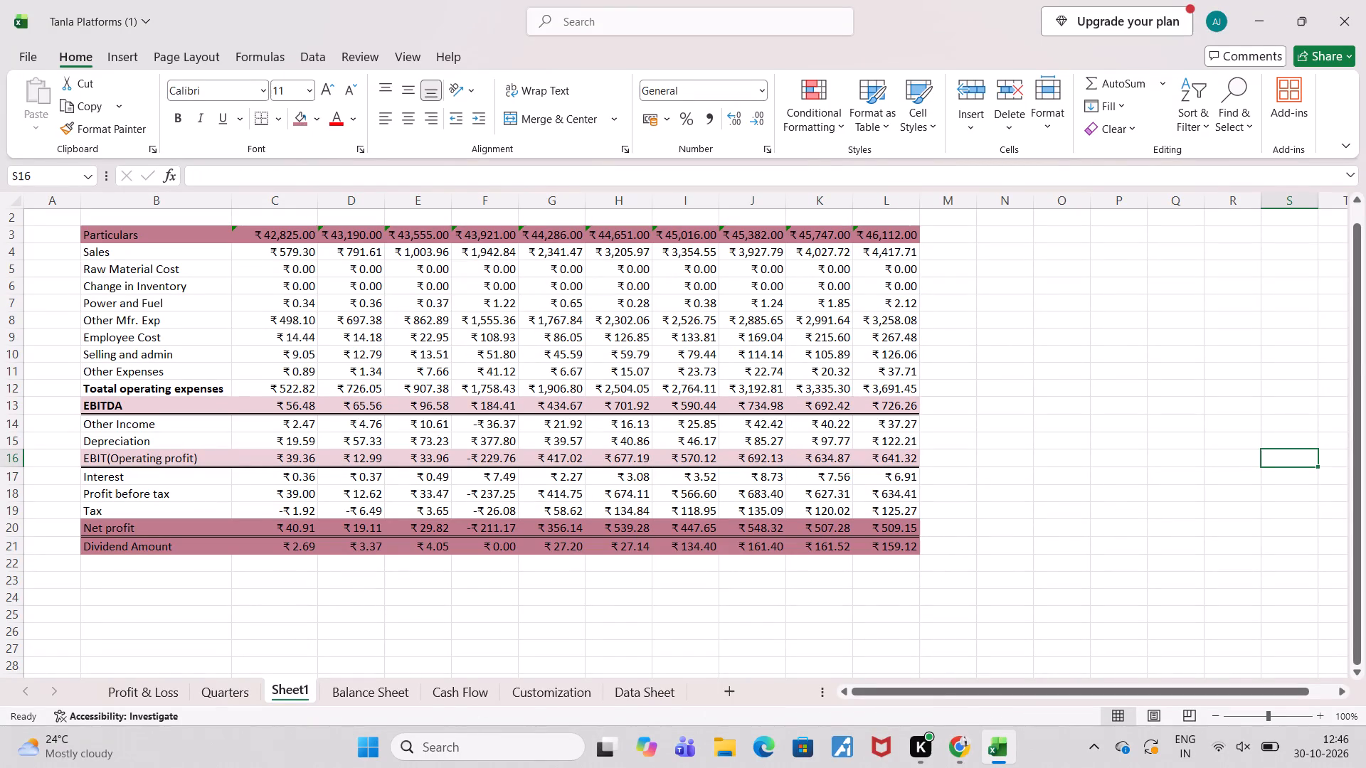
# Enter the heading "Balance Sheet" in B24, below the profit and loss table.
pyautogui.click(141, 587)
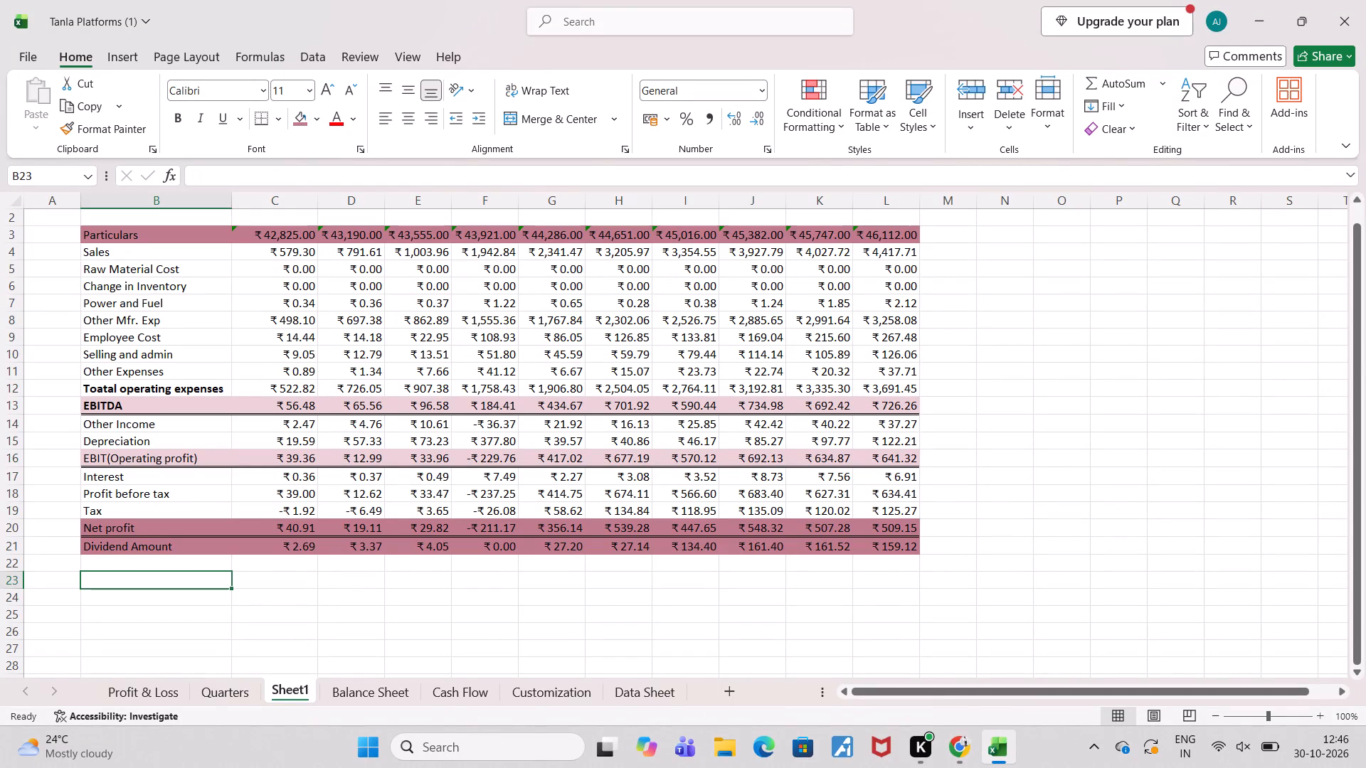
pyautogui.click(132, 598)
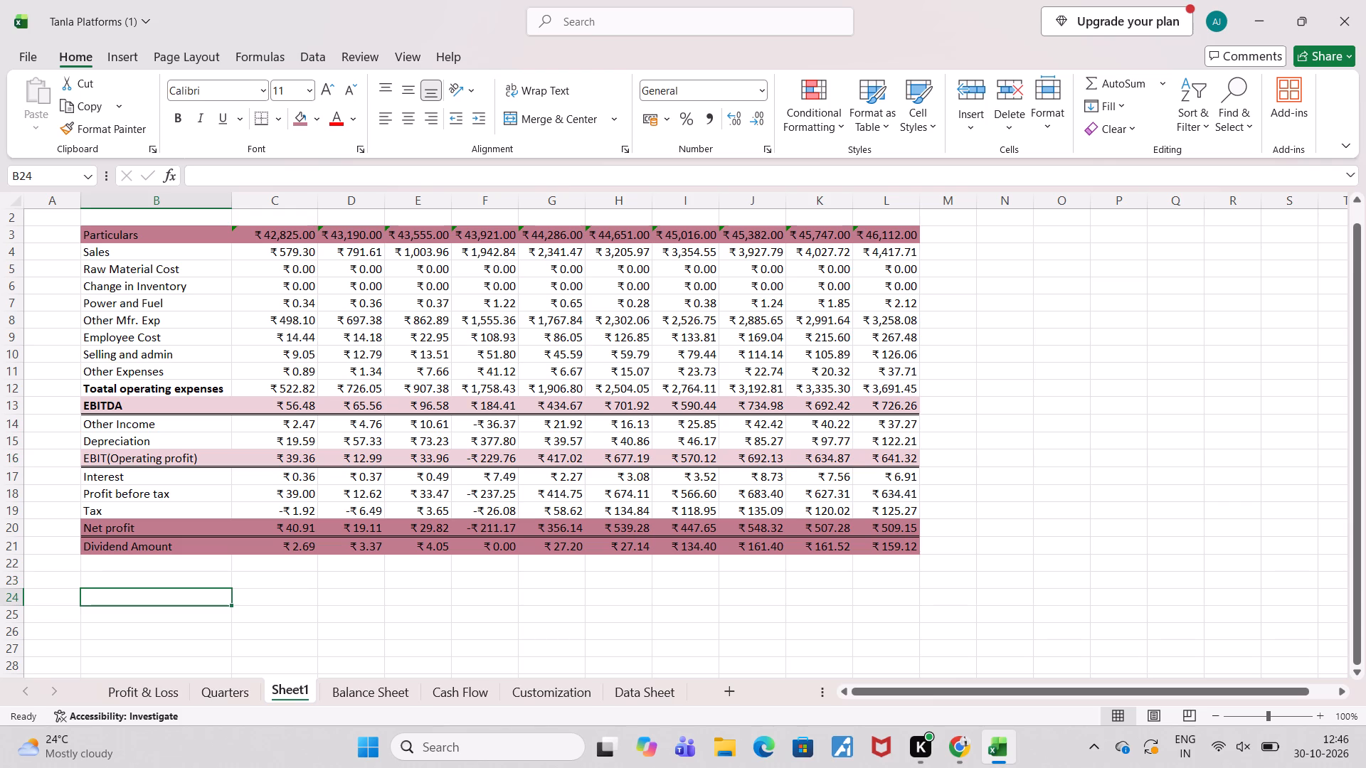
pyautogui.write('Balancesheet')
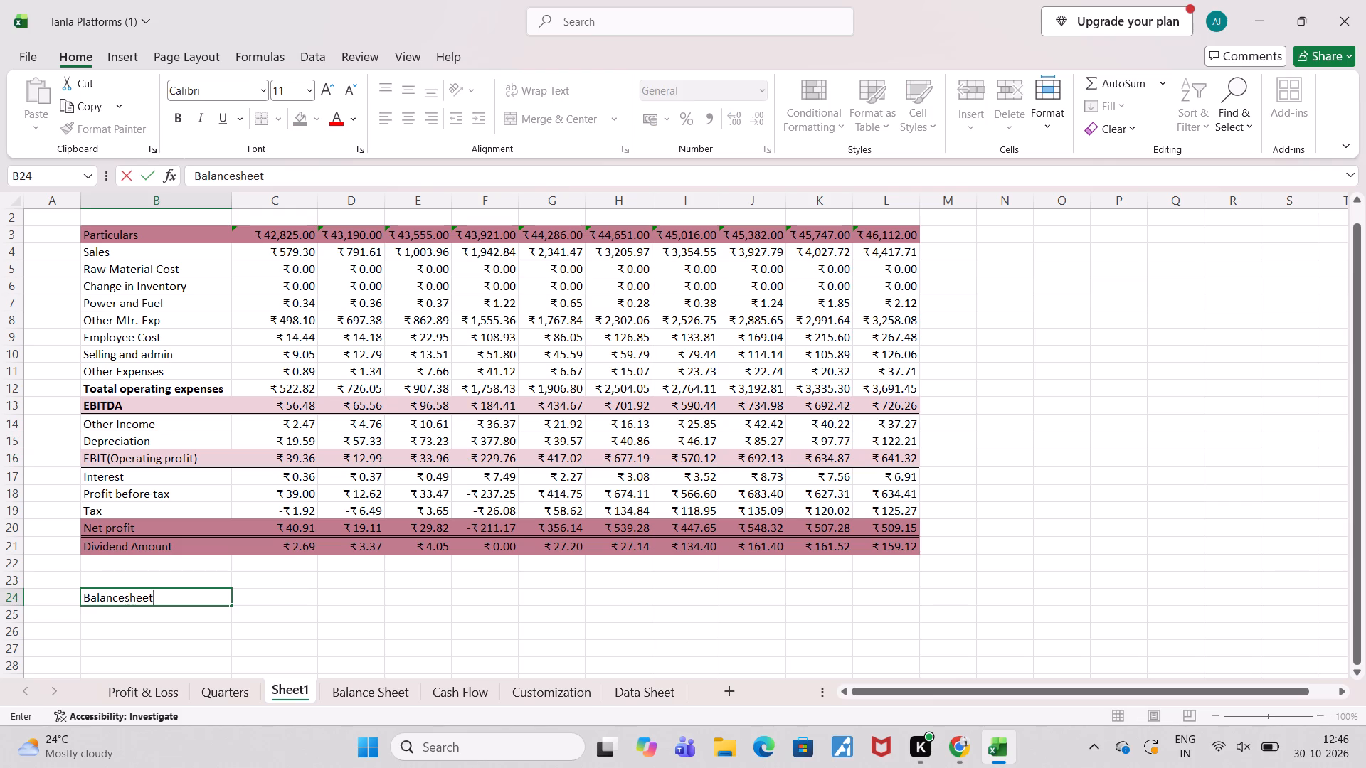
pyautogui.press('Return')
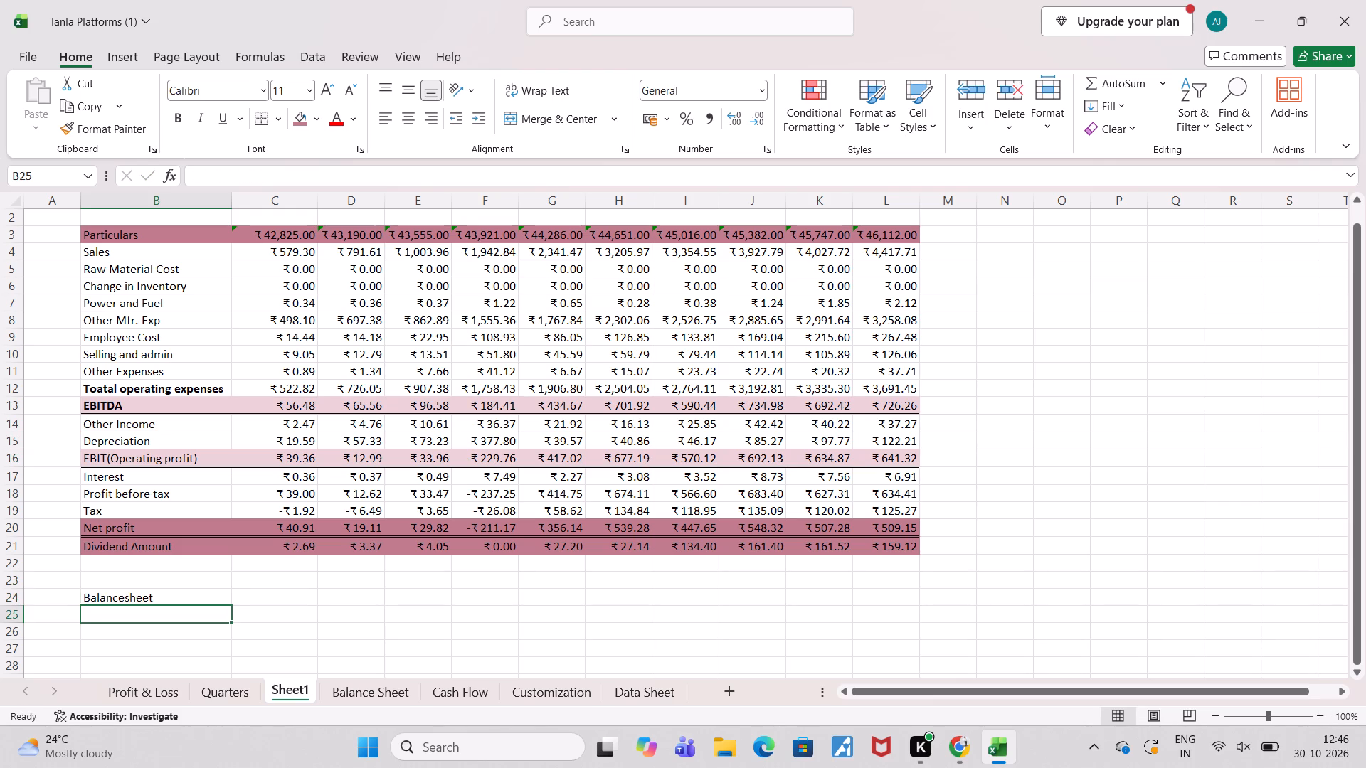
pyautogui.click(157, 599)
pyautogui.doubleClick(157, 599)
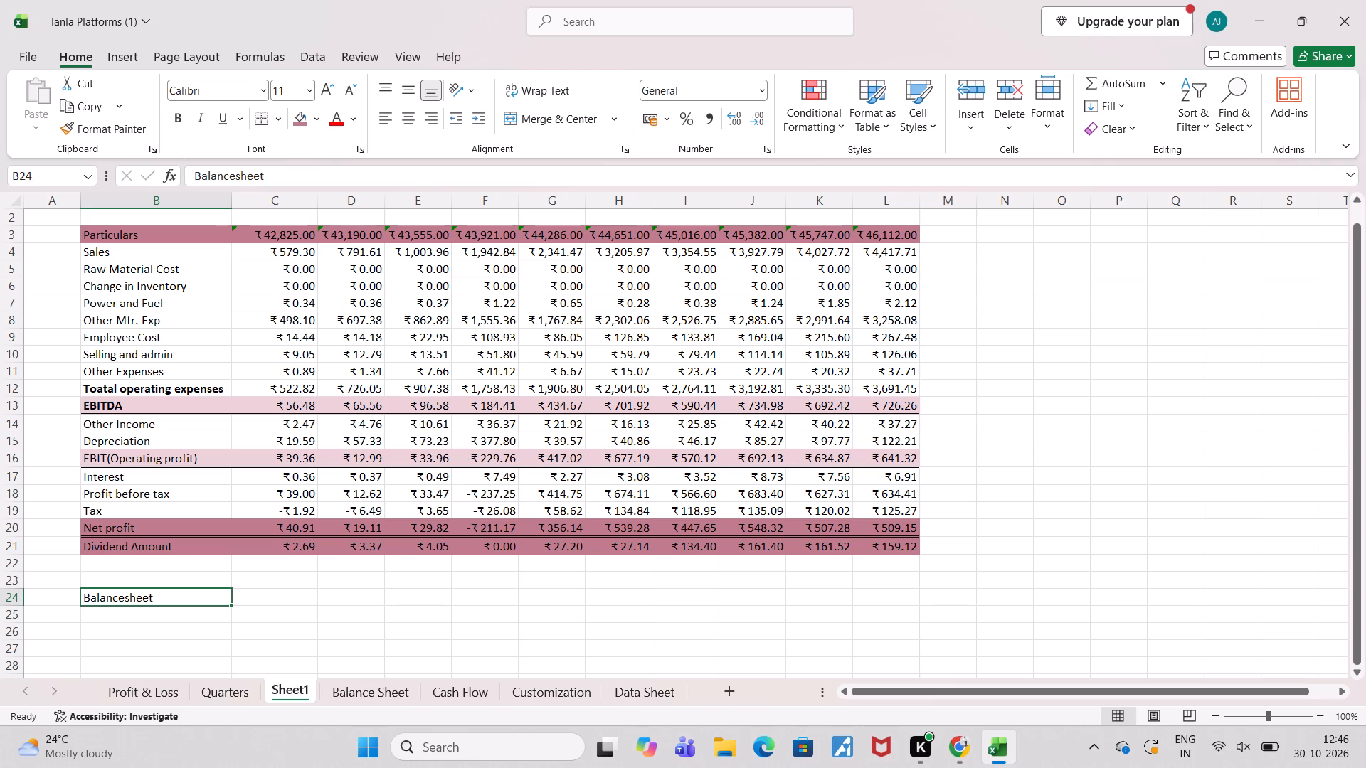
pyautogui.press('BackSpace')
pyautogui.press('BackSpace')
pyautogui.press('BackSpace')
pyautogui.press('BackSpace')
pyautogui.press('BackSpace')
pyautogui.press('space')
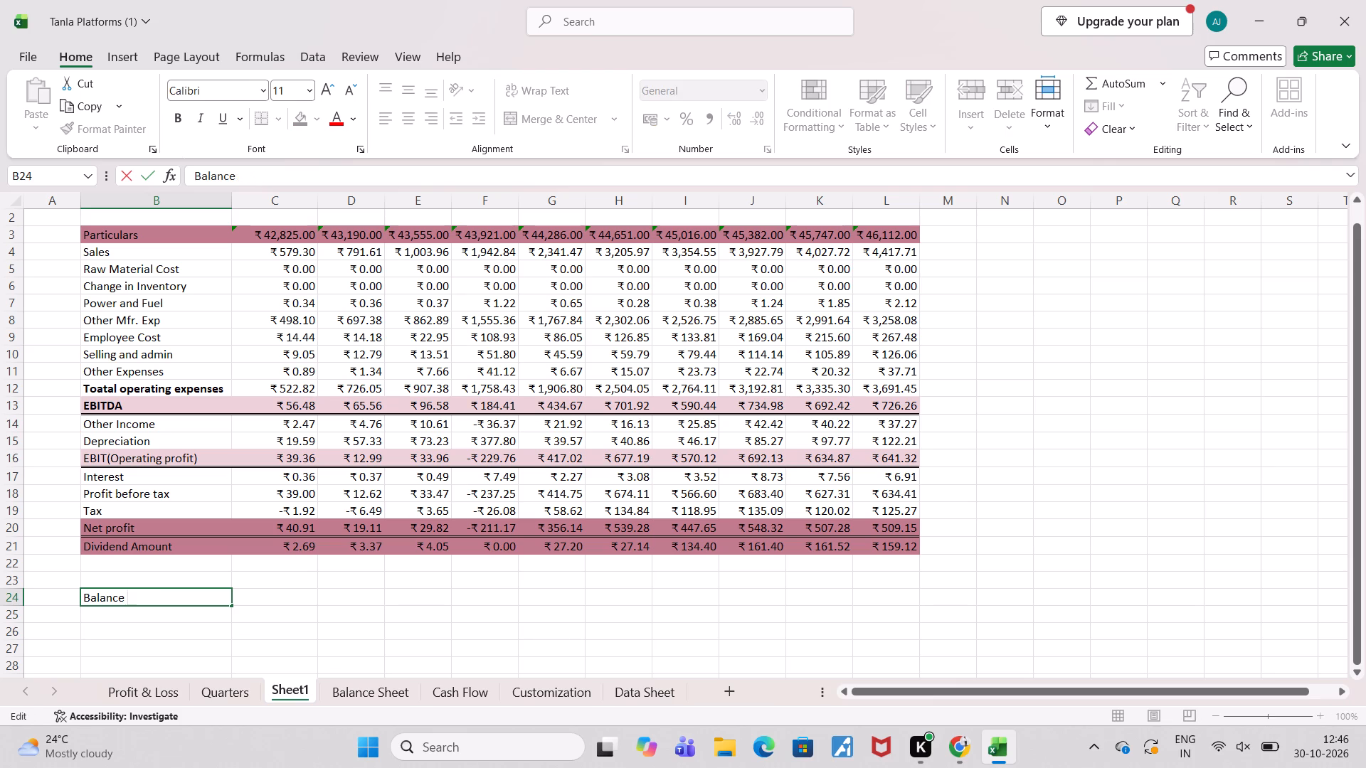
pyautogui.write('Sheet')
pyautogui.press('Return')
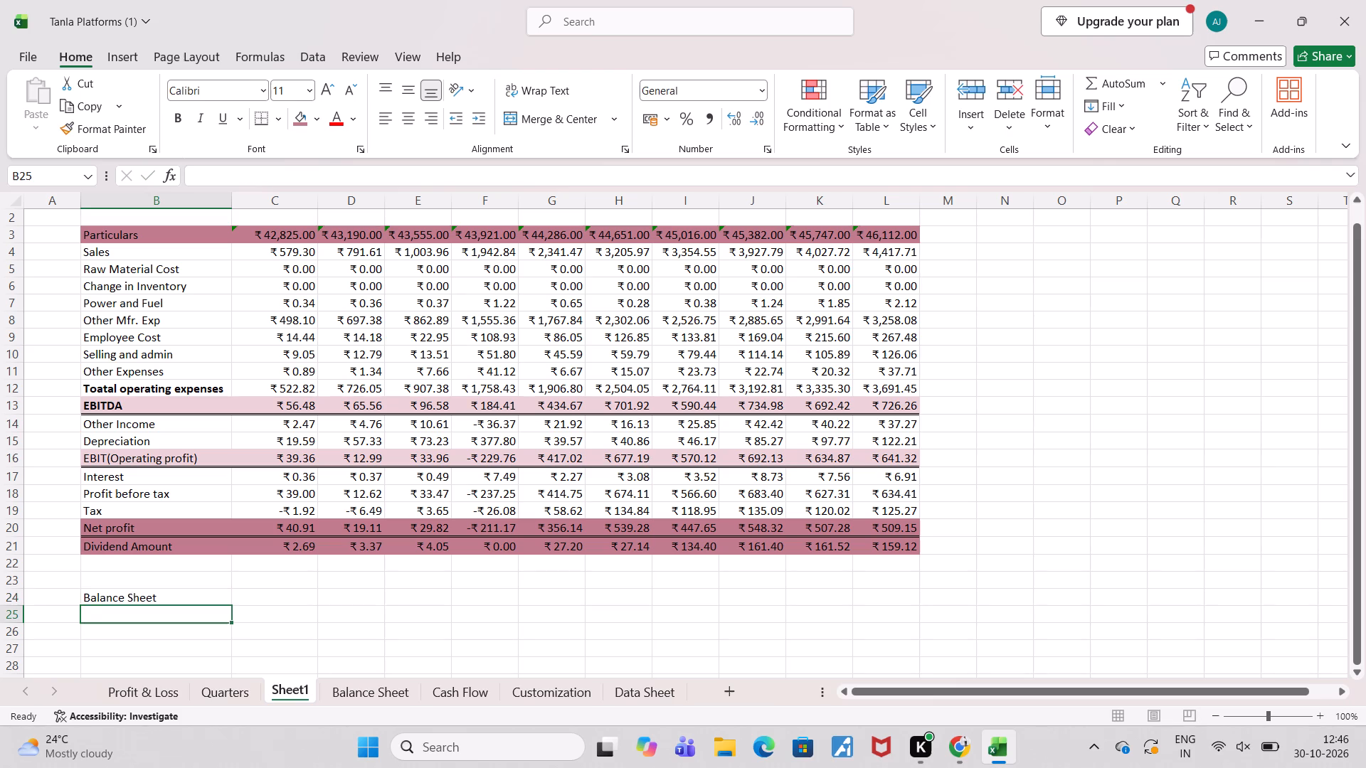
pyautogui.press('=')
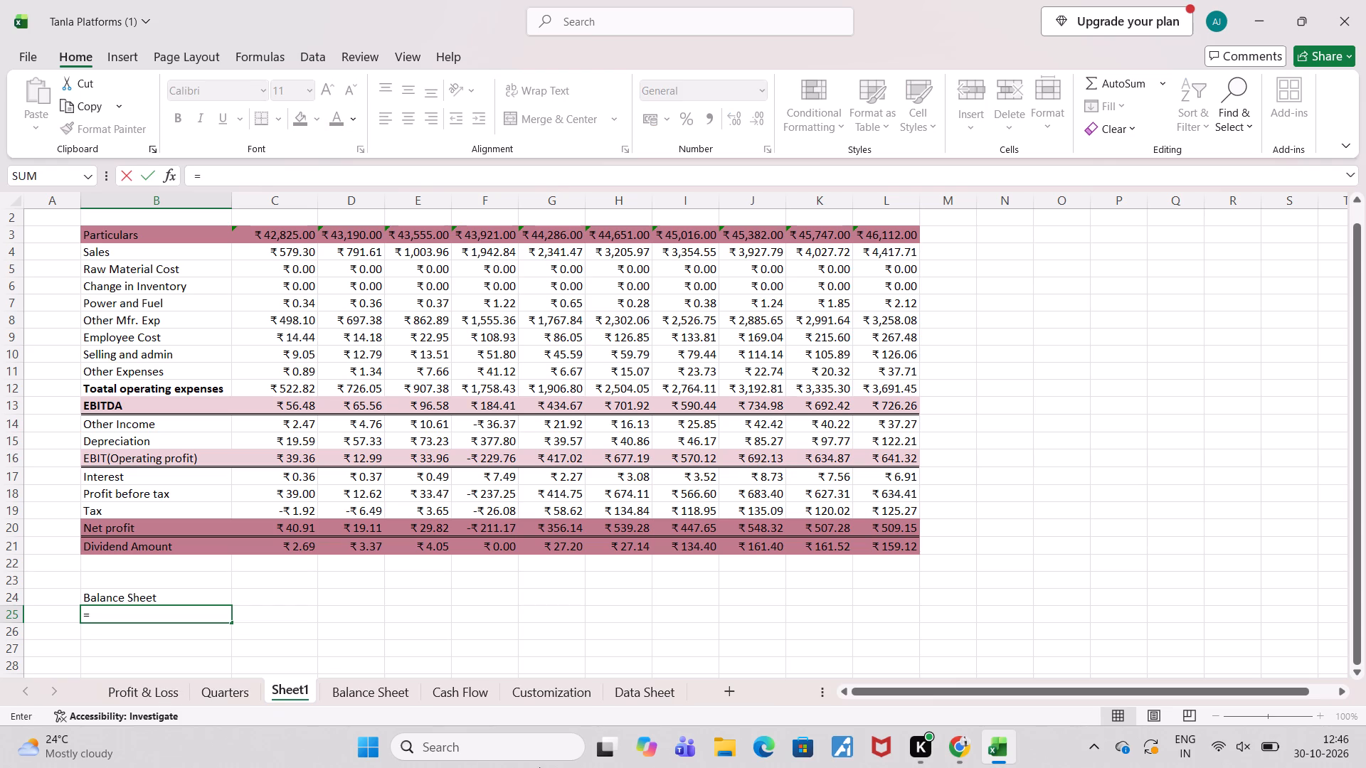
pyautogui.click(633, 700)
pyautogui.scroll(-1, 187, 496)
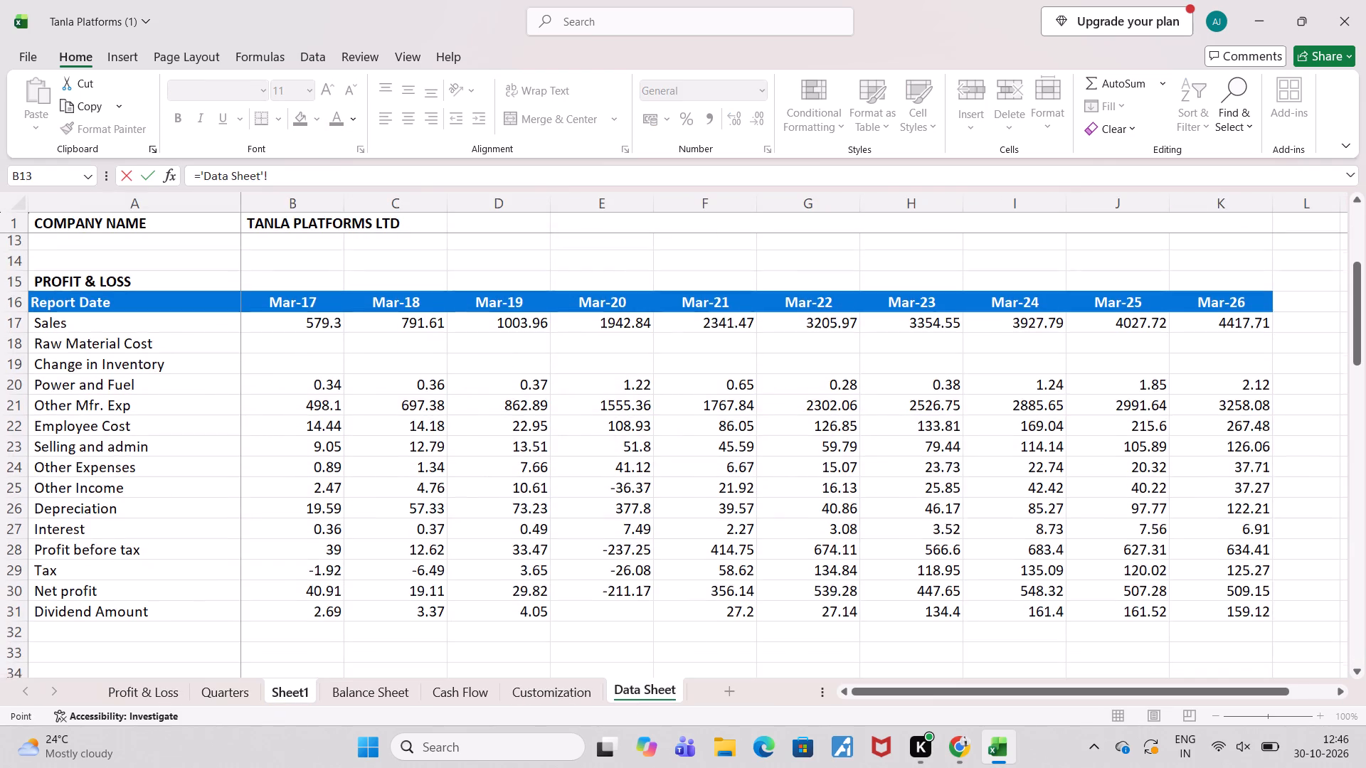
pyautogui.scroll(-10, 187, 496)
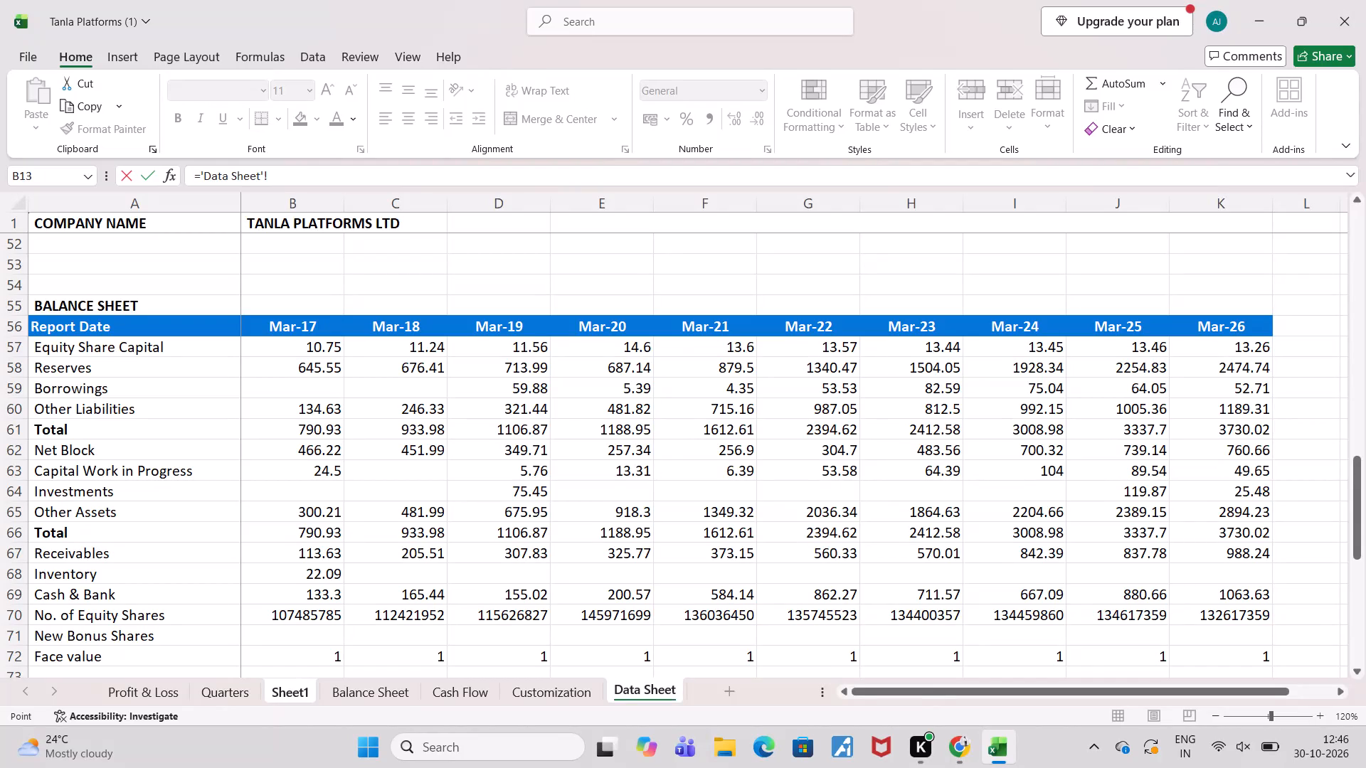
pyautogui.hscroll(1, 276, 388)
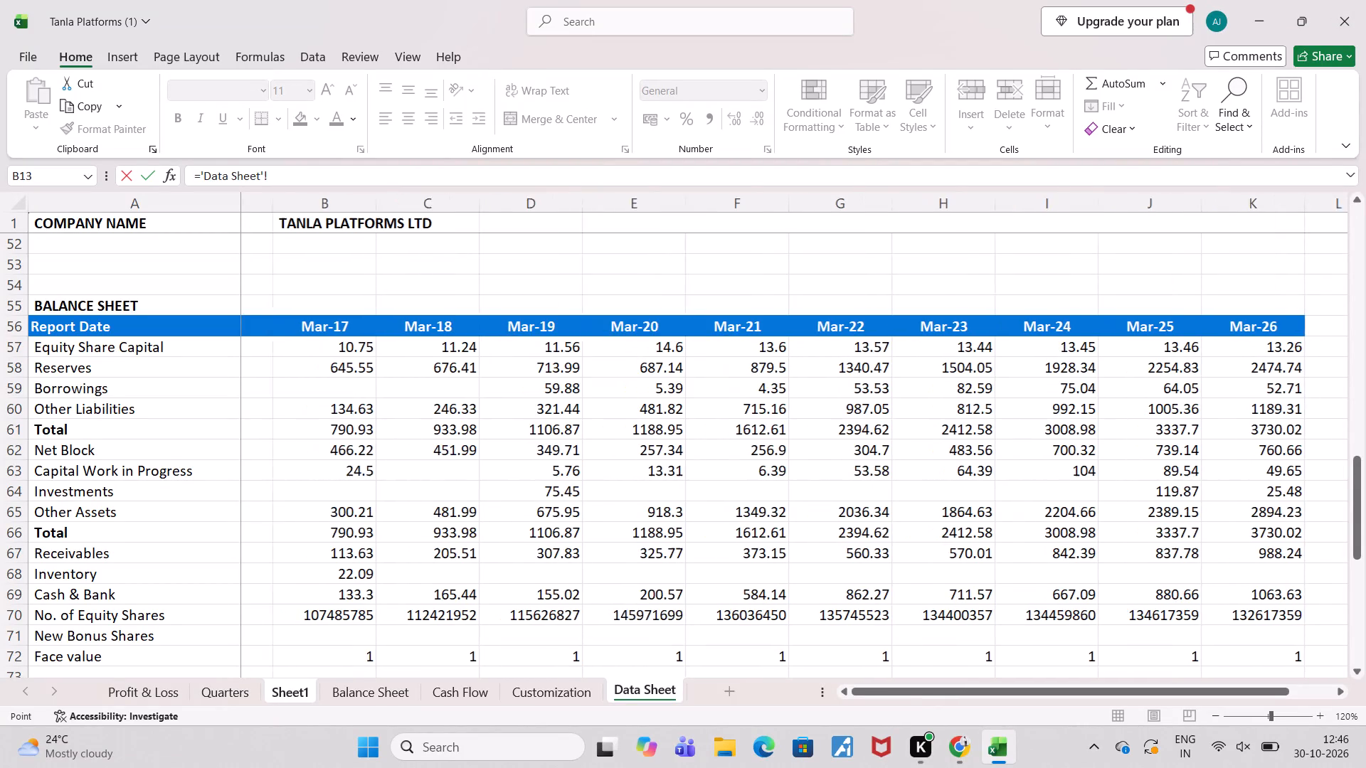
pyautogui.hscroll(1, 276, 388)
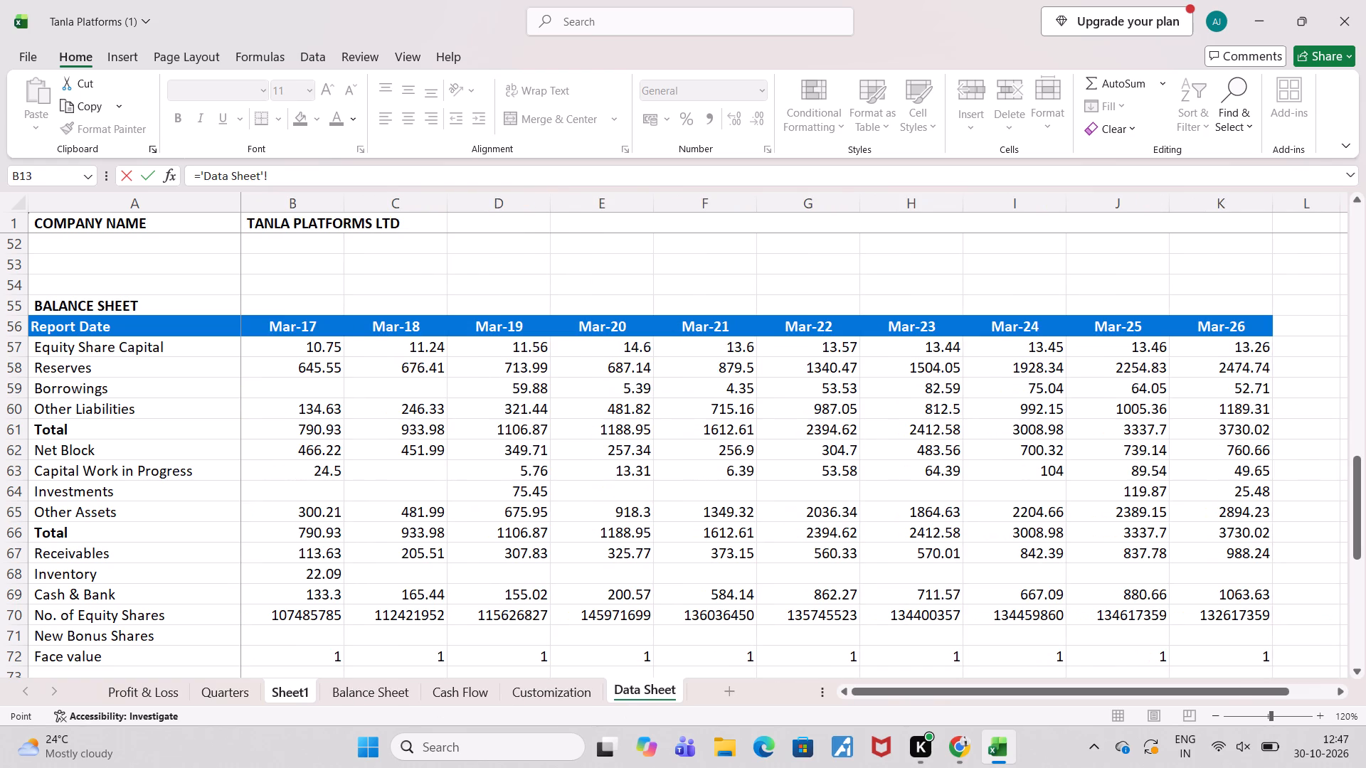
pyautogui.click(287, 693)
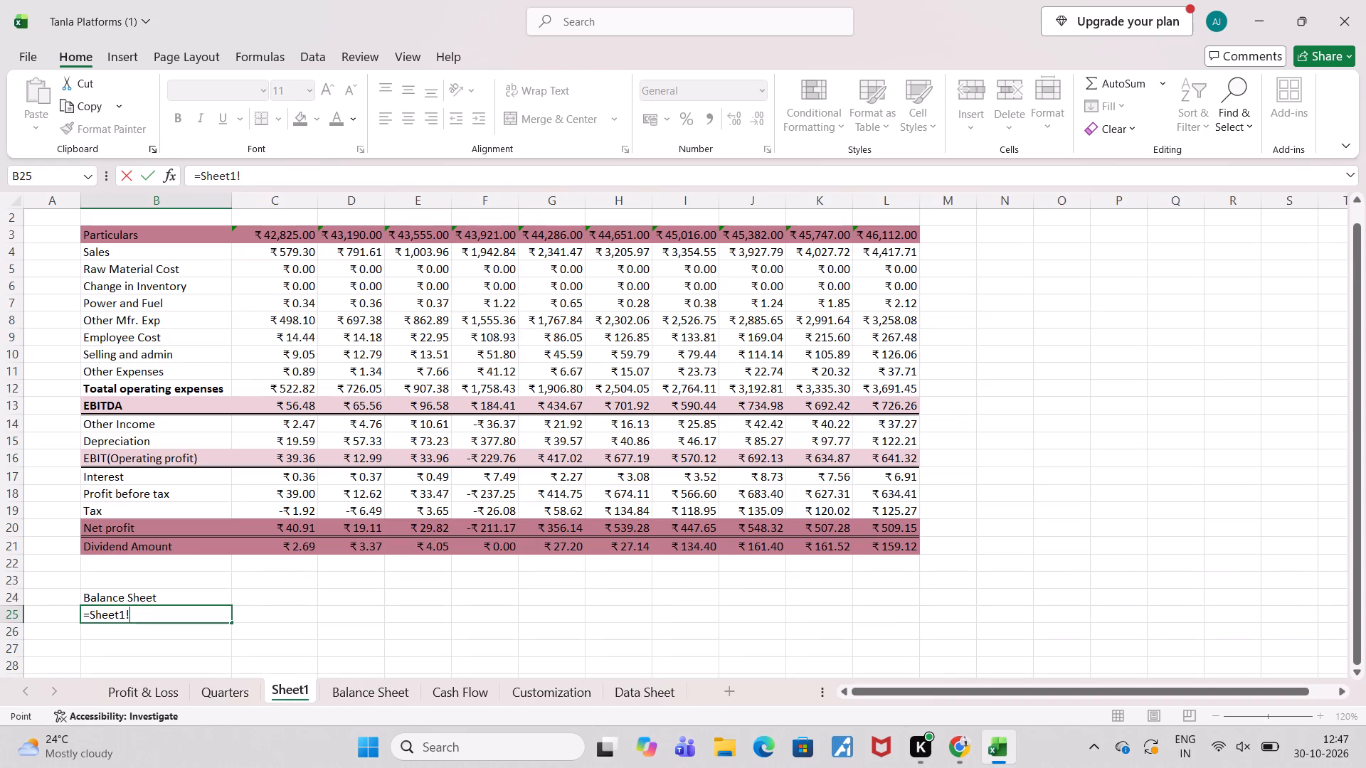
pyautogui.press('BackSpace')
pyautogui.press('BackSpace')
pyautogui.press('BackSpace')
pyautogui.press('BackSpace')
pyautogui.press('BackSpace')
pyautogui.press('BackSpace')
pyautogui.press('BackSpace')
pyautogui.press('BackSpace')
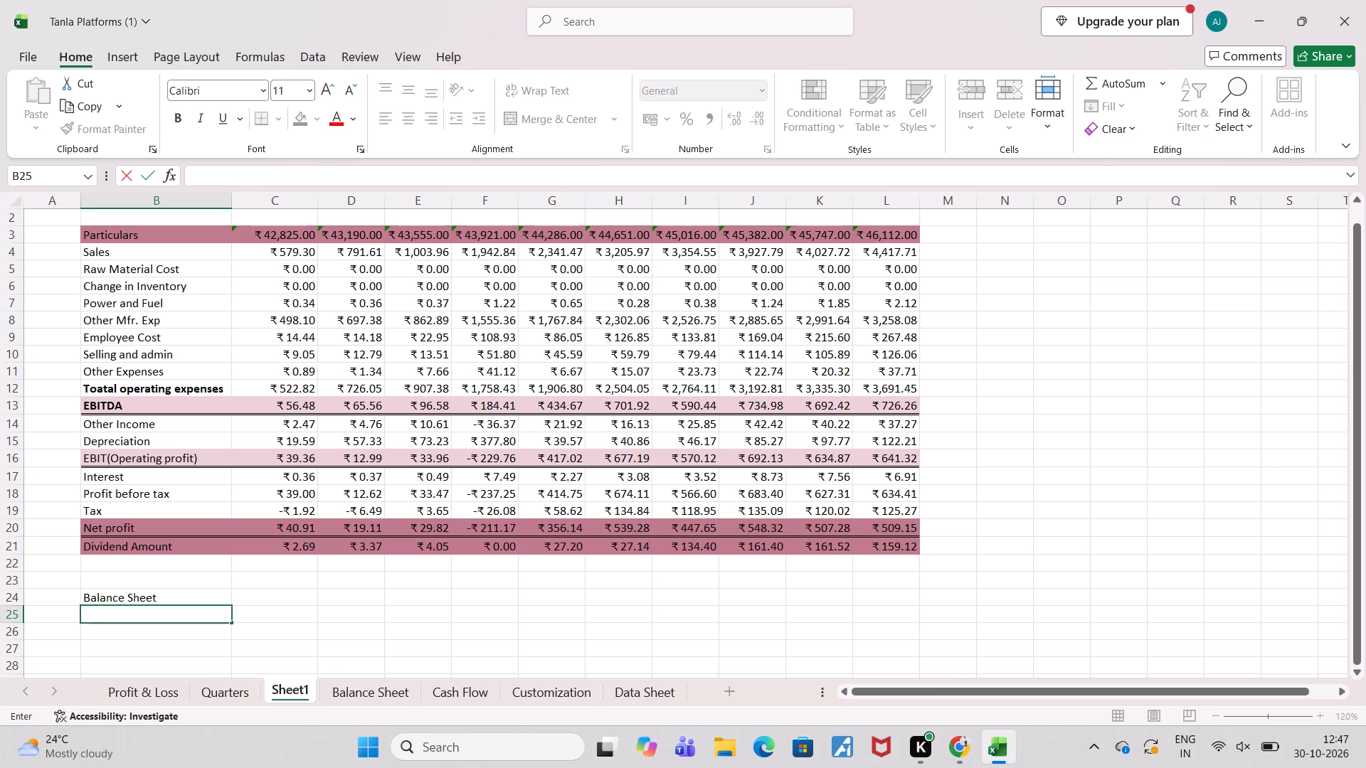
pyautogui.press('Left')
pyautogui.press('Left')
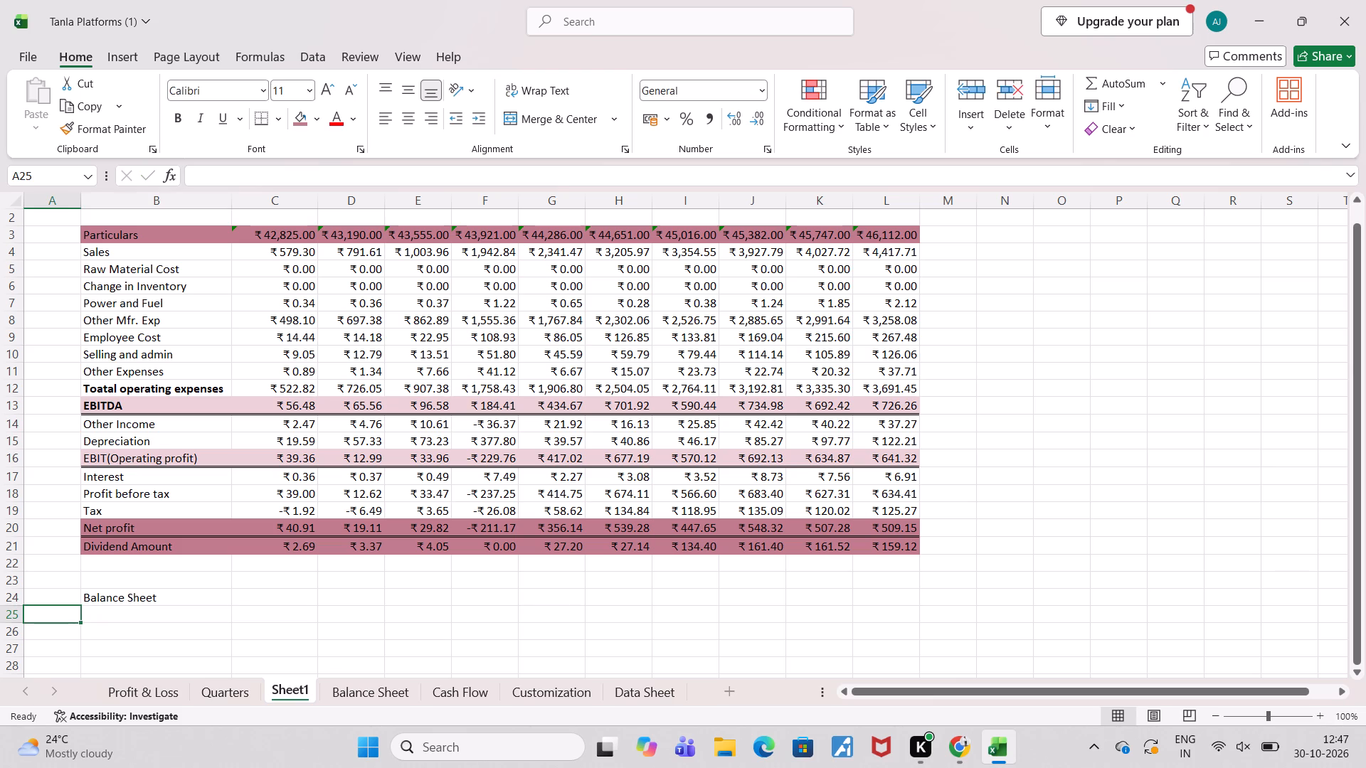
# Enter the header label "Particulars" in B26, leaving one blank row under the Balance Sheet heading.
pyautogui.press('Right')
pyautogui.press('Down')
pyautogui.write('Particulars')
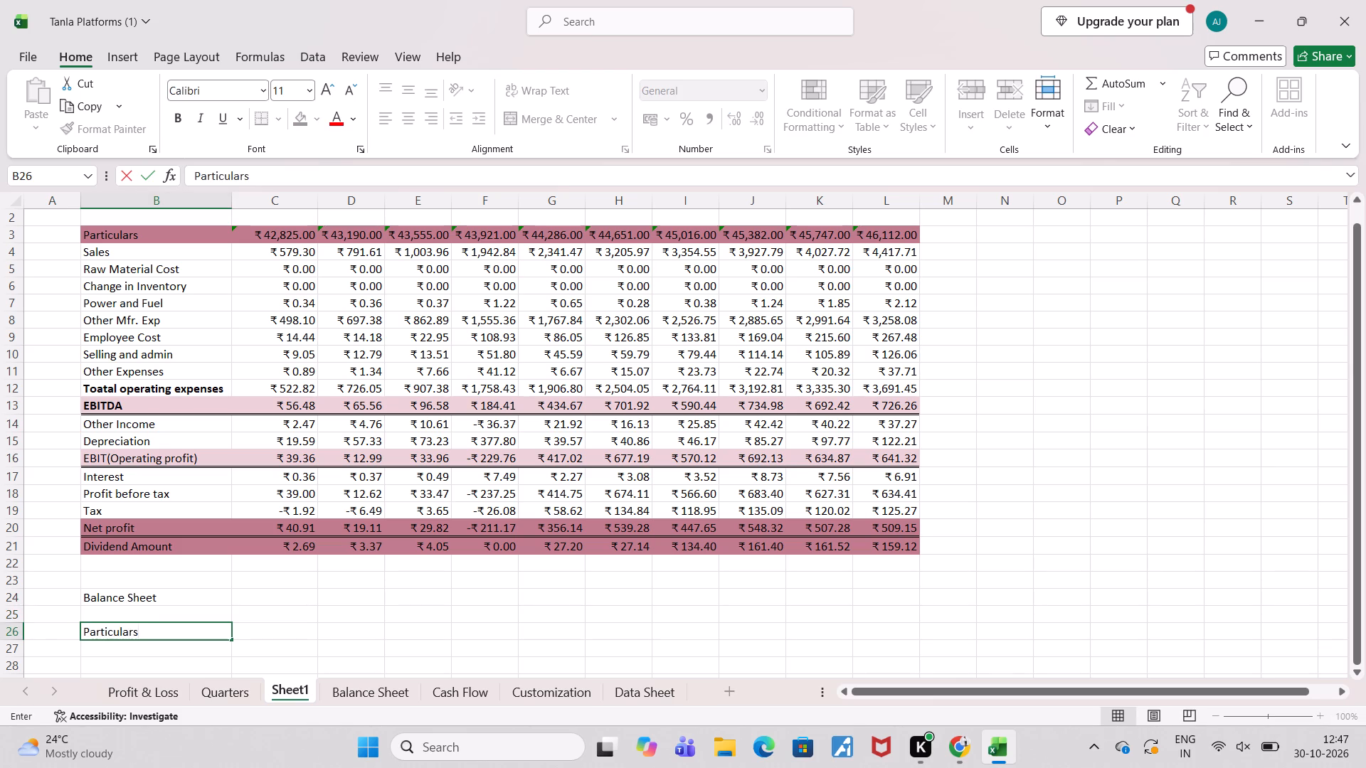
pyautogui.press('Return')
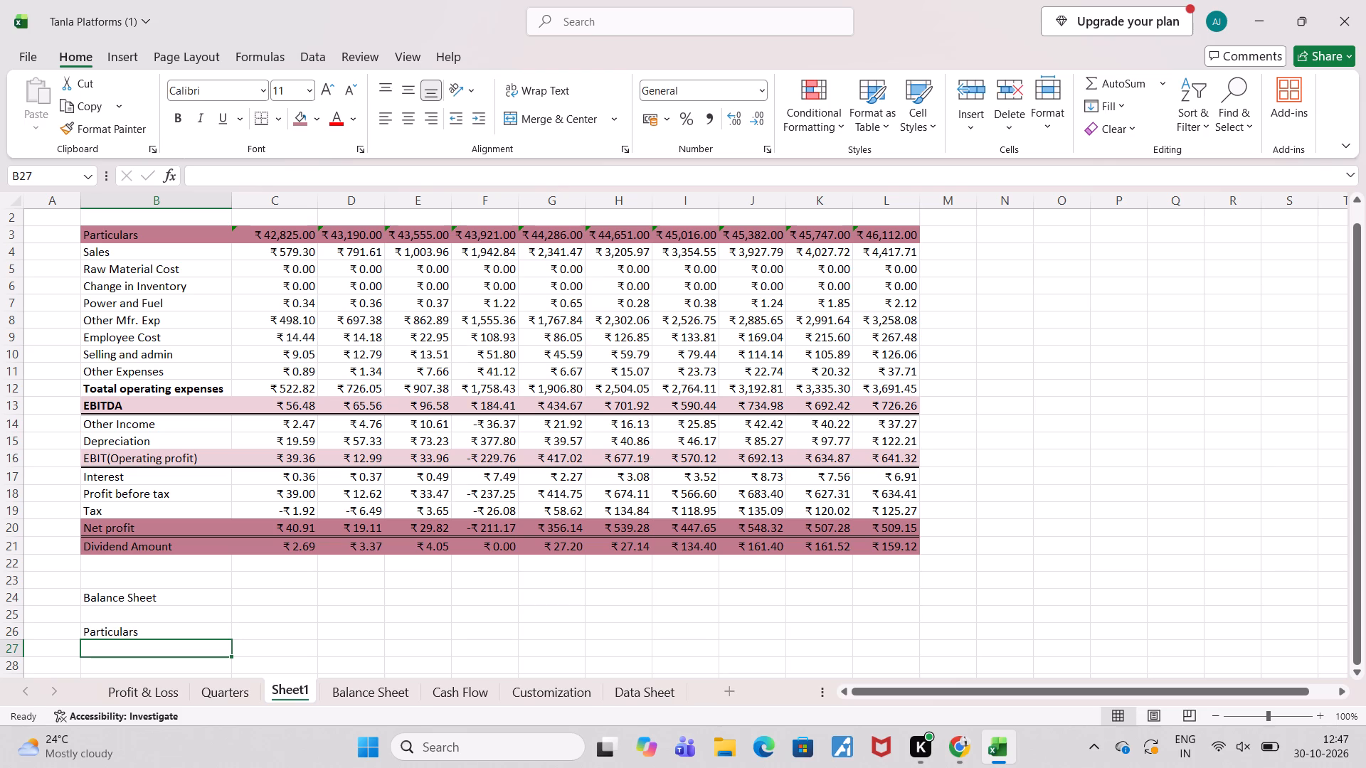
# Link C26 to the balance sheet's Mar-17 report date in B56 of the Data Sheet.
pyautogui.press('Up')
pyautogui.press('Right')
pyautogui.press('Up')
pyautogui.press('Left')
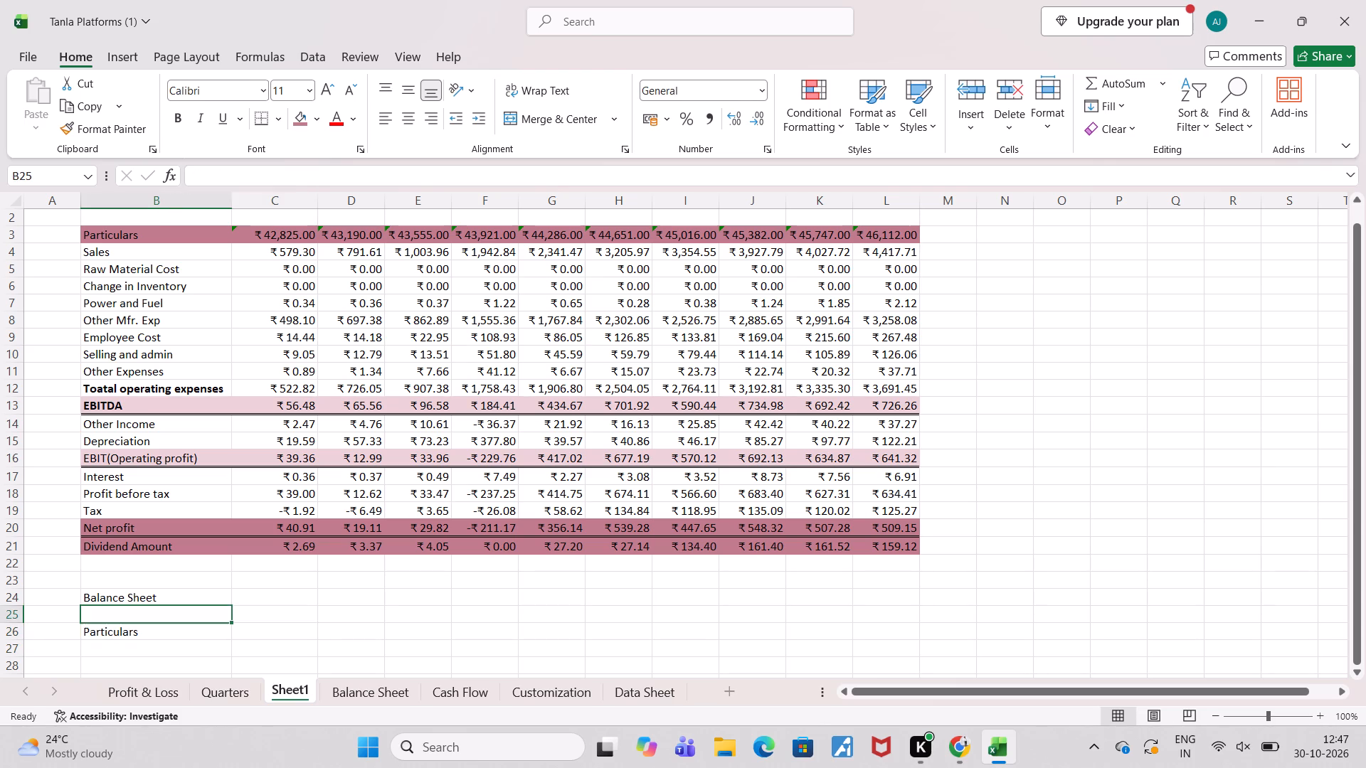
pyautogui.press('Down')
pyautogui.press('Right')
pyautogui.press('=')
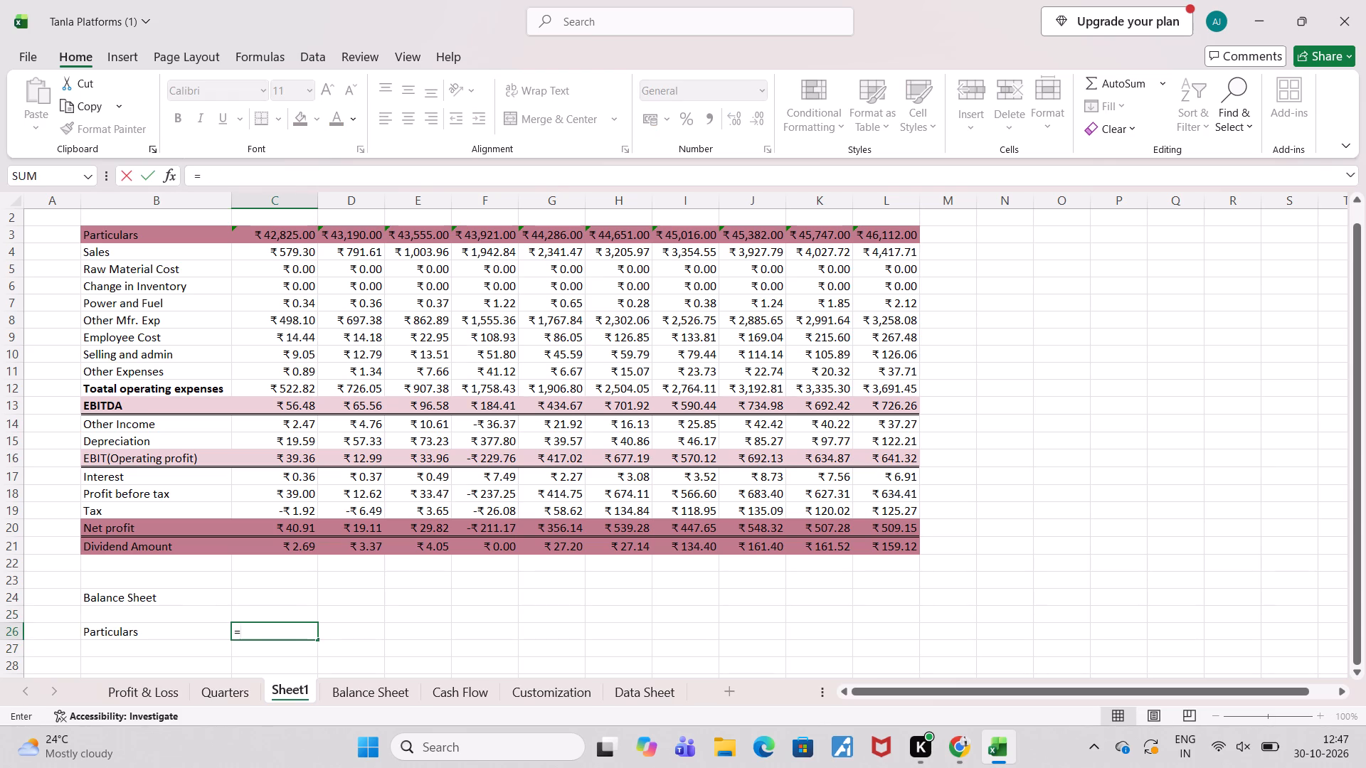
pyautogui.click(637, 690)
pyautogui.click(287, 330)
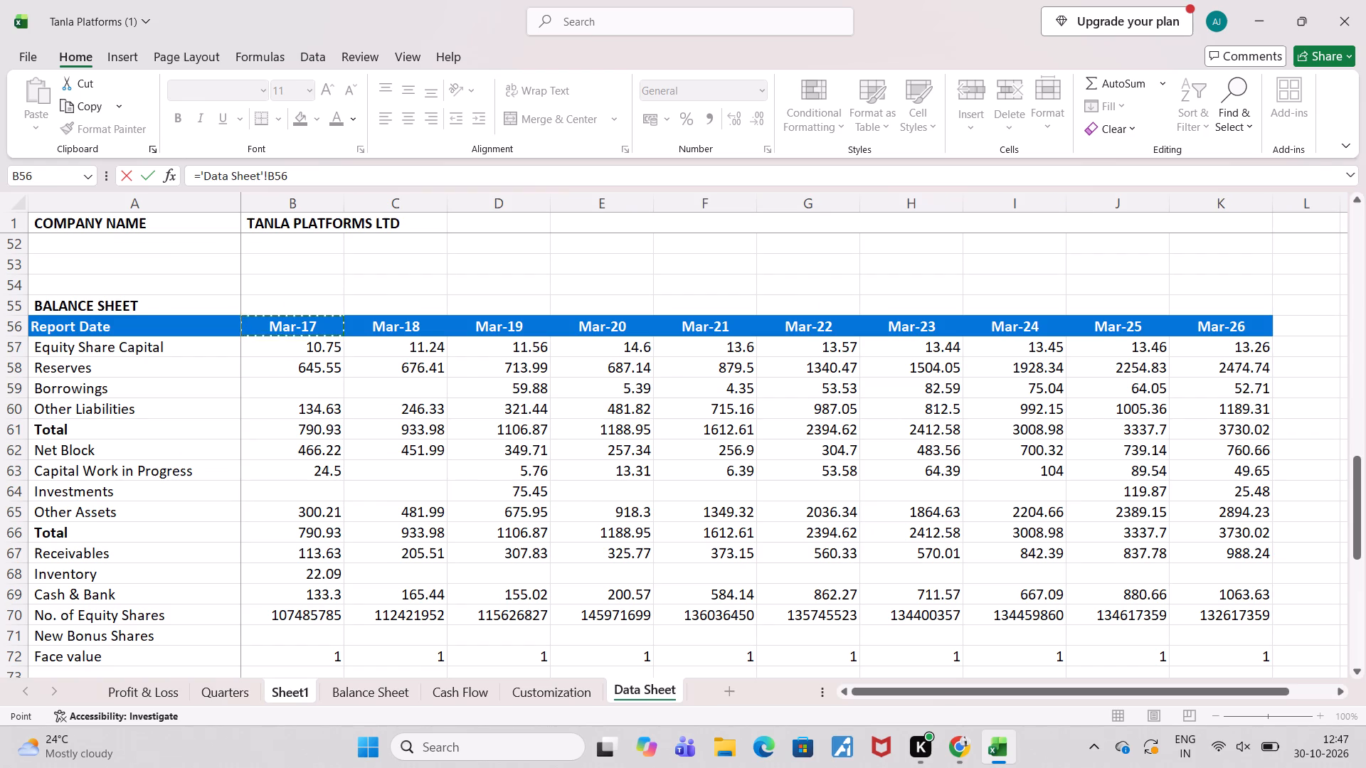
pyautogui.press('Return')
pyautogui.press('Down')
pyautogui.press('Up')
pyautogui.press('Up')
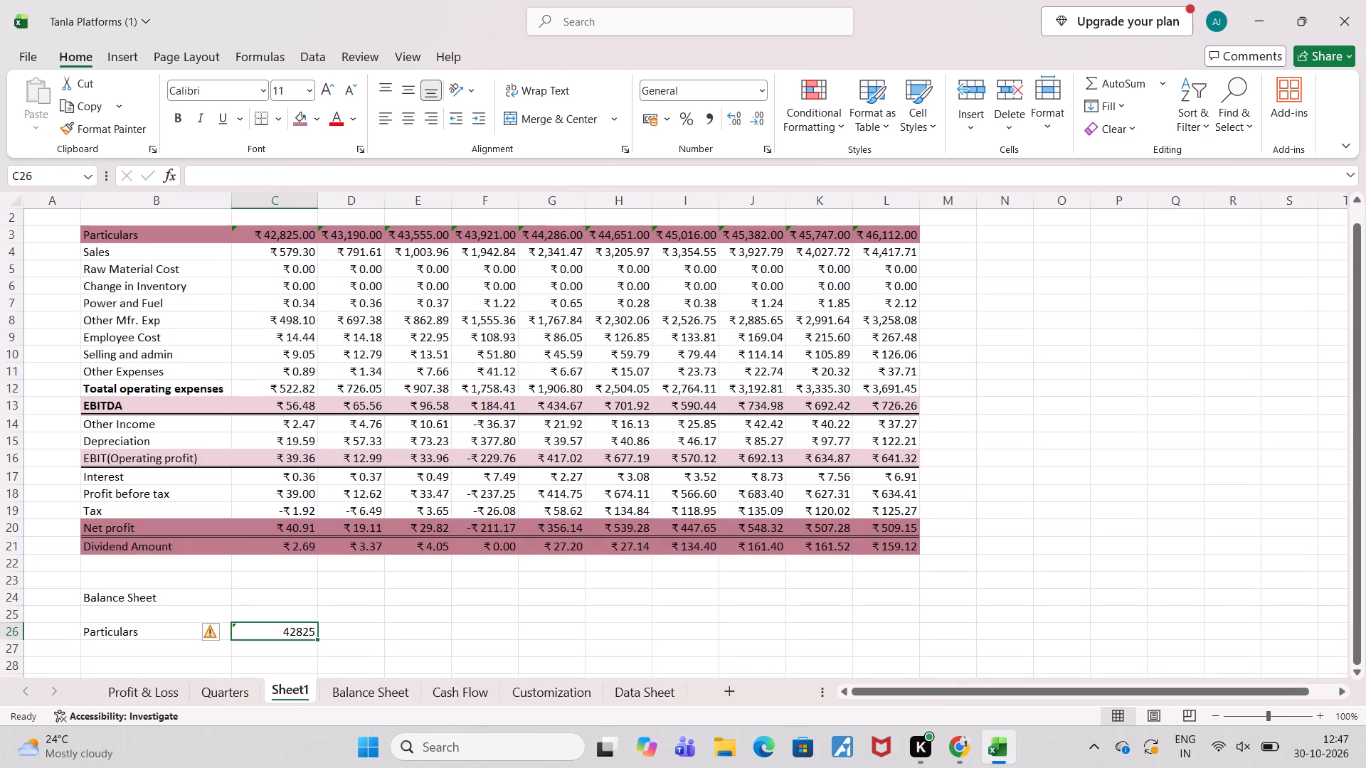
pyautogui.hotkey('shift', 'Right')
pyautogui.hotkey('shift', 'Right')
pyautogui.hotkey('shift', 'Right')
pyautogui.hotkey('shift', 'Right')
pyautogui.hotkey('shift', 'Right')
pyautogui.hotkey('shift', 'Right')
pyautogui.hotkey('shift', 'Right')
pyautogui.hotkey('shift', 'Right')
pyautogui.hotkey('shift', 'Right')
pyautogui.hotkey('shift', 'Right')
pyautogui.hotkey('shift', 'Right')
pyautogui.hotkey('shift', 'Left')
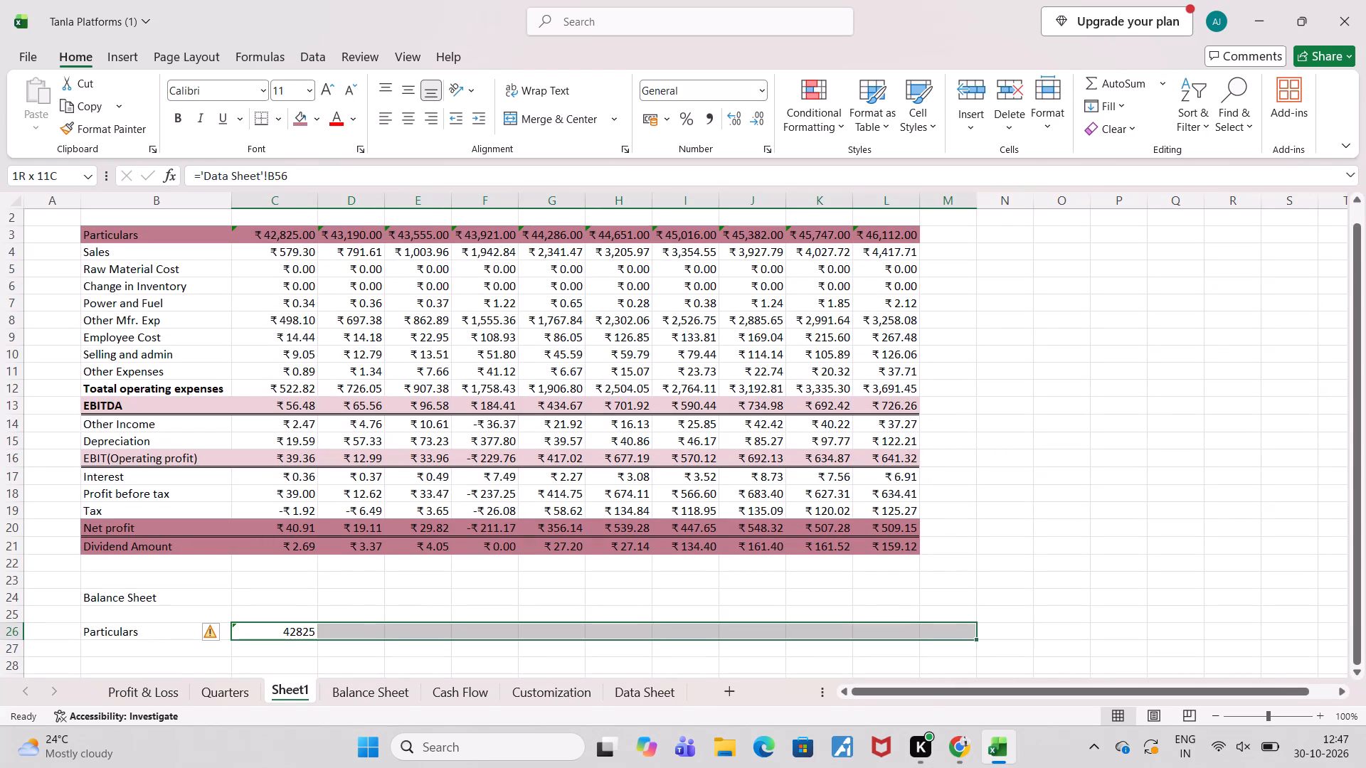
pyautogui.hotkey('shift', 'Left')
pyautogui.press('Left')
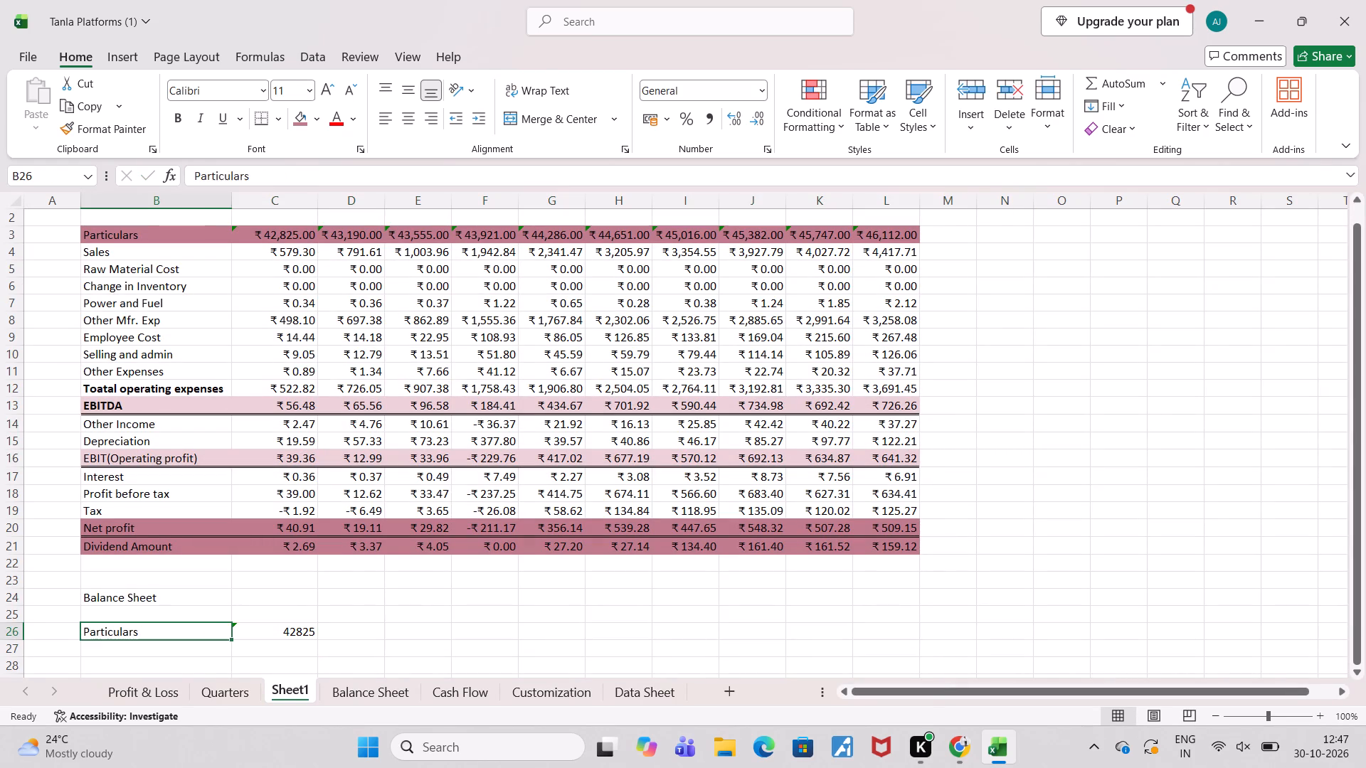
# Format the report date in C26 with the custom number format mmm-yy.
pyautogui.press('Right')
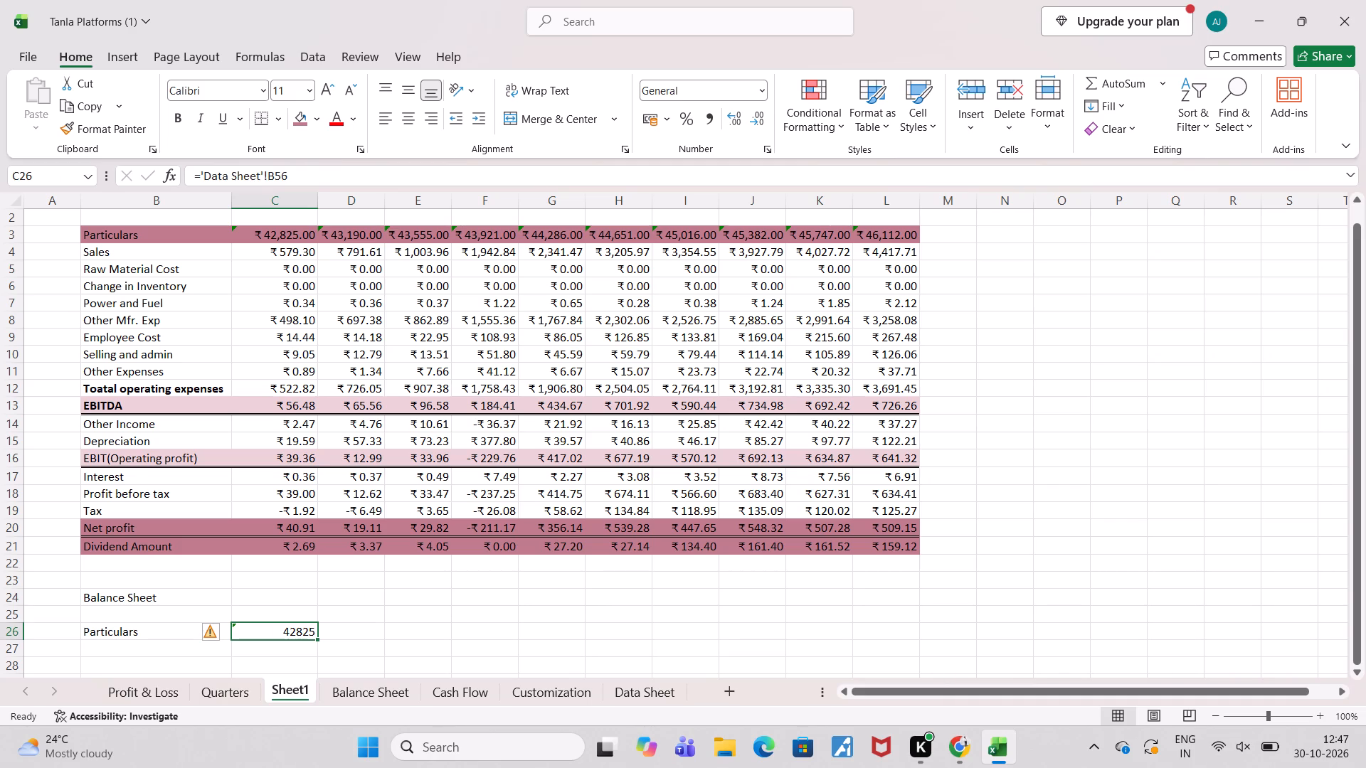
pyautogui.hotkey('ctrl', '1')
pyautogui.press('Down')
pyautogui.press('Down')
pyautogui.press('Down')
pyautogui.press('Down')
pyautogui.press('Down')
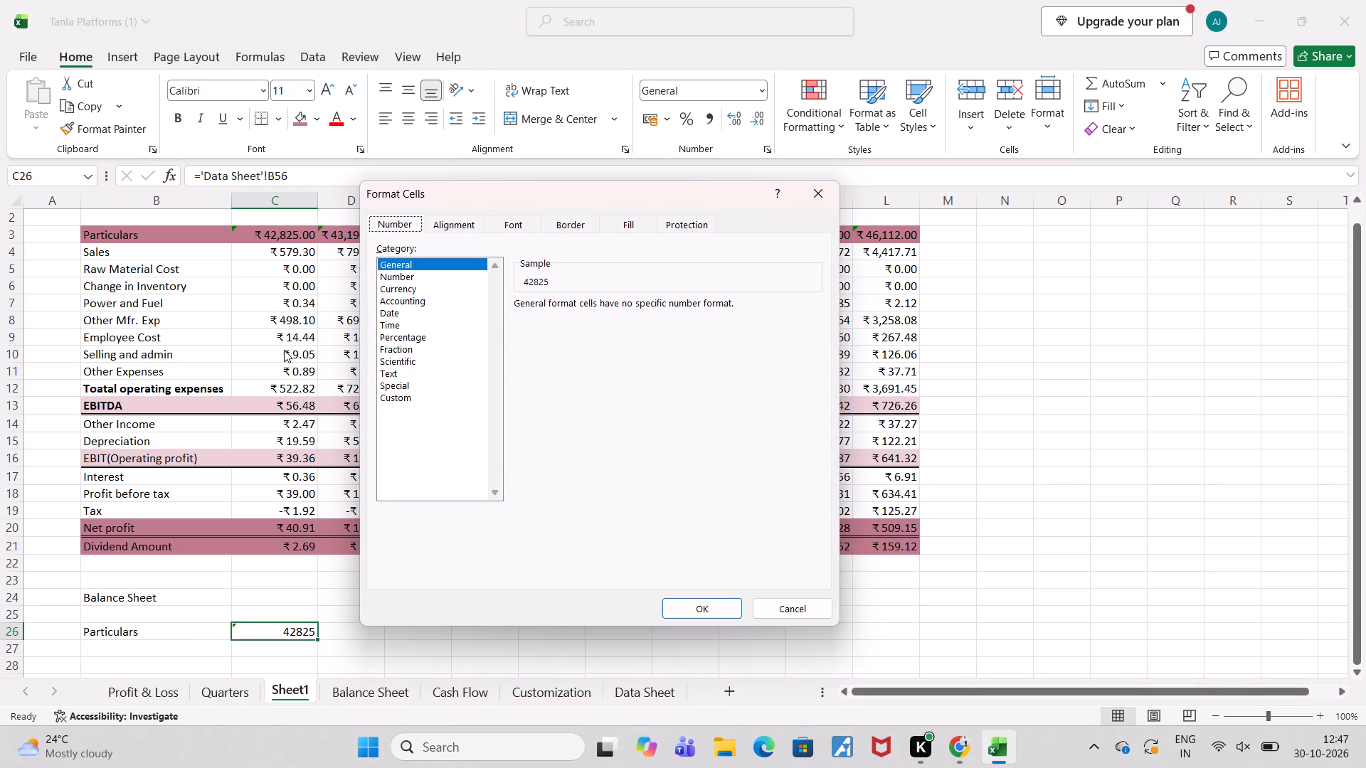
pyautogui.click(418, 393)
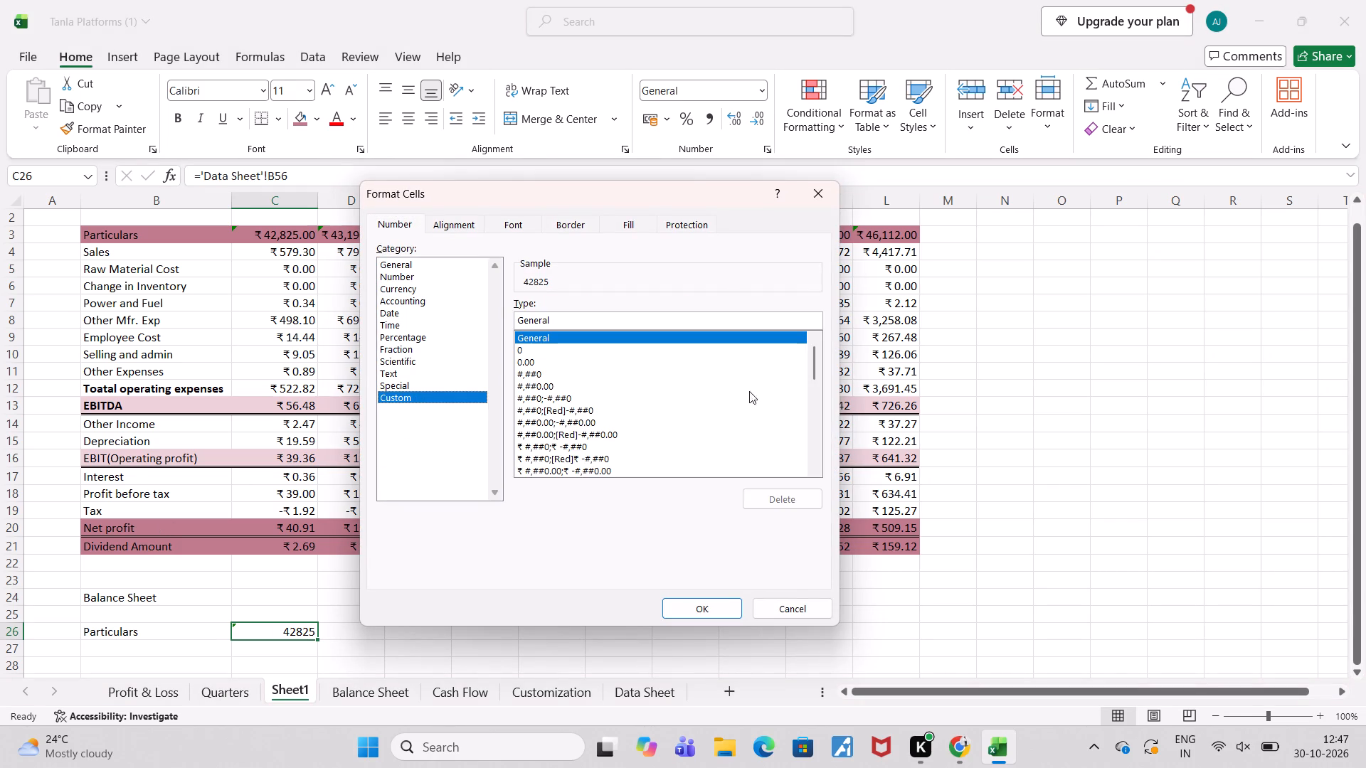
pyautogui.moveTo(808, 358); pyautogui.dragTo(812, 395)
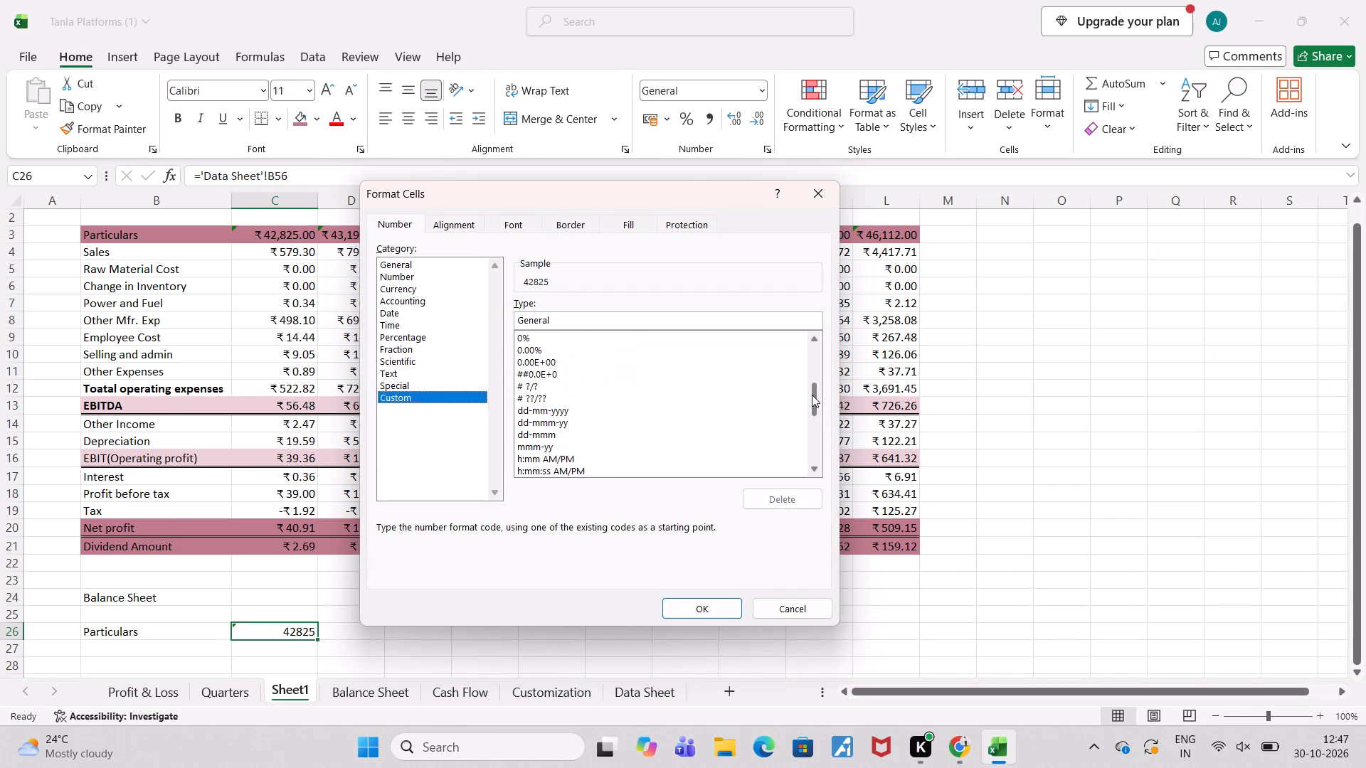
pyautogui.moveTo(812, 395); pyautogui.dragTo(813, 395)
pyautogui.click(545, 445)
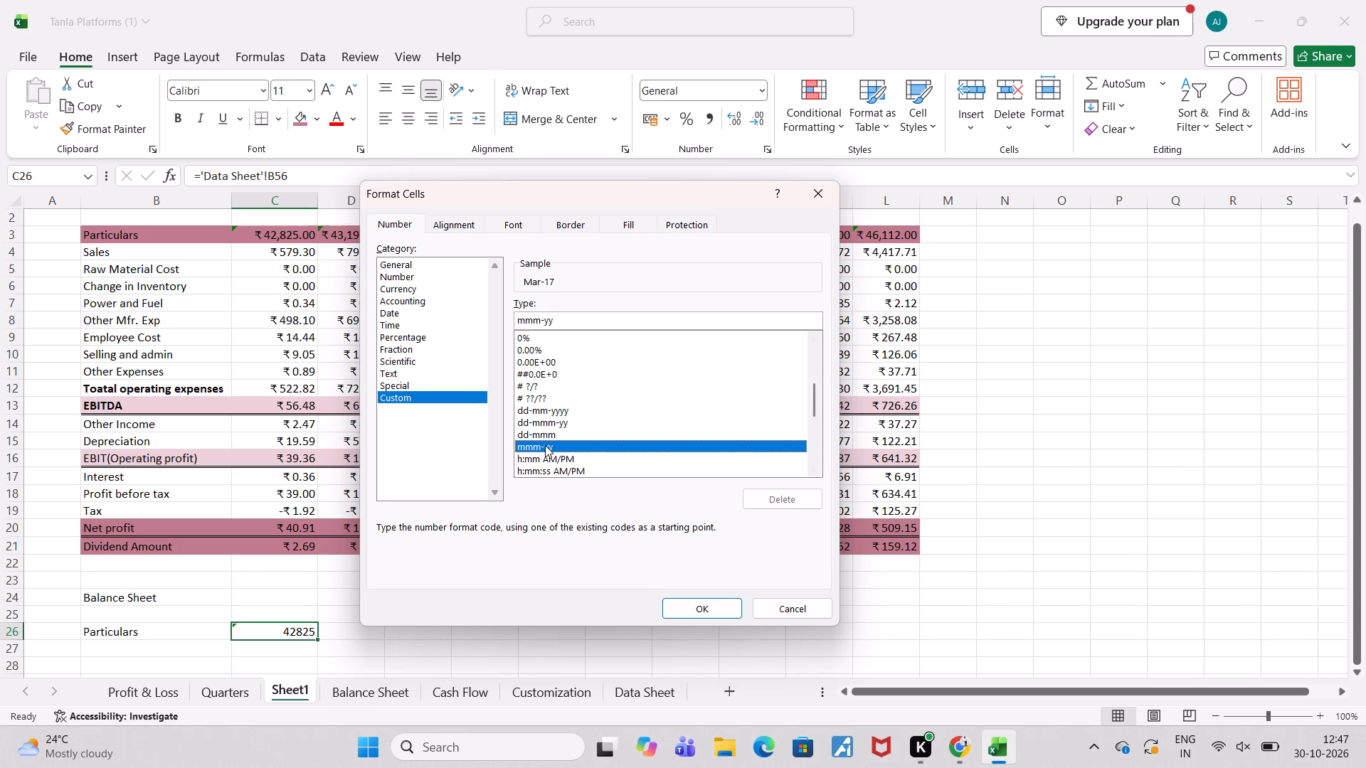
pyautogui.press('Return')
# Fill the linked report date in C26 across the Balance Sheet header row through L26.
pyautogui.hotkey('shift', 'Right')
pyautogui.hotkey('shift', 'Right')
pyautogui.hotkey('shift', 'Right')
pyautogui.hotkey('shift', 'Right')
pyautogui.hotkey('shift', 'Right')
pyautogui.hotkey('shift', 'Right')
pyautogui.hotkey('shift', 'Right')
pyautogui.hotkey('shift', 'Right')
pyautogui.hotkey('shift', 'Right')
pyautogui.hotkey('shift', 'Right')
pyautogui.hotkey('shift', 'Right')
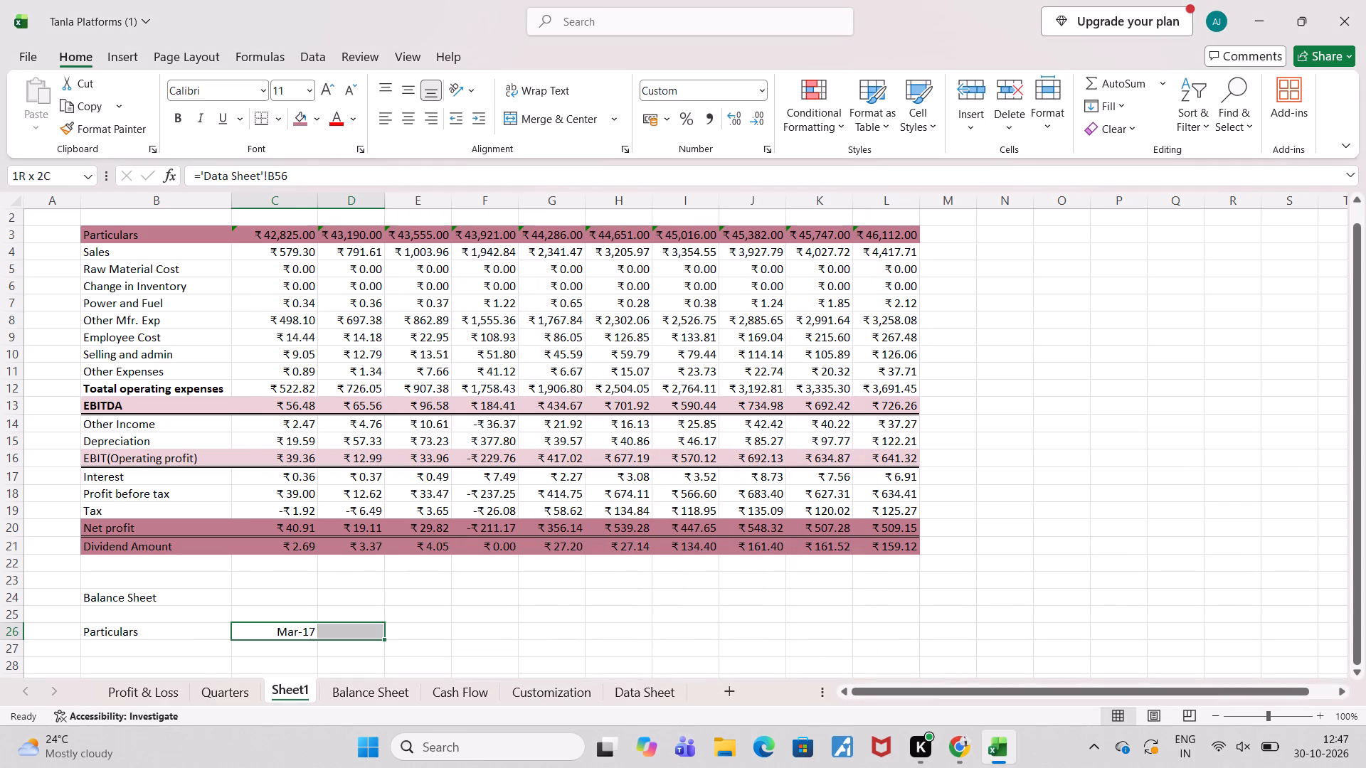
pyautogui.hotkey('shift', 'Left')
pyautogui.hotkey('shift', 'Left')
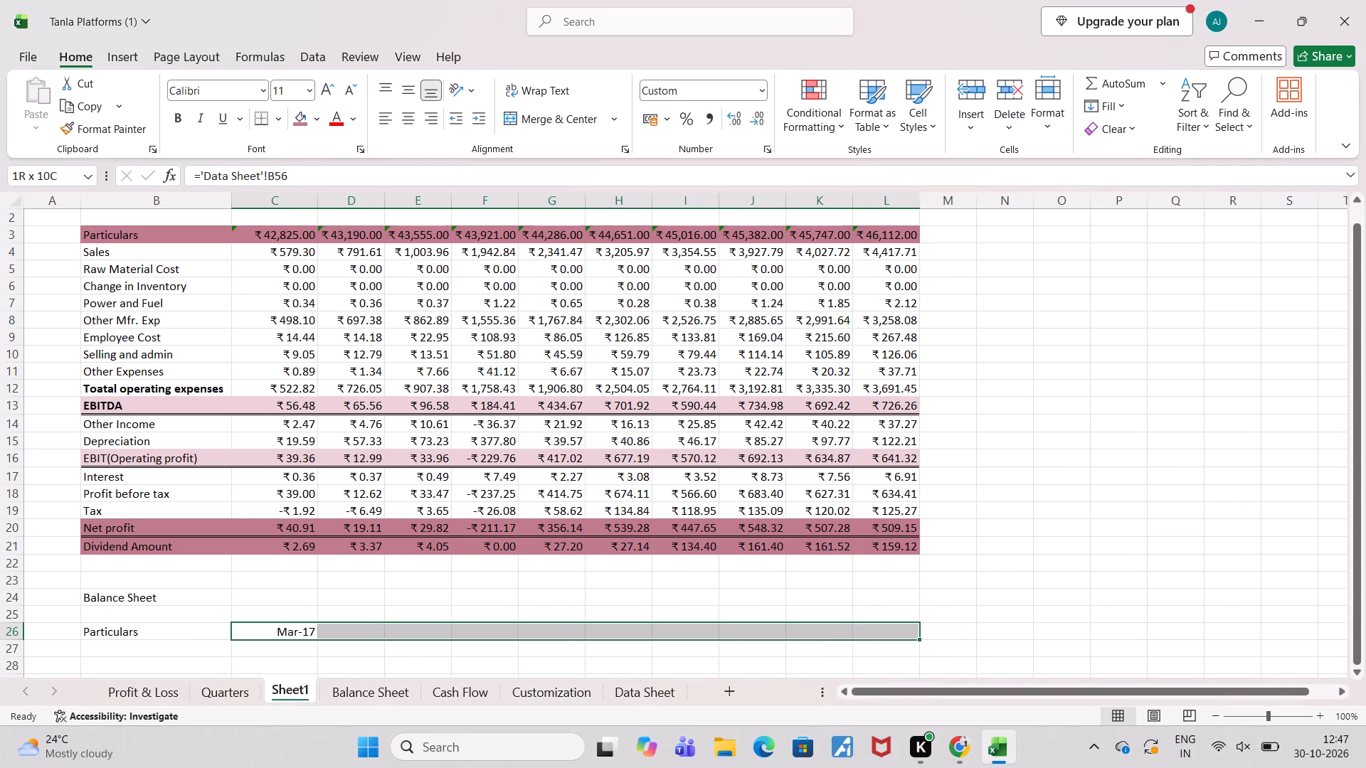
pyautogui.hotkey('ctrl', 'r')
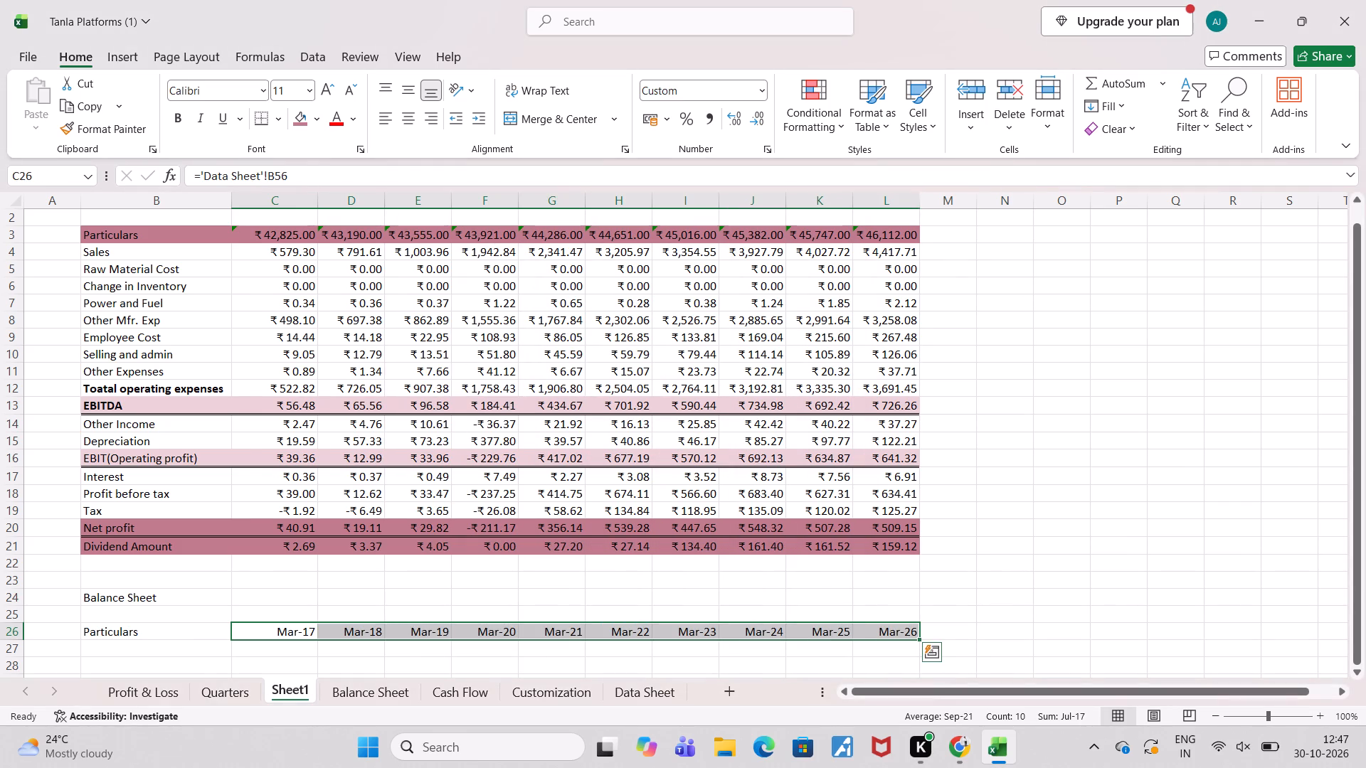
pyautogui.click(689, 611)
# Link B27 to the Equity Share Capital label in A57 of the Data Sheet.
pyautogui.click(208, 645)
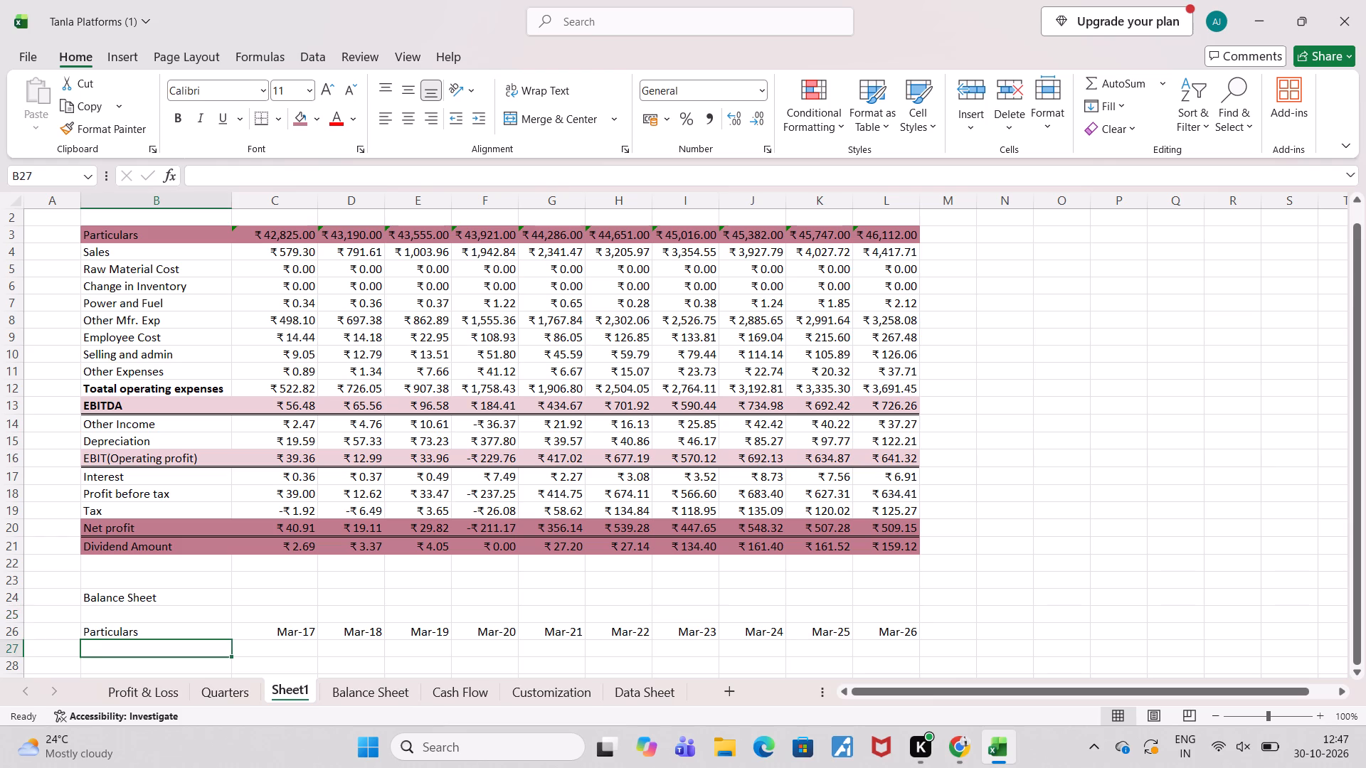
pyautogui.press('=')
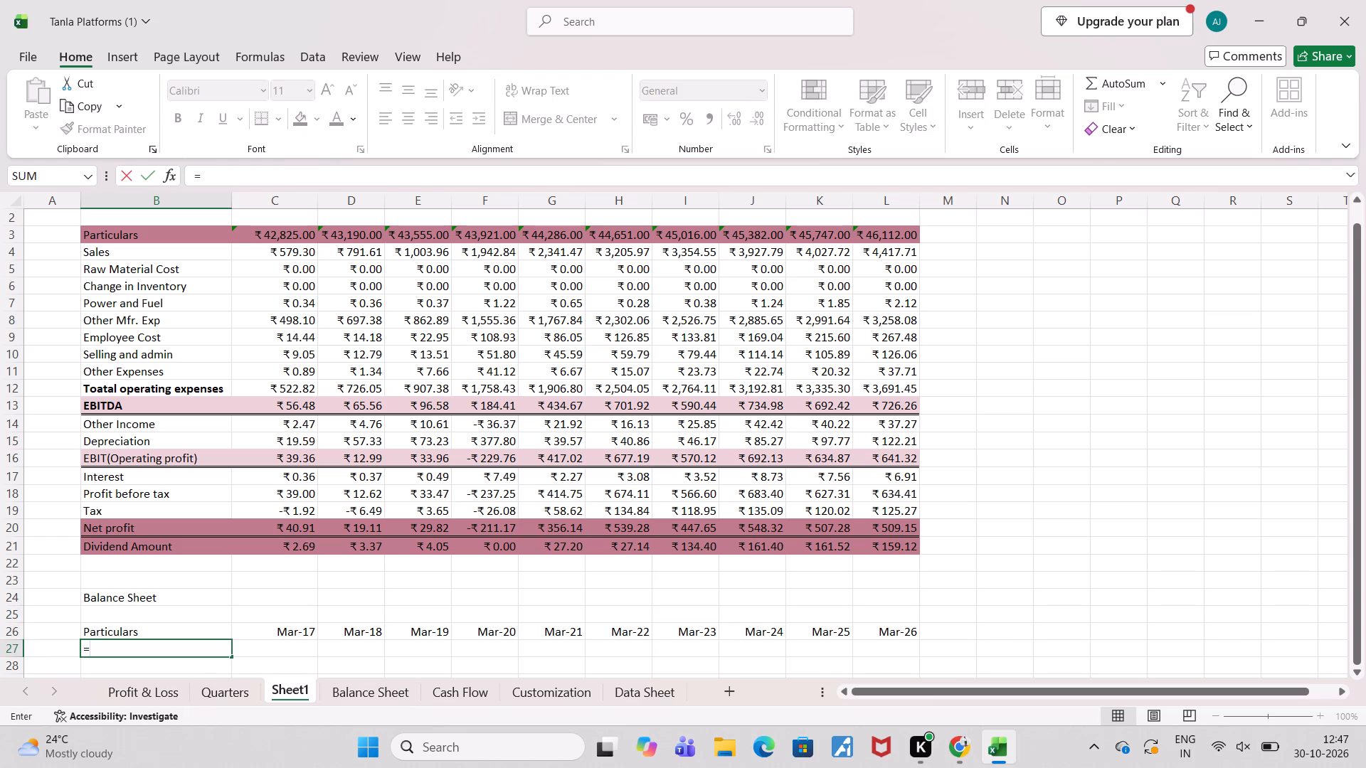
pyautogui.click(635, 689)
pyautogui.click(114, 339)
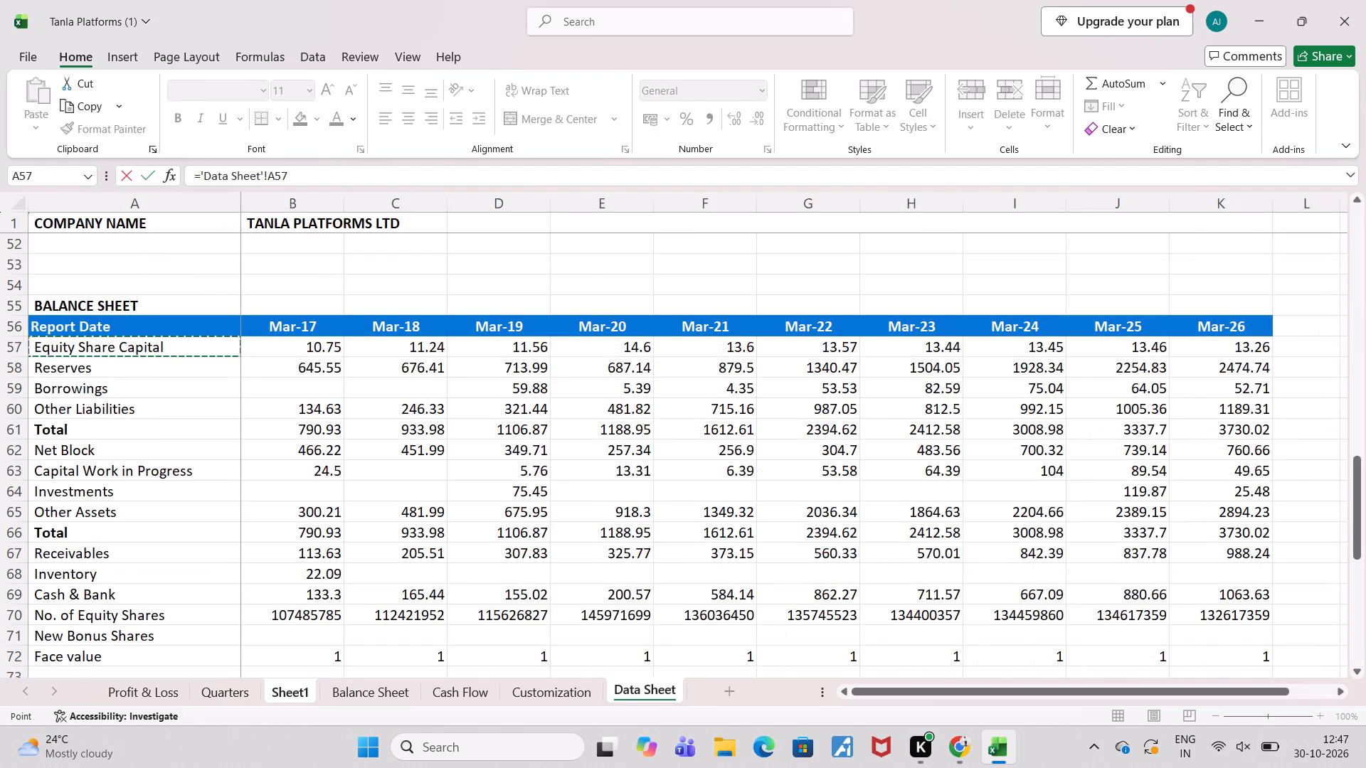
pyautogui.press('Return')
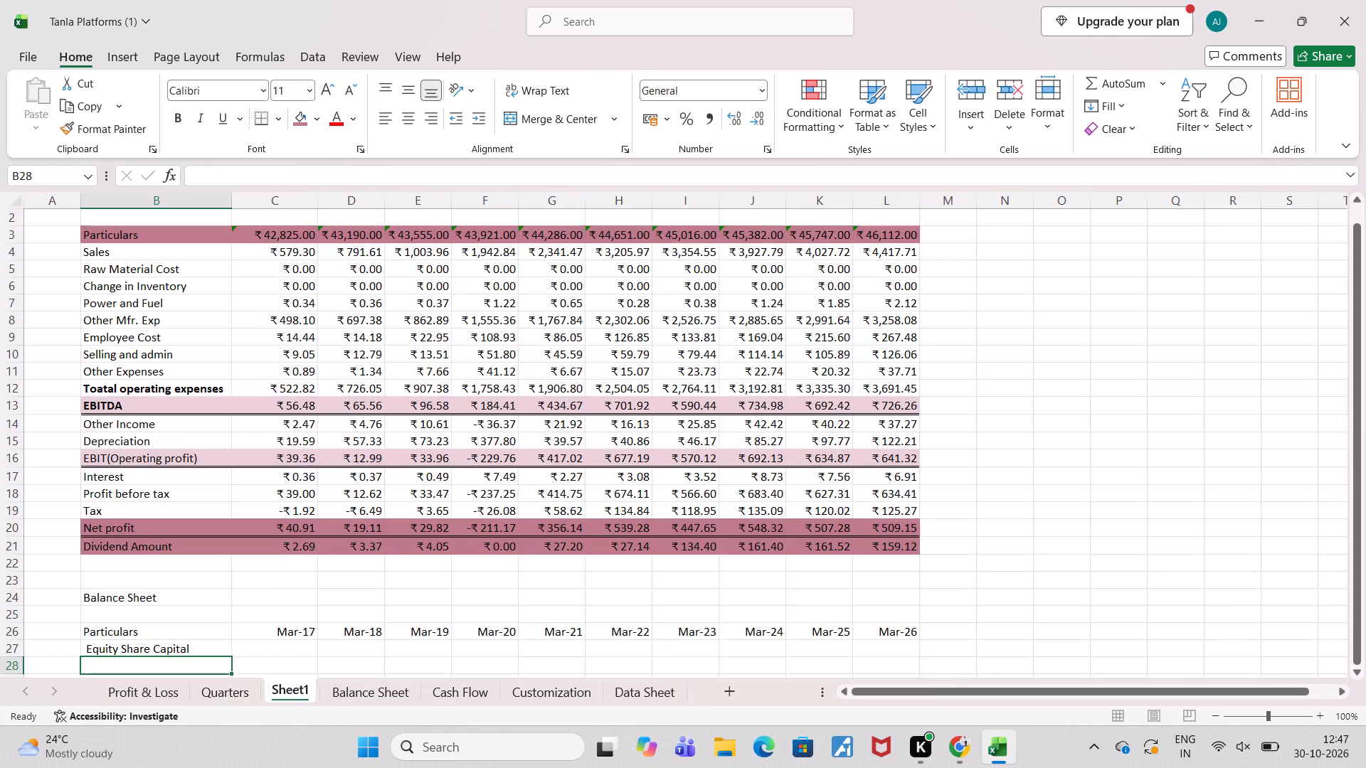
# Fill the linked Equity Share Capital label in B27 down column B through row 43.
pyautogui.scroll(-1, 171, 455)
pyautogui.click(178, 547)
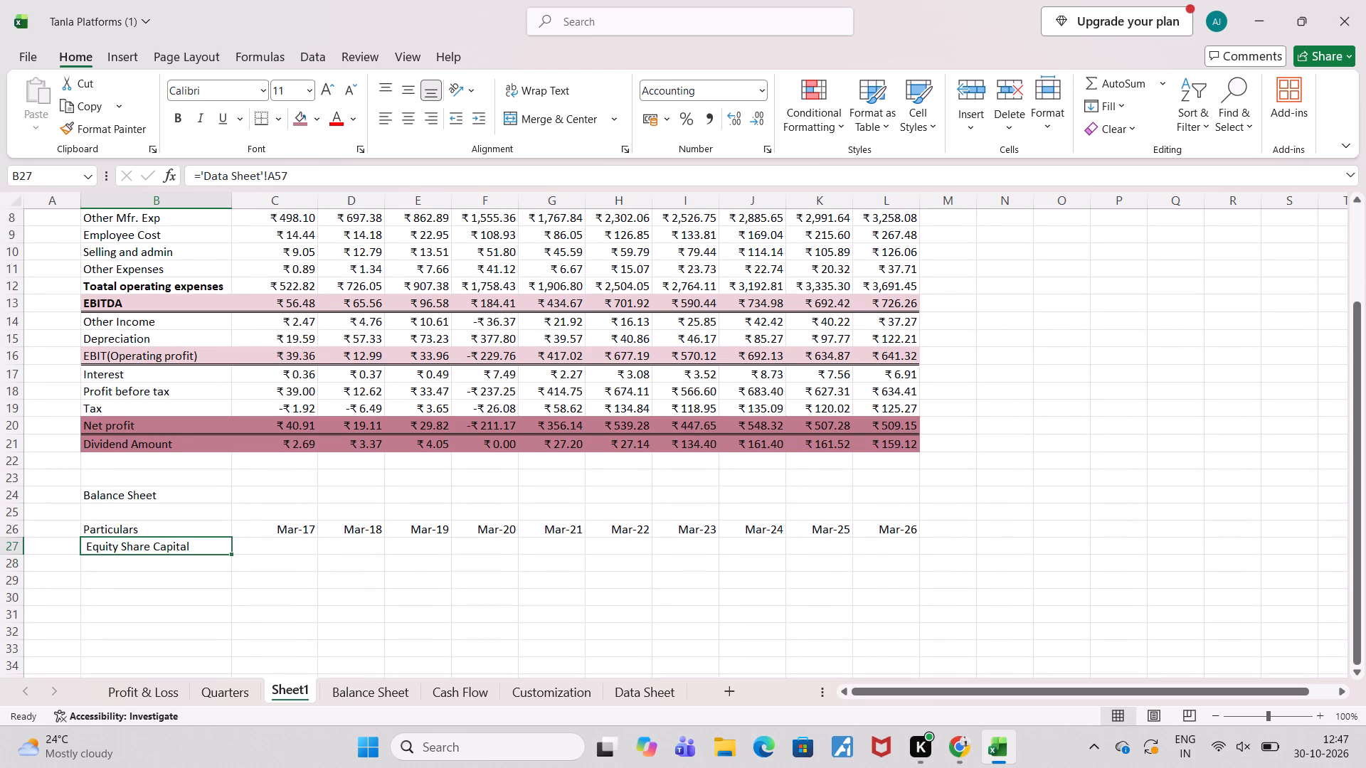
pyautogui.doubleClick(230, 555)
pyautogui.moveTo(230, 555); pyautogui.dragTo(223, 550)
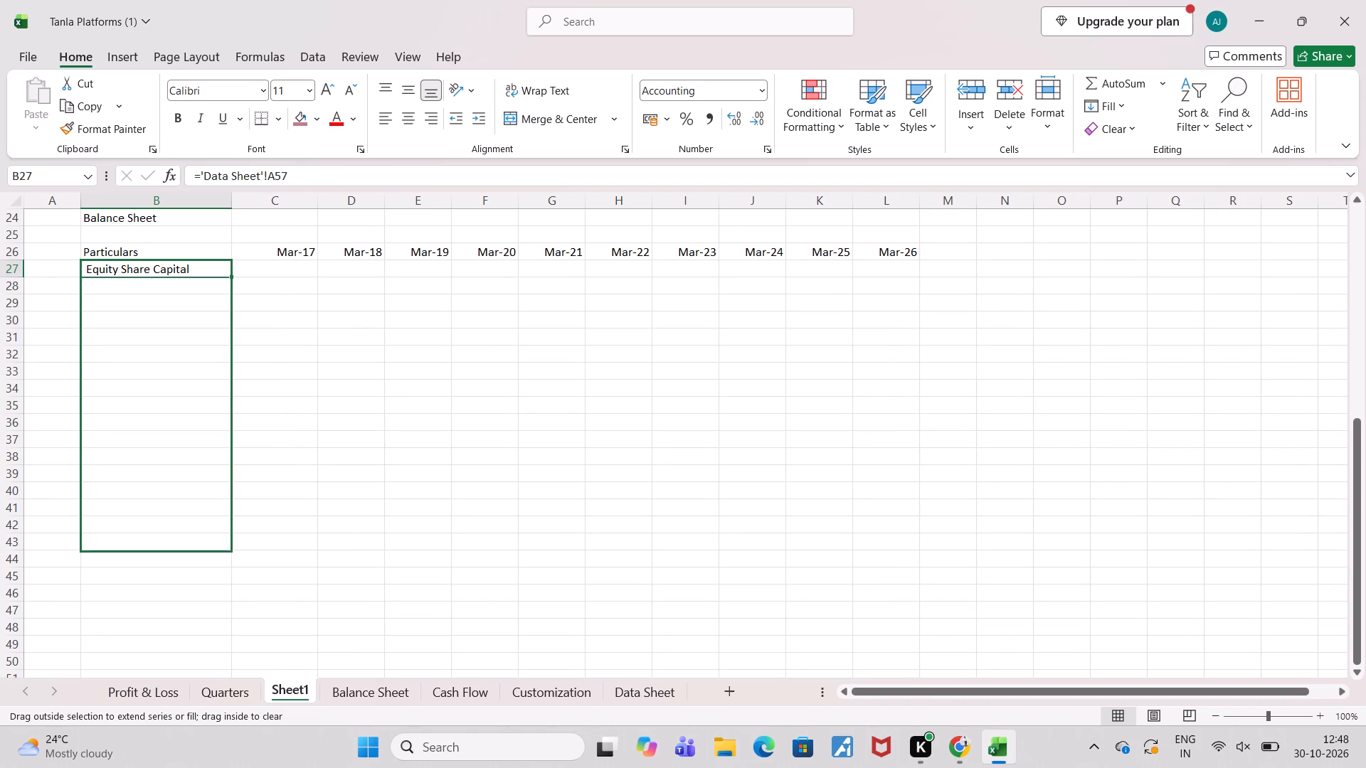
pyautogui.moveTo(223, 550); pyautogui.dragTo(223, 553)
pyautogui.click(136, 611)
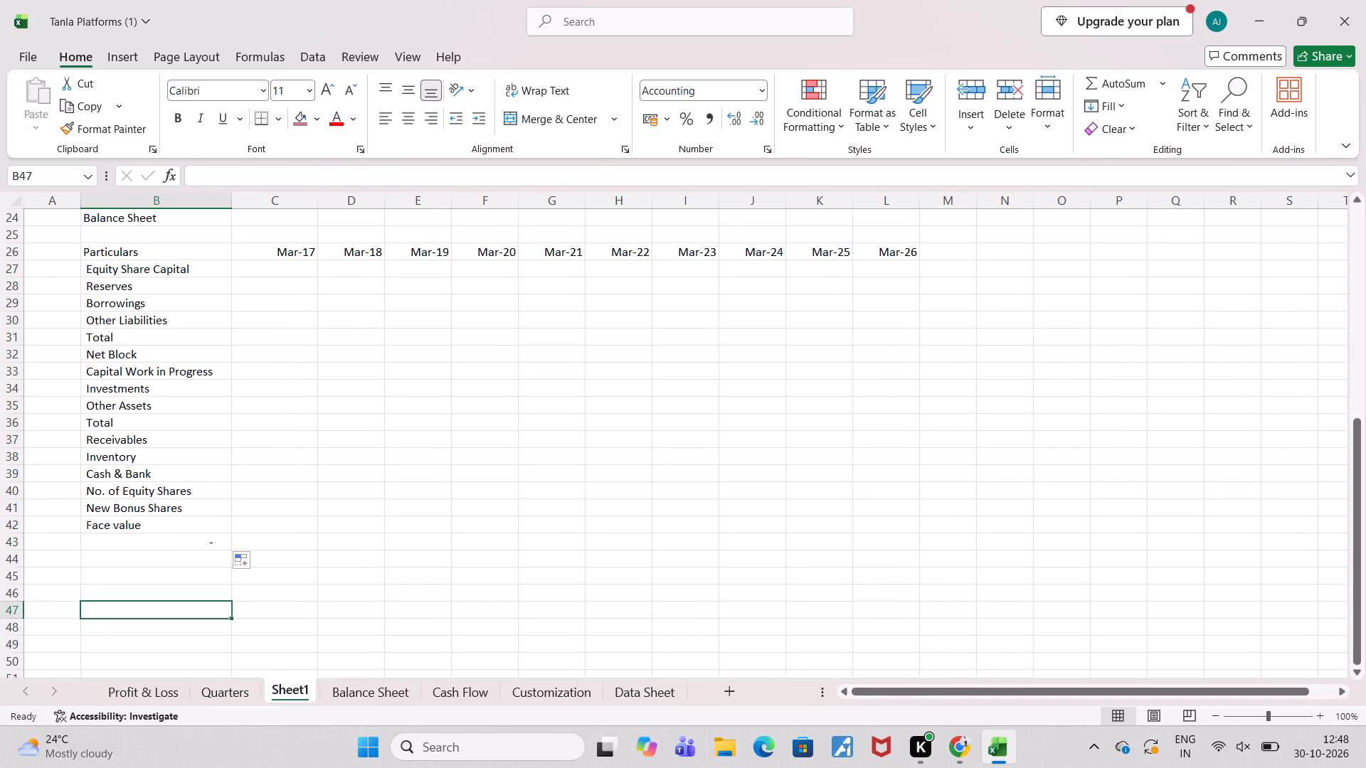
# Clear the surplus linked cell B43 below the Face value label.
pyautogui.click(165, 543)
pyautogui.press('BackSpace')
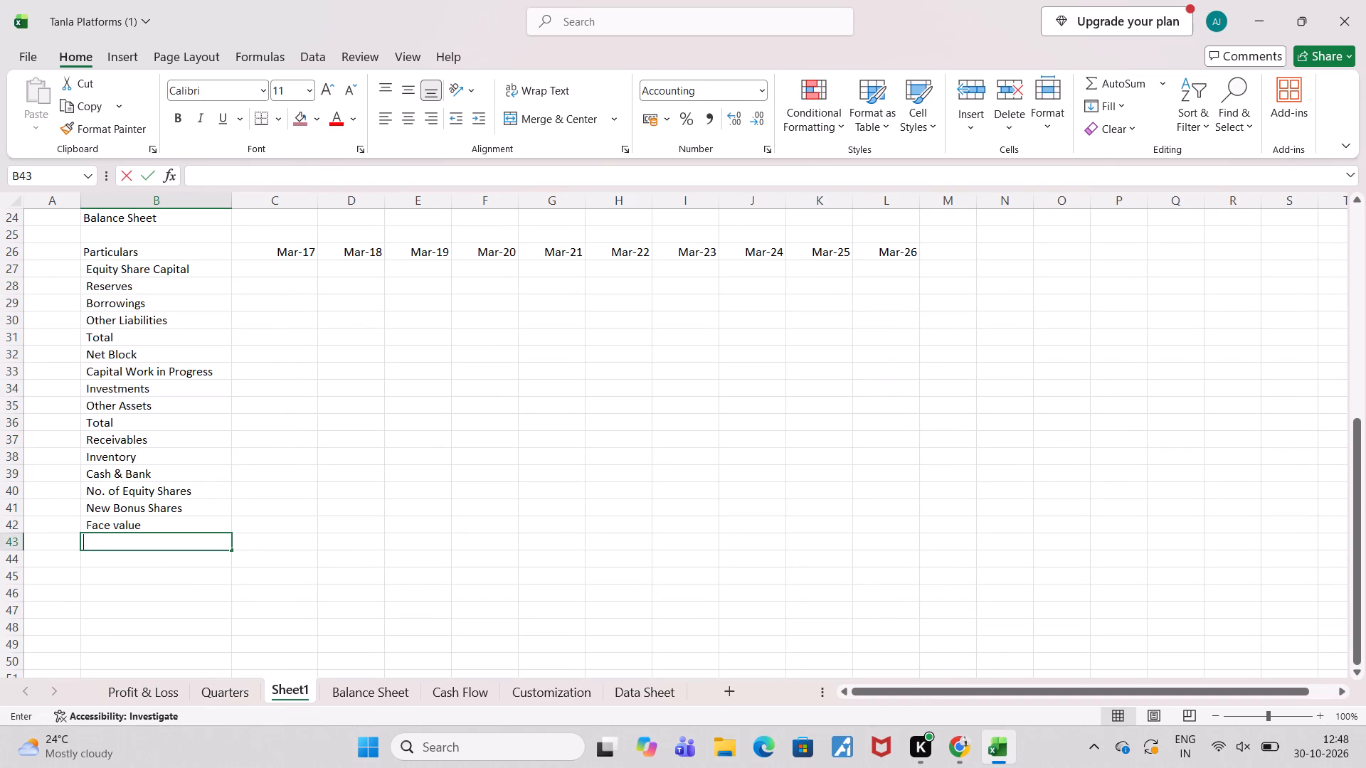
pyautogui.press('Right')
# Fill the Balance Sheet header row from B26 to L26 with the same dark pink as the Net profit row.
pyautogui.press('Up')
pyautogui.press('Up')
pyautogui.press('Up')
pyautogui.press('Up')
pyautogui.press('Up')
pyautogui.press('Up')
pyautogui.press('Up')
pyautogui.press('Up')
pyautogui.press('Up')
pyautogui.press('Up')
pyautogui.press('Up')
pyautogui.press('Up')
pyautogui.press('Up')
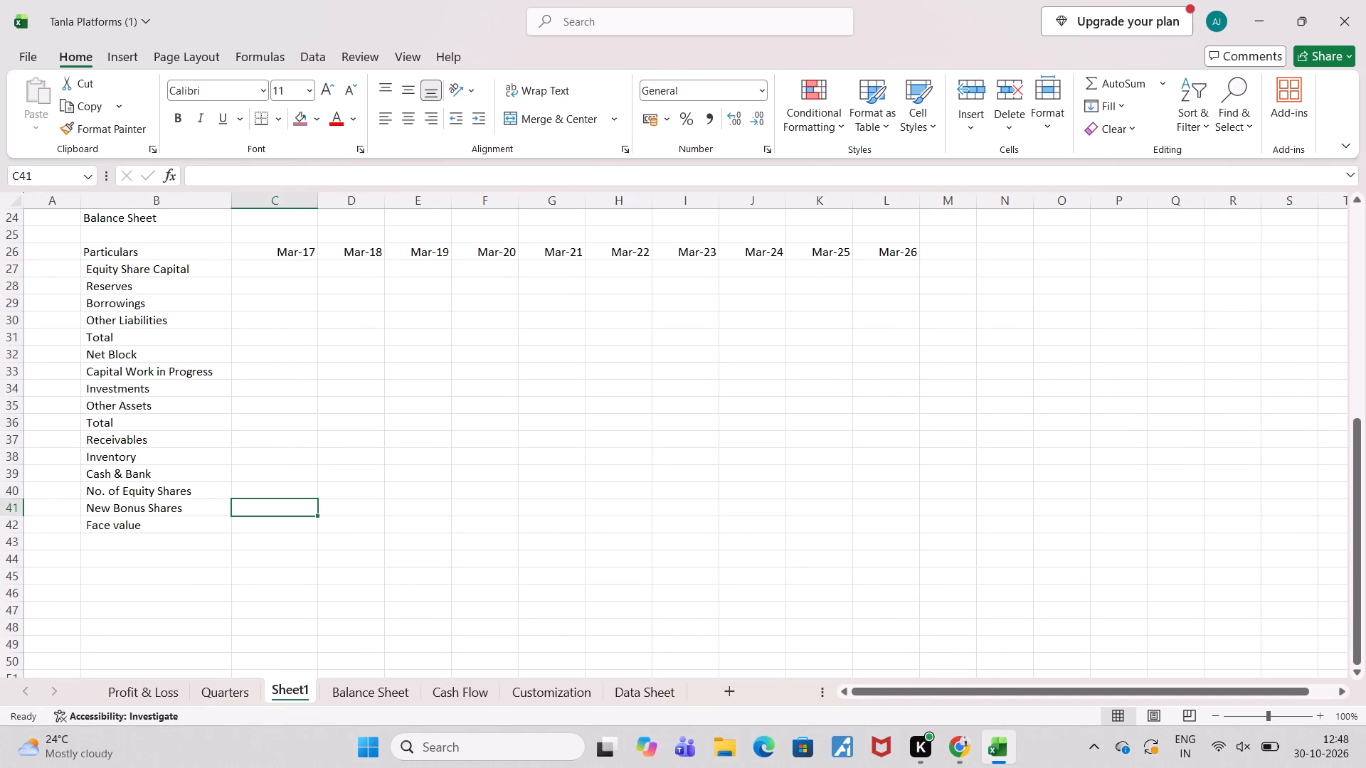
pyautogui.press('Left')
pyautogui.press('Left')
pyautogui.press('Up')
pyautogui.press('Up')
pyautogui.press('Up')
pyautogui.press('Up')
pyautogui.press('Right')
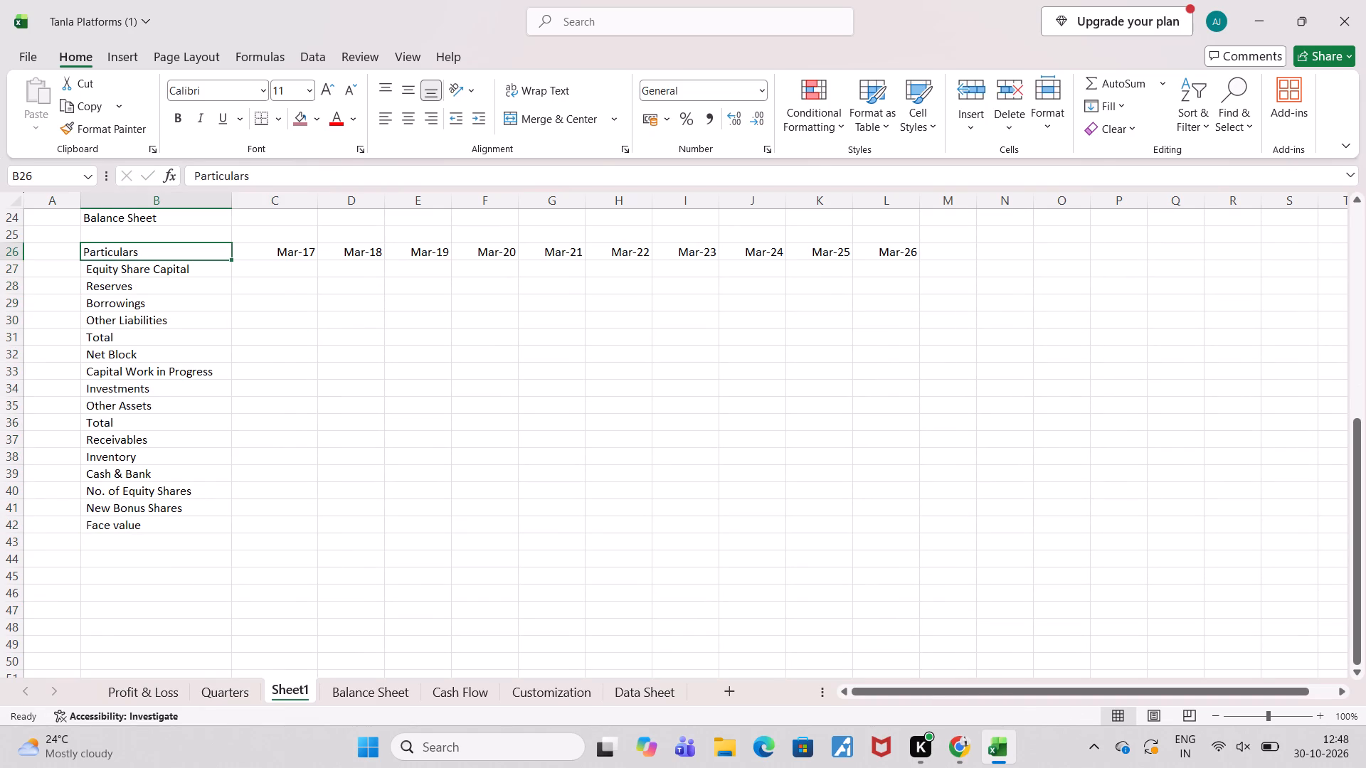
pyautogui.hotkey('shift', 'Right')
pyautogui.hotkey('shift', 'Right')
pyautogui.hotkey('shift', 'Right')
pyautogui.hotkey('shift', 'Right')
pyautogui.hotkey('shift', 'Right')
pyautogui.hotkey('shift', 'Right')
pyautogui.hotkey('shift', 'Right')
pyautogui.hotkey('shift', 'Right')
pyautogui.hotkey('shift', 'Right')
pyautogui.hotkey('shift', 'Right')
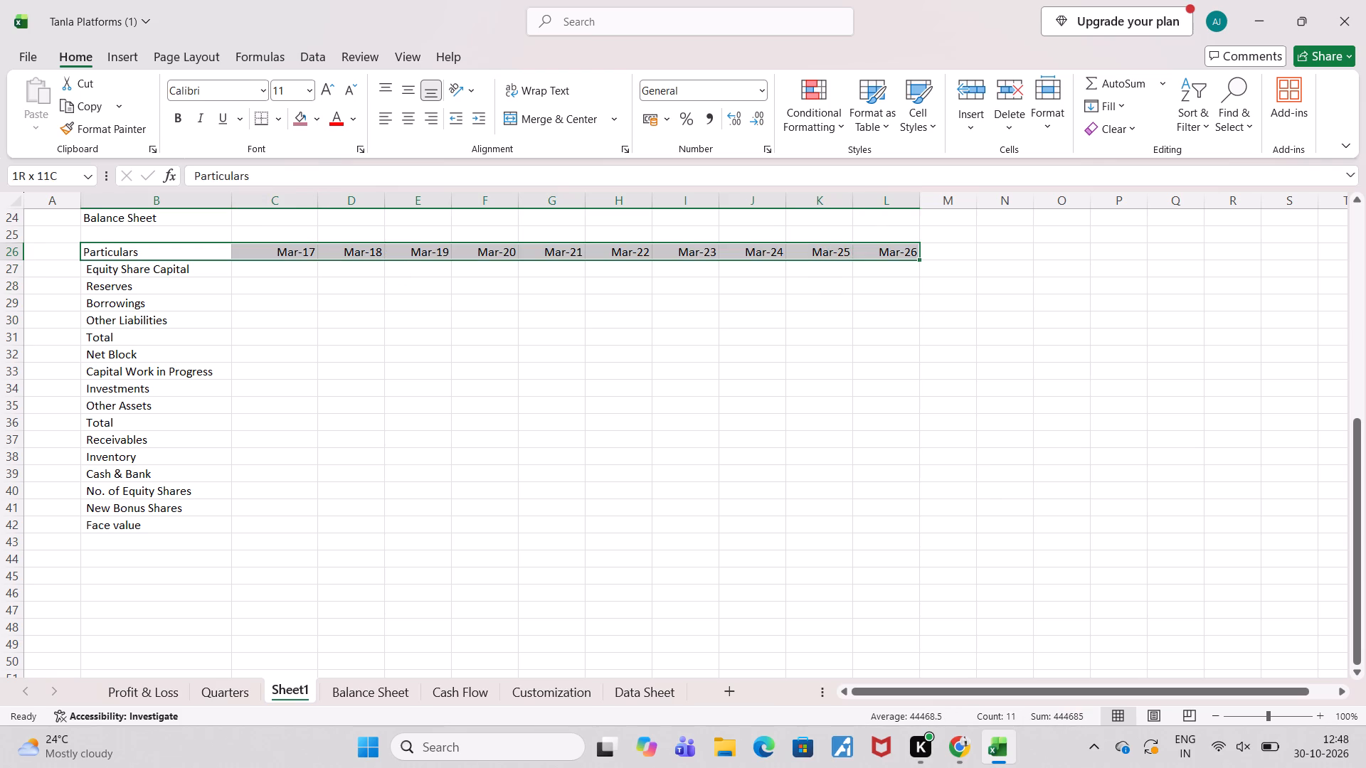
pyautogui.scroll(3, 165, 543)
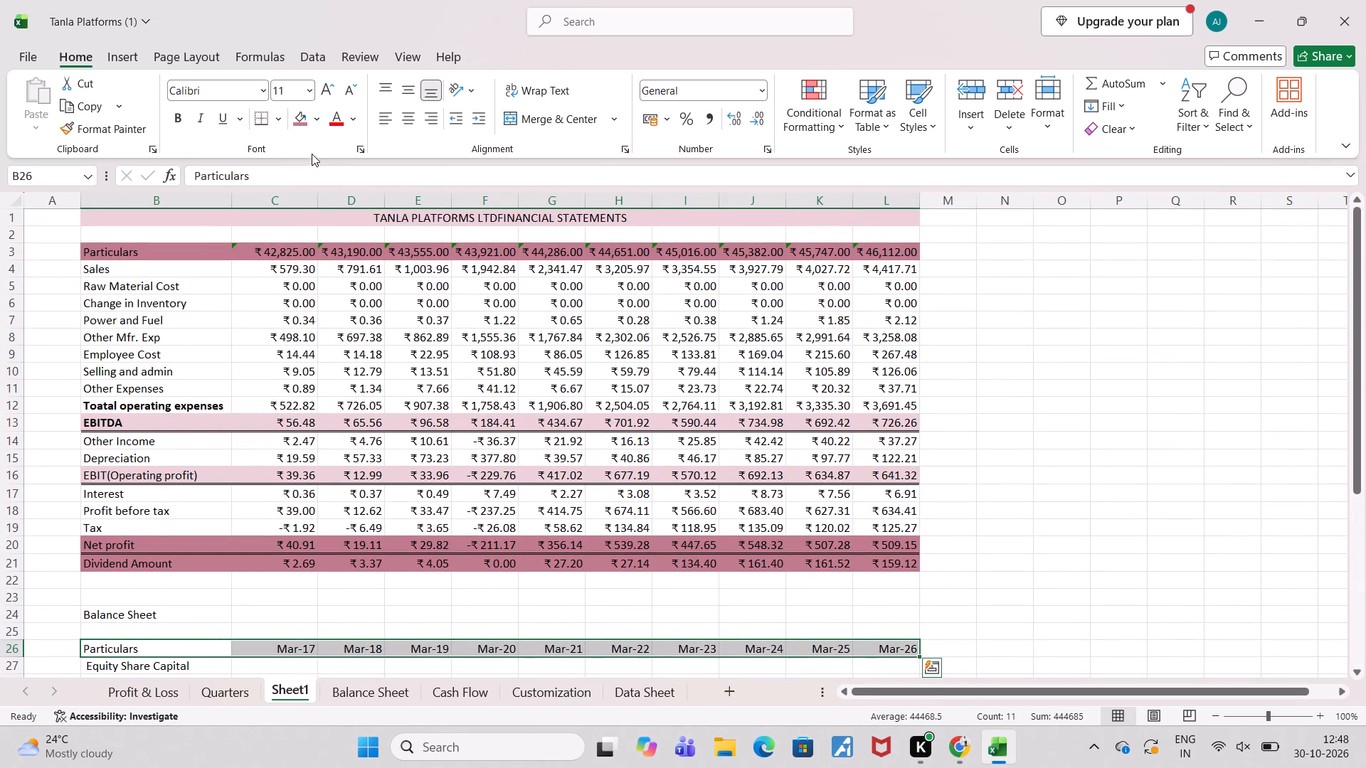
pyautogui.click(299, 122)
pyautogui.click(1000, 533)
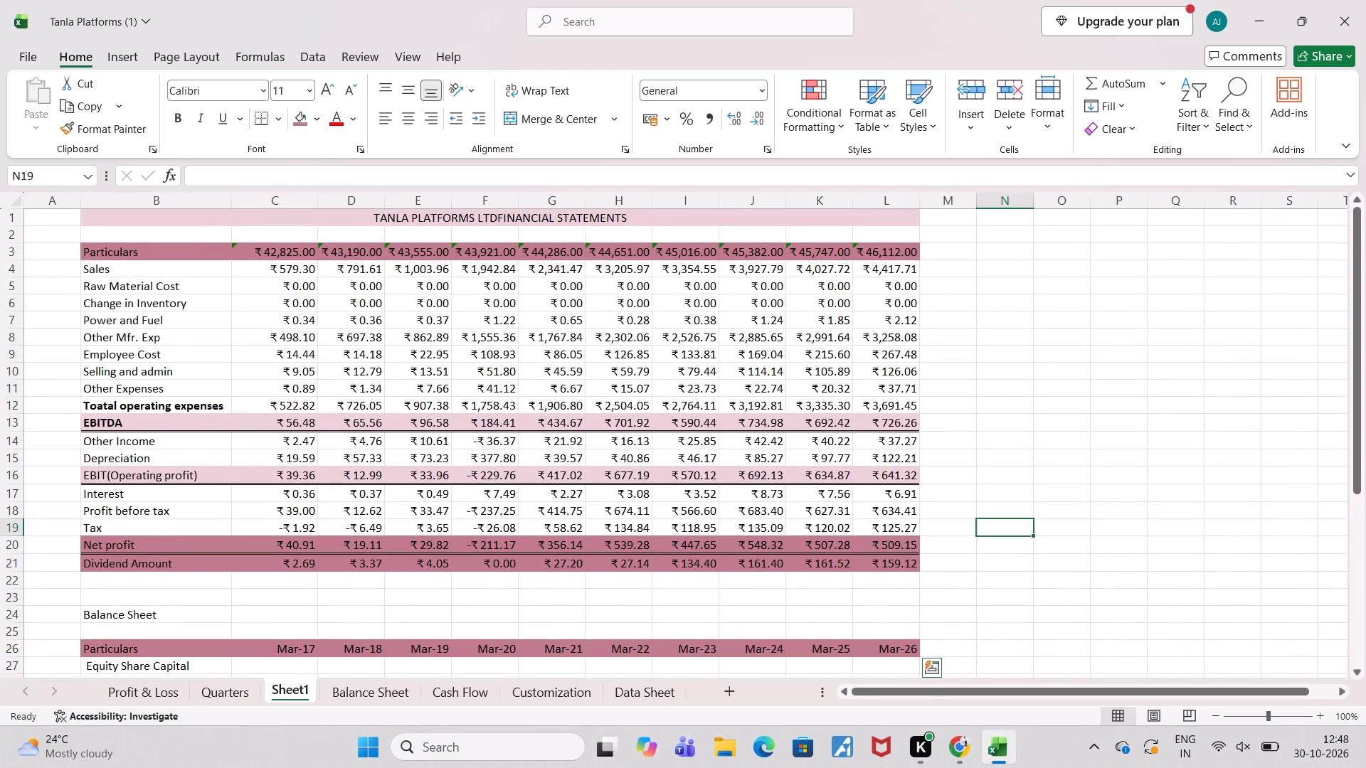
# Change the fill of the Dividend Amount row from B21 to L21 to the light pink theme colour.
pyautogui.moveTo(466, 577); pyautogui.dragTo(312, 570)
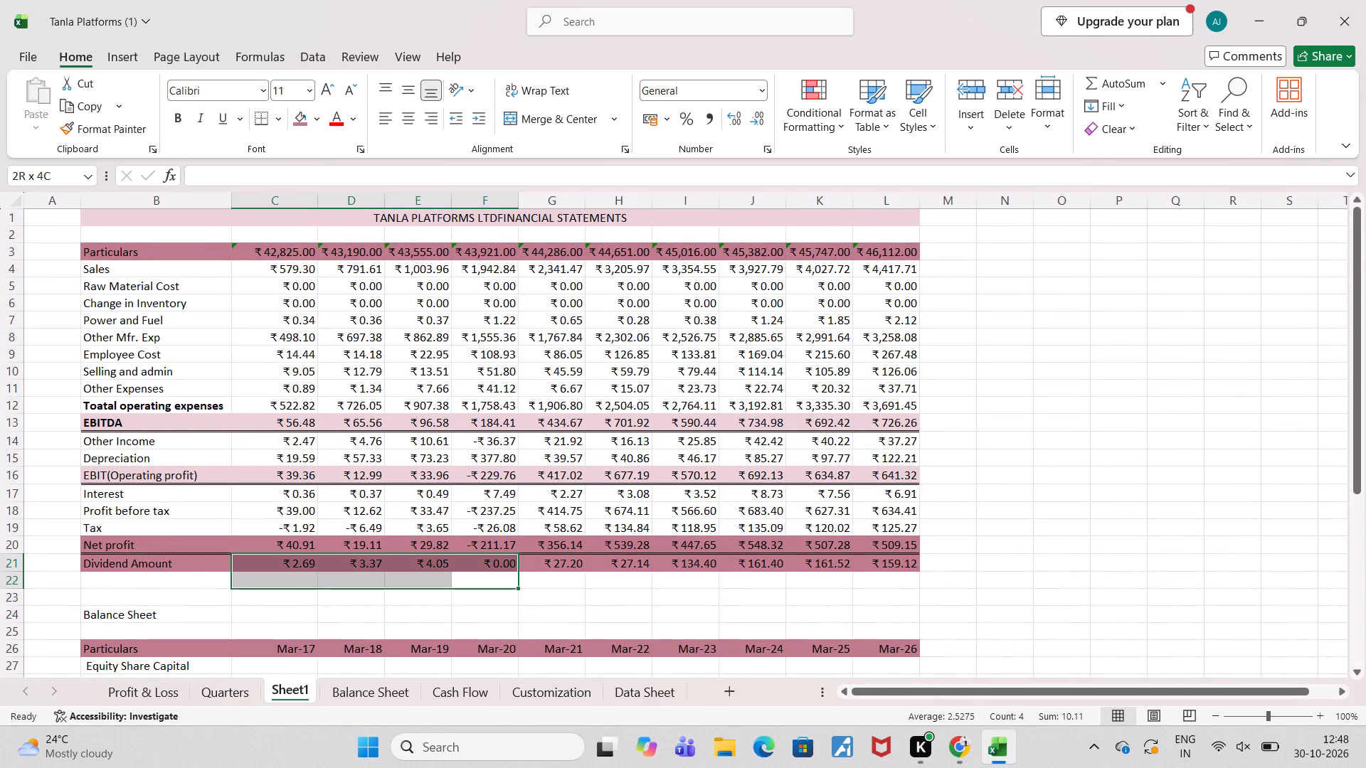
pyautogui.click(146, 566)
pyautogui.hotkey('shift', 'Right')
pyautogui.hotkey('shift', 'Right')
pyautogui.hotkey('shift', 'Right')
pyautogui.hotkey('shift', 'Right')
pyautogui.hotkey('shift', 'Right')
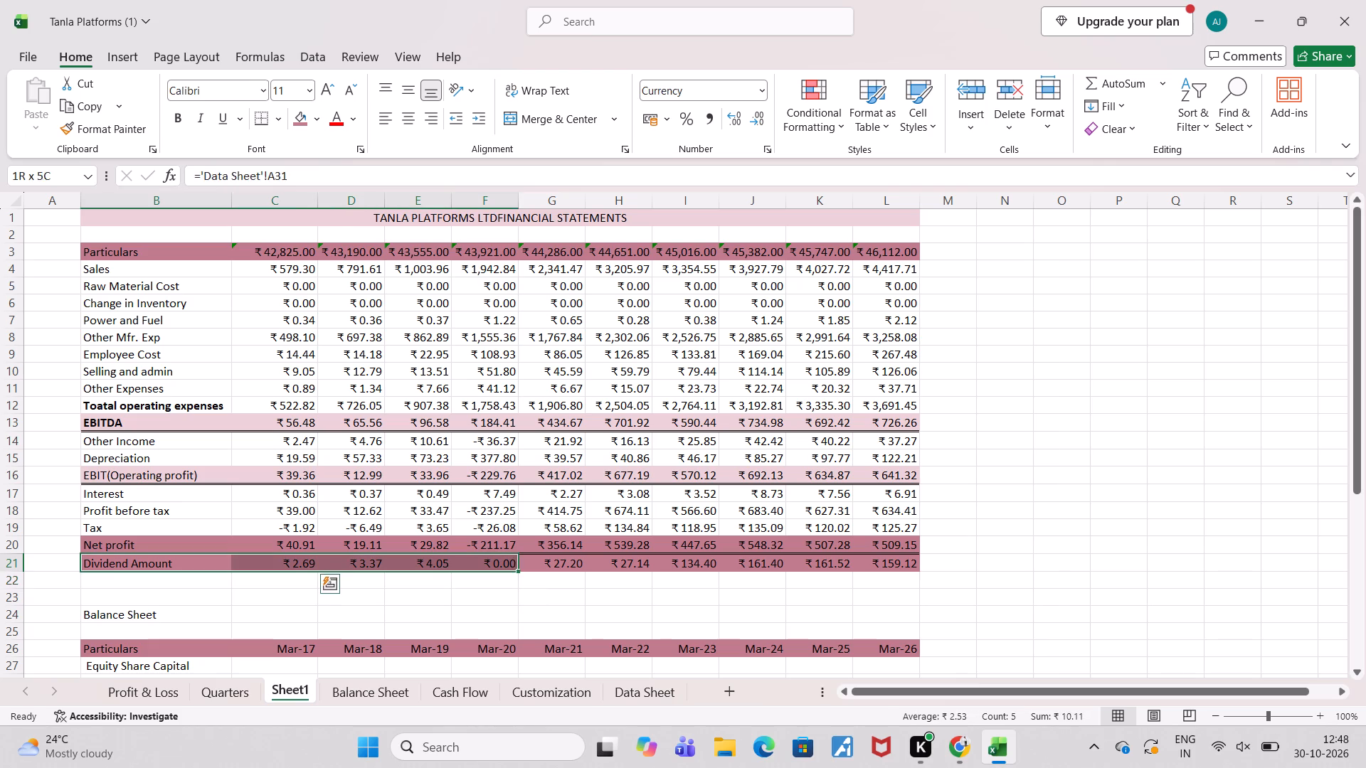
pyautogui.hotkey('shift', 'Right')
pyautogui.hotkey('shift', 'Right')
pyautogui.hotkey('shift', 'Right')
pyautogui.hotkey('shift', 'Right')
pyautogui.hotkey('shift', 'Right')
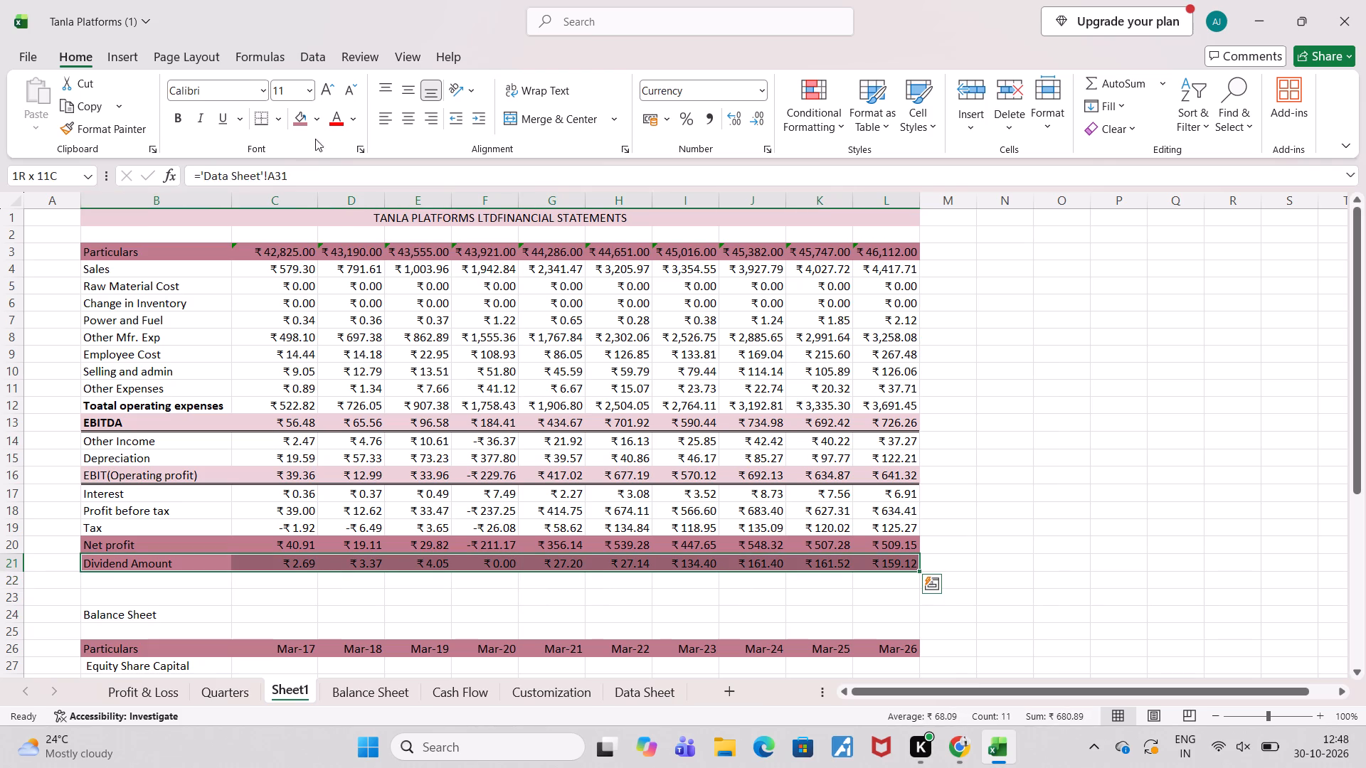
pyautogui.click(313, 121)
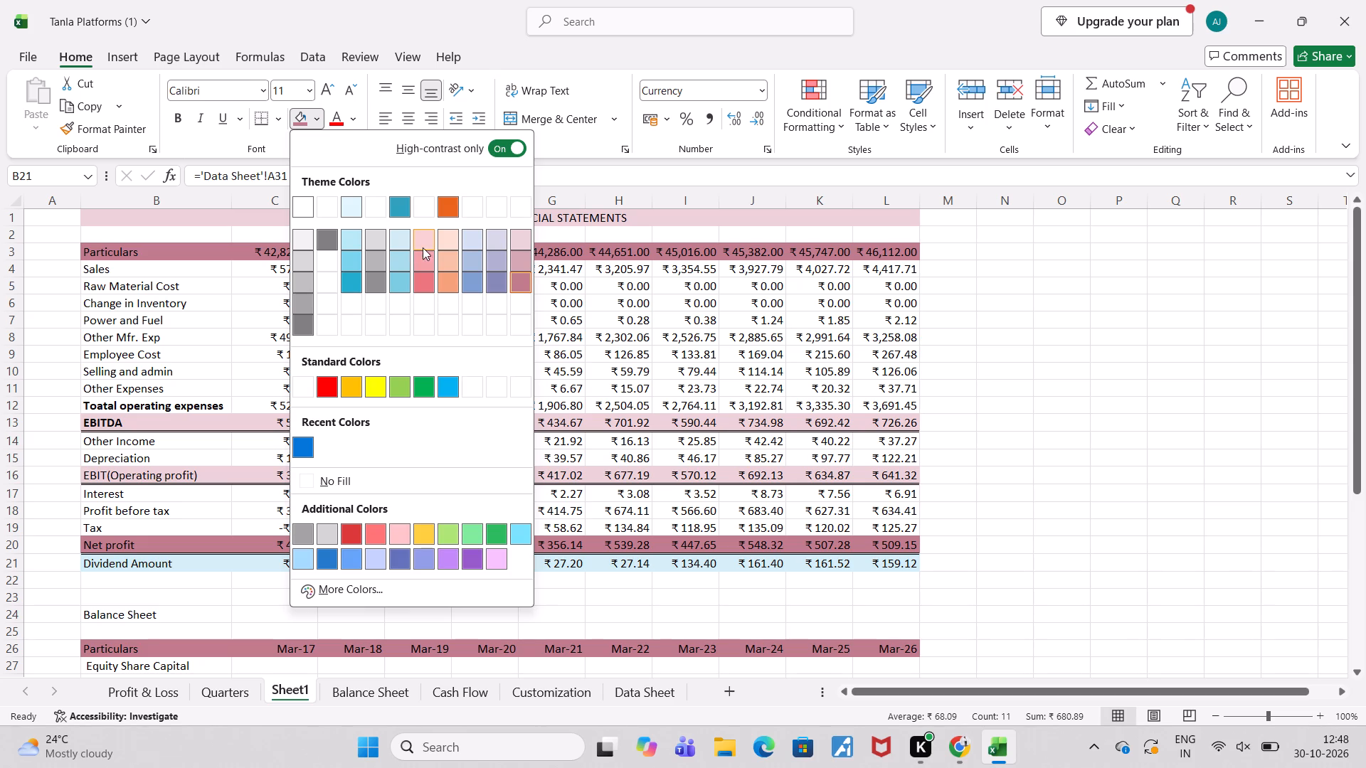
pyautogui.click(526, 240)
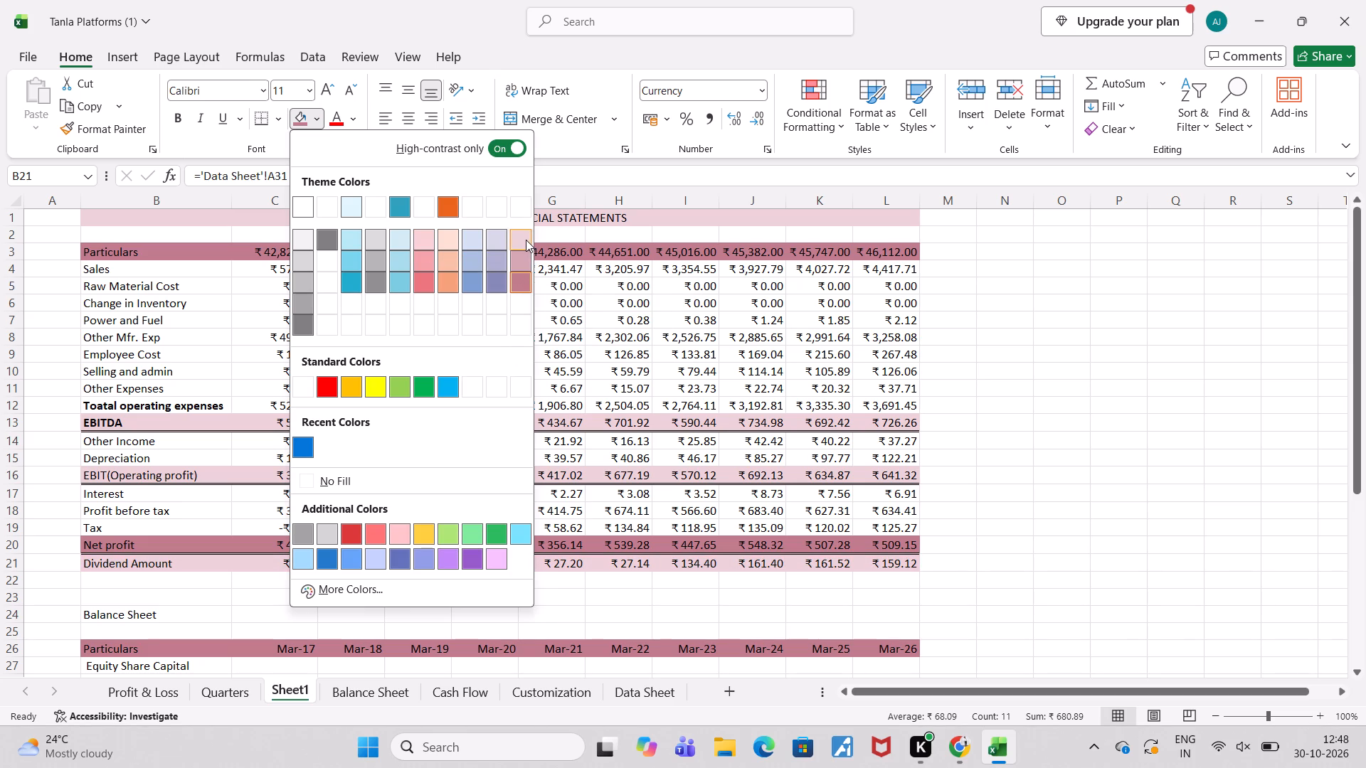
pyautogui.click(1175, 488)
# Make the profit and loss table's Particulars header row bold from B3 to L3.
pyautogui.scroll(-2, 886, 551)
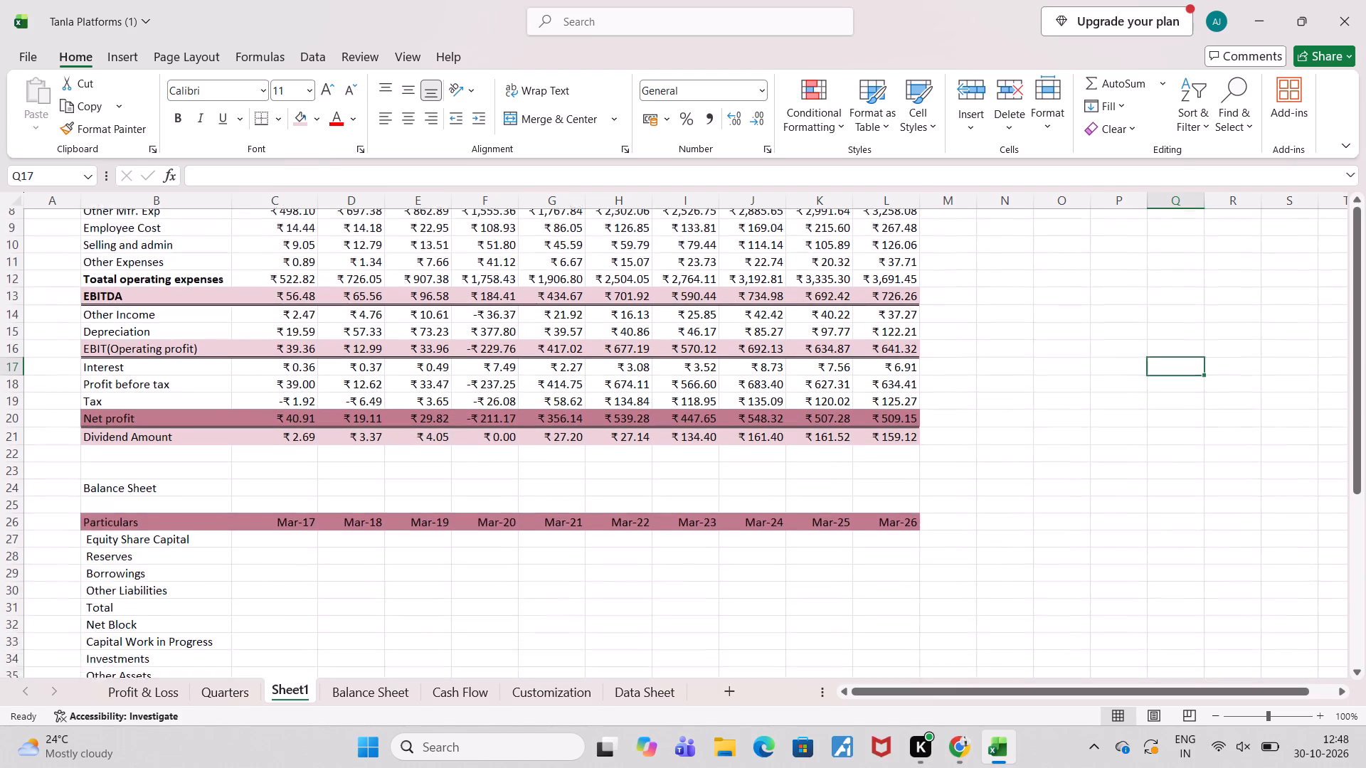
pyautogui.scroll(-3, 886, 551)
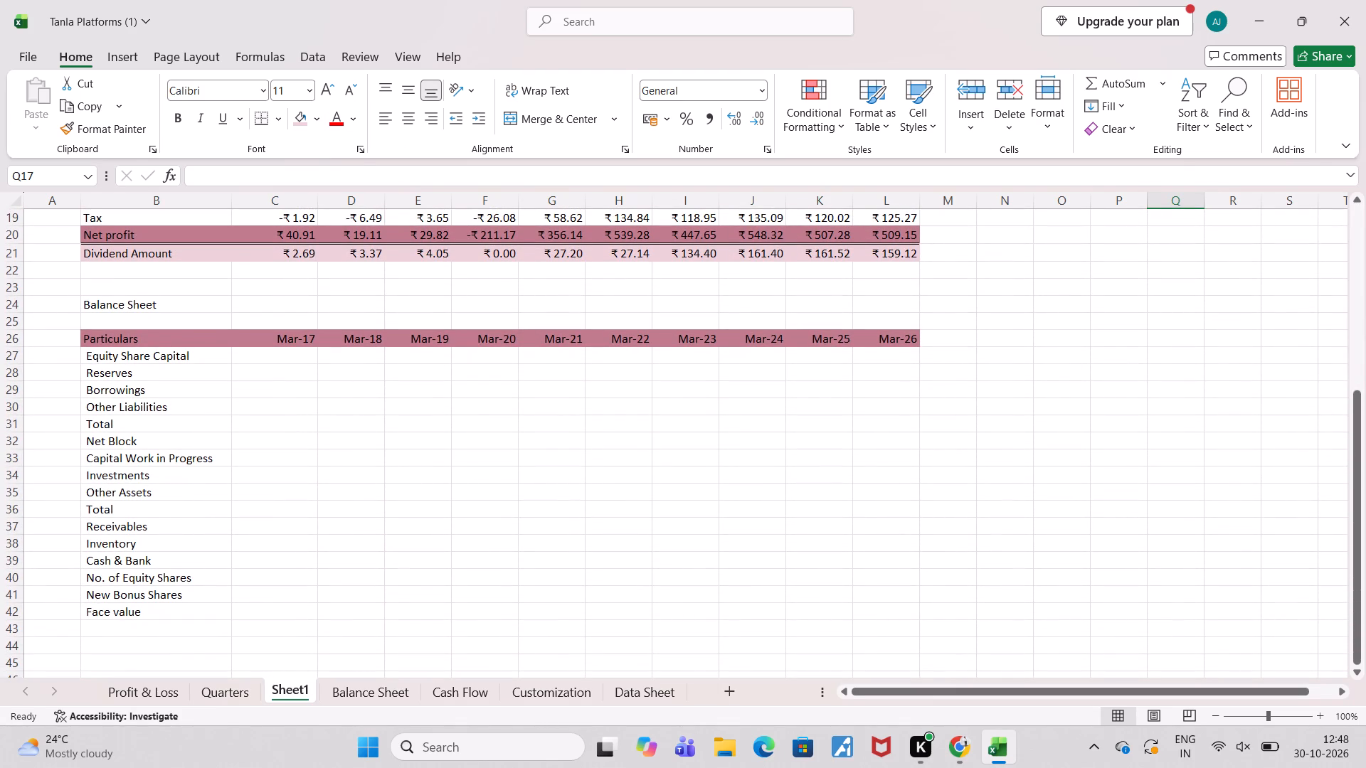
pyautogui.scroll(4, 118, 333)
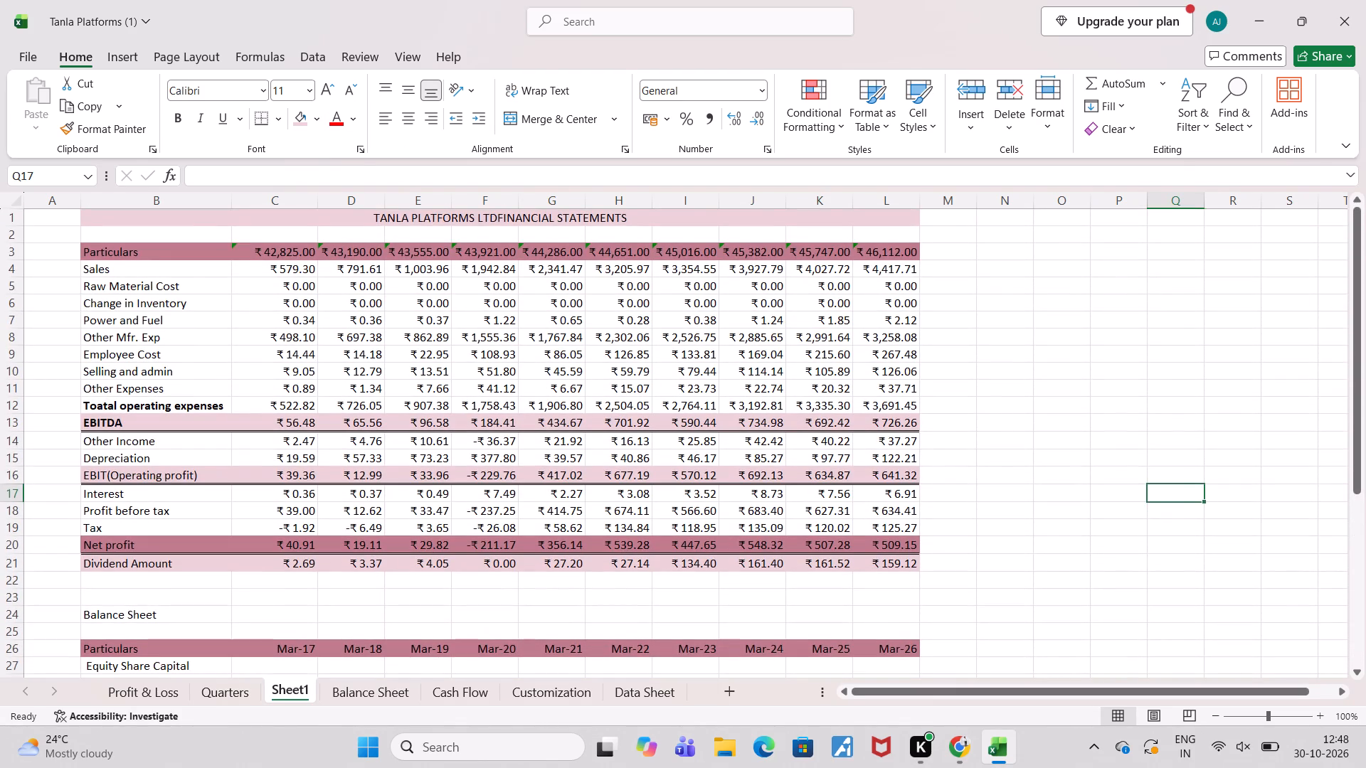
pyautogui.click(120, 247)
pyautogui.hotkey('shift', 'Right')
pyautogui.hotkey('shift', 'Right')
pyautogui.hotkey('shift', 'Right')
pyautogui.hotkey('shift', 'Right')
pyautogui.hotkey('shift', 'Right')
pyautogui.hotkey('shift', 'Right')
pyautogui.hotkey('shift', 'Right')
pyautogui.hotkey('shift', 'Right')
pyautogui.hotkey('shift', 'Right')
pyautogui.hotkey('shift', 'Right')
pyautogui.hotkey('shift', 'Right')
pyautogui.hotkey('shift', 'Right')
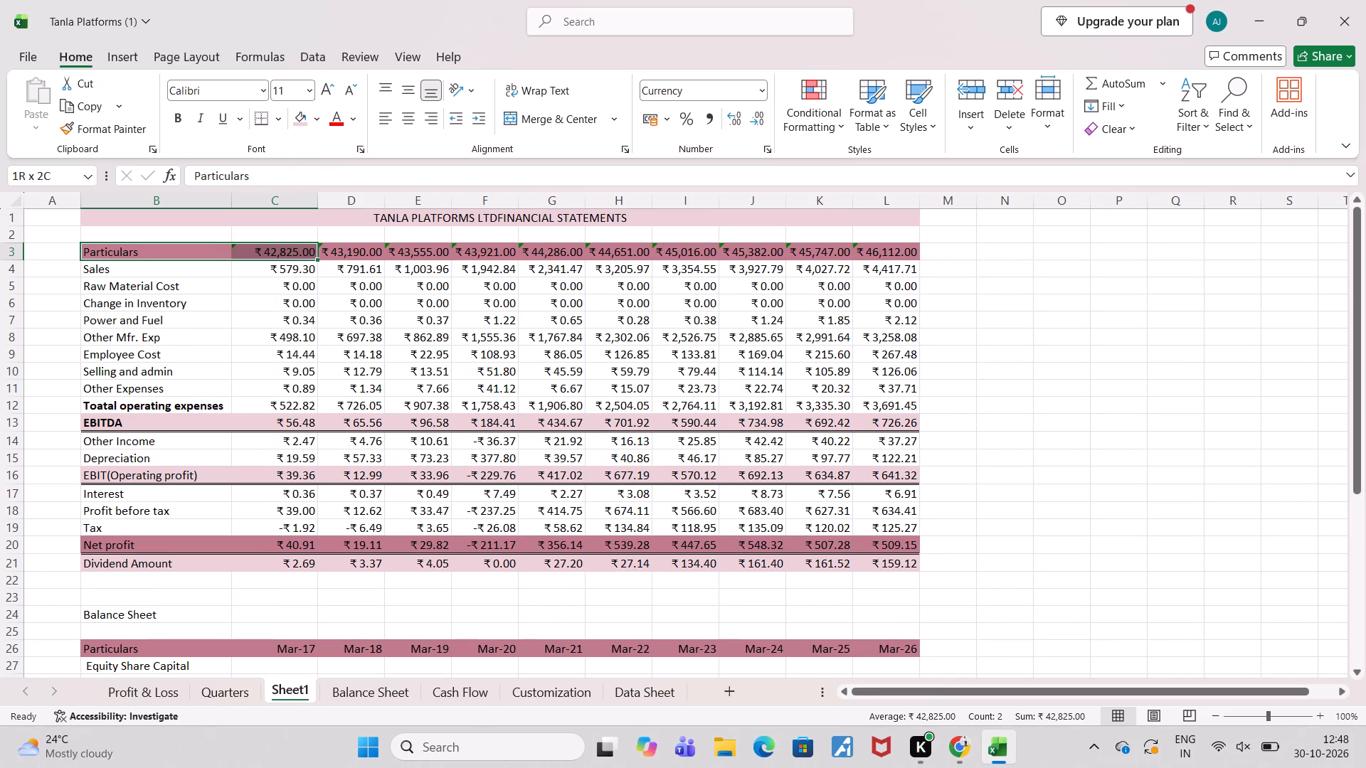
pyautogui.hotkey('shift', 'Left')
pyautogui.hotkey('shift', 'Left')
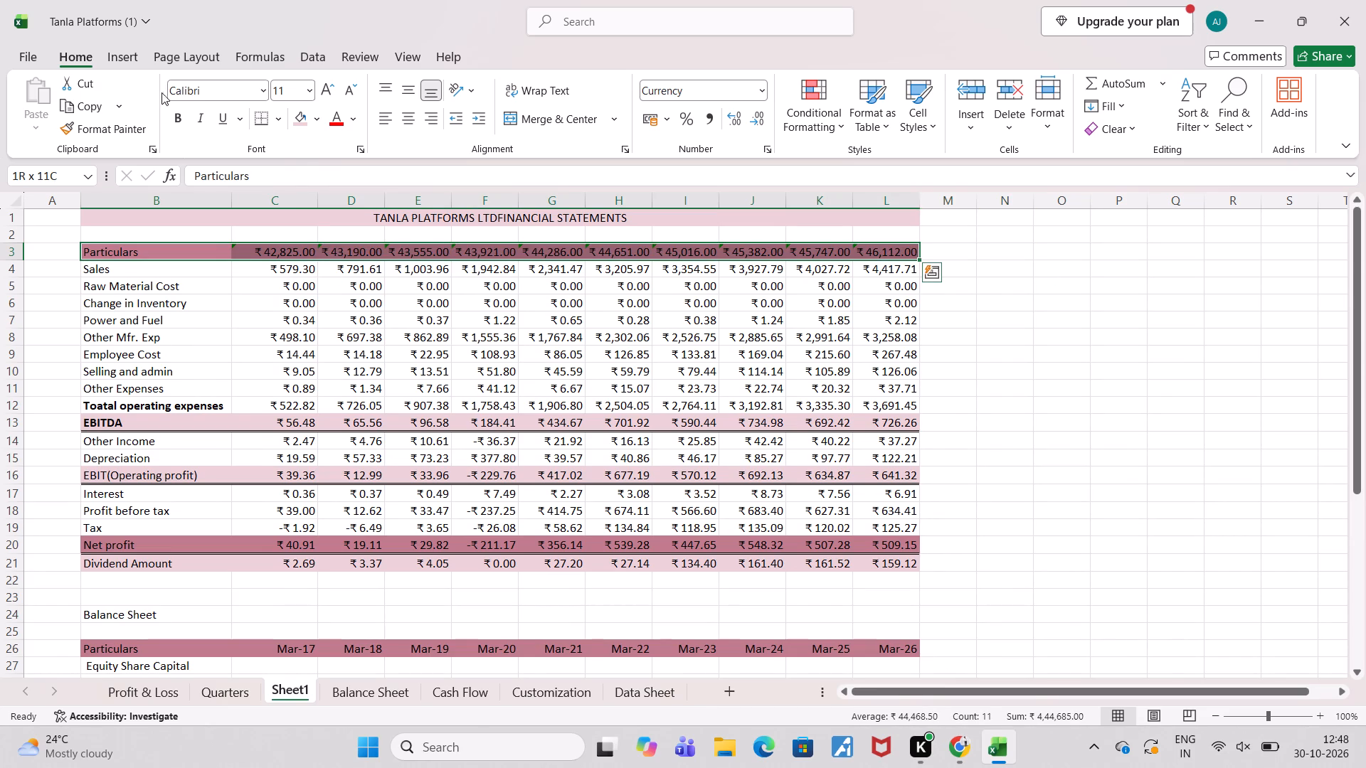
pyautogui.click(179, 116)
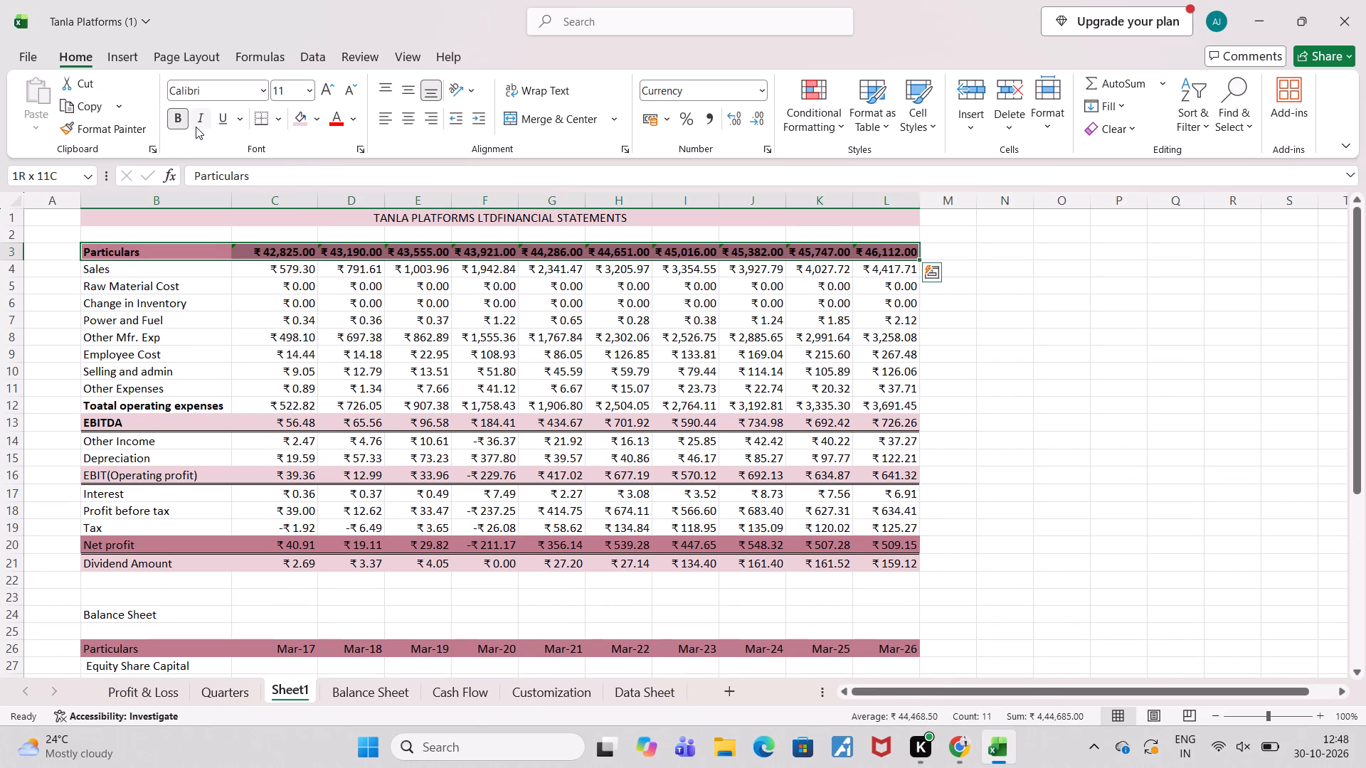
pyautogui.click(1042, 530)
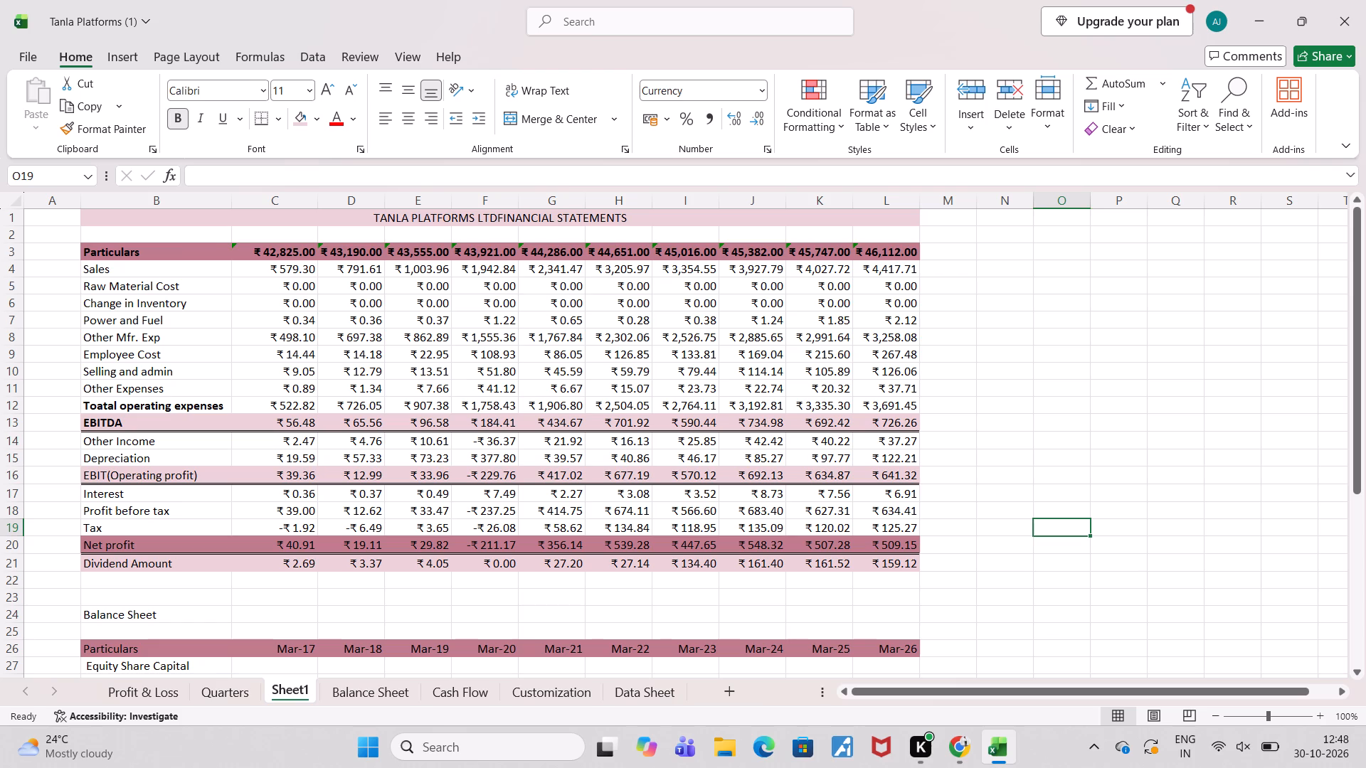
# Format the profit and loss header cells C3 to L3 with the custom date format mmm-yy.
pyautogui.click(247, 248)
pyautogui.hotkey('shift', 'Right')
pyautogui.hotkey('shift', 'Right')
pyautogui.hotkey('shift', 'Right')
pyautogui.hotkey('shift', 'Right')
pyautogui.hotkey('shift', 'Right')
pyautogui.hotkey('shift', 'Right')
pyautogui.hotkey('shift', 'Right')
pyautogui.hotkey('shift', 'Right')
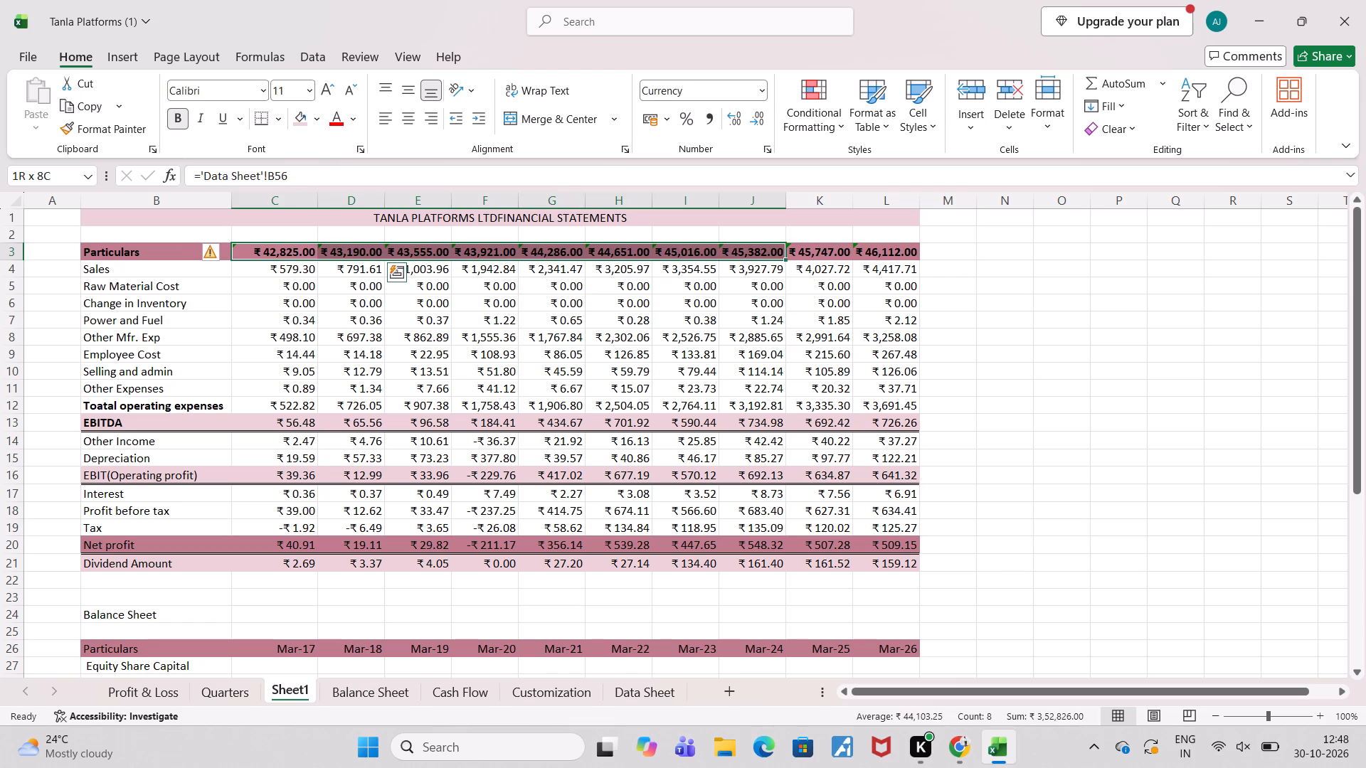
pyautogui.hotkey('shift', 'Right')
pyautogui.hotkey('ctrl', '1')
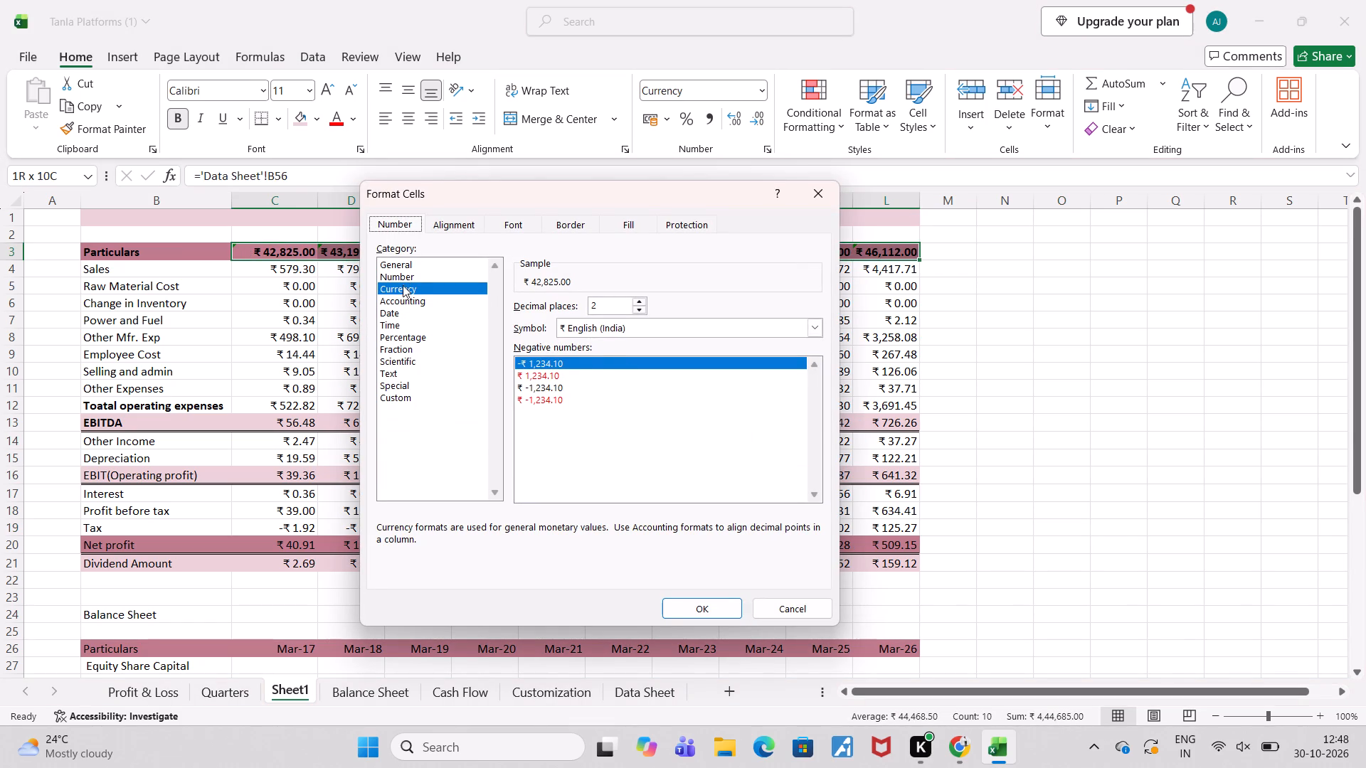
pyautogui.click(398, 399)
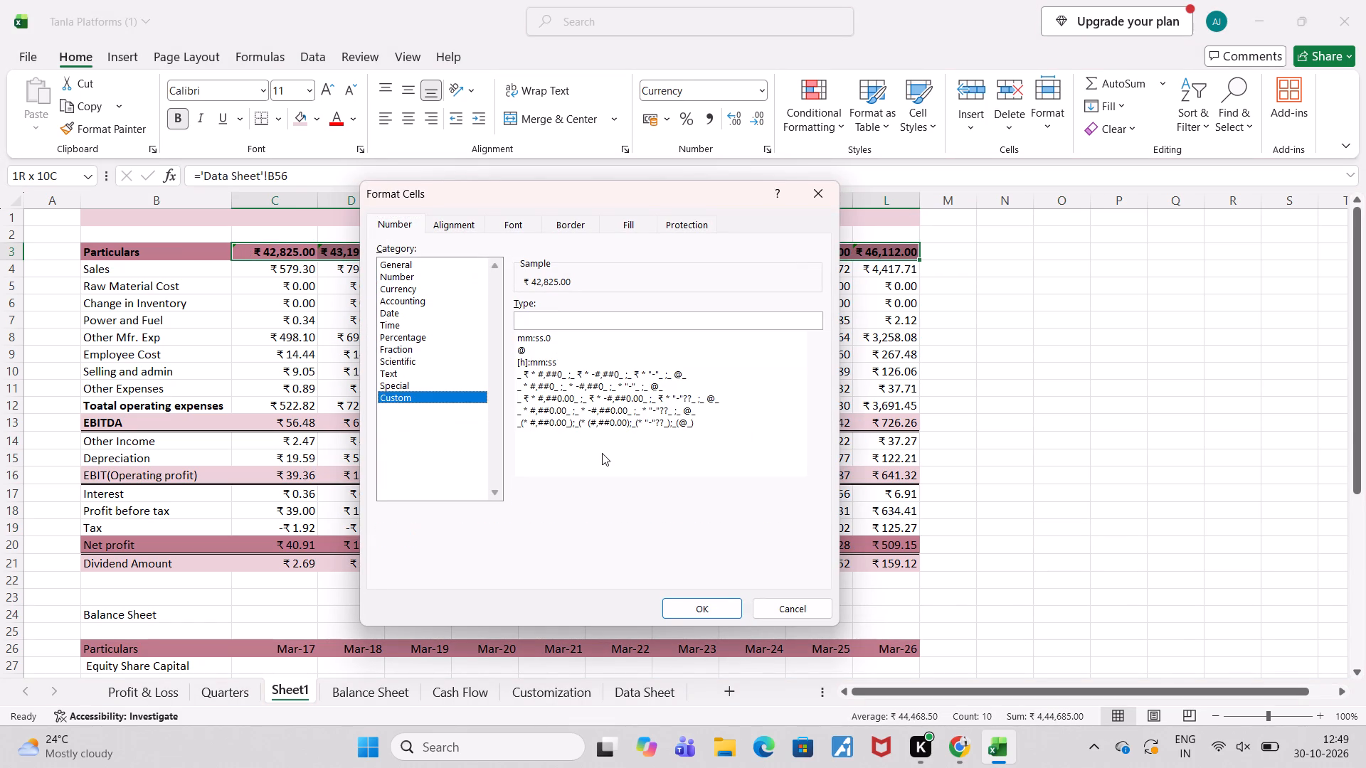
pyautogui.scroll(-1, 602, 453)
pyautogui.scroll(1, 638, 366)
pyautogui.moveTo(814, 434); pyautogui.dragTo(813, 410)
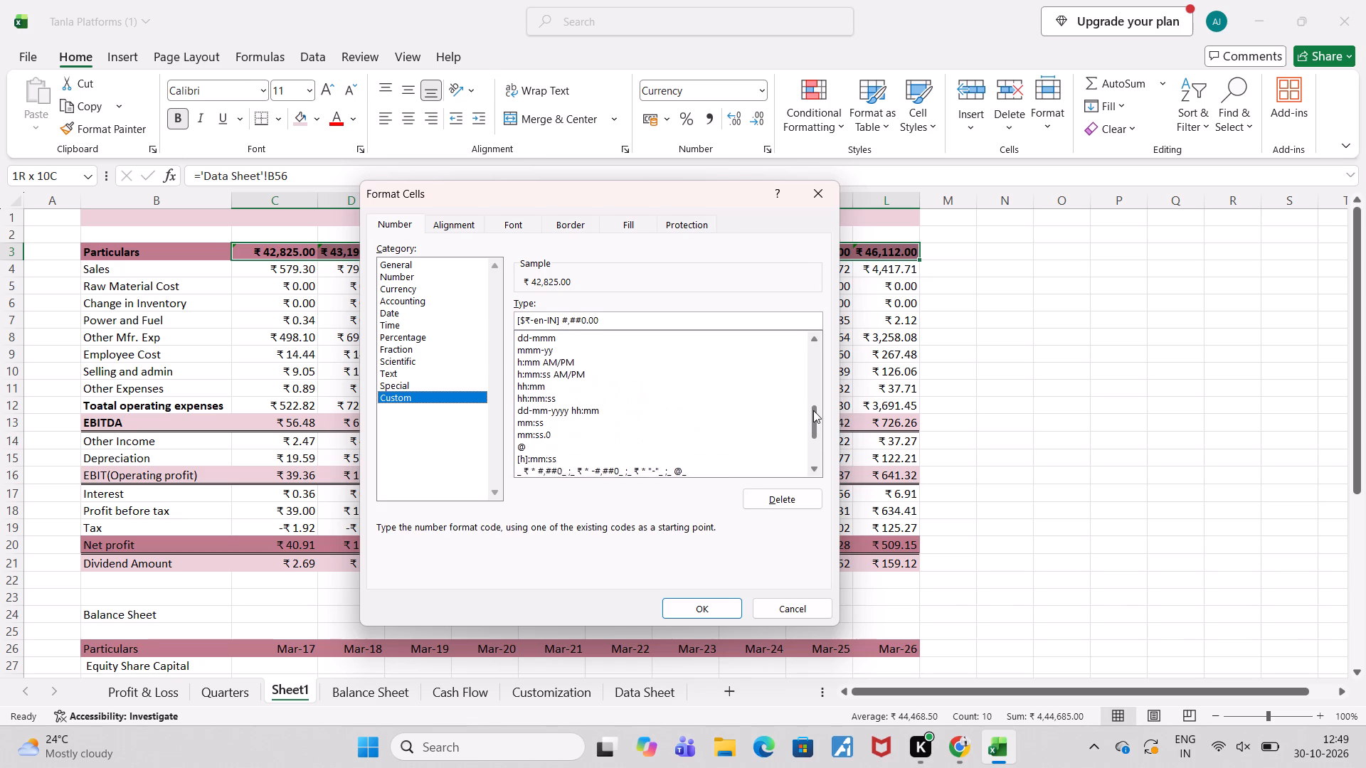
pyautogui.moveTo(813, 410); pyautogui.dragTo(812, 410)
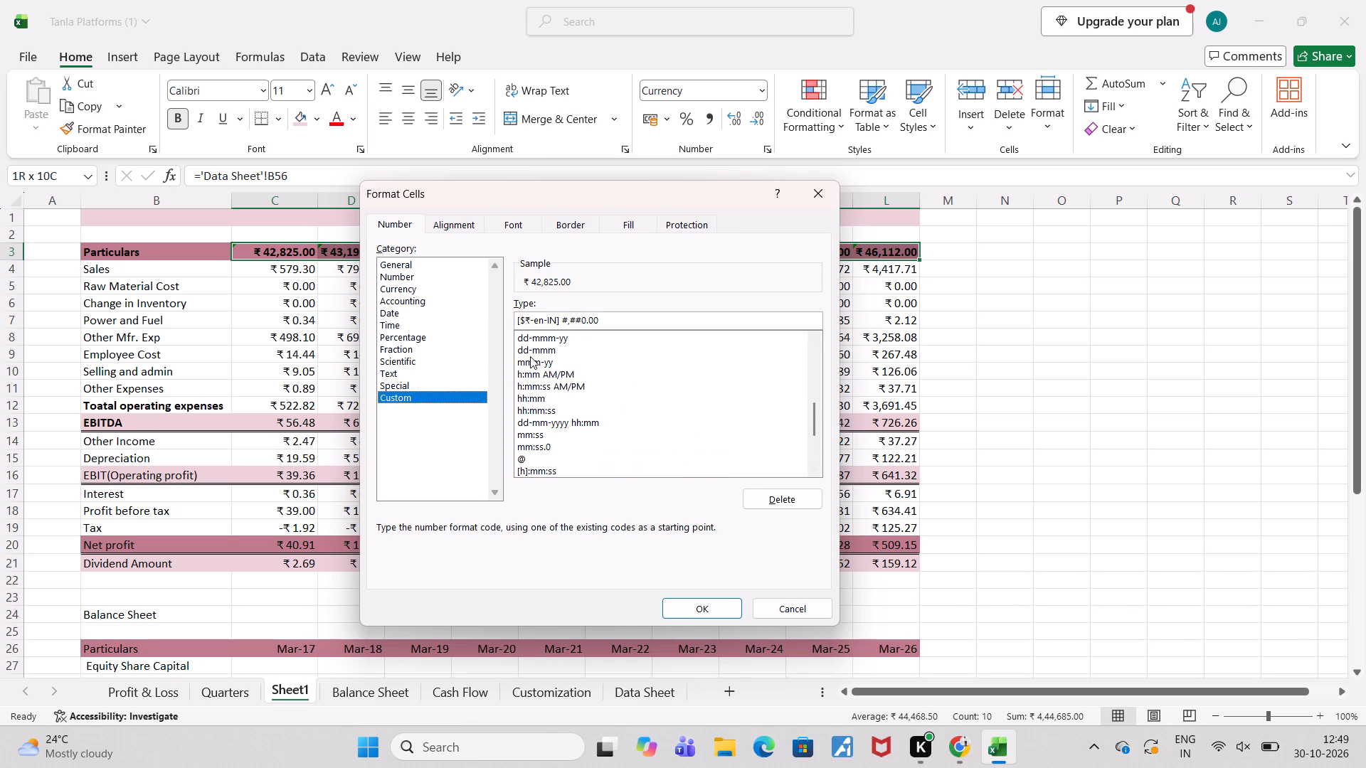
pyautogui.click(530, 356)
pyautogui.press('Return')
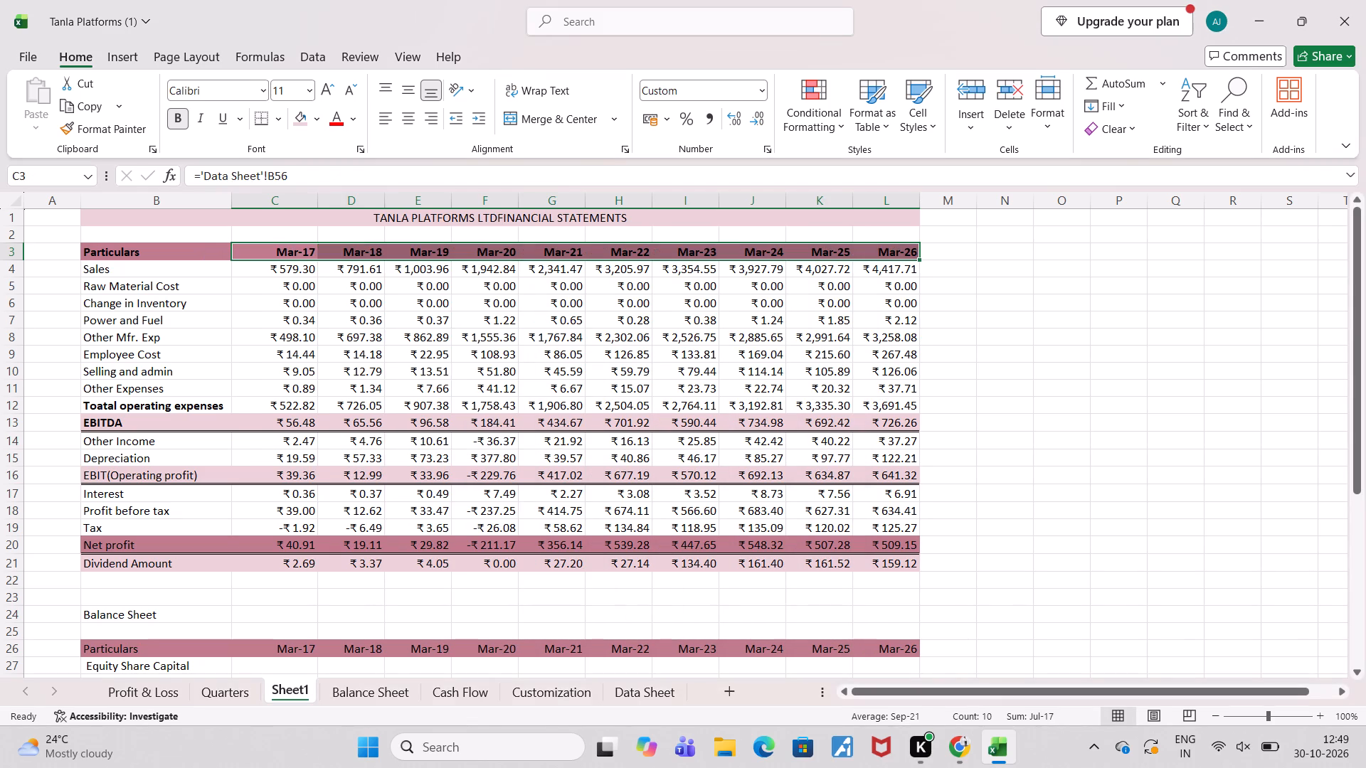
pyautogui.click(1326, 326)
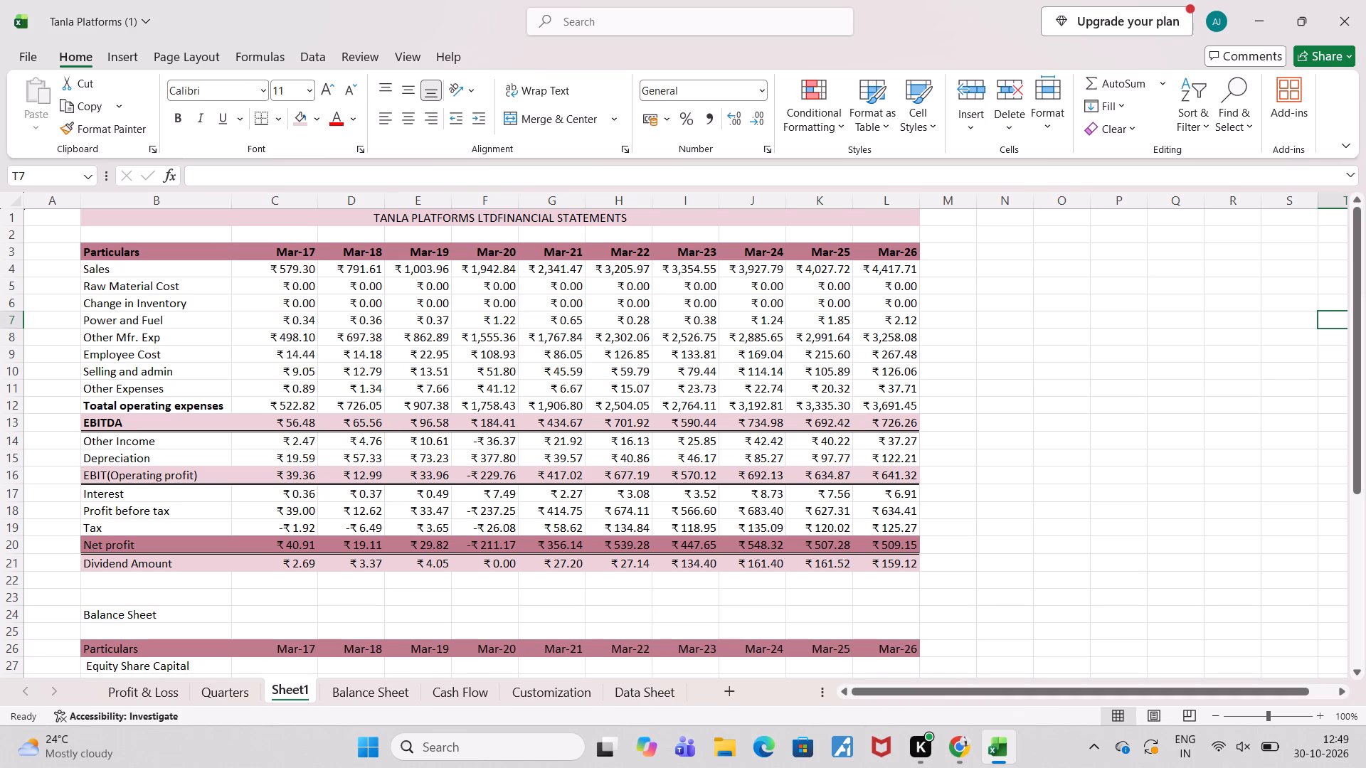
# Make the Net profit row bold from B20 to L20.
pyautogui.click(102, 549)
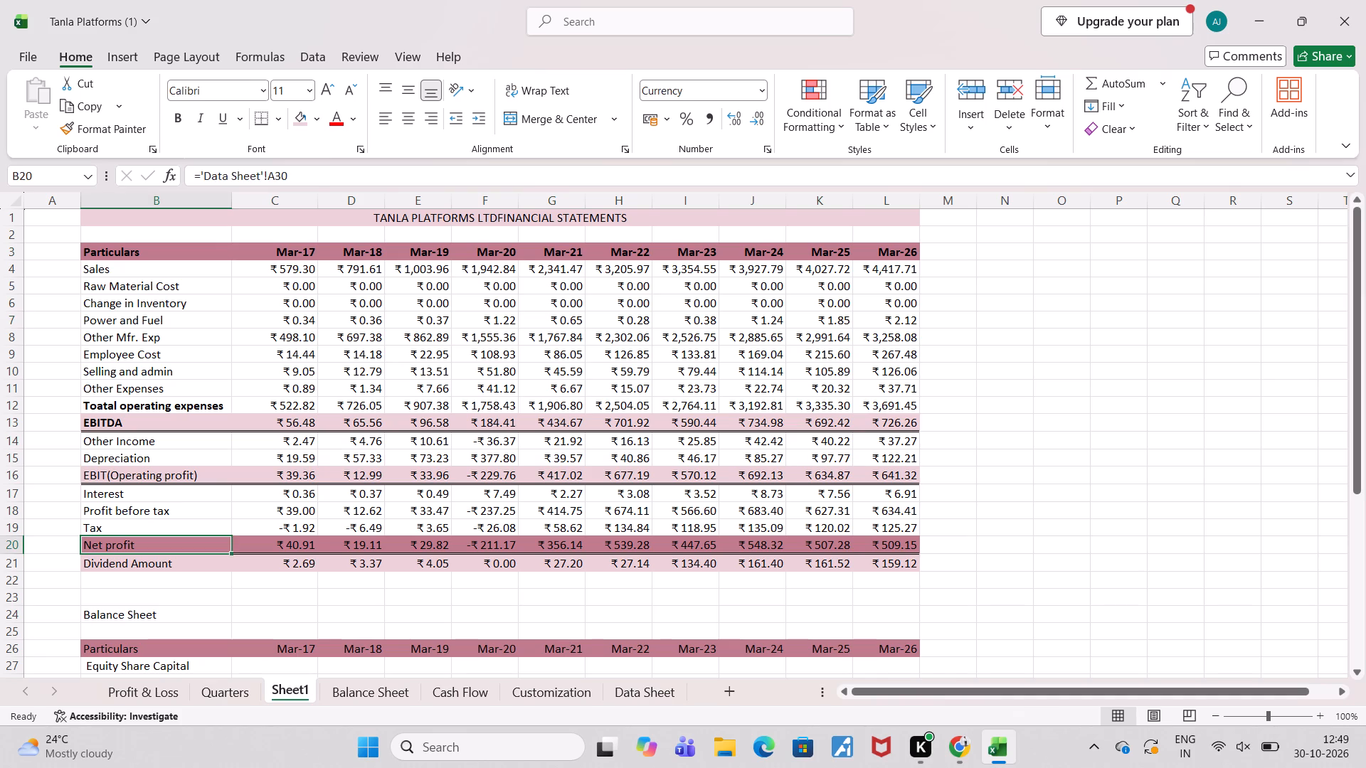
pyautogui.hotkey('shift', 'Right')
pyautogui.hotkey('shift', 'Right')
pyautogui.hotkey('shift', 'Right')
pyautogui.hotkey('shift', 'Right')
pyautogui.hotkey('shift', 'Right')
pyautogui.hotkey('shift', 'Right')
pyautogui.hotkey('shift', 'Right')
pyautogui.hotkey('shift', 'Right')
pyautogui.hotkey('shift', 'Right')
pyautogui.hotkey('shift', 'Right')
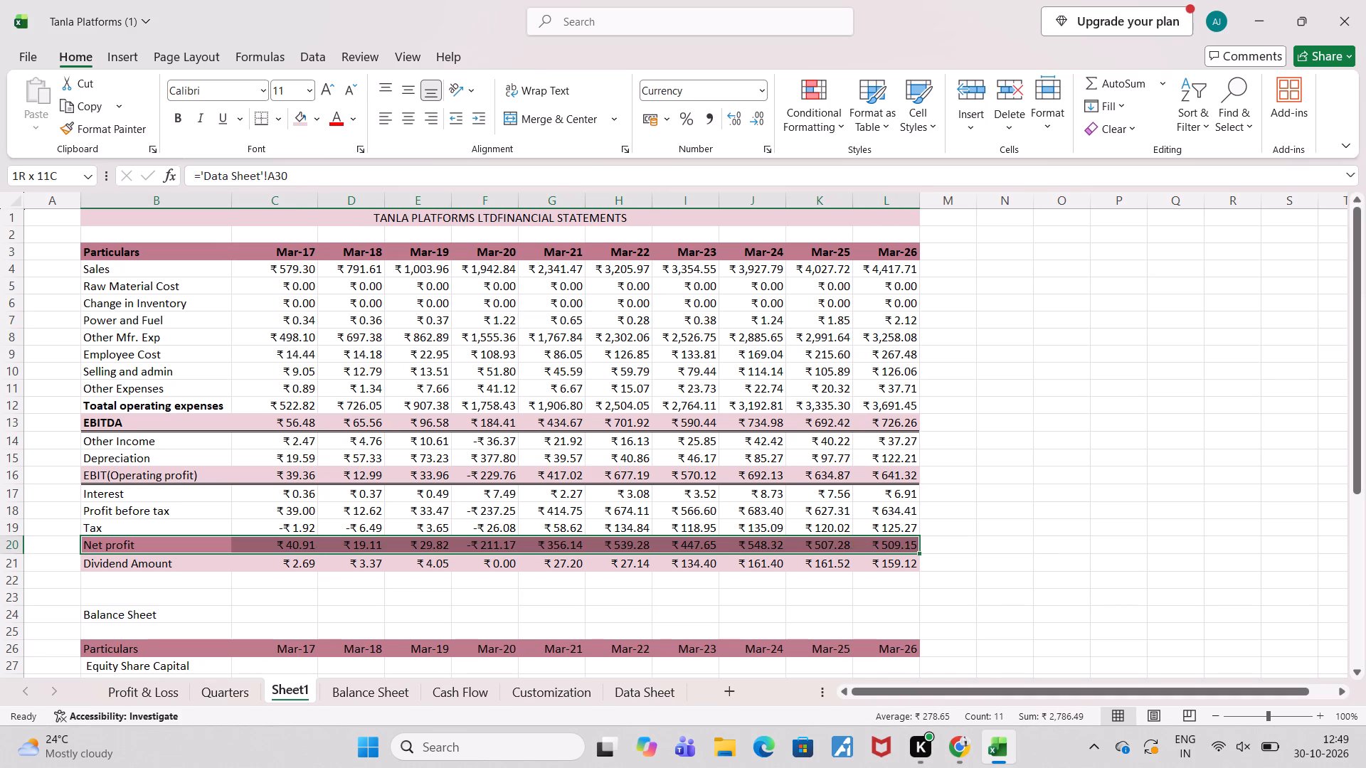
pyautogui.click(178, 119)
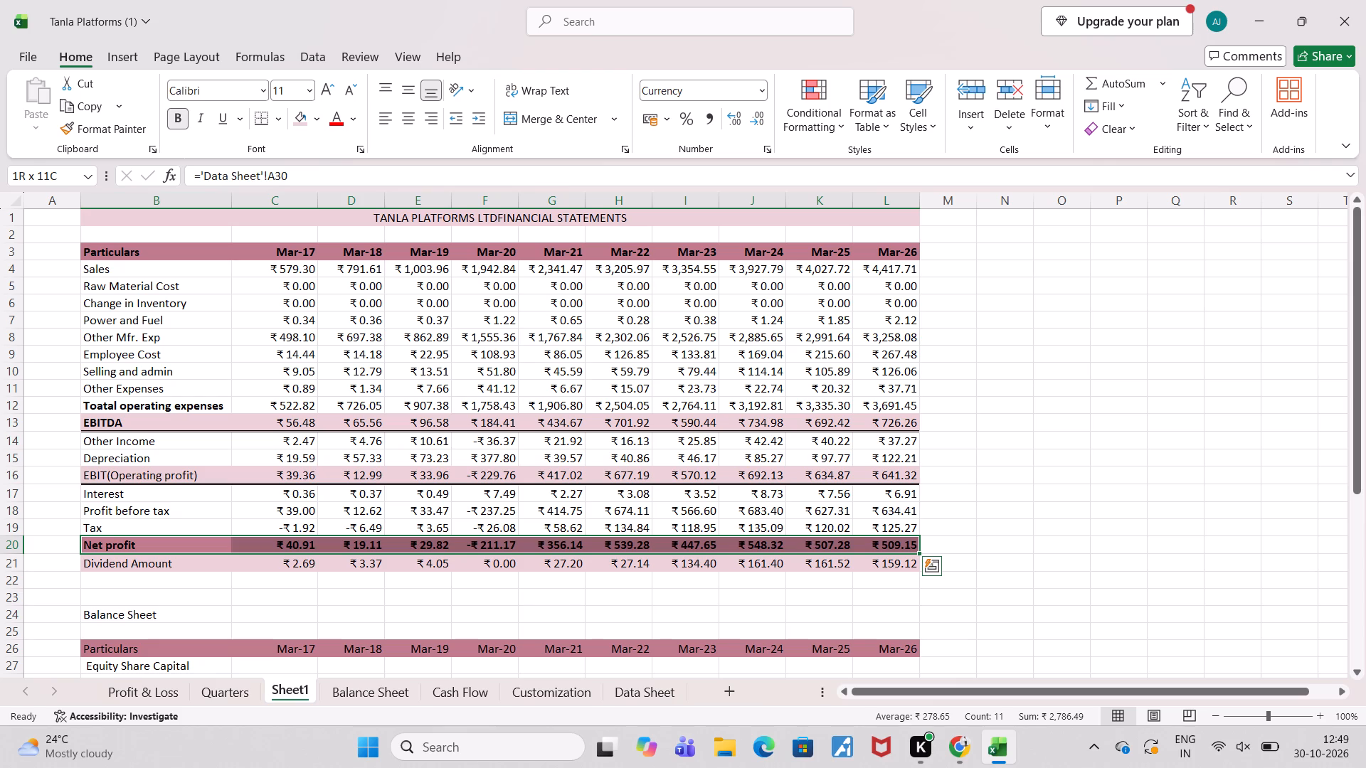
pyautogui.click(1040, 477)
# Make the Balance Sheet table's Particulars header row bold from B26 to L26.
pyautogui.scroll(-2, 731, 562)
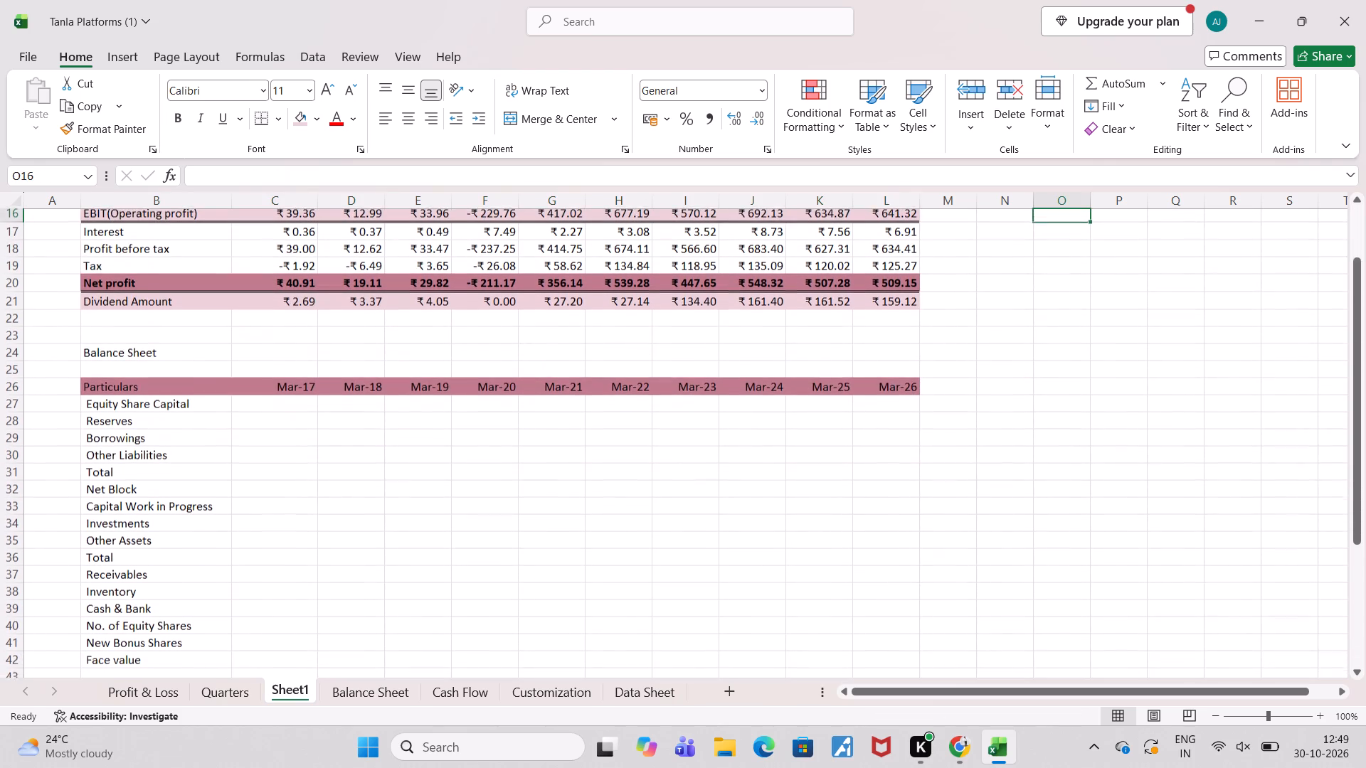
pyautogui.click(195, 388)
pyautogui.hotkey('shift', 'Right')
pyautogui.hotkey('shift', 'Right')
pyautogui.hotkey('shift', 'Right')
pyautogui.hotkey('shift', 'Right')
pyautogui.hotkey('shift', 'Right')
pyautogui.hotkey('shift', 'Right')
pyautogui.hotkey('shift', 'Right')
pyautogui.hotkey('shift', 'Right')
pyautogui.hotkey('shift', 'Right')
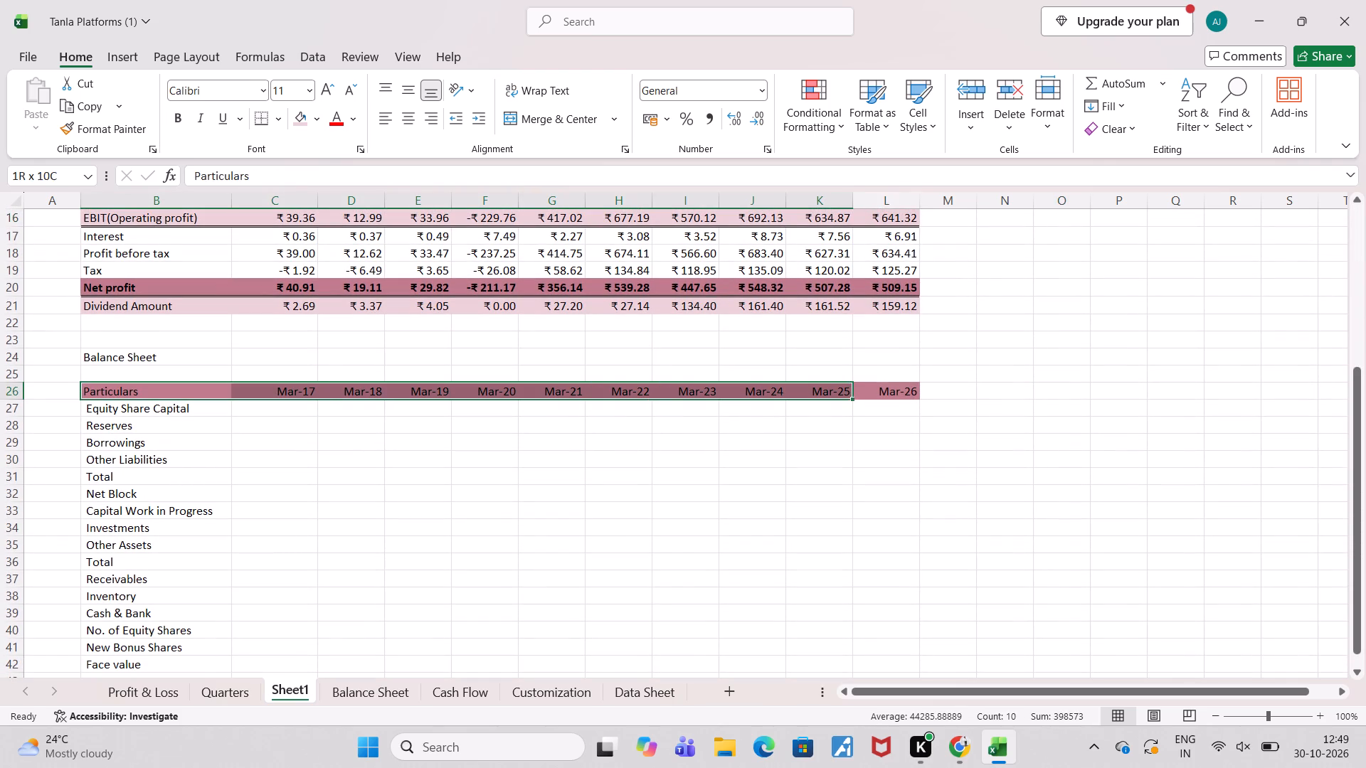
pyautogui.hotkey('shift', 'Right')
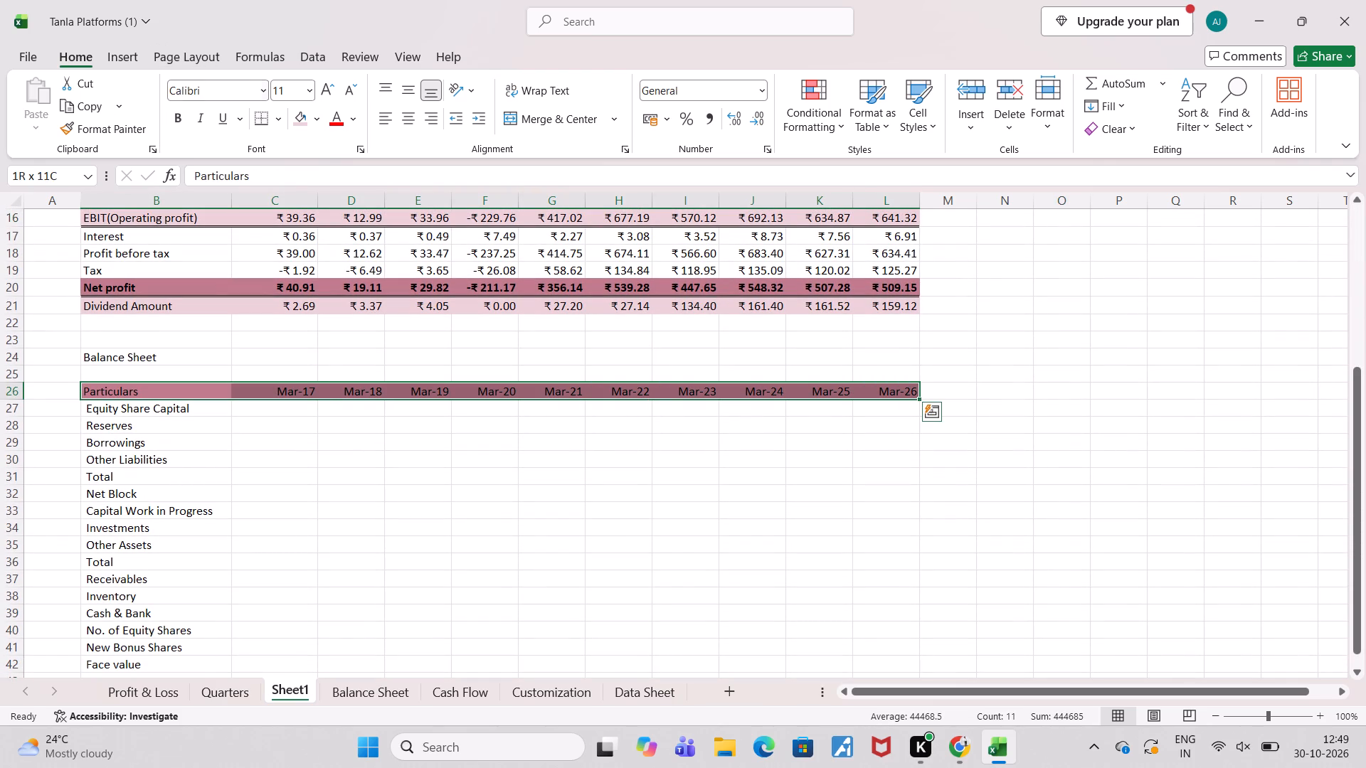
pyautogui.click(166, 103)
pyautogui.click(173, 114)
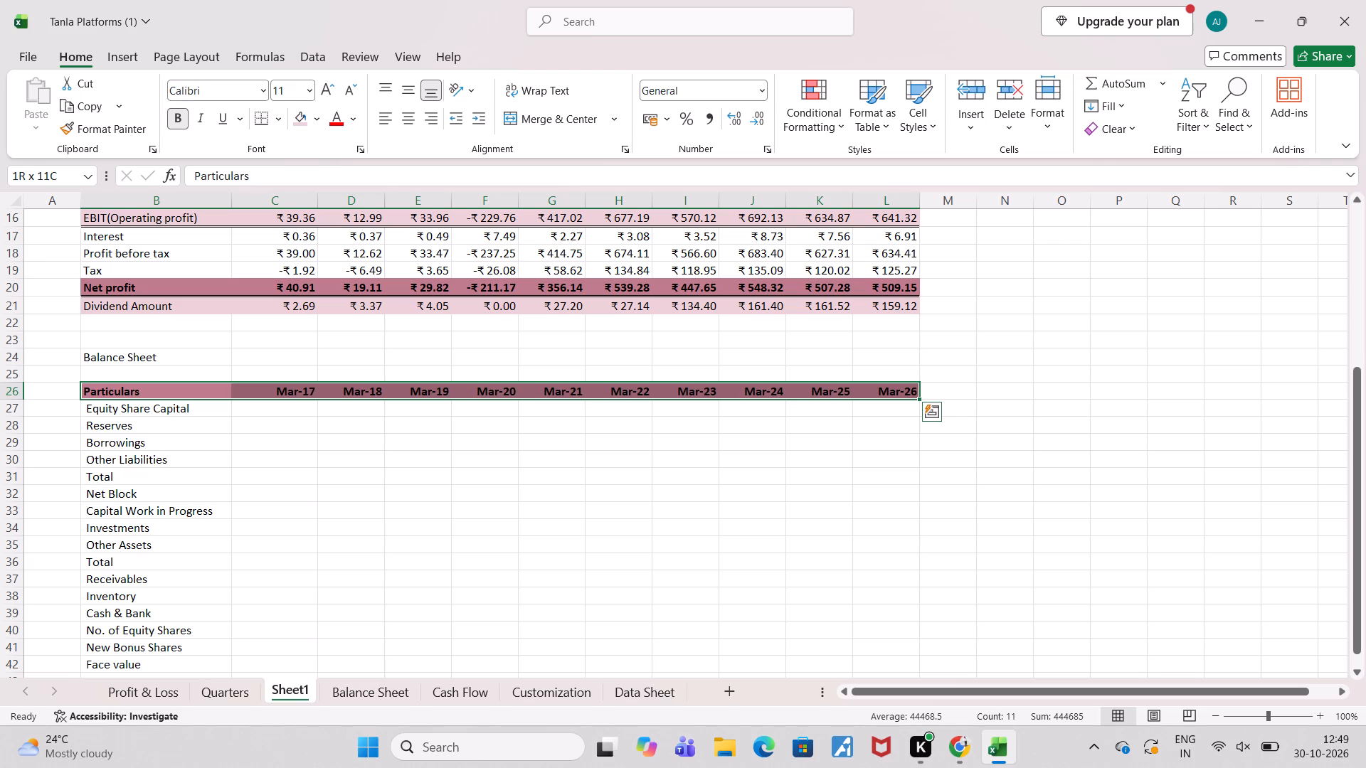
pyautogui.click(1145, 350)
# Link the Mar-17 Equity Share Capital cell C27 to cell B57 of the Data Sheet.
pyautogui.click(277, 414)
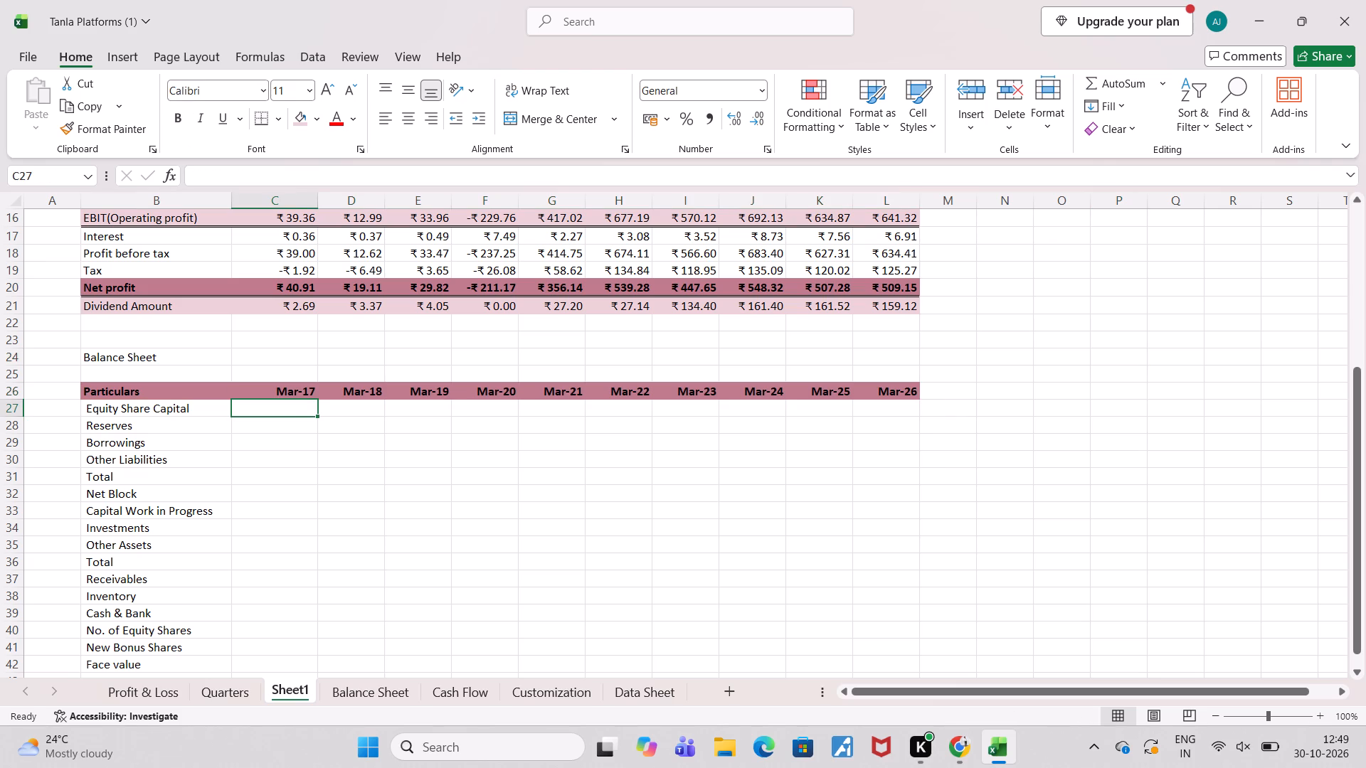
pyautogui.press('=')
pyautogui.click(648, 681)
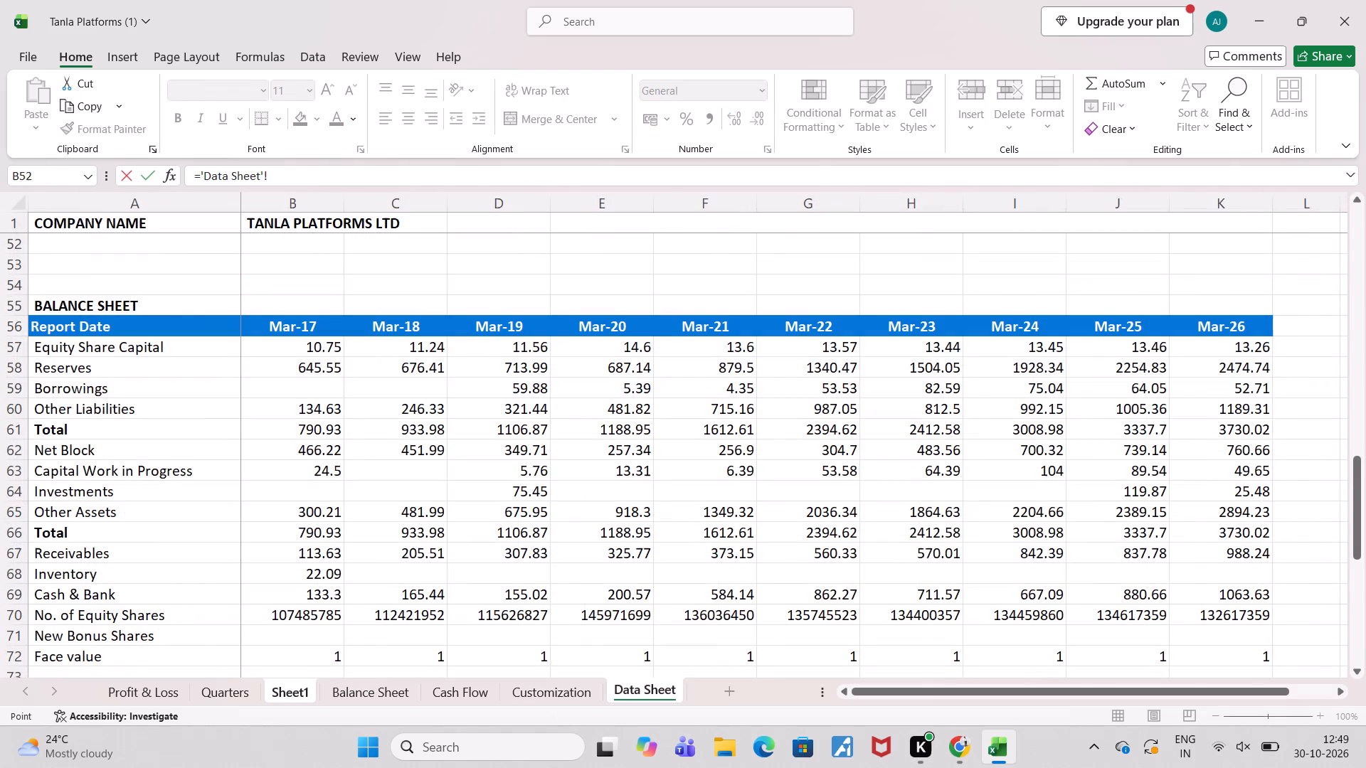
pyautogui.click(290, 355)
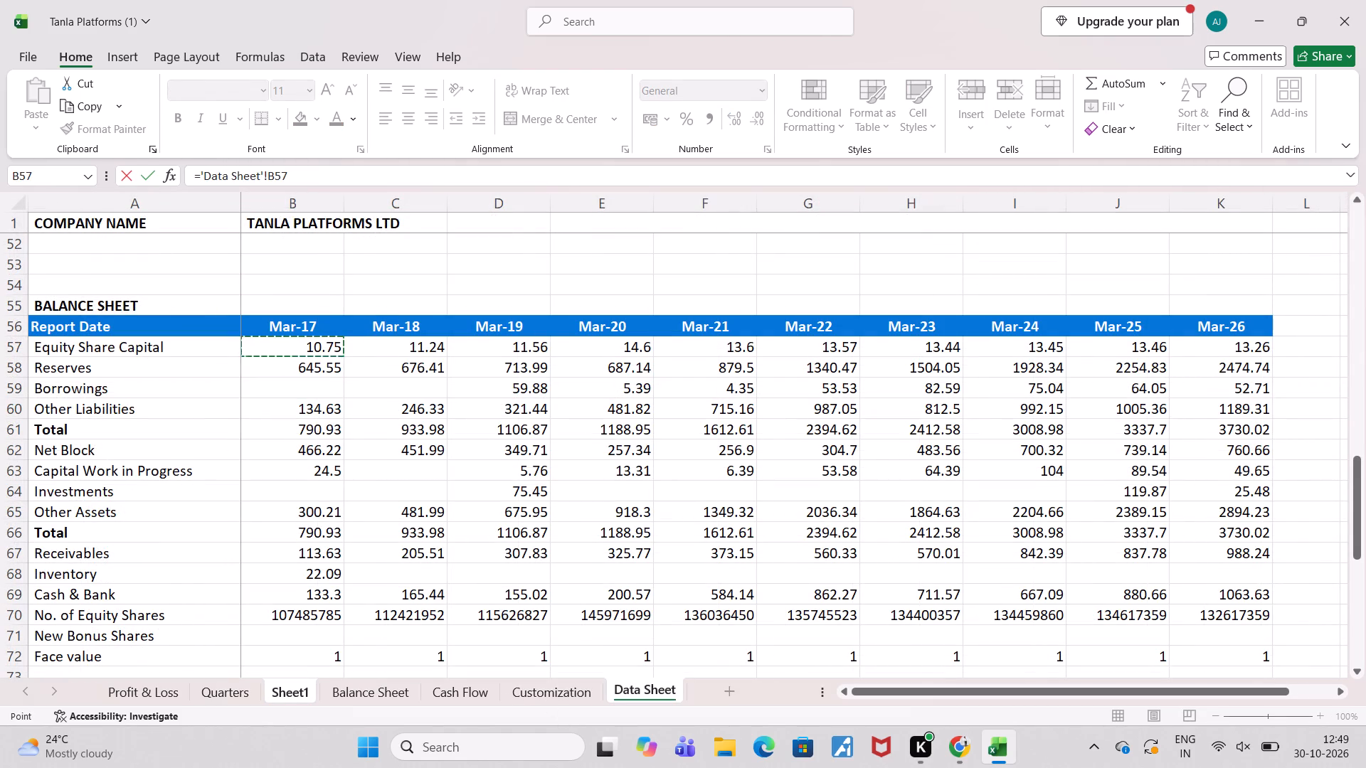
pyautogui.press('Return')
# Fill the Equity Share Capital link from C27 across to L27.
pyautogui.click(296, 407)
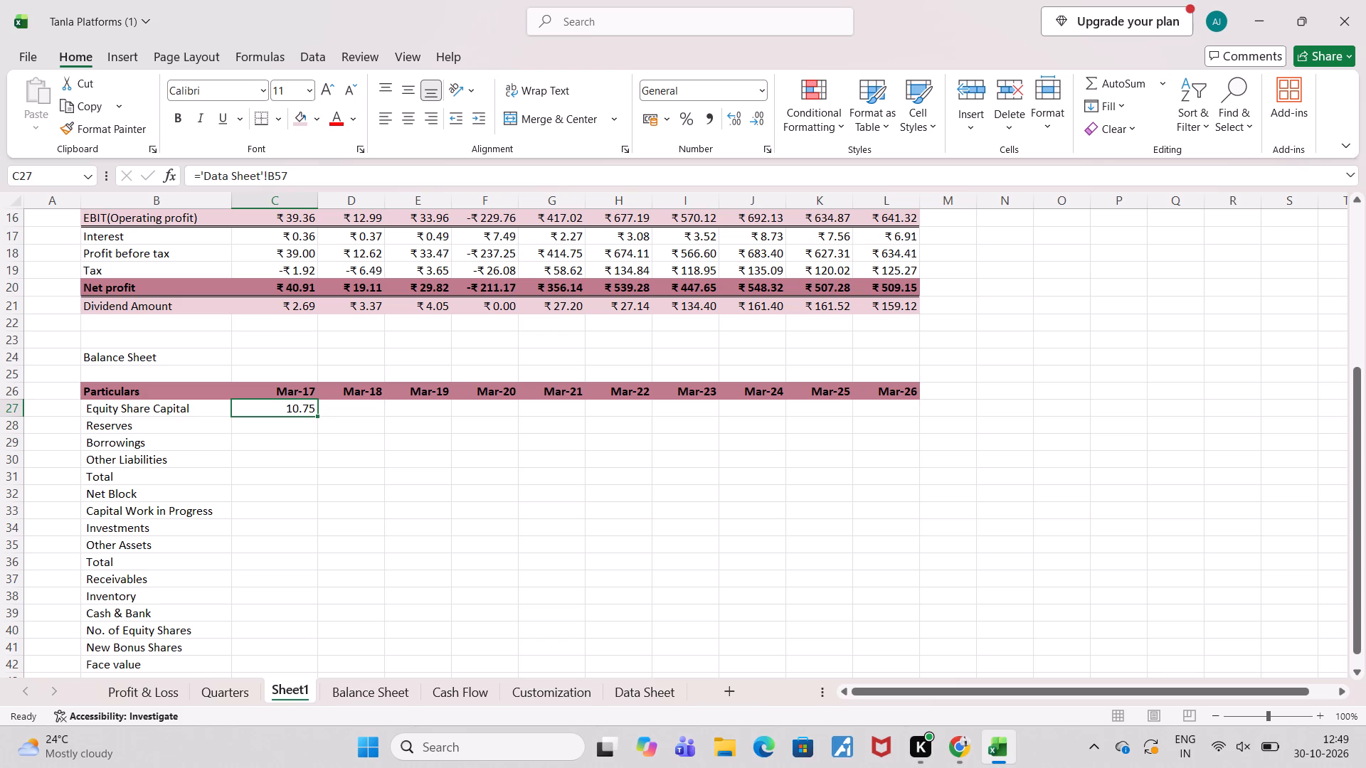
pyautogui.hotkey('shift', 'Right')
pyautogui.hotkey('shift', 'Right')
pyautogui.hotkey('shift', 'Right')
pyautogui.hotkey('shift', 'Right')
pyautogui.hotkey('shift', 'Right')
pyautogui.hotkey('shift', 'Right')
pyautogui.hotkey('shift', 'Right')
pyautogui.hotkey('shift', 'Right')
pyautogui.hotkey('shift', 'Right')
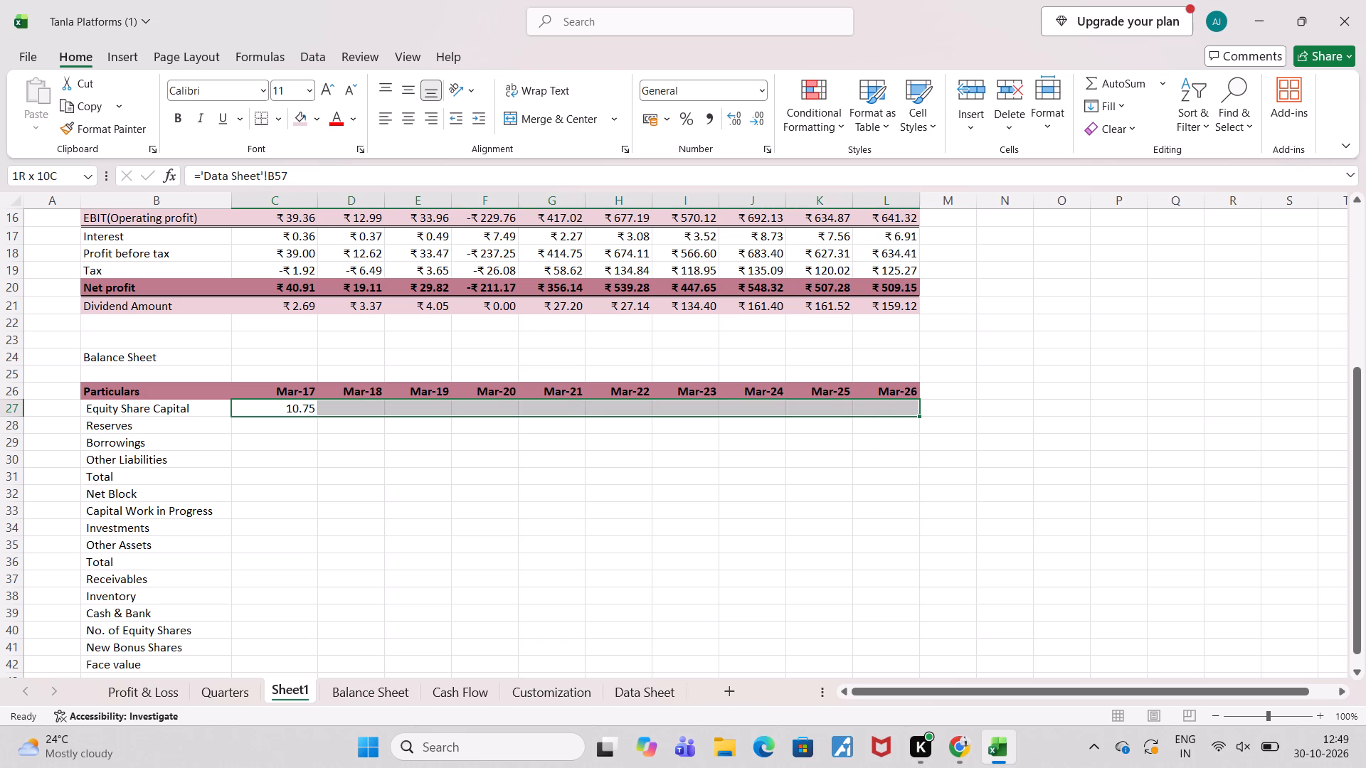
pyautogui.hotkey('ctrl', 'r')
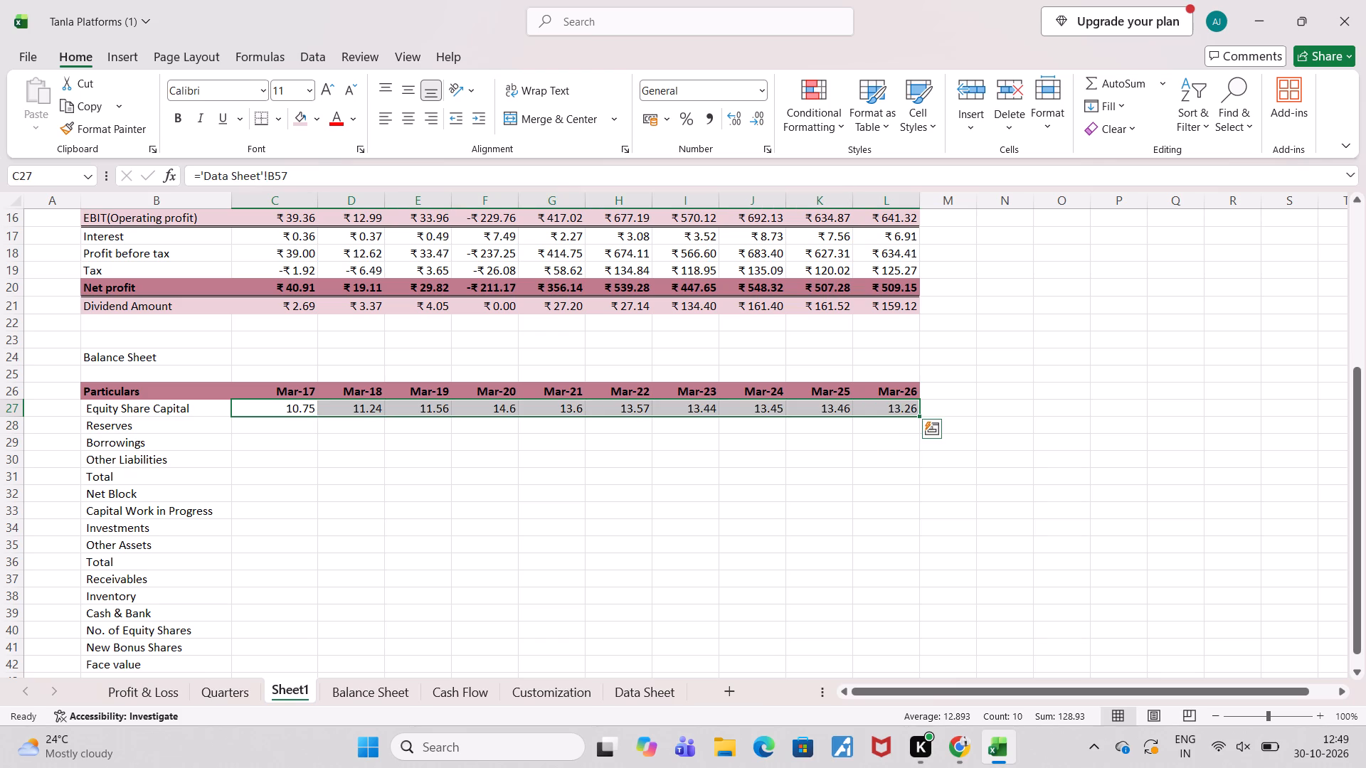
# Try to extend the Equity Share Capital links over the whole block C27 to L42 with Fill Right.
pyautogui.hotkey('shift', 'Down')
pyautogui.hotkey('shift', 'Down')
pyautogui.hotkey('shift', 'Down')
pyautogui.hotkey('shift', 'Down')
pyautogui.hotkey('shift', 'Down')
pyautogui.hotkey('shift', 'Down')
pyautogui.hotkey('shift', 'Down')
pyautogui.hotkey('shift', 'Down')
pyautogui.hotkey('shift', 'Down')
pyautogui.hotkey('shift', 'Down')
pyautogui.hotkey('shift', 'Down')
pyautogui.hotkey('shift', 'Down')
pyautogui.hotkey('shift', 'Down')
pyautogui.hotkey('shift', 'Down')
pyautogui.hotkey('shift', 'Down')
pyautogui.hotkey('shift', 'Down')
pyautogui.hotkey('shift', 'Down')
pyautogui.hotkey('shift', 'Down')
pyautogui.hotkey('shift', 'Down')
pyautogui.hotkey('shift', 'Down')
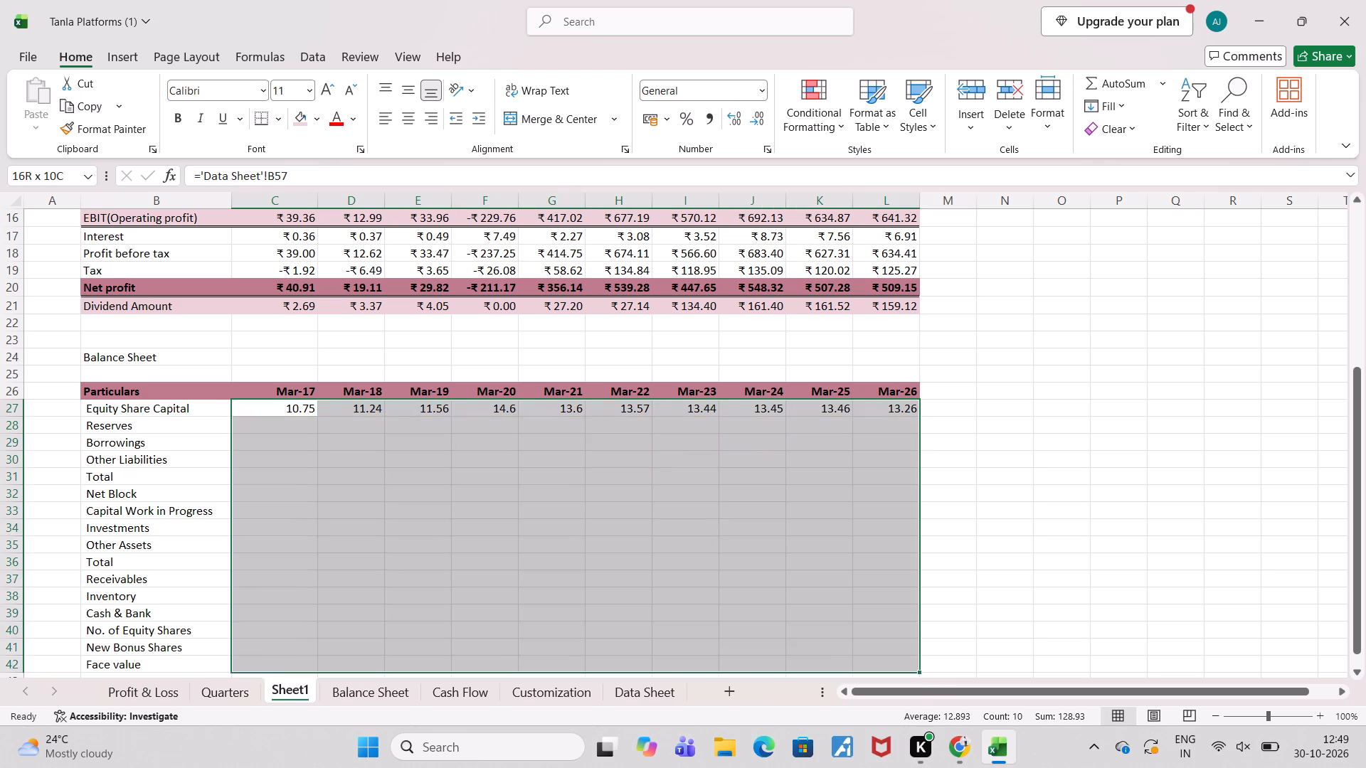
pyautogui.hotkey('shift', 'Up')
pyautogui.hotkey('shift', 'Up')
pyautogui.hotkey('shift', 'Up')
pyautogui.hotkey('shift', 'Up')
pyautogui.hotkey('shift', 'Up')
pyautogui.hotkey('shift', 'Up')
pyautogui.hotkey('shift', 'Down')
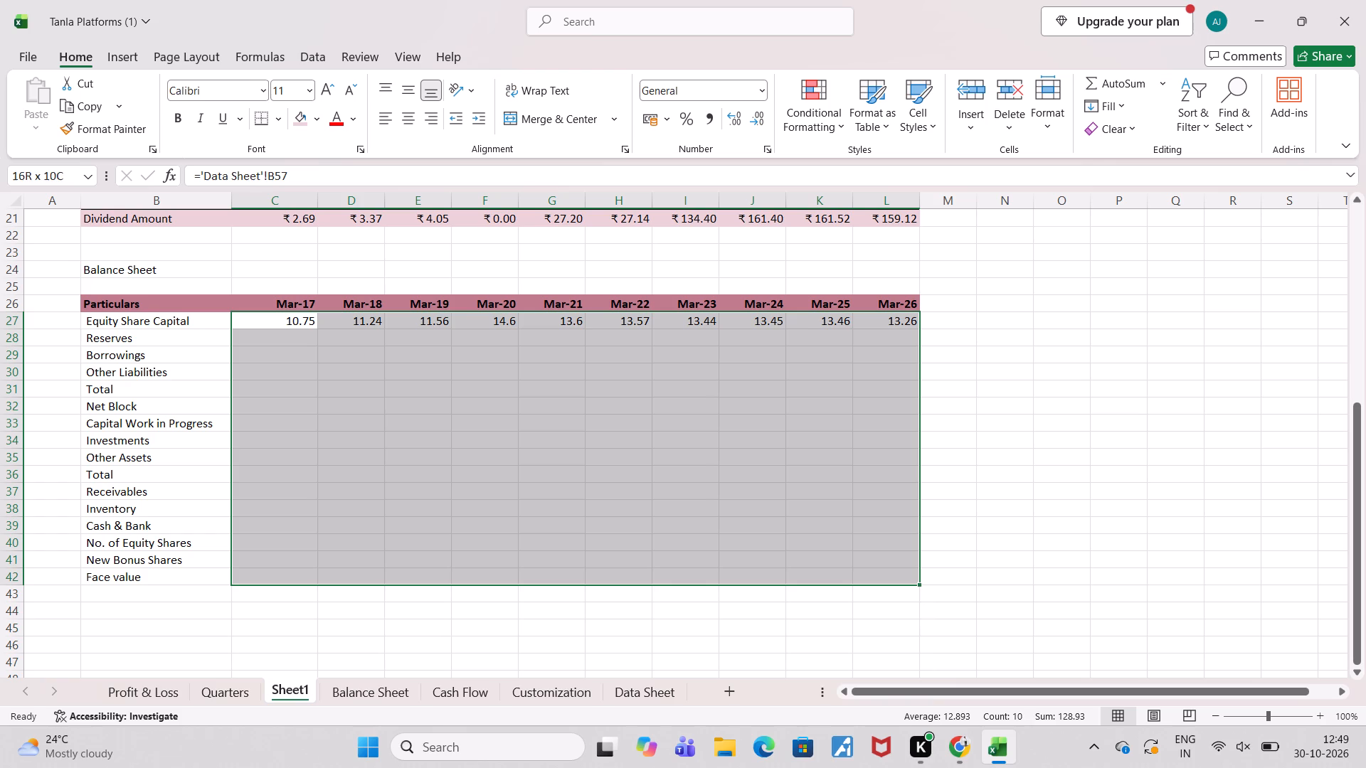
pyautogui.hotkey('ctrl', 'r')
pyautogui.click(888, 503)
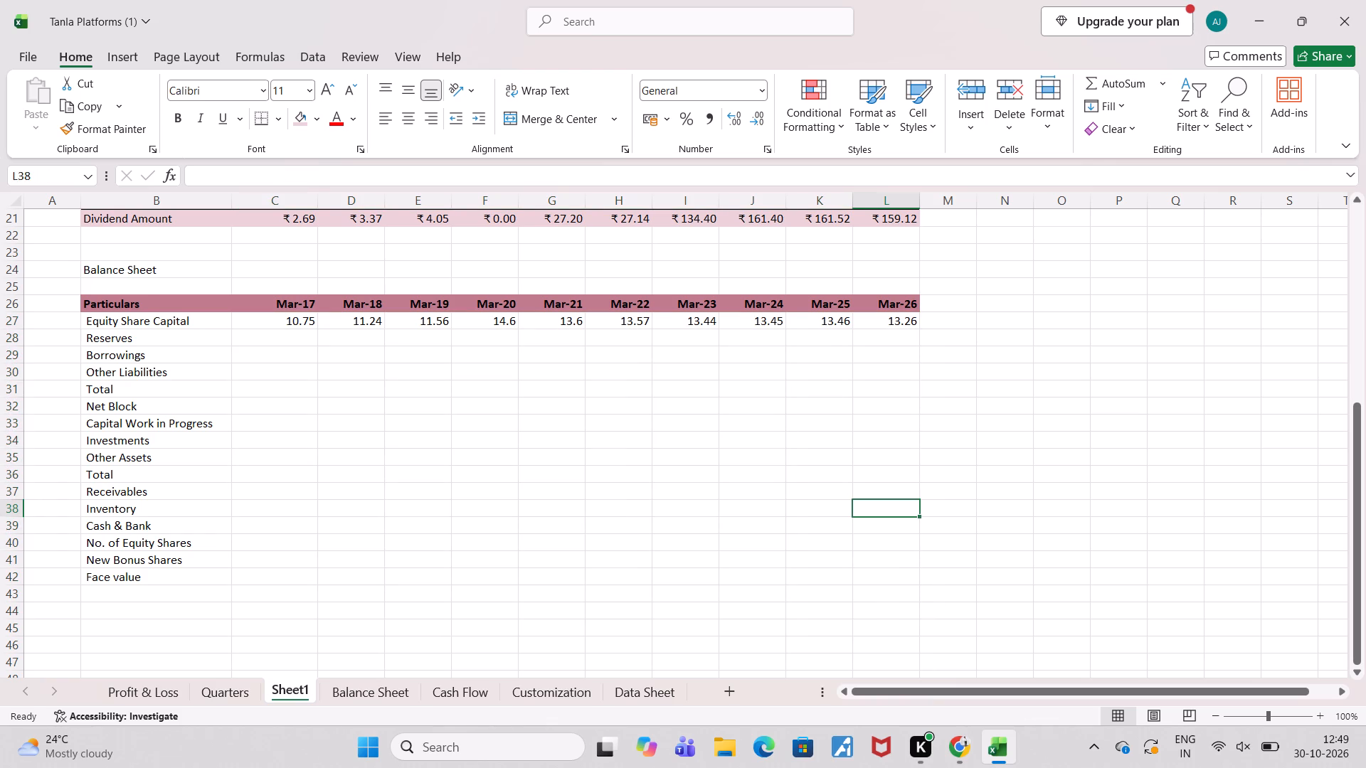
# Fill the Equity Share Capital links in C27 to L27 down through the Face value row 42.
pyautogui.click(267, 325)
pyautogui.hotkey('shift', 'Right')
pyautogui.hotkey('shift', 'Right')
pyautogui.hotkey('shift', 'Right')
pyautogui.hotkey('shift', 'Right')
pyautogui.hotkey('shift', 'Right')
pyautogui.hotkey('shift', 'Right')
pyautogui.hotkey('shift', 'Right')
pyautogui.hotkey('shift', 'Right')
pyautogui.hotkey('shift', 'Right')
pyautogui.hotkey('shift', 'Right')
pyautogui.hotkey('shift', 'Right')
pyautogui.hotkey('shift', 'Right')
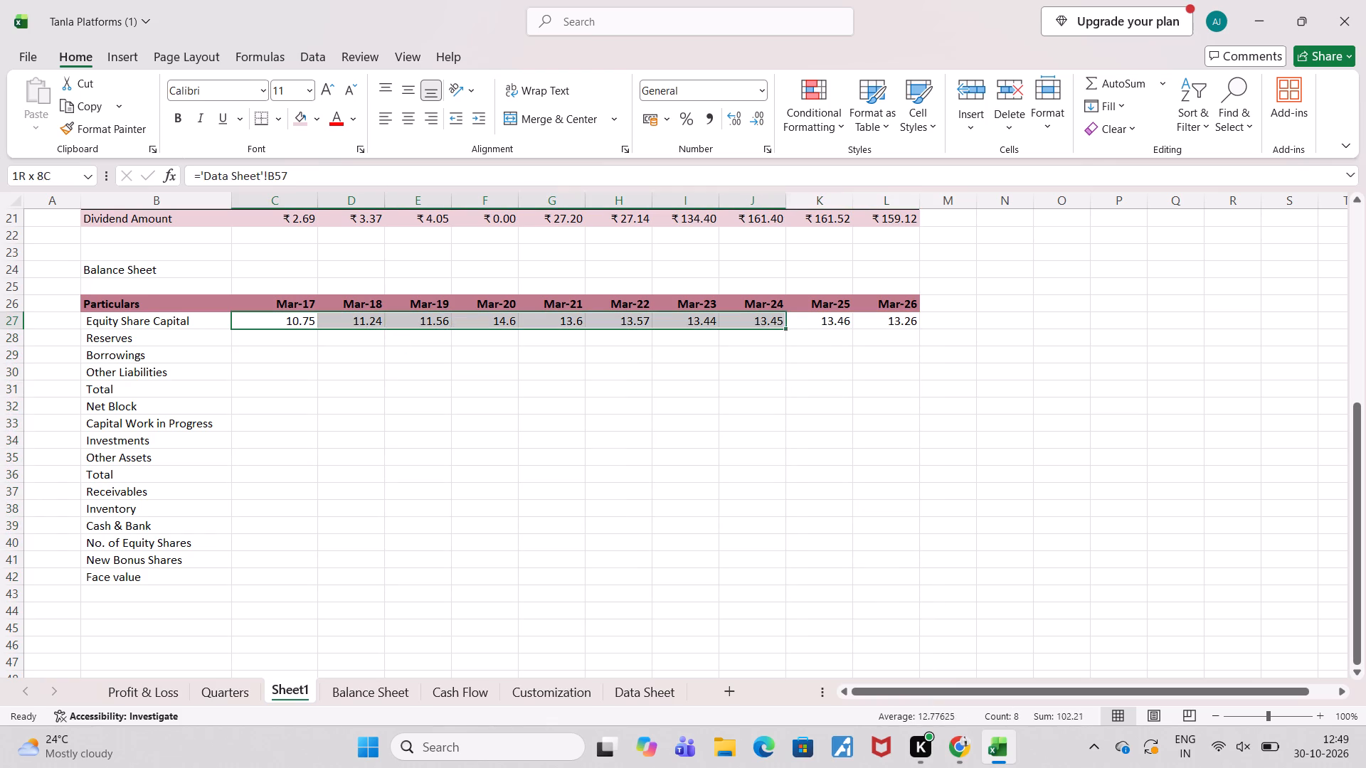
pyautogui.hotkey('shift', 'Left')
pyautogui.hotkey('shift', 'Left')
pyautogui.hotkey('shift', 'Left')
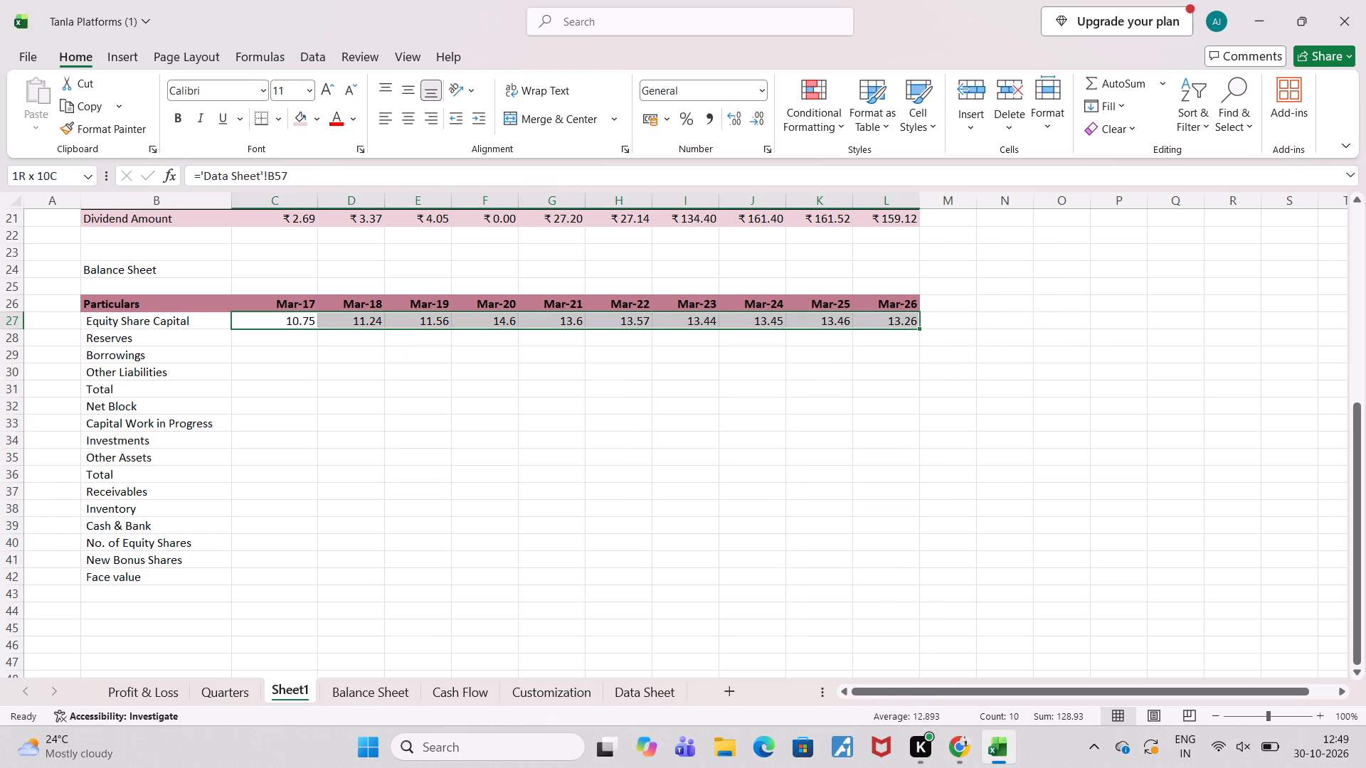
pyautogui.moveTo(920, 326); pyautogui.dragTo(929, 491)
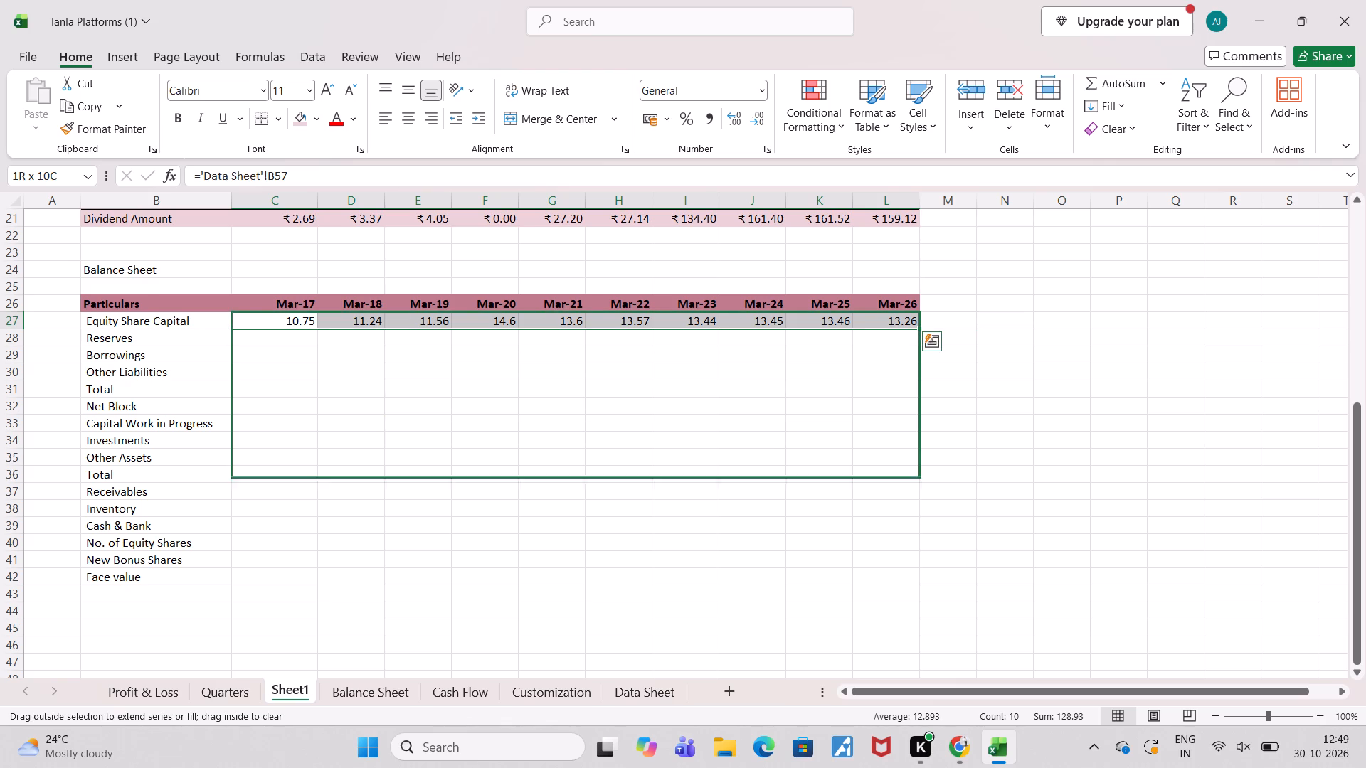
pyautogui.moveTo(929, 491); pyautogui.dragTo(916, 565)
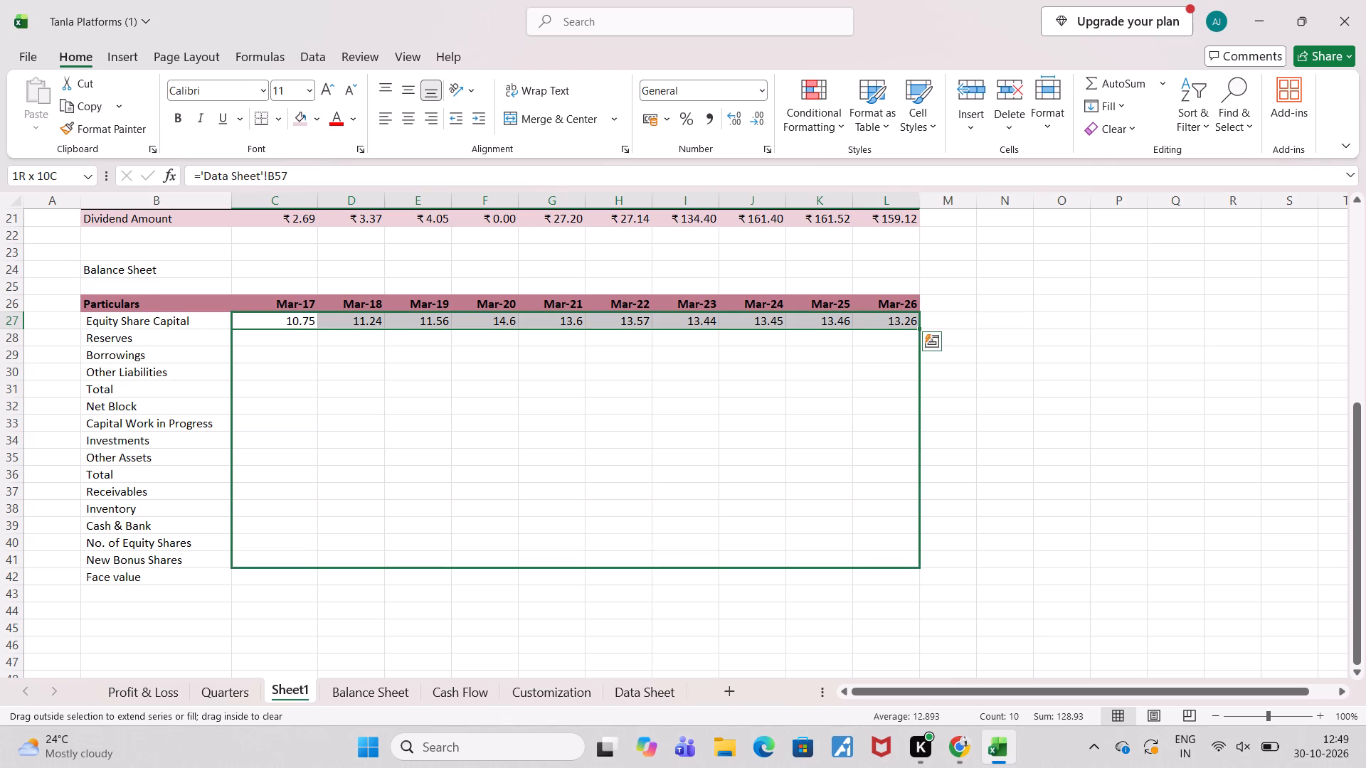
pyautogui.moveTo(916, 565); pyautogui.dragTo(915, 577)
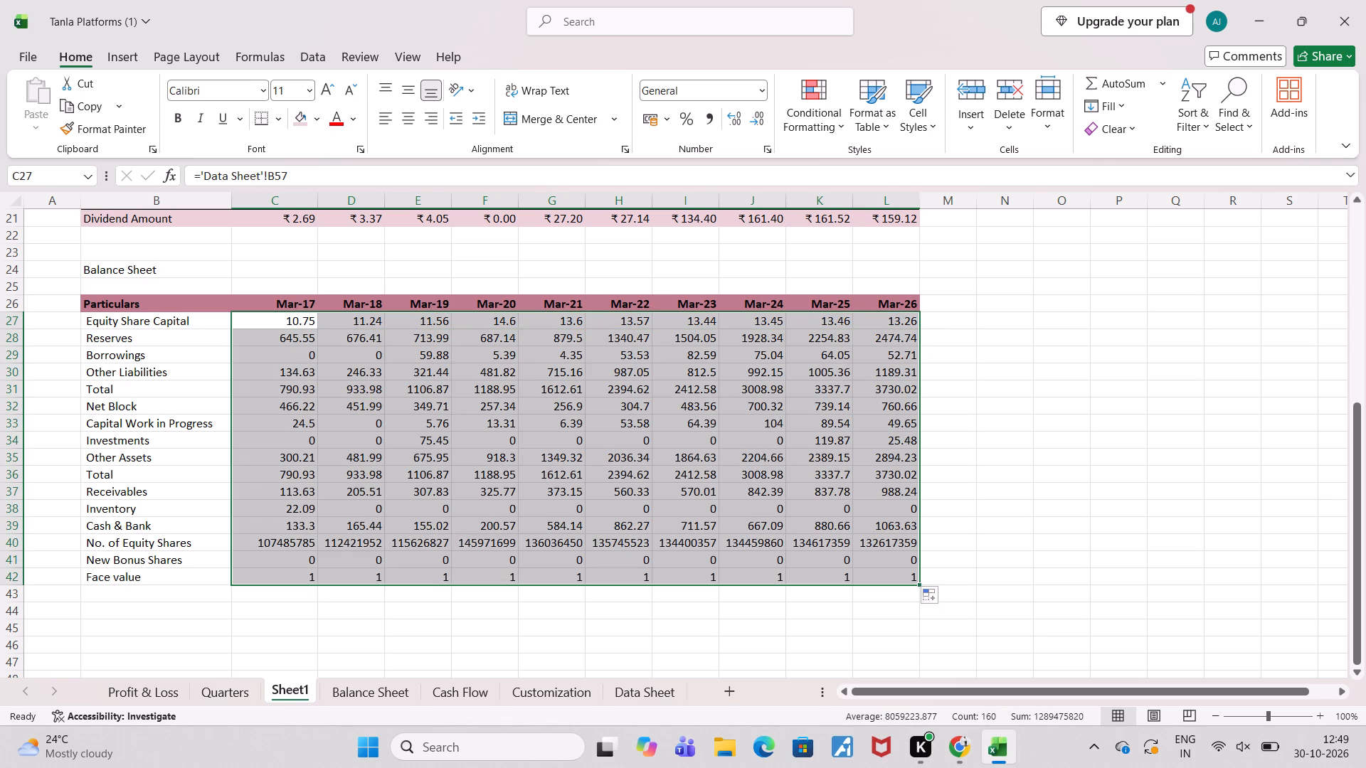
pyautogui.click(1029, 496)
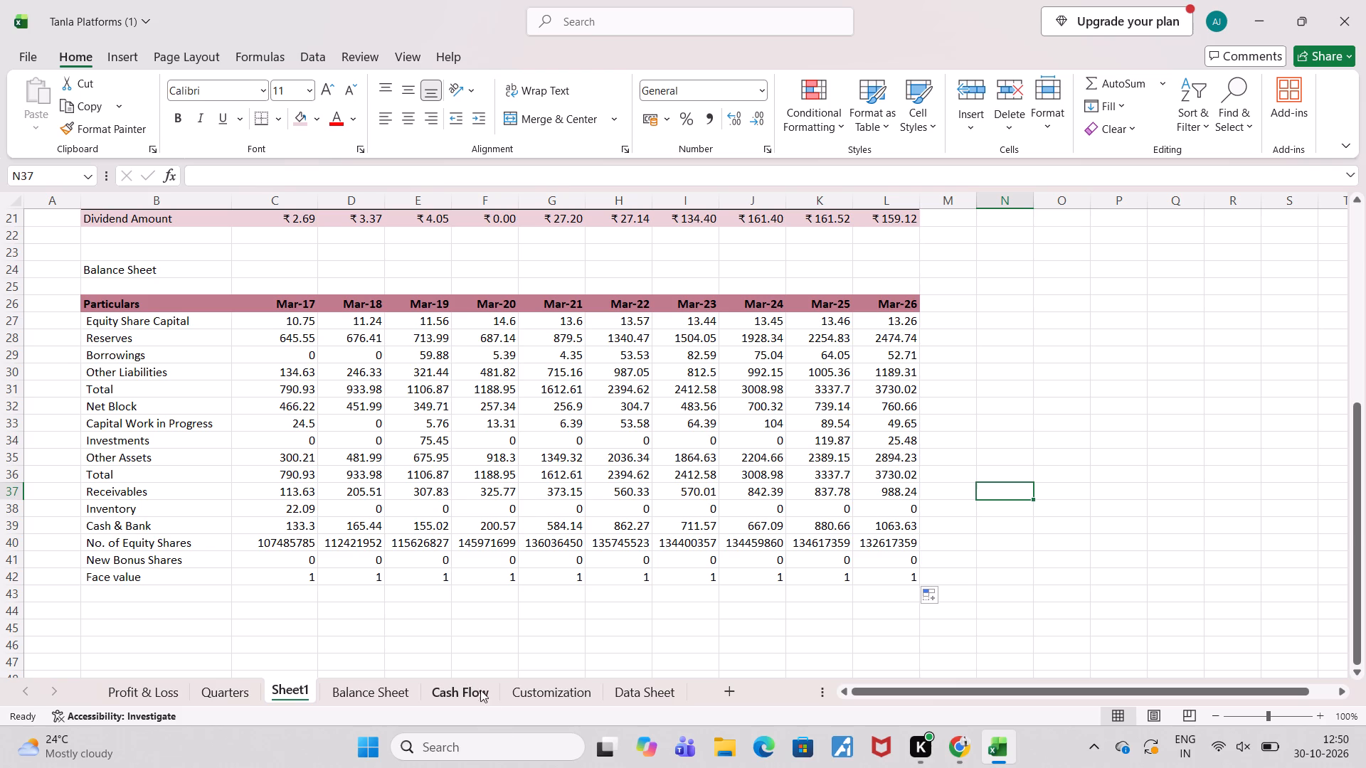
# Fill the Balance Sheet's first Total row from B31 to L31 with the light pink colour.
pyautogui.click(164, 390)
pyautogui.hotkey('shift', 'Right')
pyautogui.hotkey('shift', 'Right')
pyautogui.hotkey('shift', 'Right')
pyautogui.hotkey('shift', 'Right')
pyautogui.hotkey('shift', 'Right')
pyautogui.hotkey('shift', 'Right')
pyautogui.hotkey('shift', 'Right')
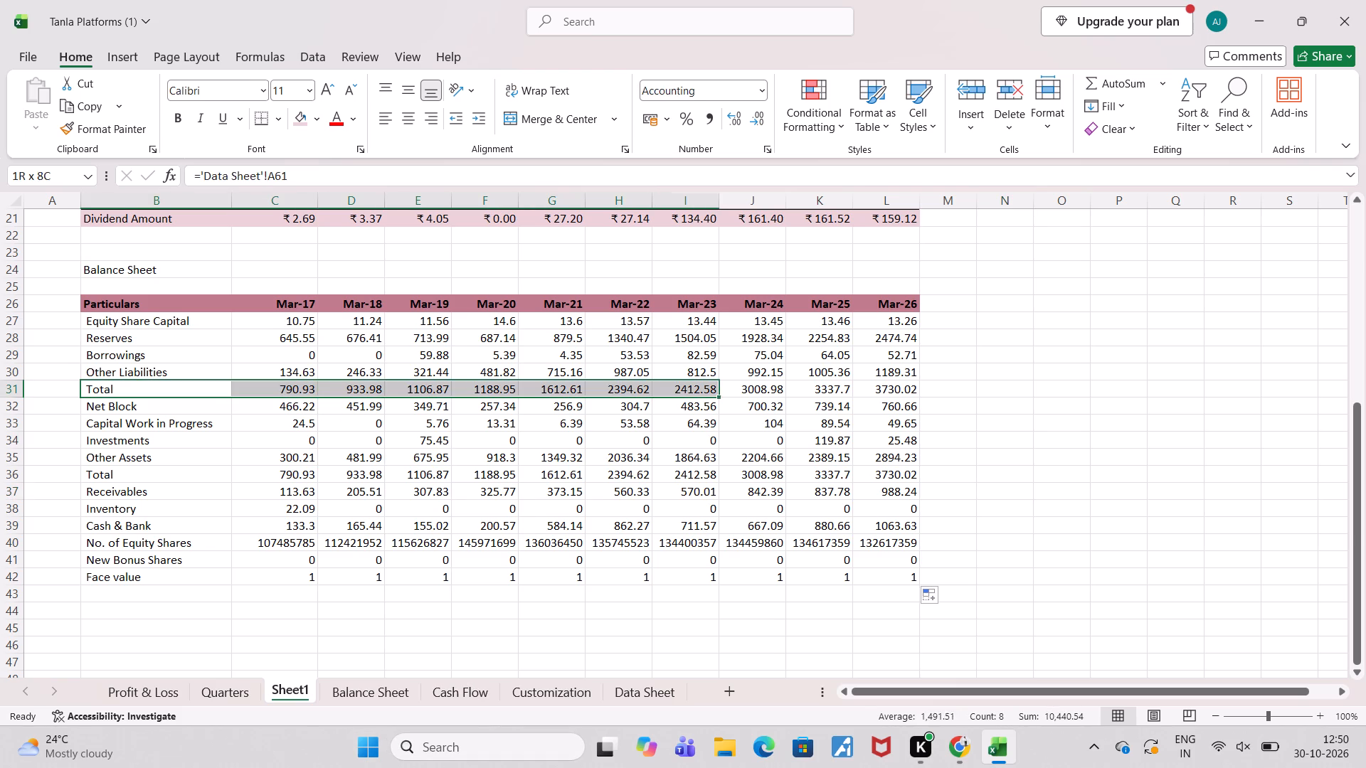
pyautogui.hotkey('shift', 'Right')
pyautogui.hotkey('shift', 'Right')
pyautogui.hotkey('shift', 'Right')
pyautogui.click(294, 120)
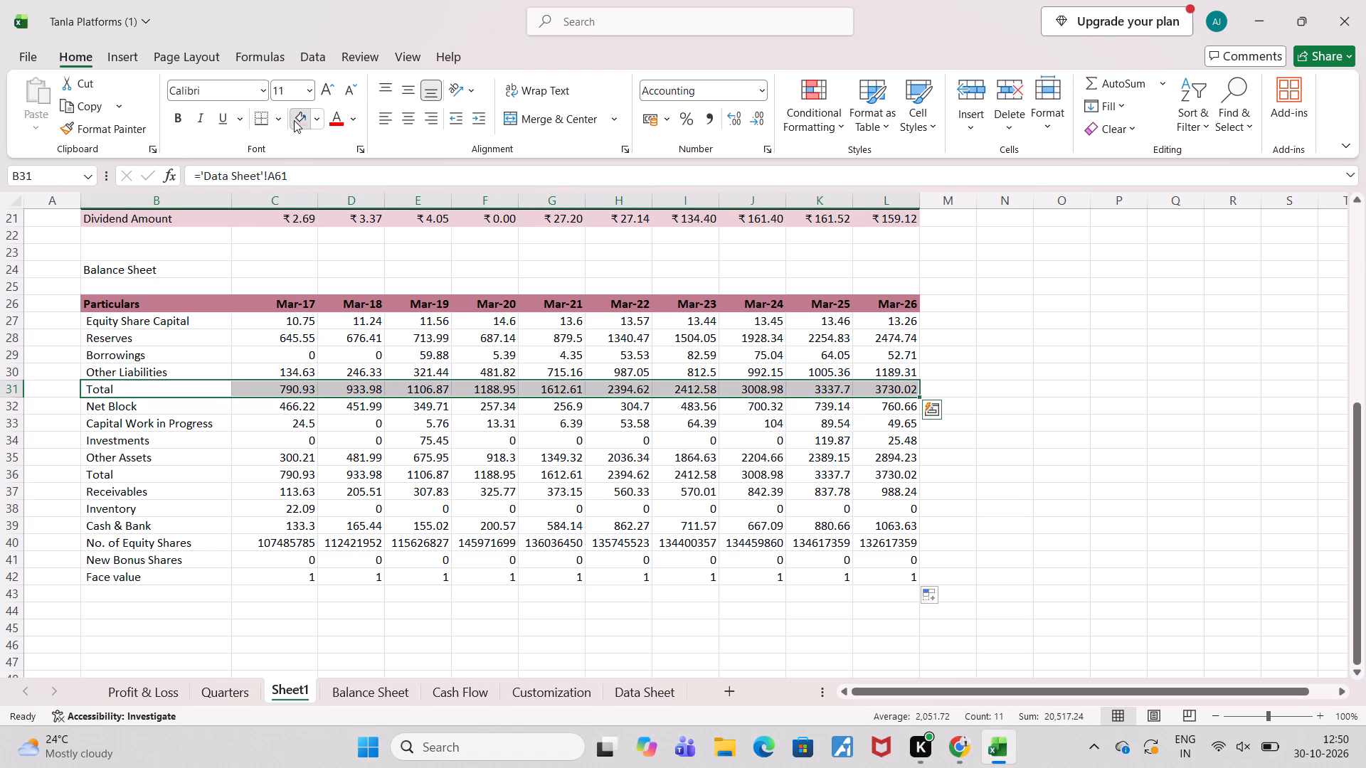
# Fill the Balance Sheet's second Total row from B36 to L36 with the light pink colour.
pyautogui.click(162, 482)
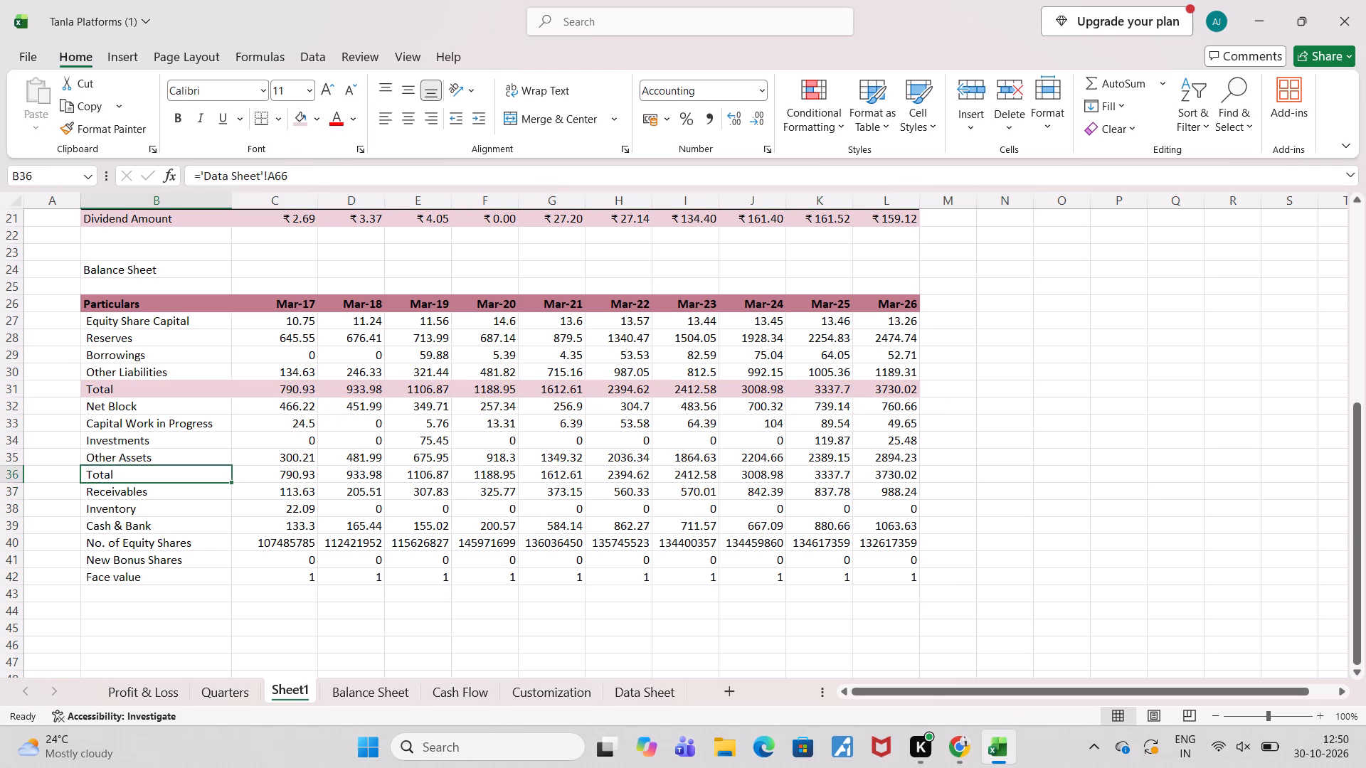
pyautogui.hotkey('shift', 'Right')
pyautogui.hotkey('shift', 'Right')
pyautogui.hotkey('shift', 'Right')
pyautogui.hotkey('shift', 'Right')
pyautogui.hotkey('shift', 'Right')
pyautogui.hotkey('shift', 'Right')
pyautogui.hotkey('shift', 'Right')
pyautogui.hotkey('shift', 'Right')
pyautogui.hotkey('shift', 'Right')
pyautogui.hotkey('shift', 'Right')
pyautogui.hotkey('shift', 'Right')
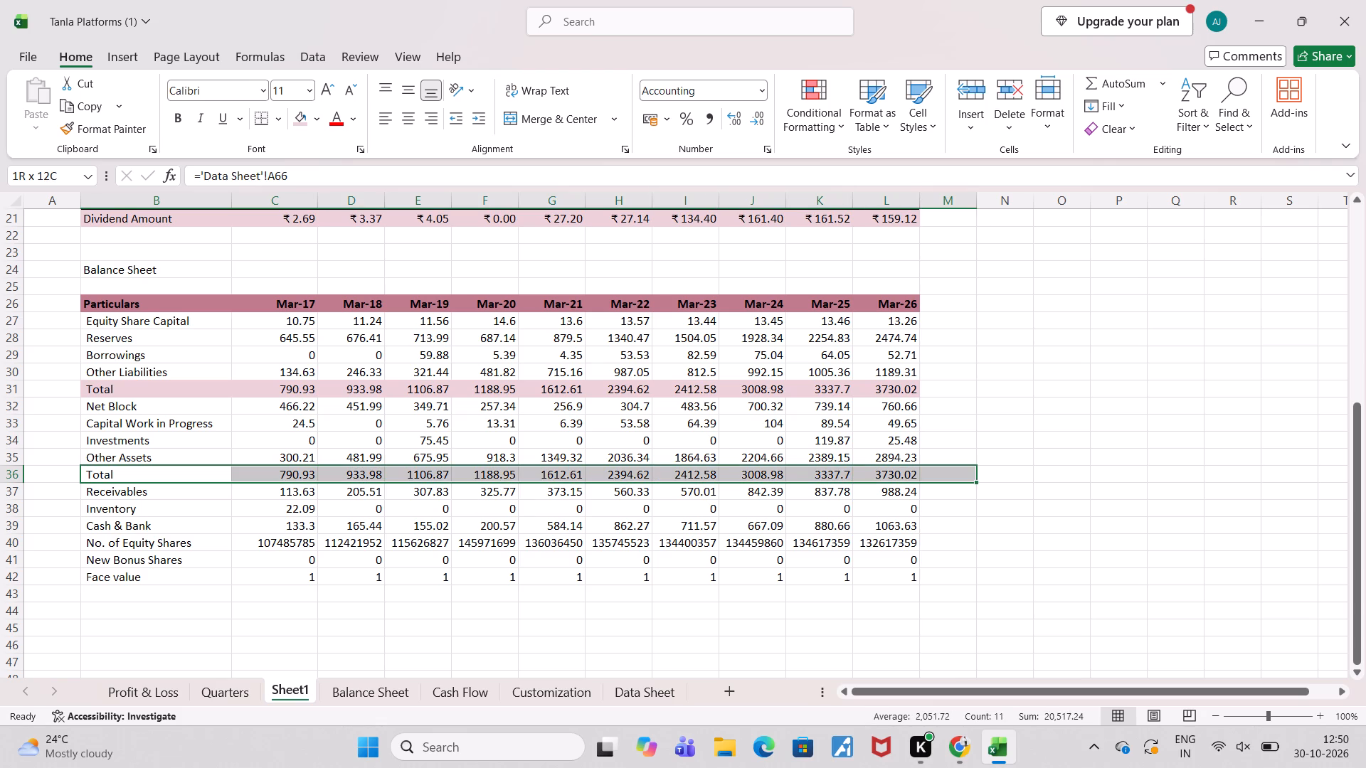
pyautogui.hotkey('shift', 'Left')
pyautogui.click(309, 116)
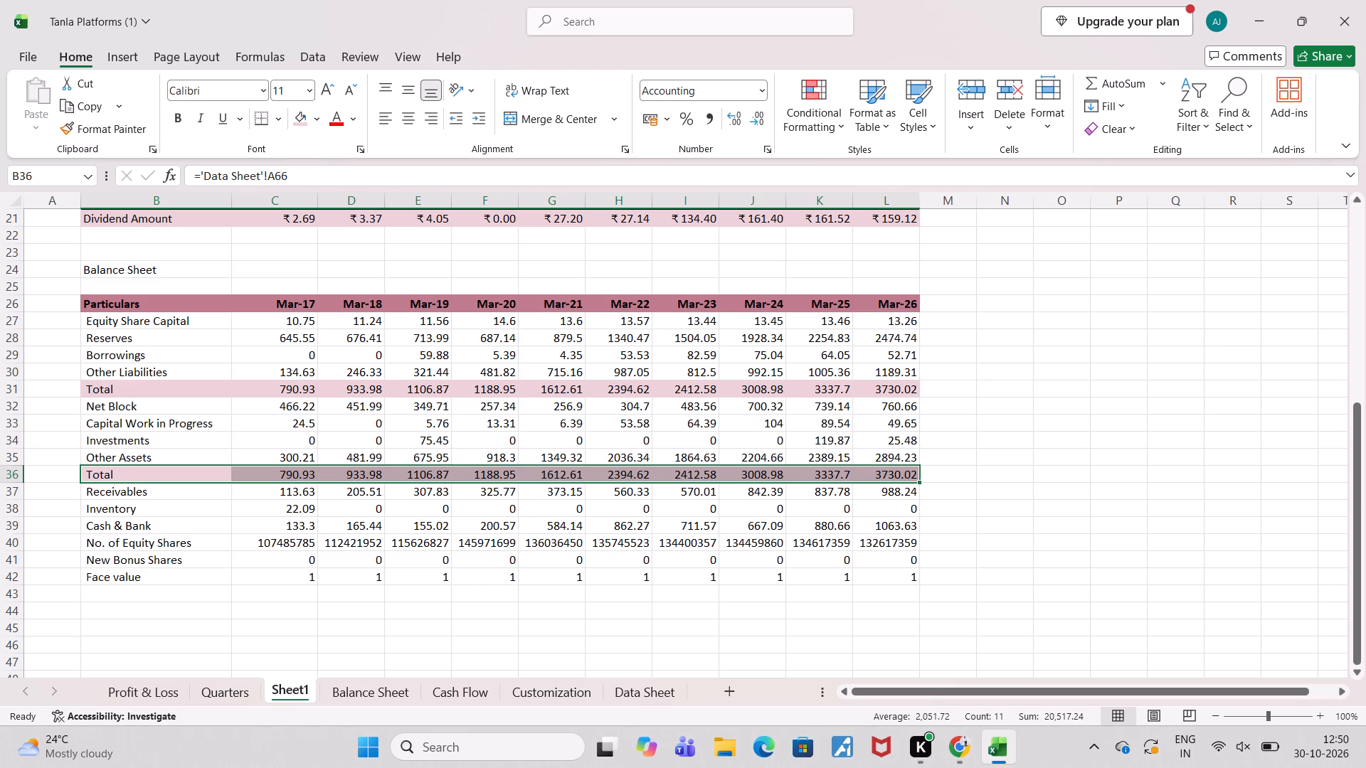
pyautogui.click(980, 348)
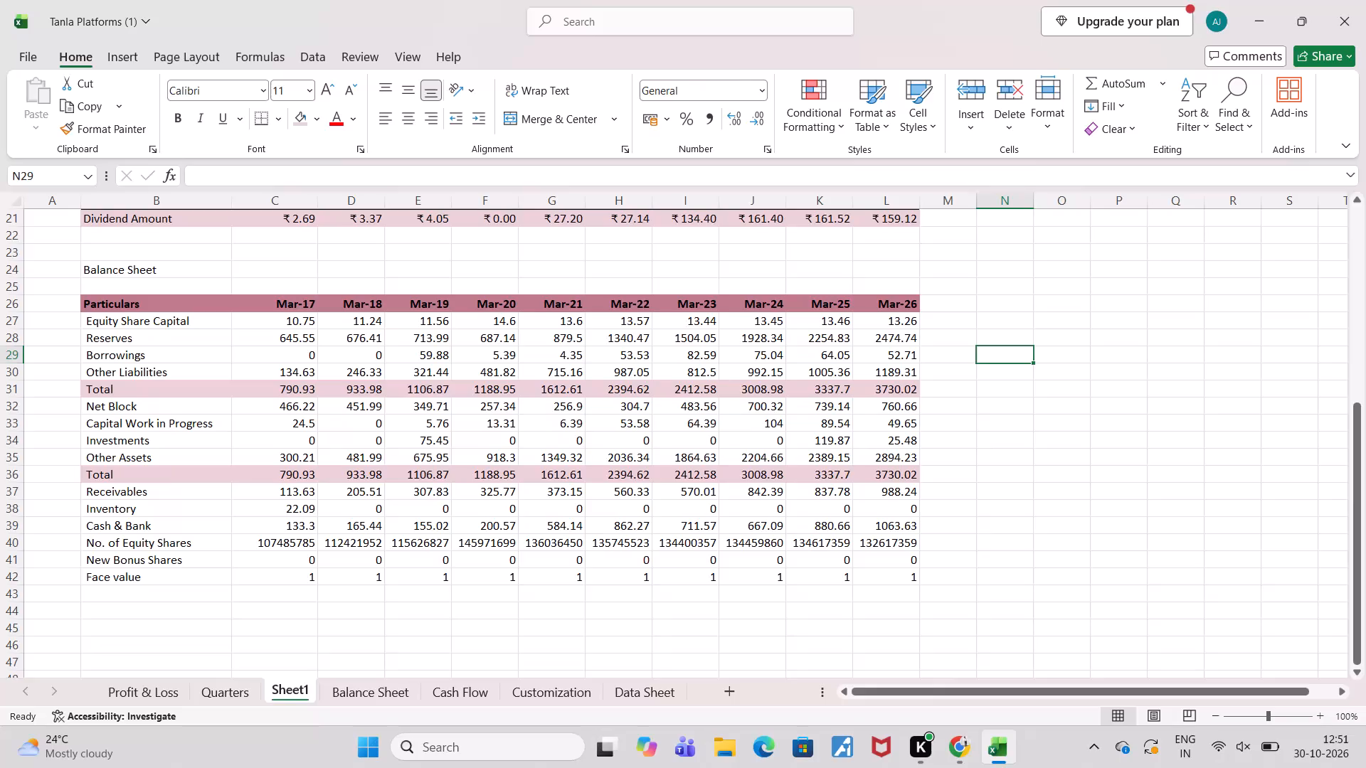
# Add a new blank worksheet directly after Sheet1.
pyautogui.scroll(4, 419, 594)
pyautogui.scroll(-1, 419, 594)
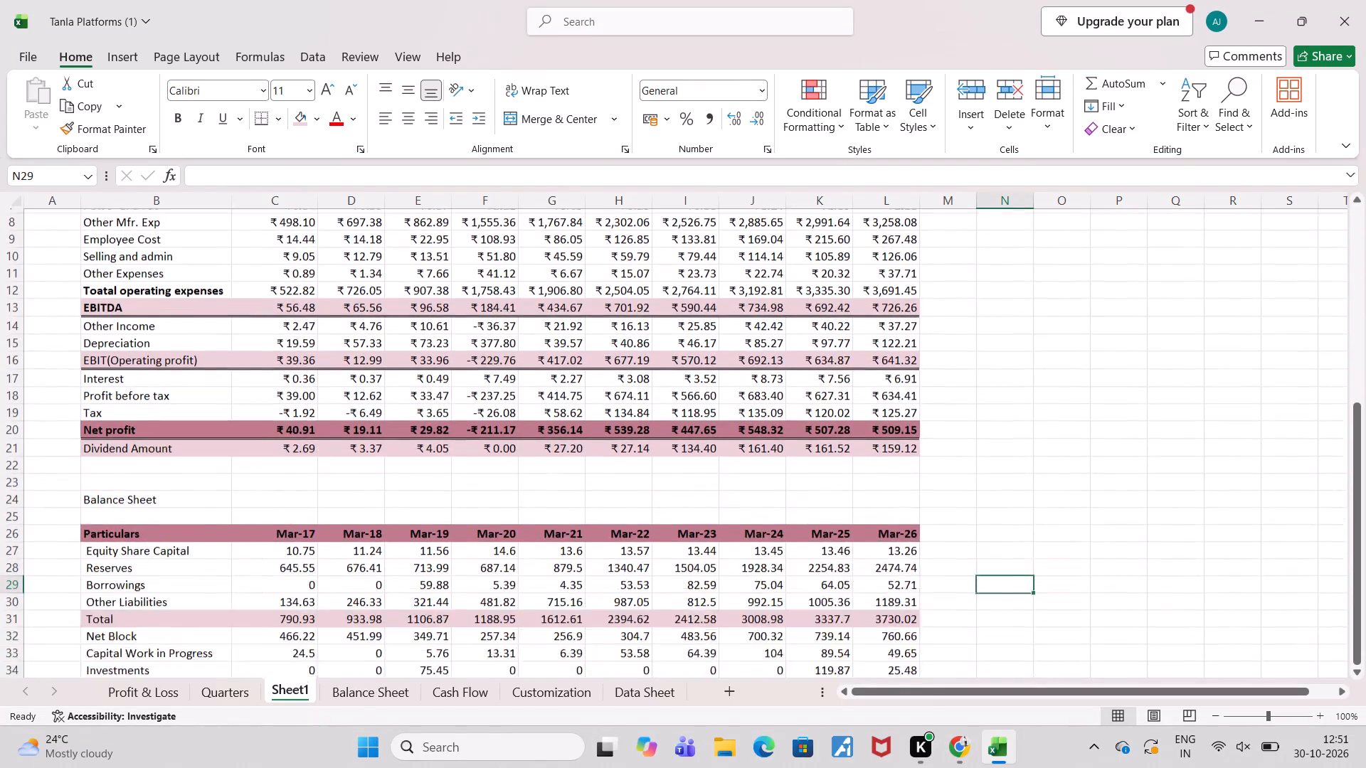
pyautogui.scroll(-2, 419, 594)
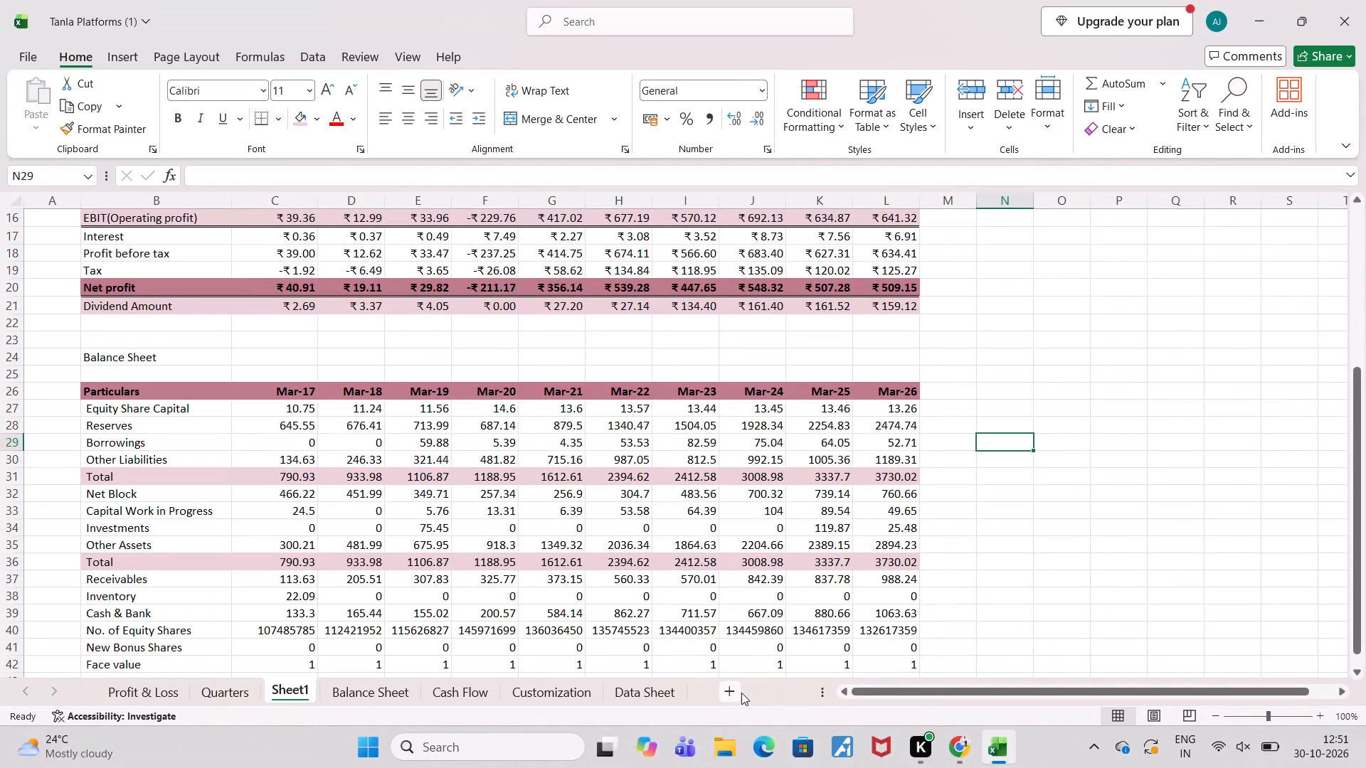
pyautogui.click(733, 695)
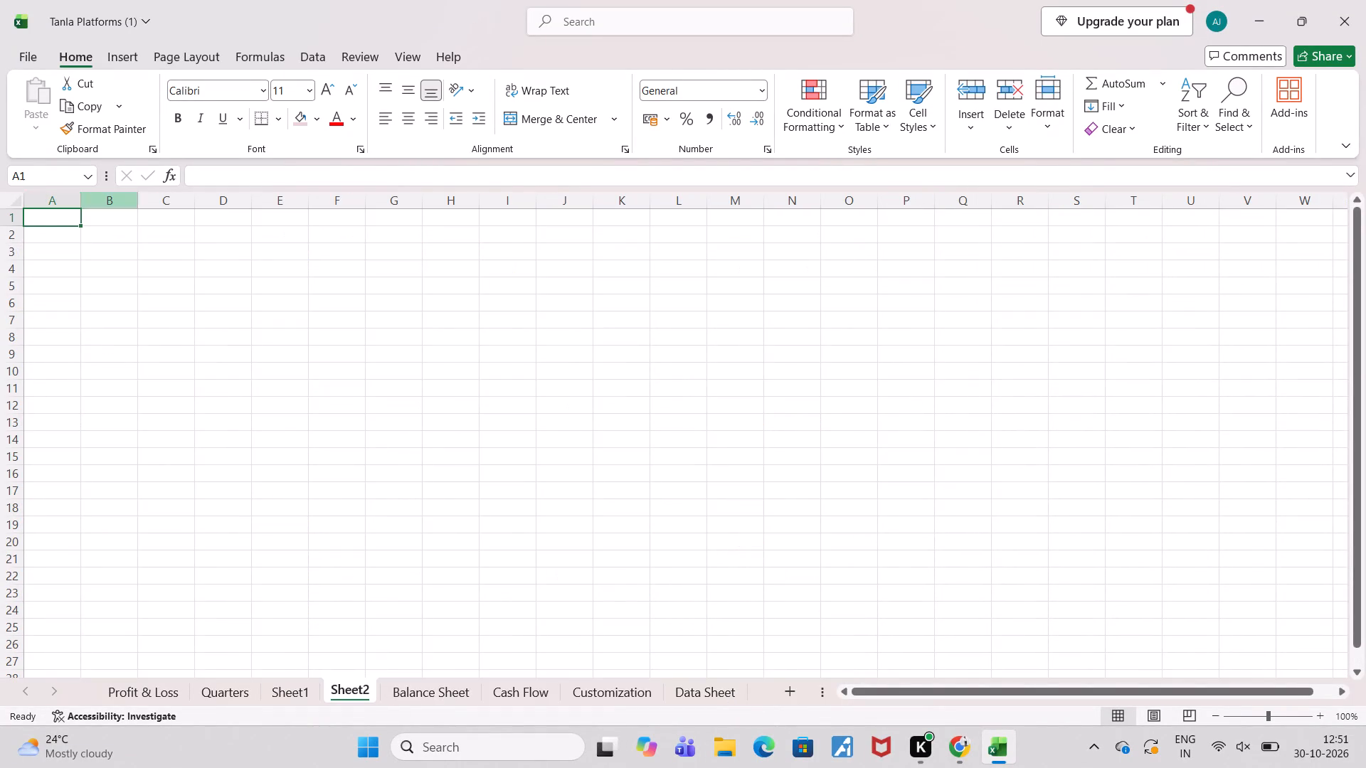
# Enter a title formula in B1 of Sheet2 joining the Data Sheet's company name in B1 with the text "VERTICAL ANALYSIS".
pyautogui.click(96, 220)
pyautogui.press('=')
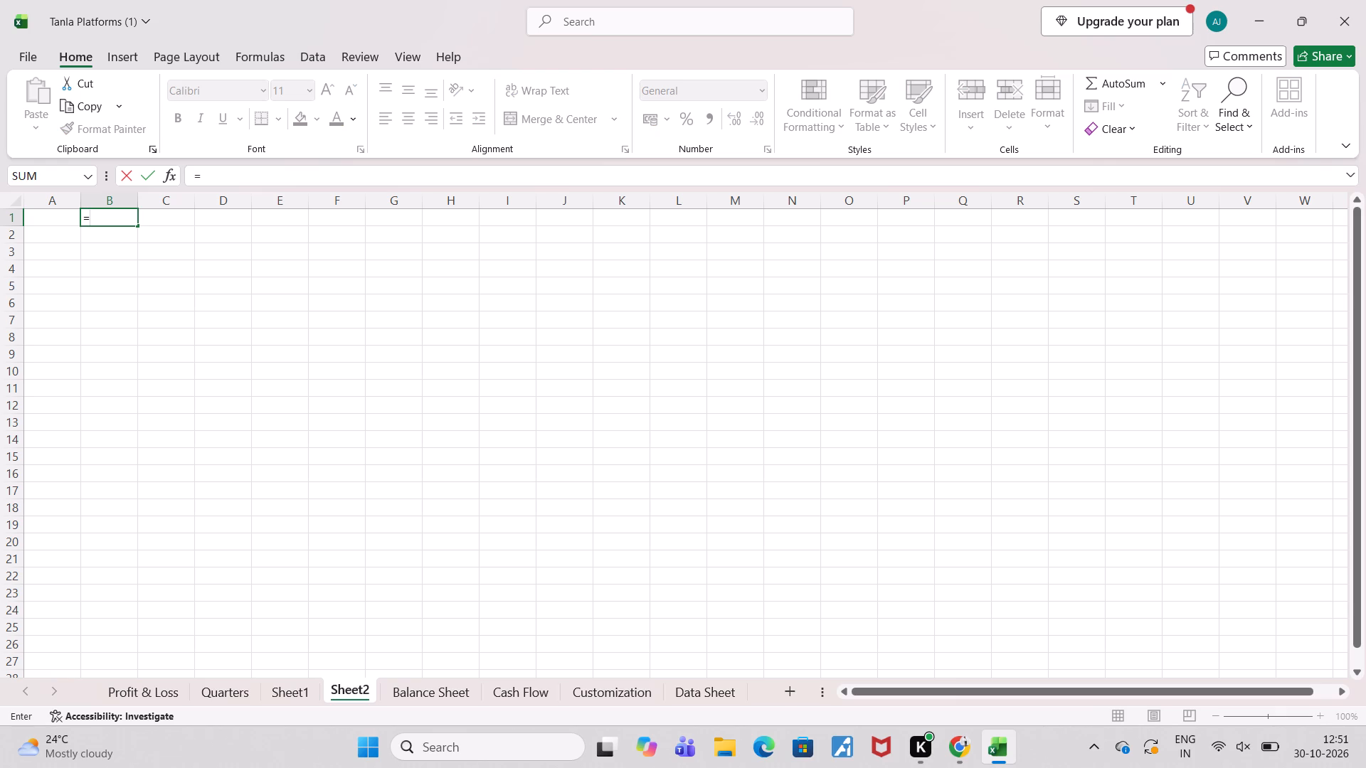
pyautogui.click(689, 695)
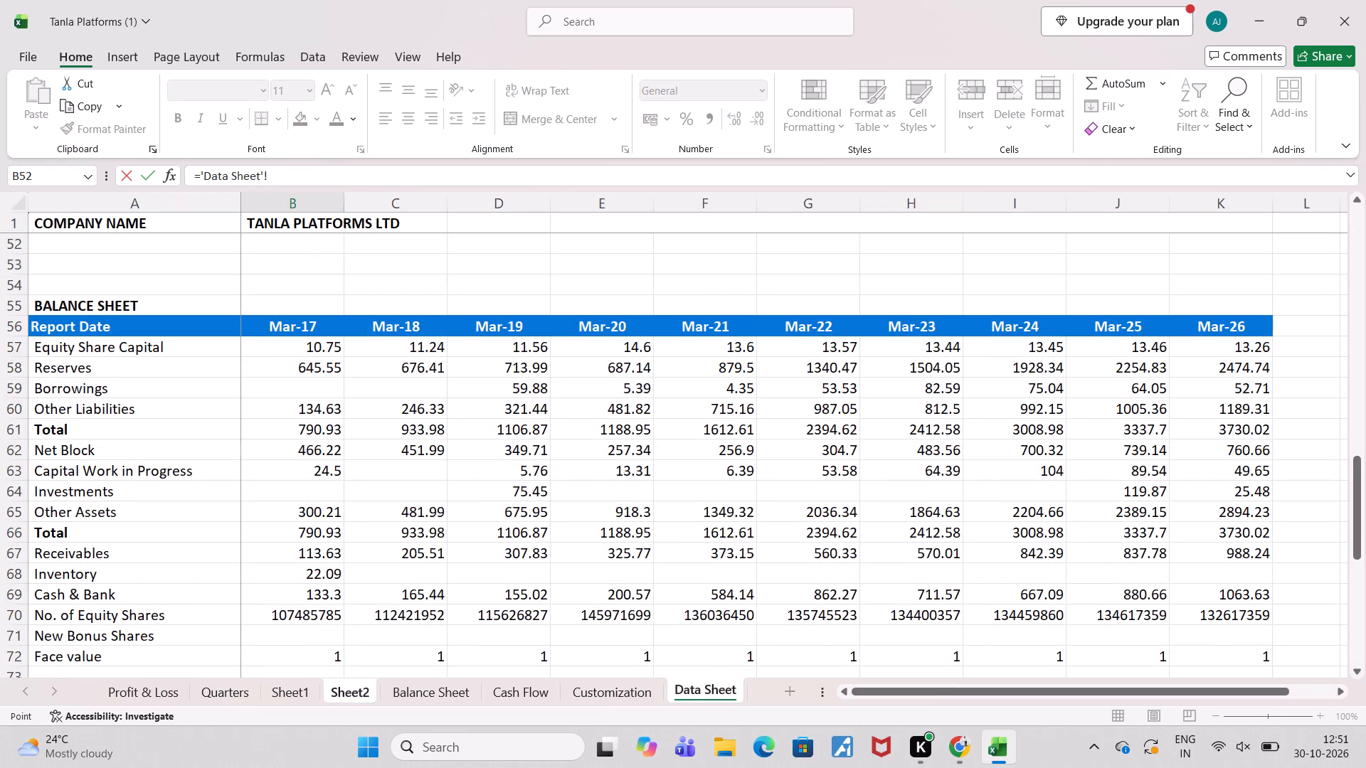
pyautogui.click(309, 220)
pyautogui.hotkey('shift', '&')
pyautogui.hotkey('shift', '"')
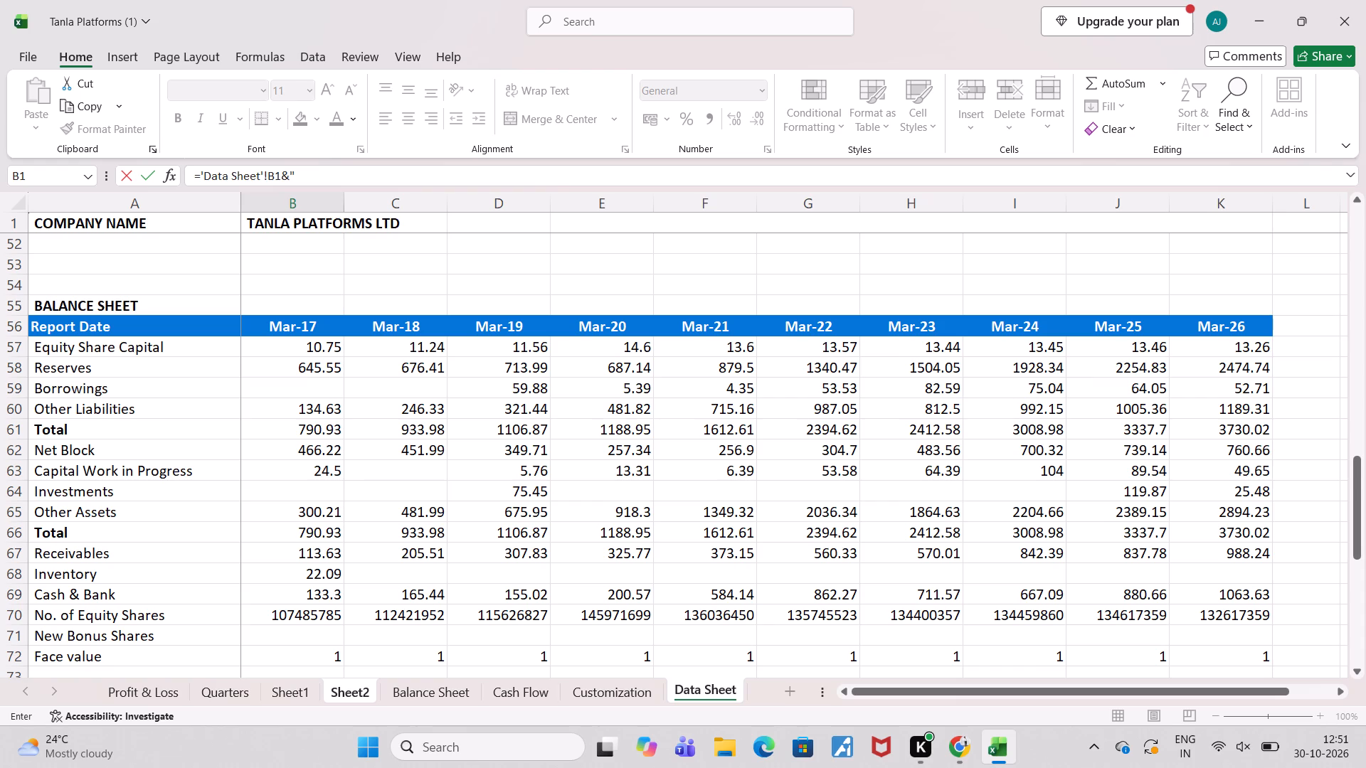
pyautogui.hotkey('shift', 'v')
pyautogui.write('ERTICAL')
pyautogui.press('space')
pyautogui.write('ANALYSIS')
pyautogui.hotkey('shift', '"')
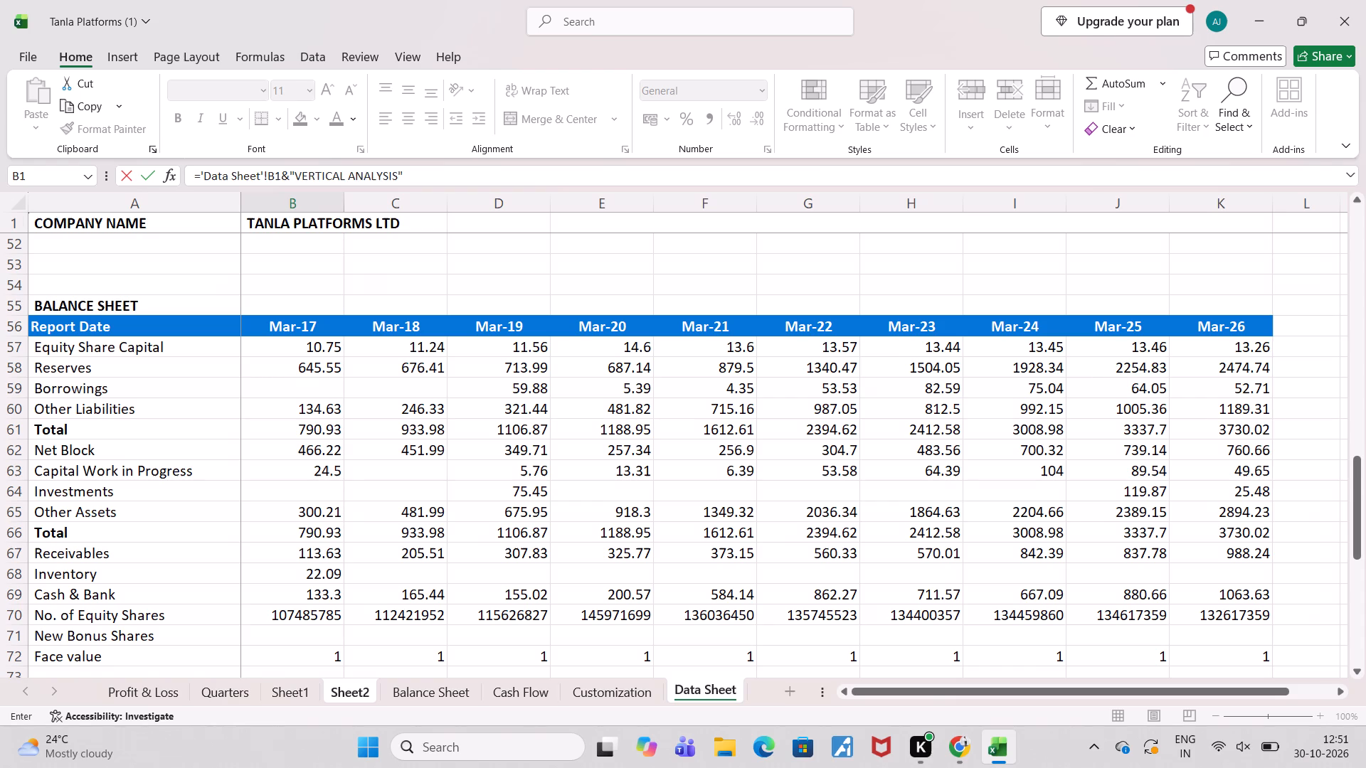
pyautogui.press('Return')
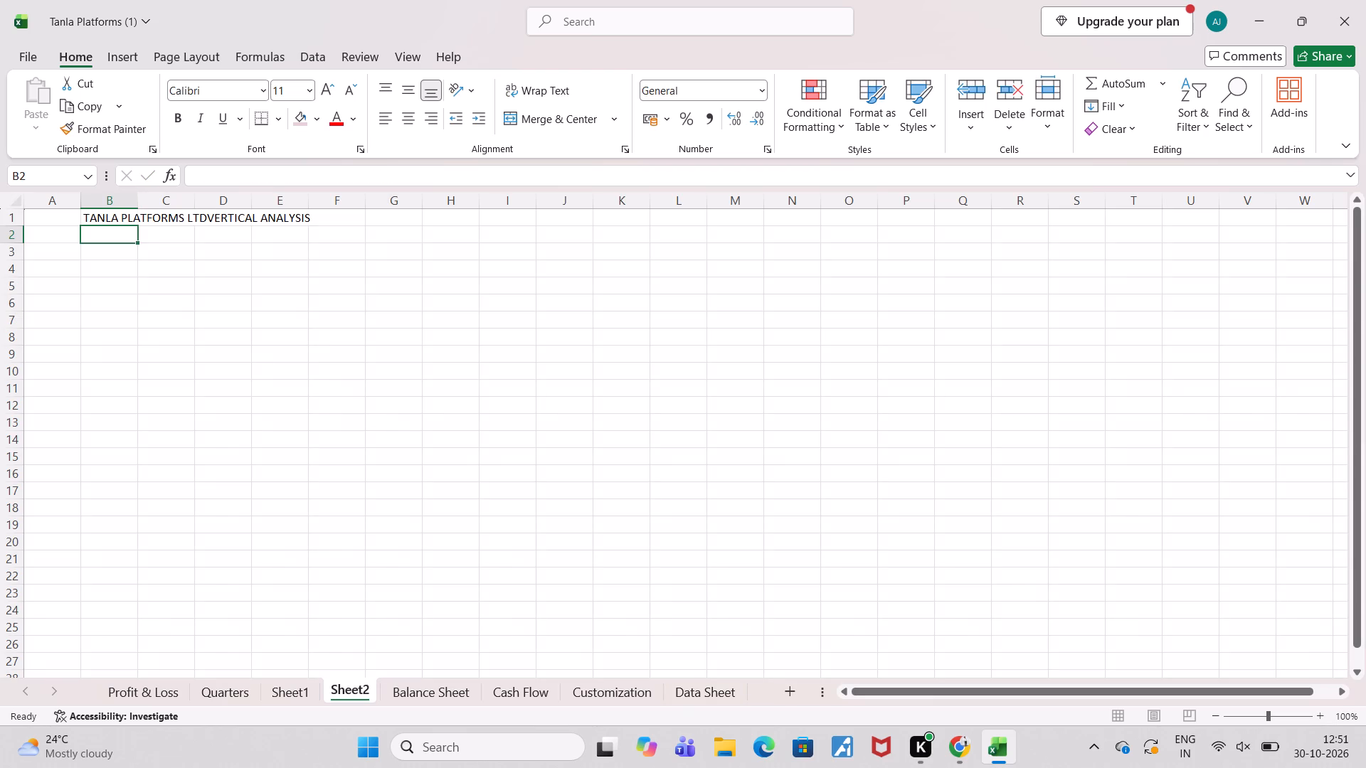
# Merge and center the vertical analysis title across B1 to N1.
pyautogui.click(130, 218)
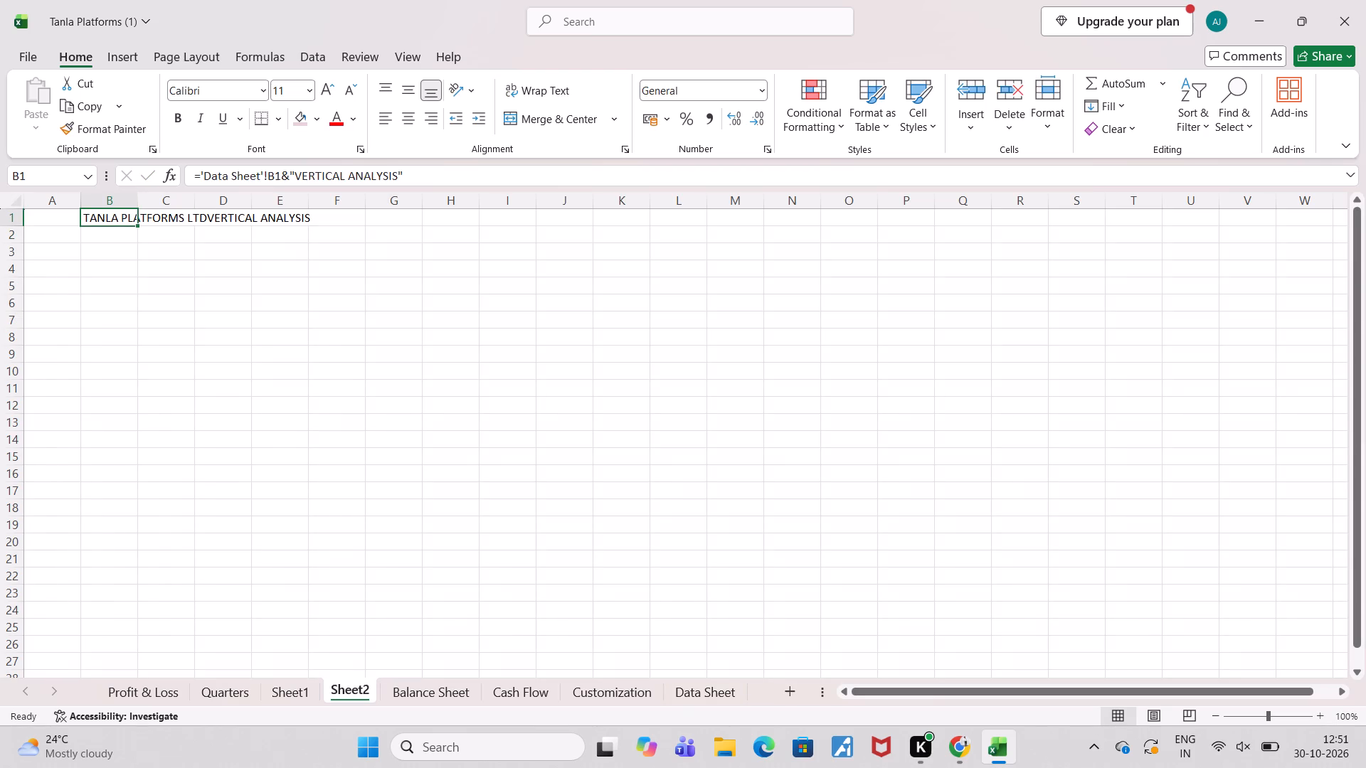
pyautogui.click(119, 252)
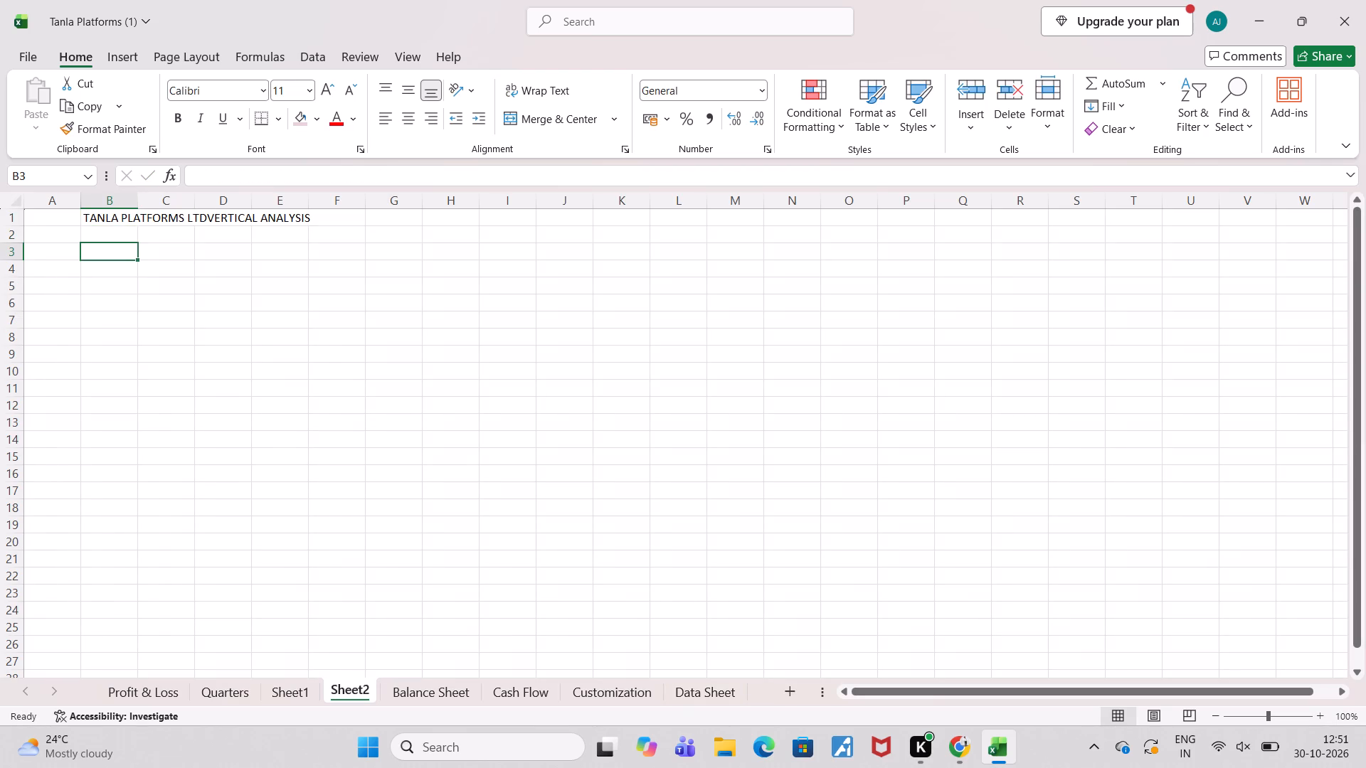
pyautogui.click(119, 222)
pyautogui.hotkey('shift', 'Right')
pyautogui.hotkey('shift', 'Right')
pyautogui.hotkey('shift', 'Right')
pyautogui.hotkey('shift', 'Right')
pyautogui.hotkey('shift', 'Right')
pyautogui.hotkey('shift', 'Right')
pyautogui.hotkey('shift', 'Right')
pyautogui.hotkey('shift', 'Right')
pyautogui.hotkey('shift', 'Right')
pyautogui.hotkey('shift', 'Right')
pyautogui.hotkey('shift', 'Right')
pyautogui.hotkey('shift', 'Right')
pyautogui.hotkey('shift', 'Right')
pyautogui.hotkey('shift', 'Right')
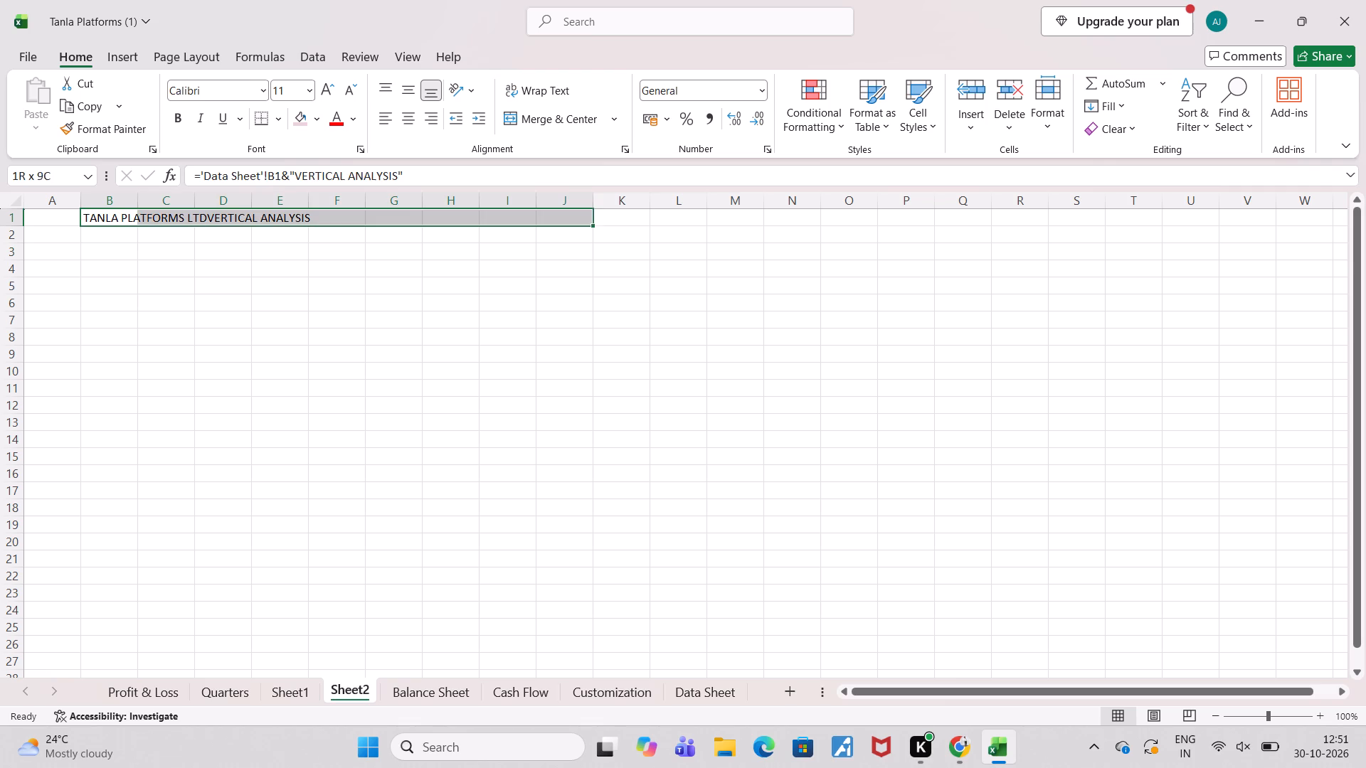
pyautogui.hotkey('shift', 'Left')
pyautogui.hotkey('shift', 'Left')
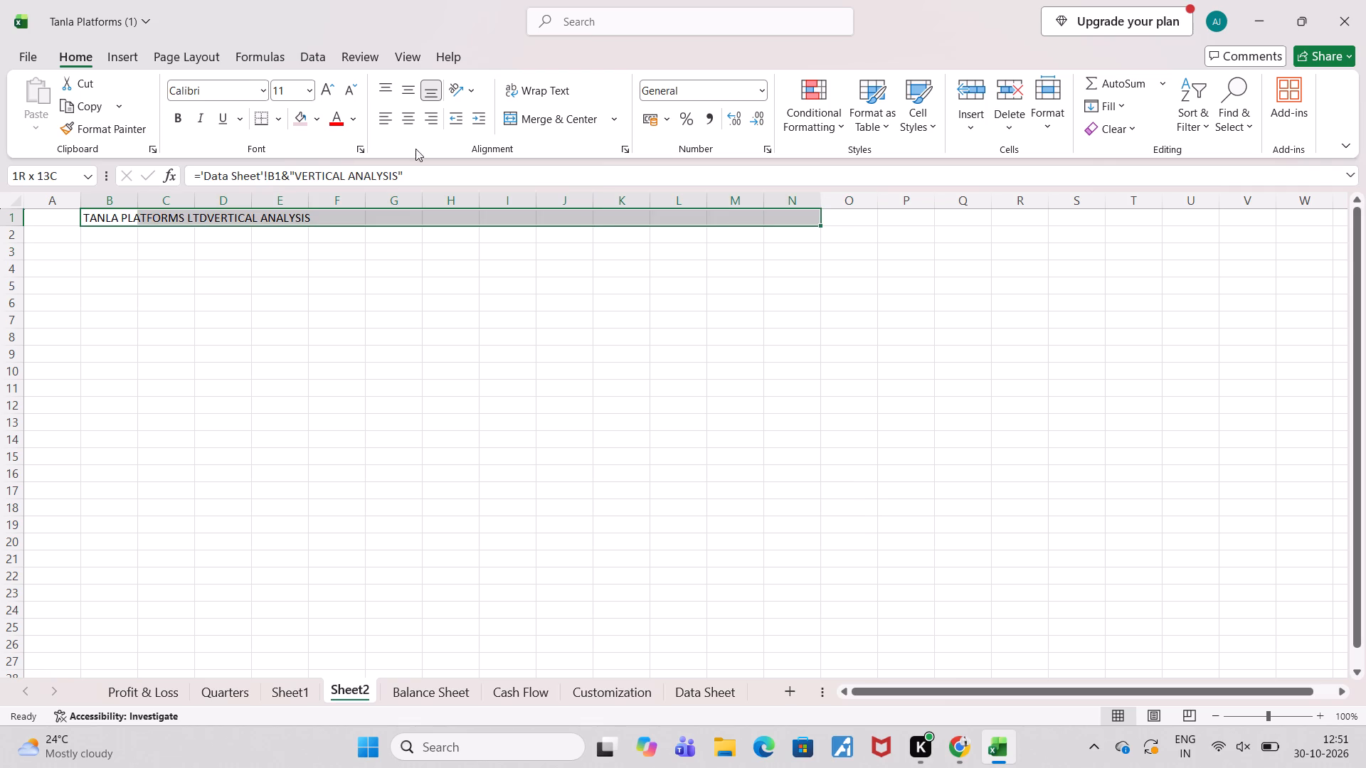
pyautogui.click(544, 112)
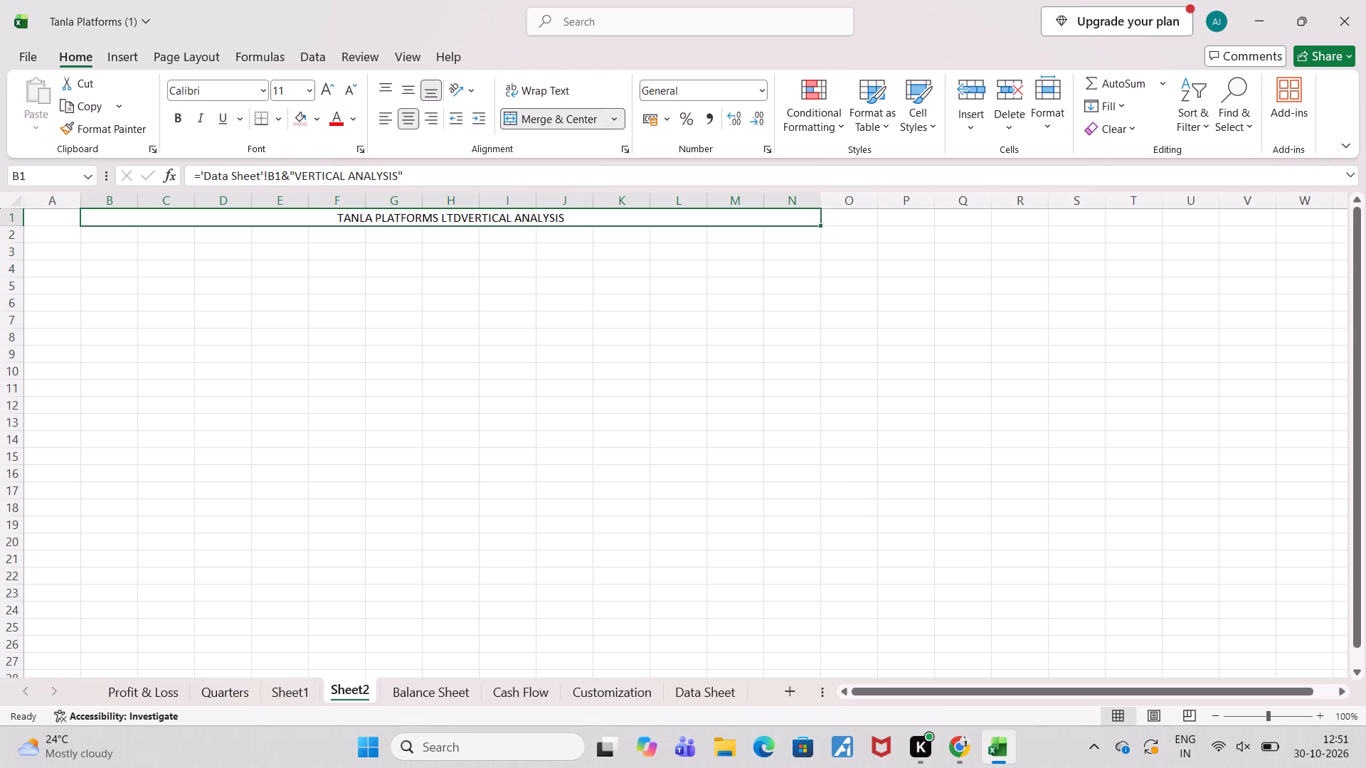
# Enter the header "Particulars" in B3 of Sheet2.
pyautogui.click(120, 260)
pyautogui.click(120, 255)
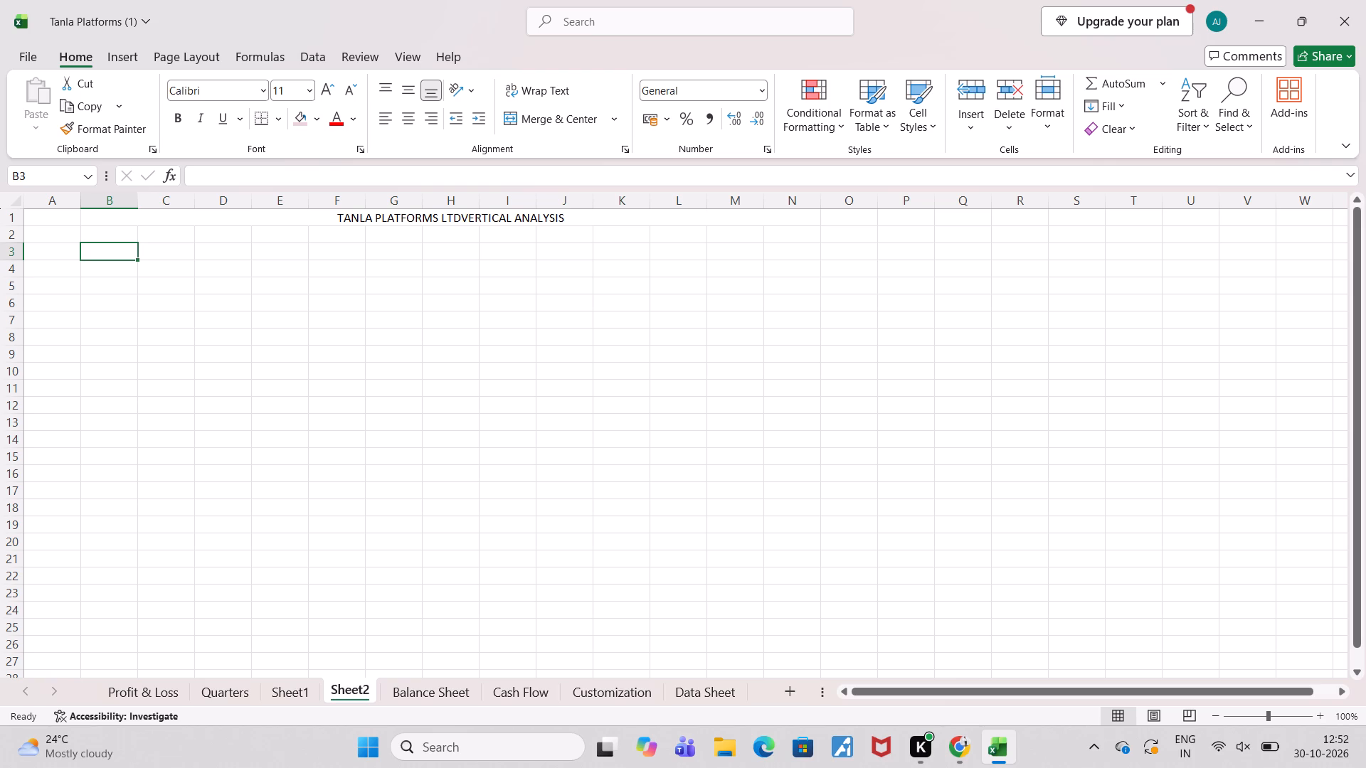
pyautogui.hotkey('shift', 'p')
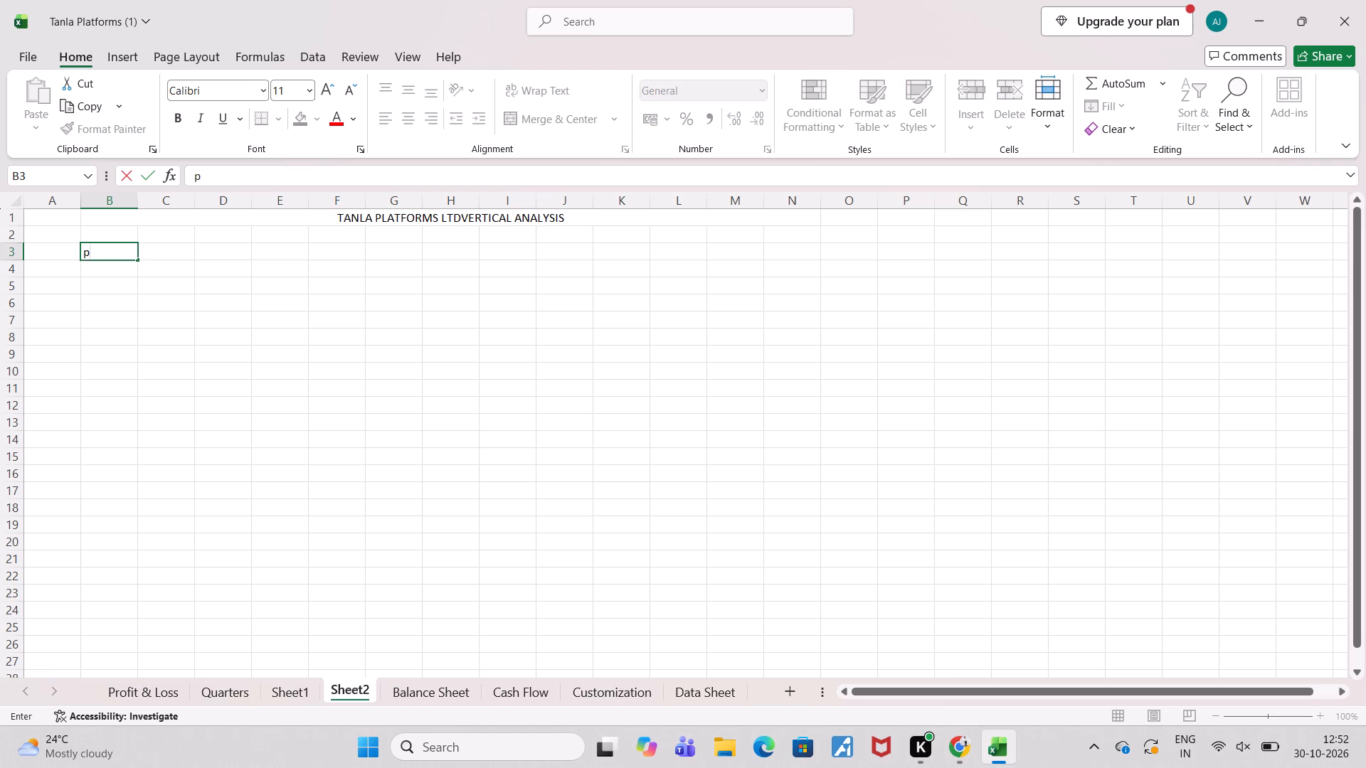
pyautogui.press('BackSpace')
pyautogui.press('BackSpace')
pyautogui.write('Particular')
pyautogui.press('s')
pyautogui.press('Tab')
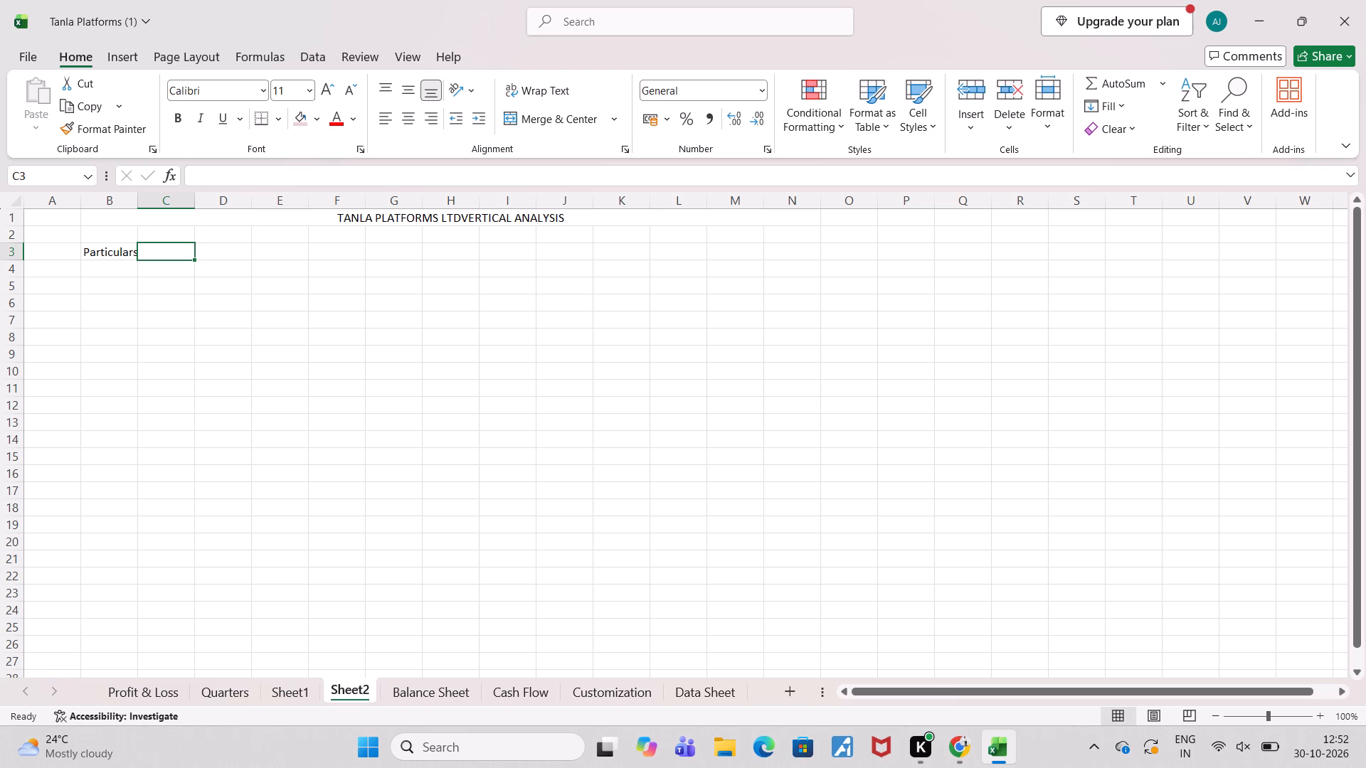
# Link C3 of Sheet2 to the Mar-17 header in Sheet1 cell C26.
pyautogui.press('=')
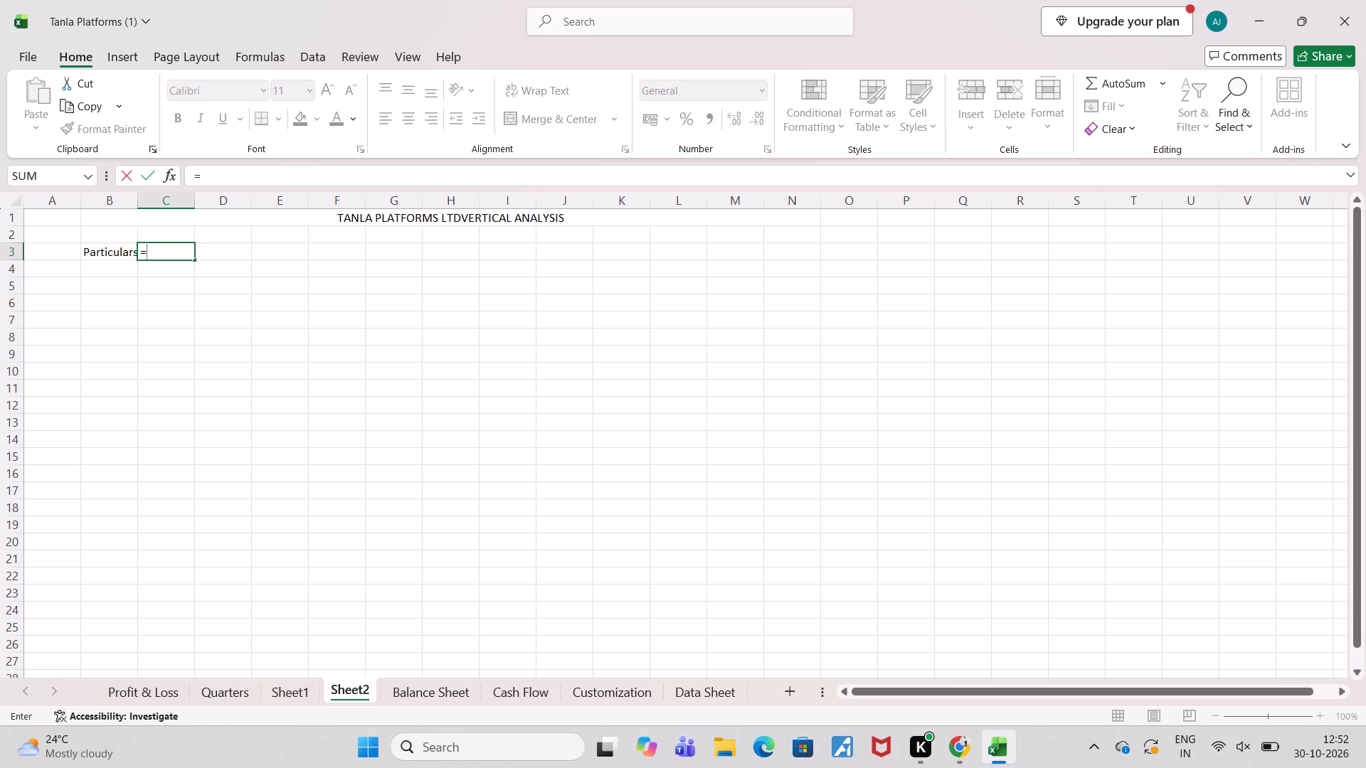
pyautogui.click(282, 691)
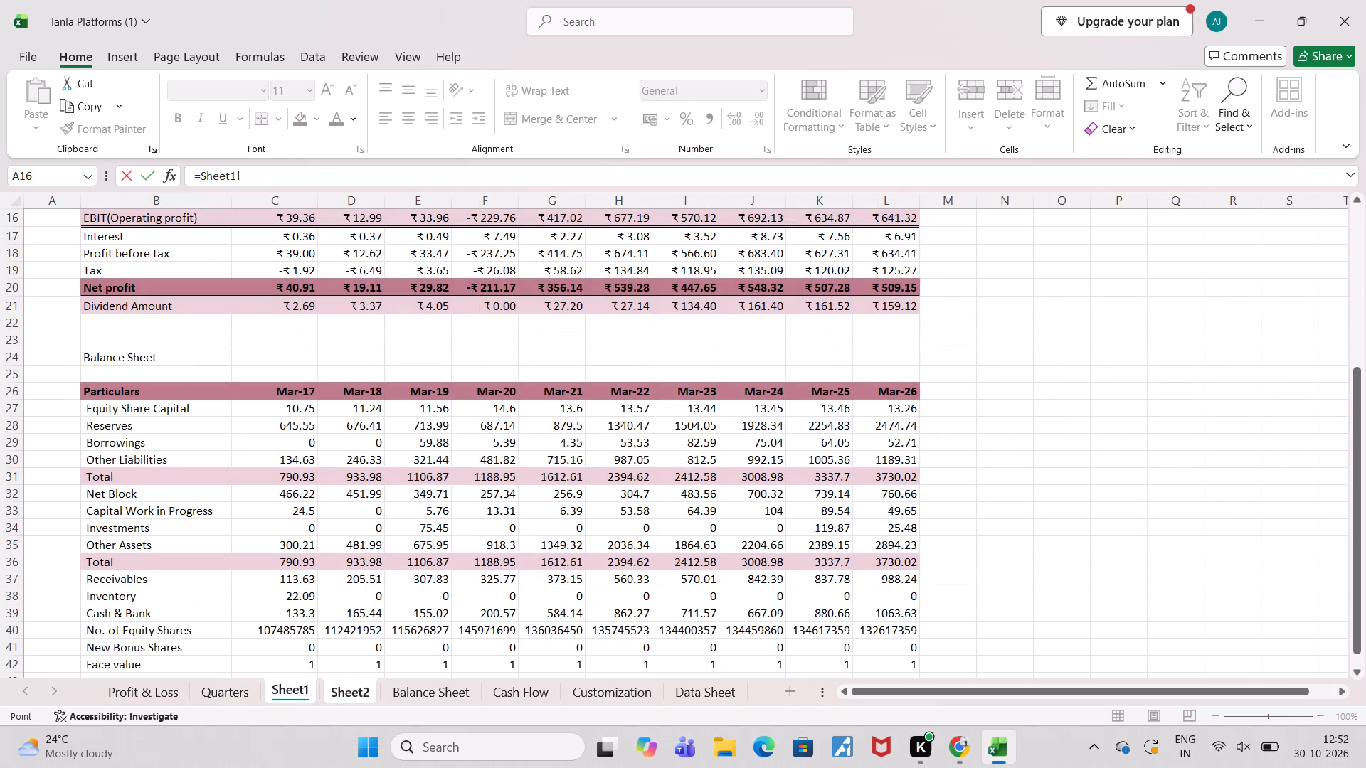
pyautogui.click(293, 399)
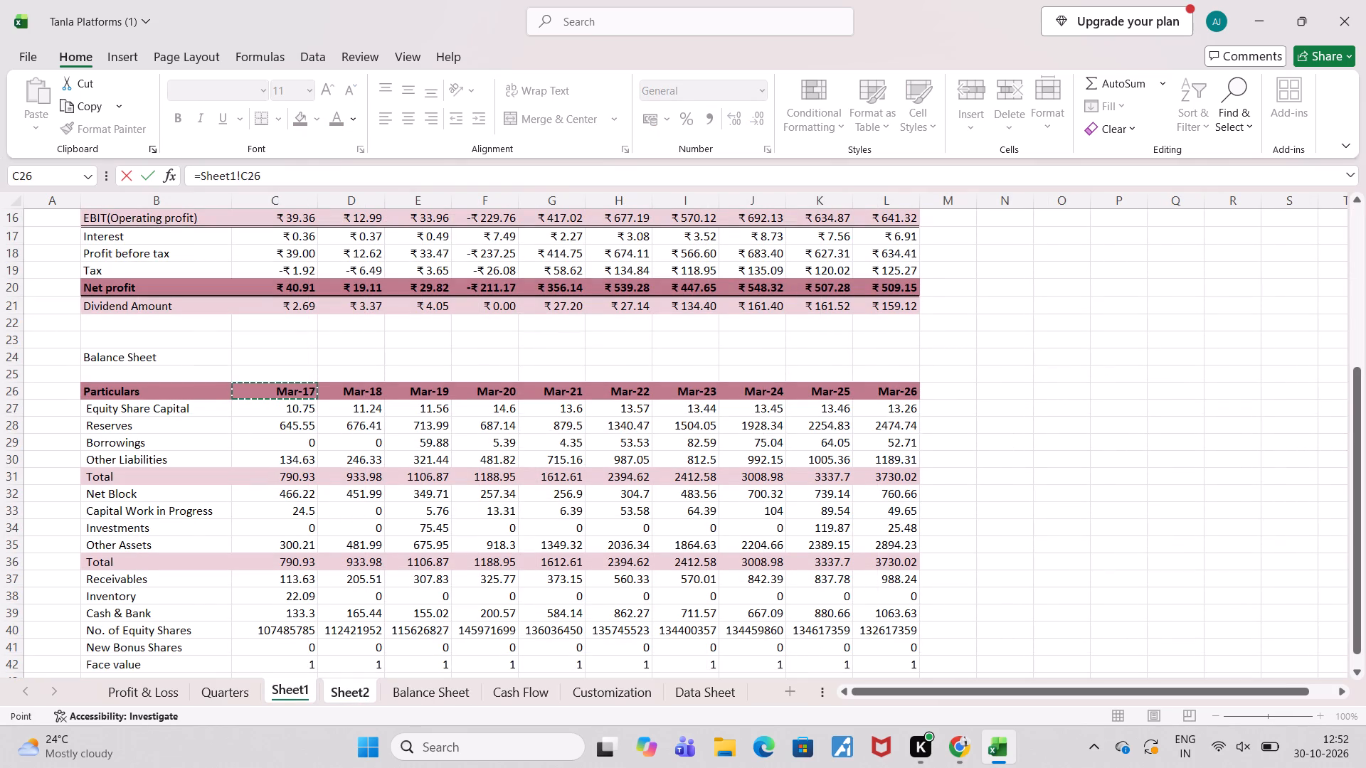
pyautogui.press('Return')
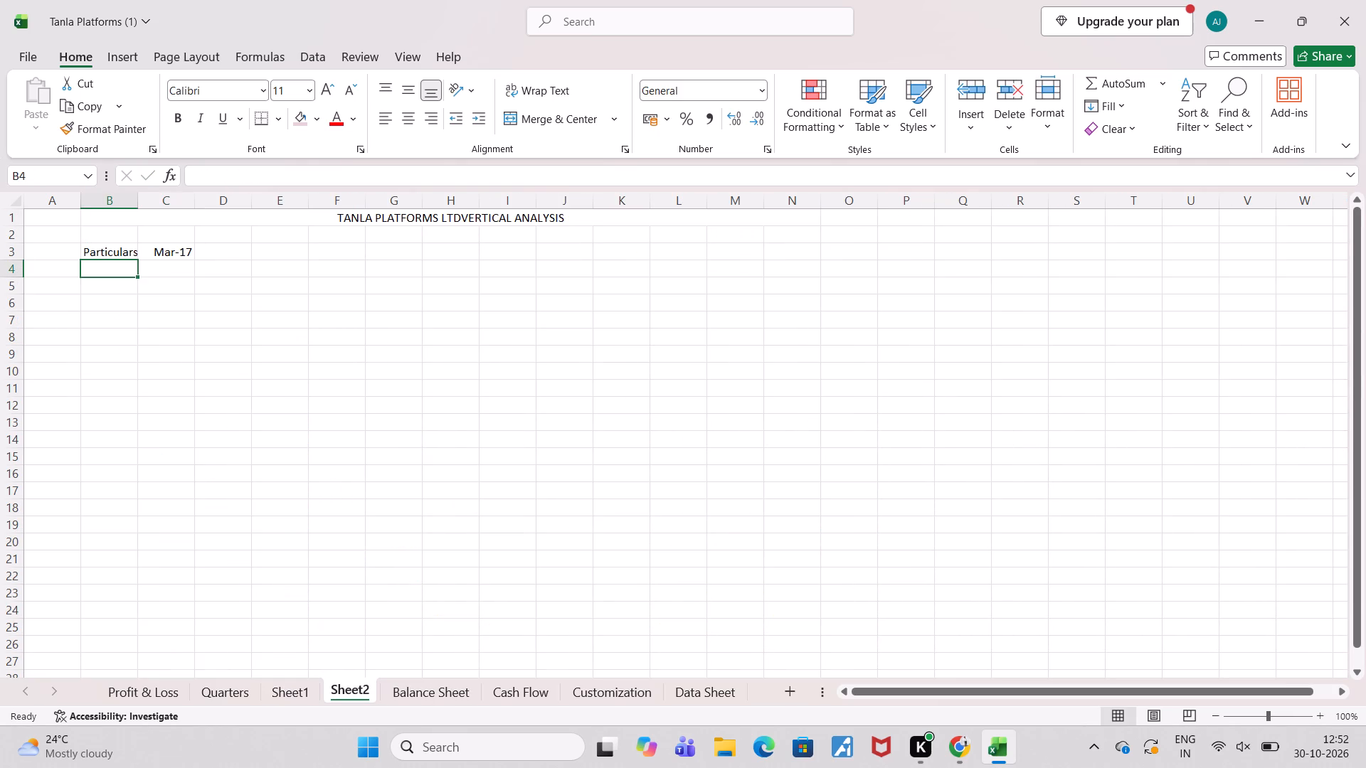
# Fill the linked date header from C3 across to N3.
pyautogui.click(177, 247)
pyautogui.hotkey('shift', 'Right')
pyautogui.hotkey('shift', 'Right')
pyautogui.hotkey('shift', 'Right')
pyautogui.hotkey('shift', 'Right')
pyautogui.hotkey('shift', 'Right')
pyautogui.hotkey('shift', 'Right')
pyautogui.hotkey('shift', 'Right')
pyautogui.hotkey('shift', 'Right')
pyautogui.hotkey('shift', 'Right')
pyautogui.hotkey('shift', 'Right')
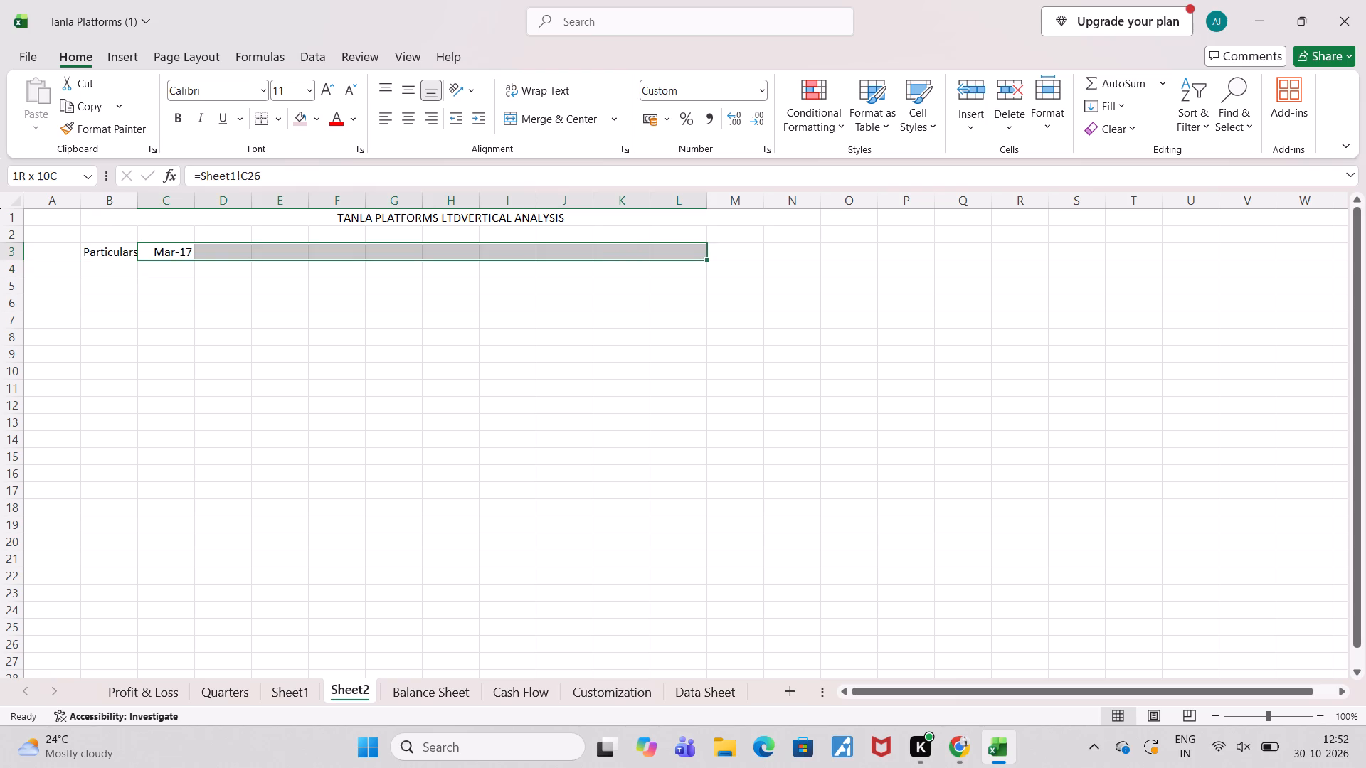
pyautogui.hotkey('shift', 'Right')
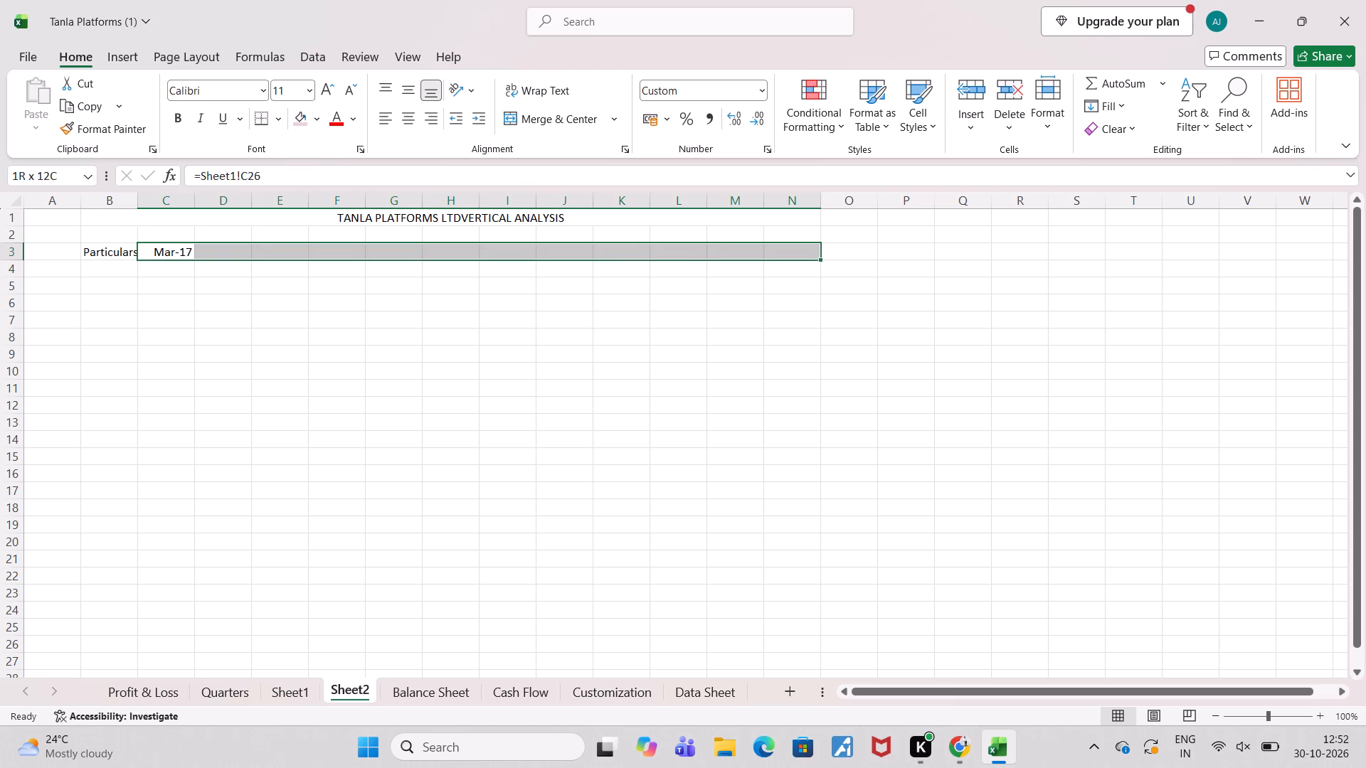
pyautogui.press('Return')
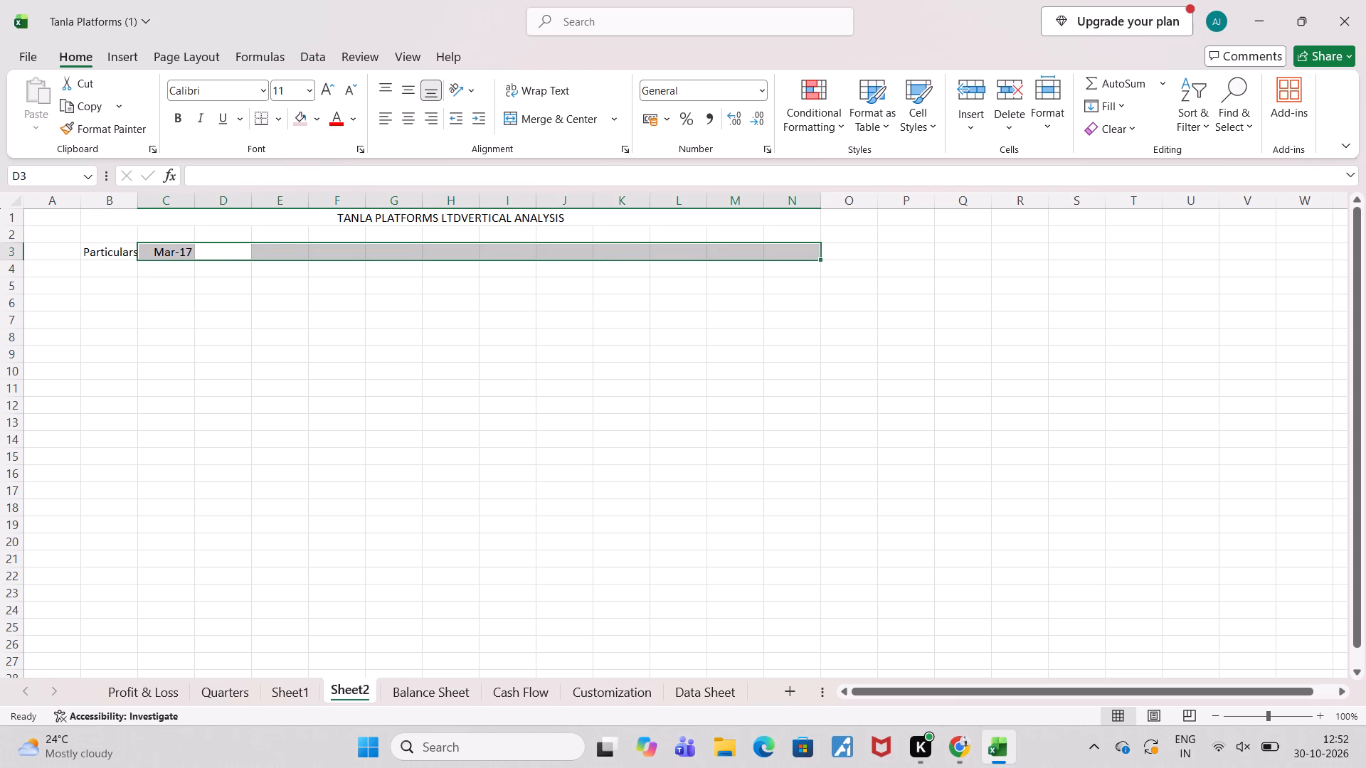
pyautogui.hotkey('ctrl', 'r')
pyautogui.click(498, 363)
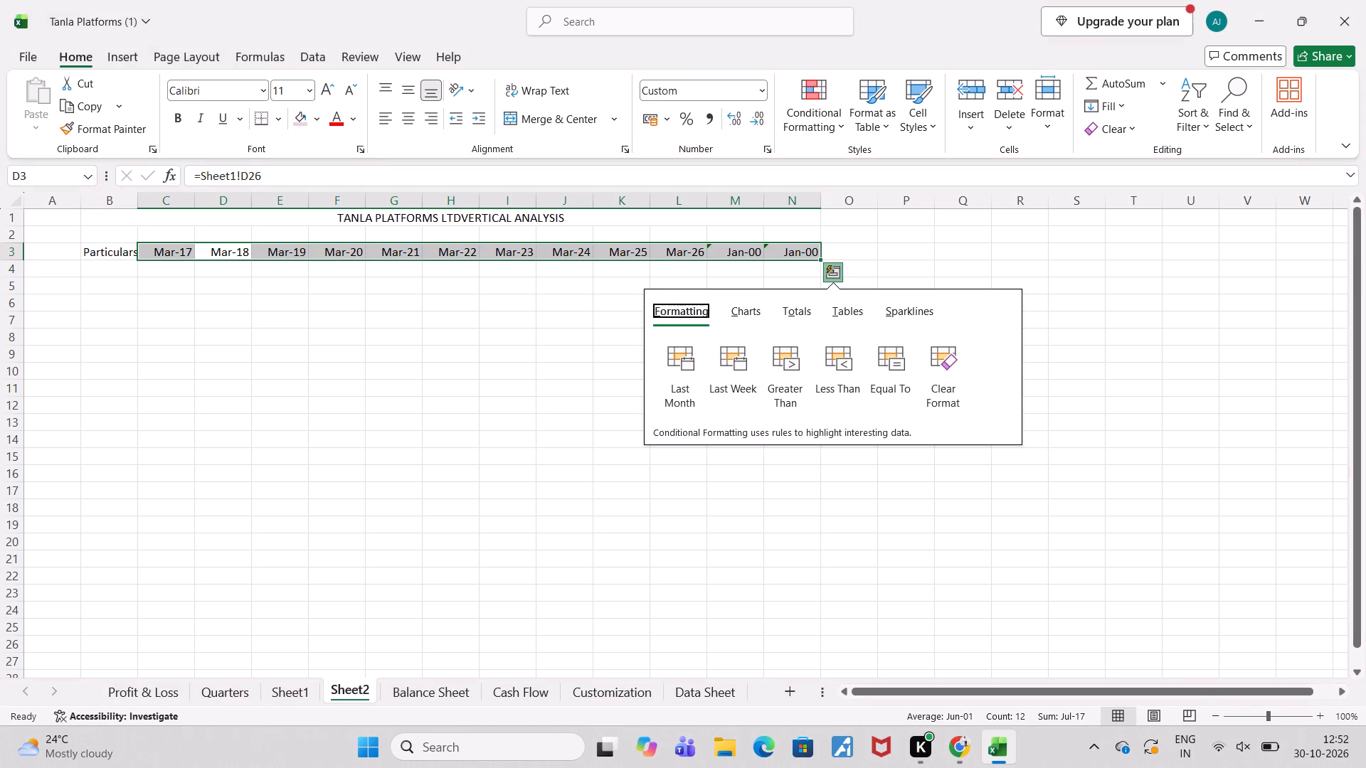
# Clear the surplus Jan-00 date headers from N3 and M3.
pyautogui.click(795, 255)
pyautogui.press('BackSpace')
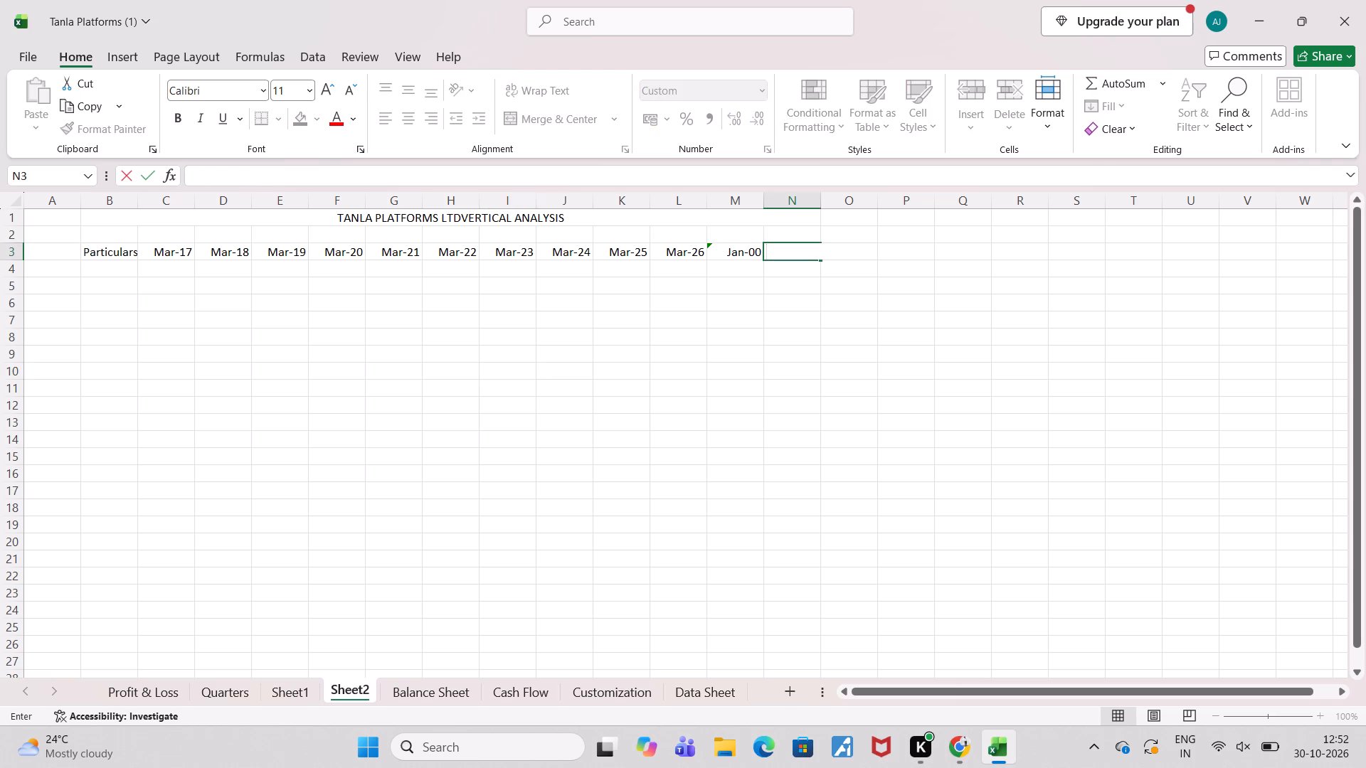
pyautogui.press('Left')
pyautogui.press('BackSpace')
pyautogui.click(799, 344)
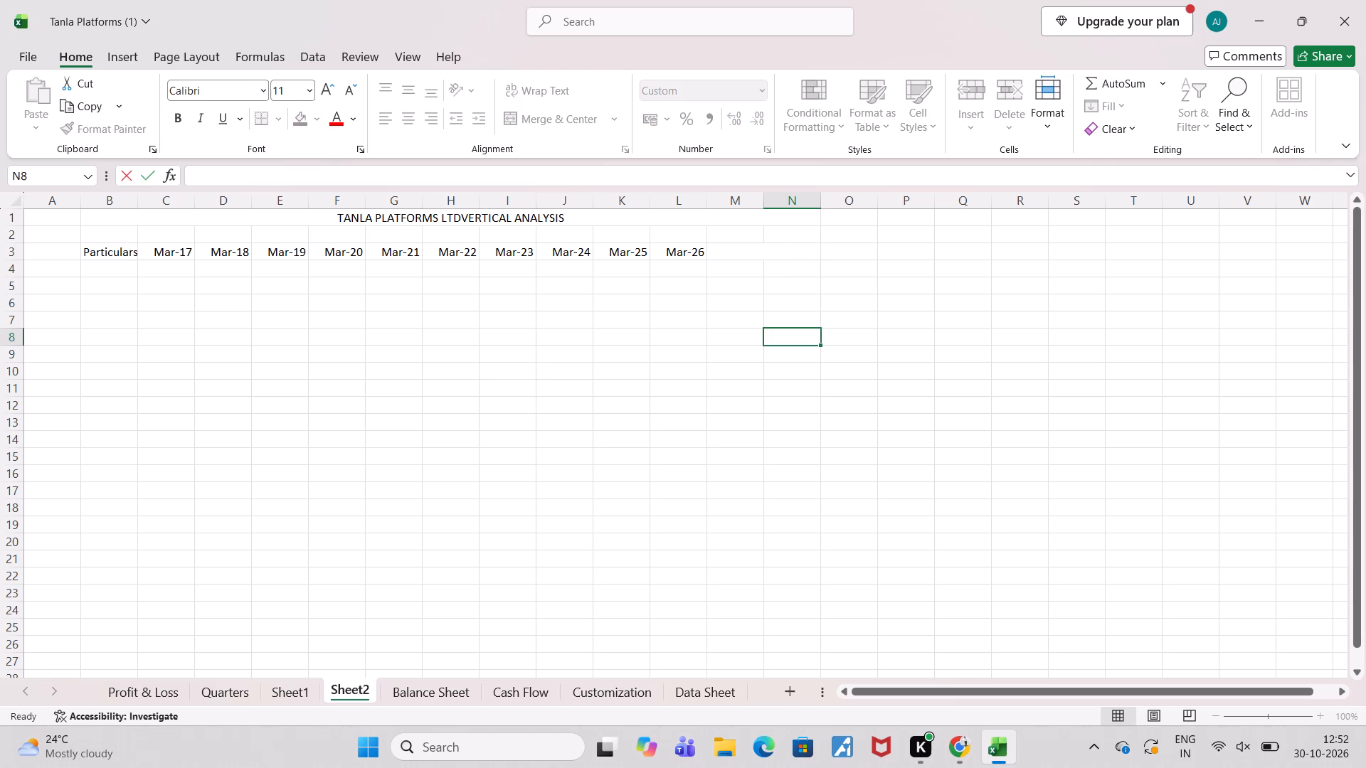
# Unmerge the Sheet2 title in B1:N1 and re-merge and centre it across B1:L1 only.
pyautogui.click(106, 219)
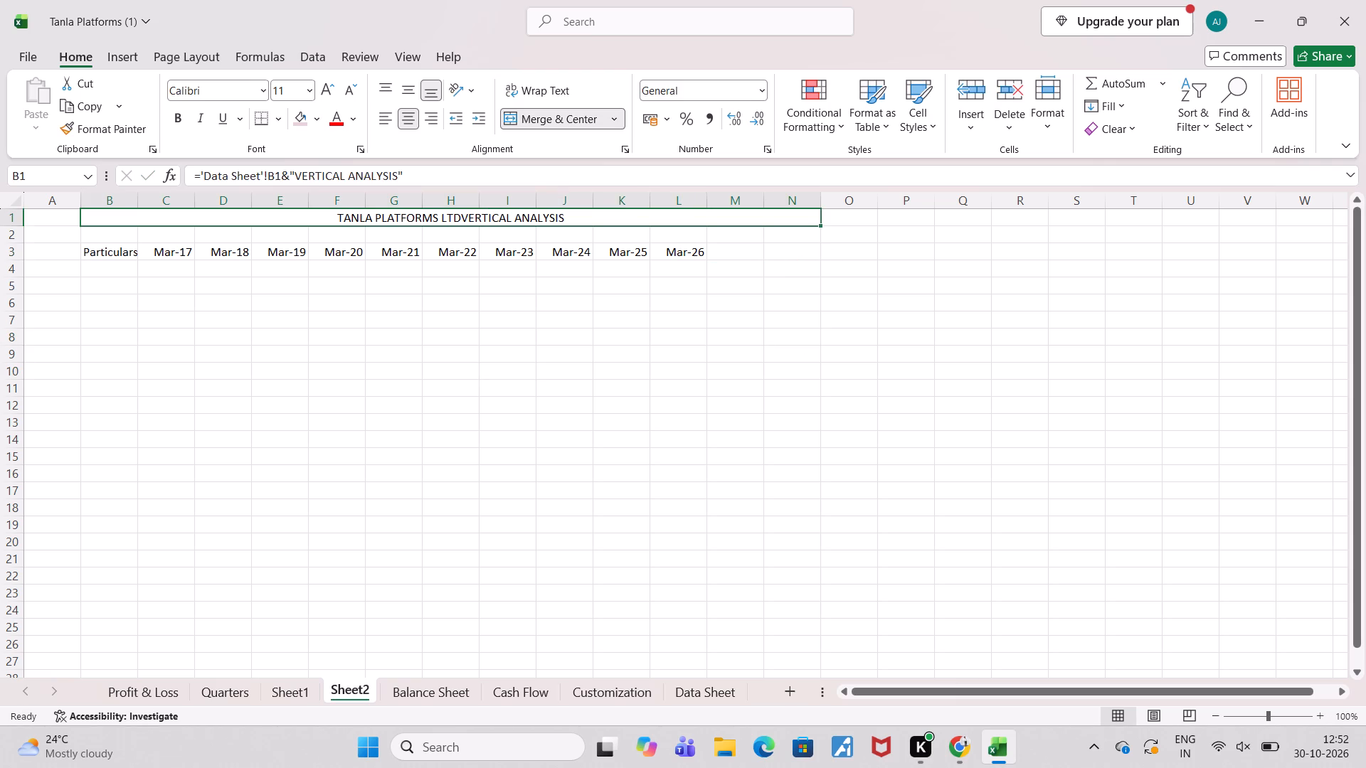
pyautogui.moveTo(810, 215); pyautogui.dragTo(798, 217)
pyautogui.hotkey('shift', 'Left')
pyautogui.hotkey('shift', 'Left')
pyautogui.hotkey('shift', 'Right')
pyautogui.moveTo(823, 226); pyautogui.dragTo(764, 222)
pyautogui.click(568, 118)
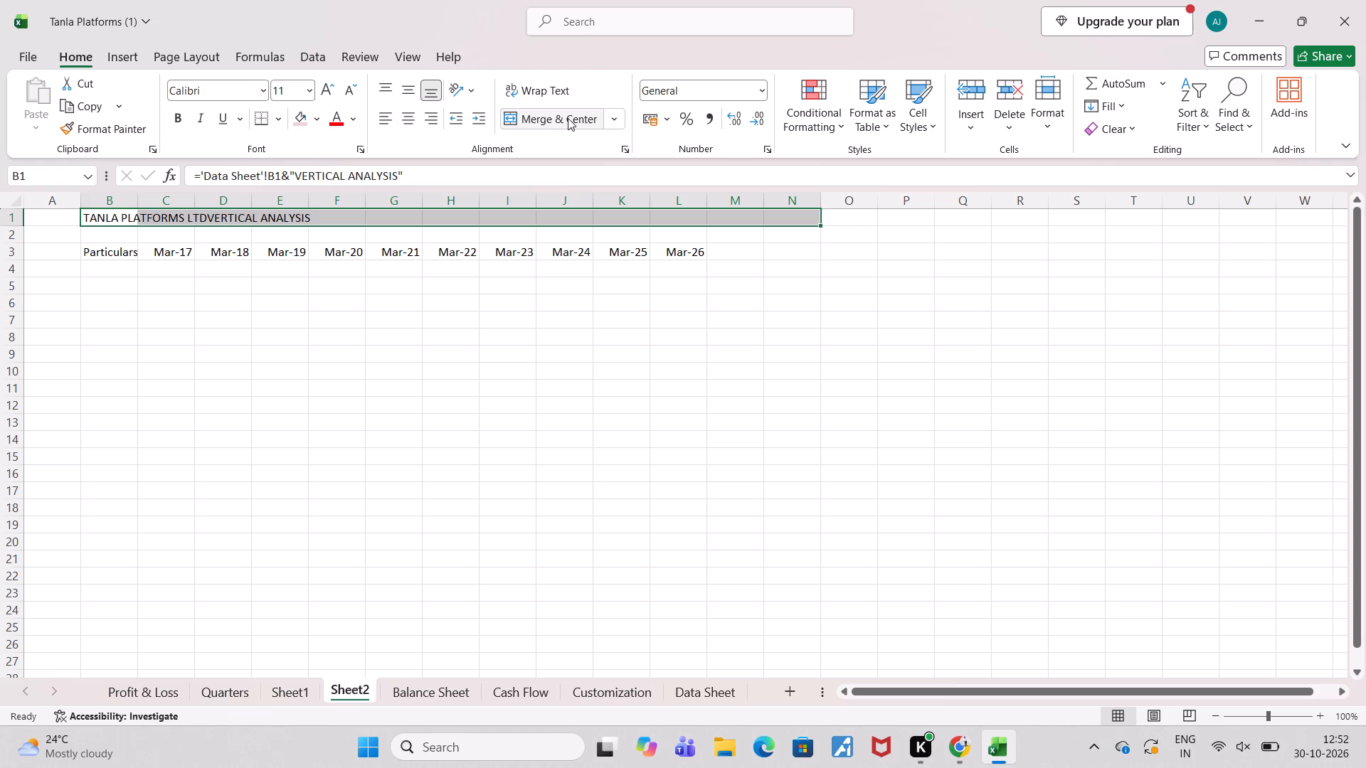
pyautogui.moveTo(820, 223); pyautogui.dragTo(812, 223)
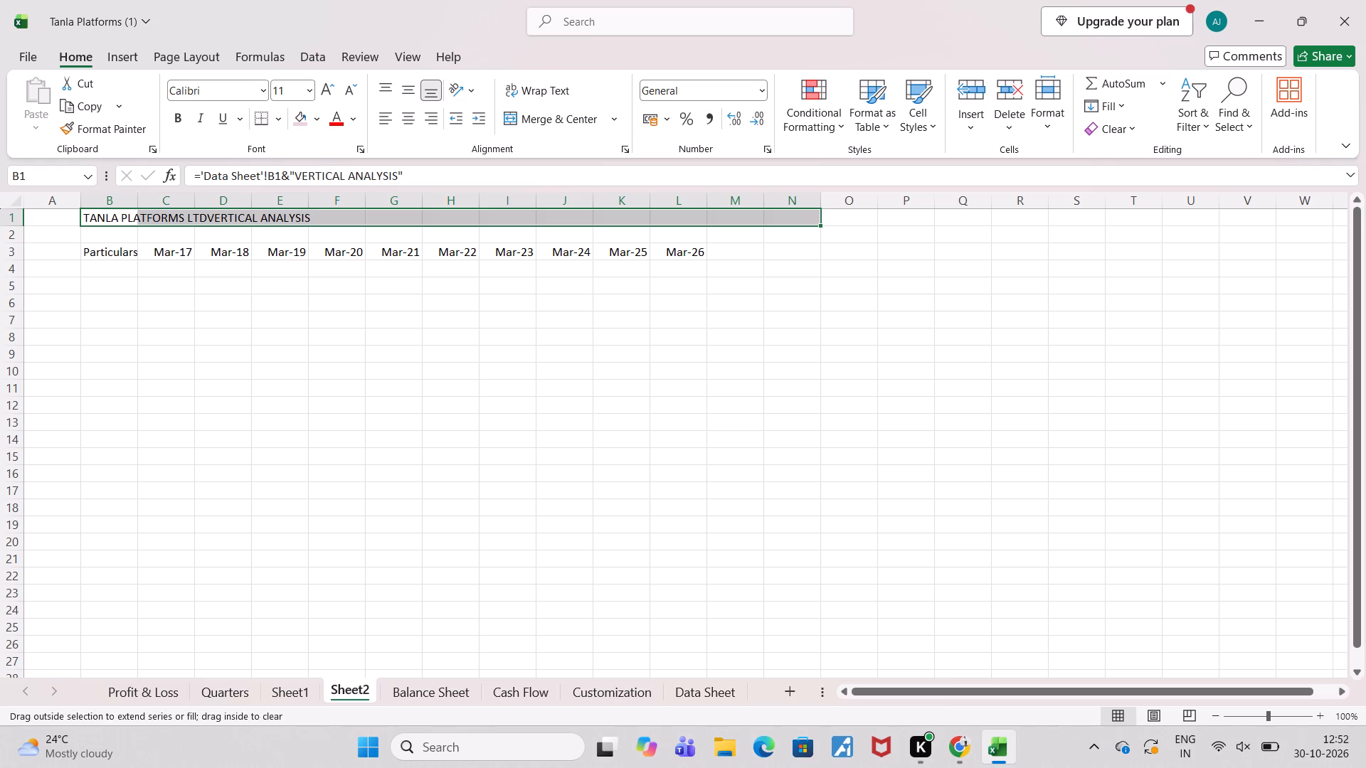
pyautogui.moveTo(812, 223); pyautogui.dragTo(716, 225)
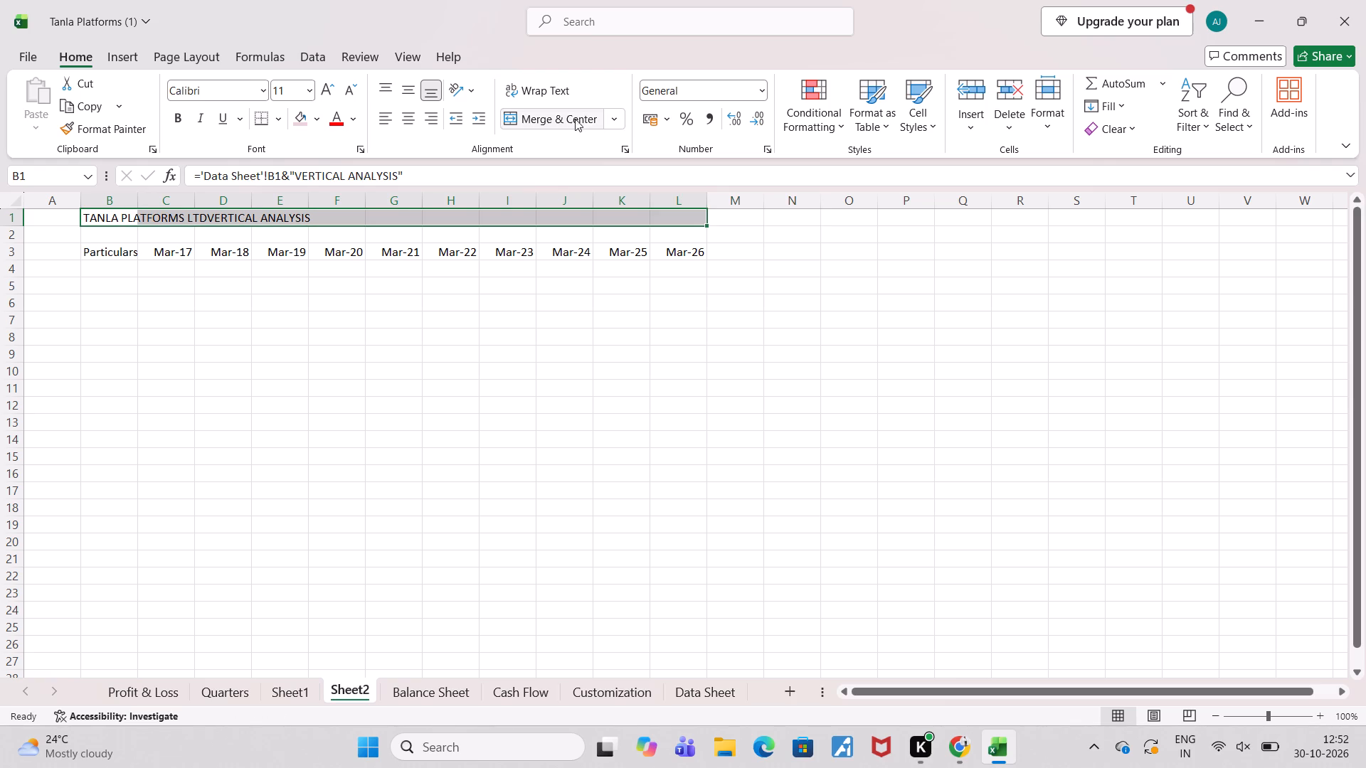
pyautogui.click(571, 128)
pyautogui.click(651, 403)
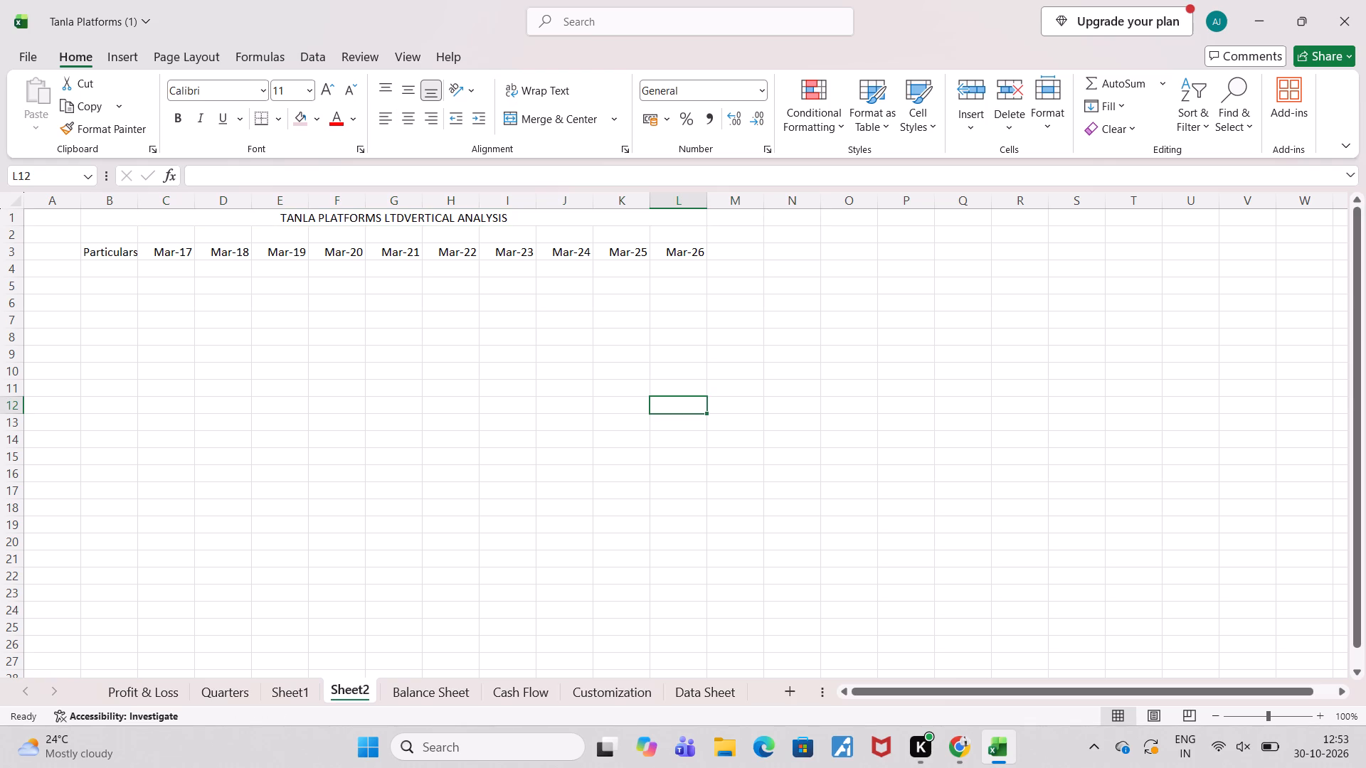
# Link B4 of Sheet2 to the Sales label in Sheet1 cell B4.
pyautogui.click(73, 271)
pyautogui.click(106, 269)
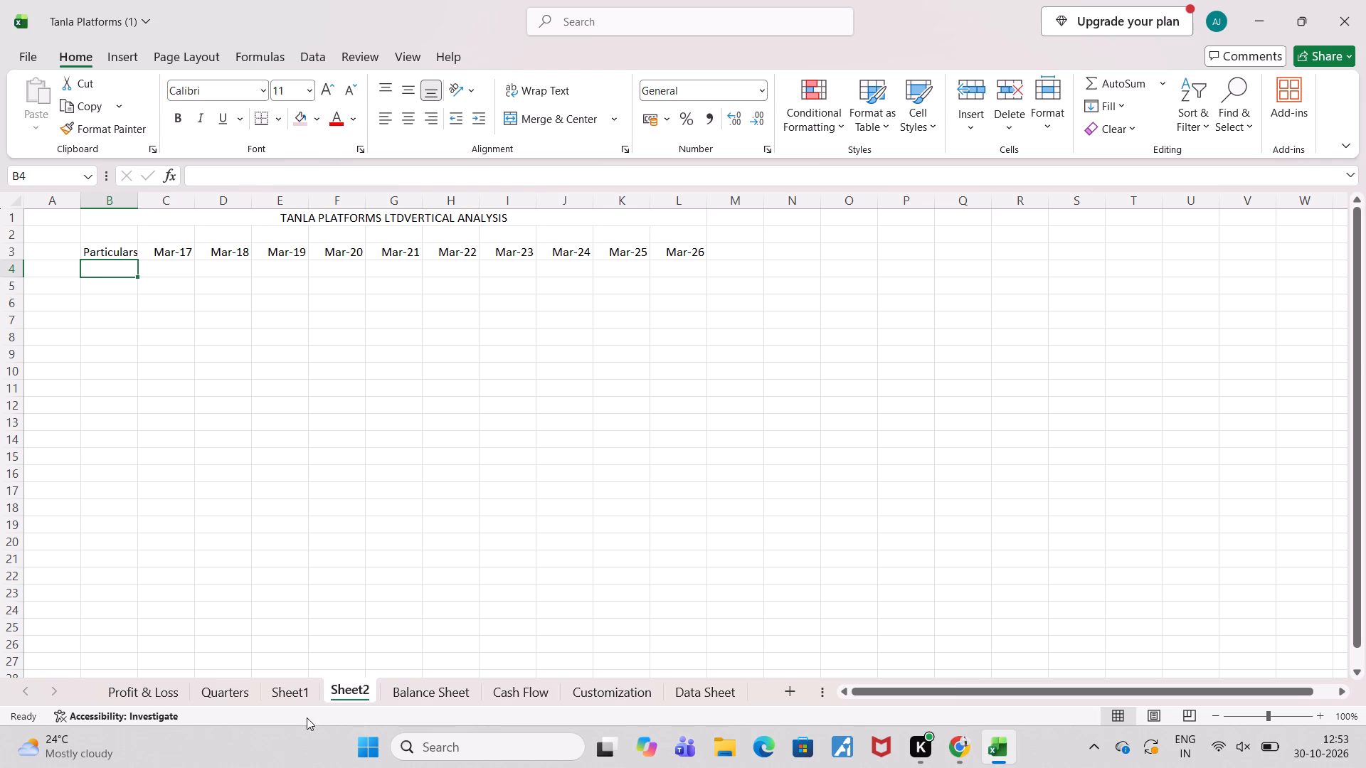
pyautogui.click(298, 701)
pyautogui.scroll(1, 253, 544)
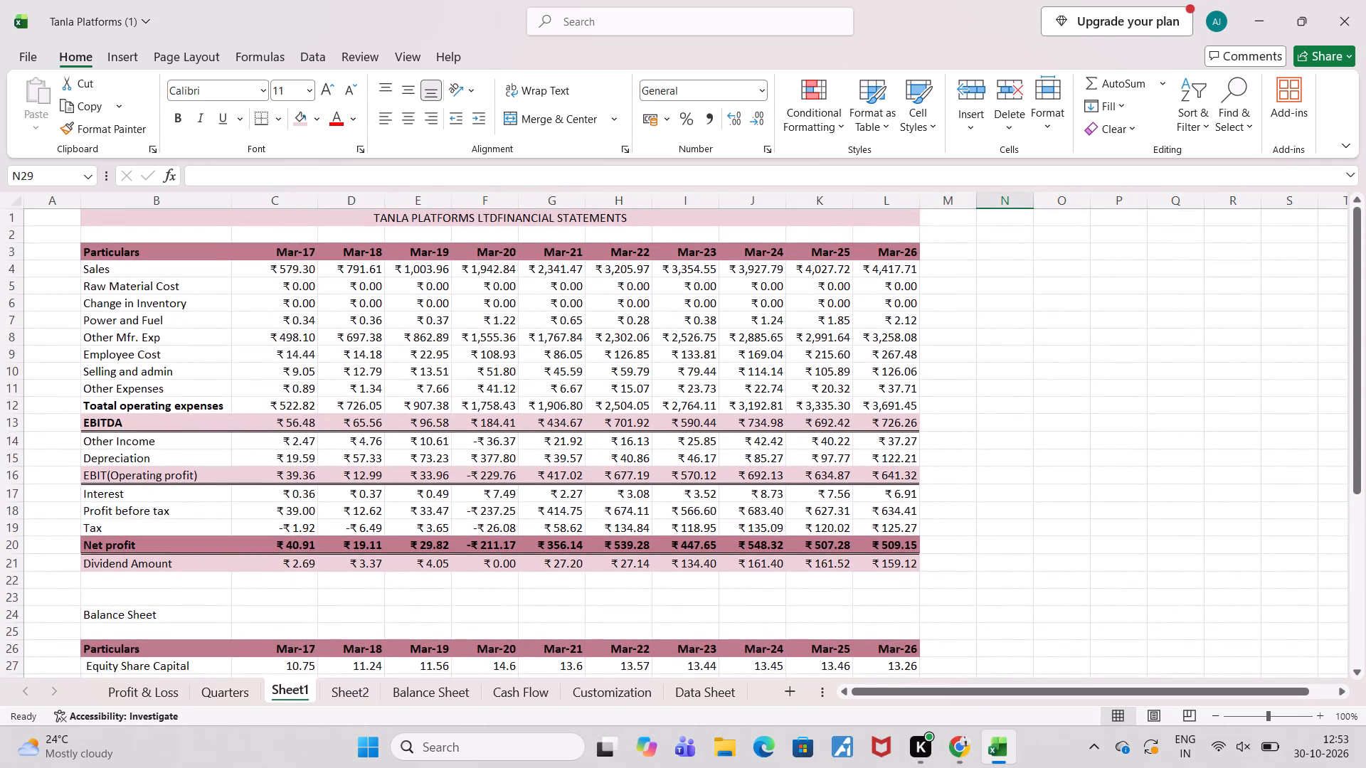
pyautogui.click(355, 695)
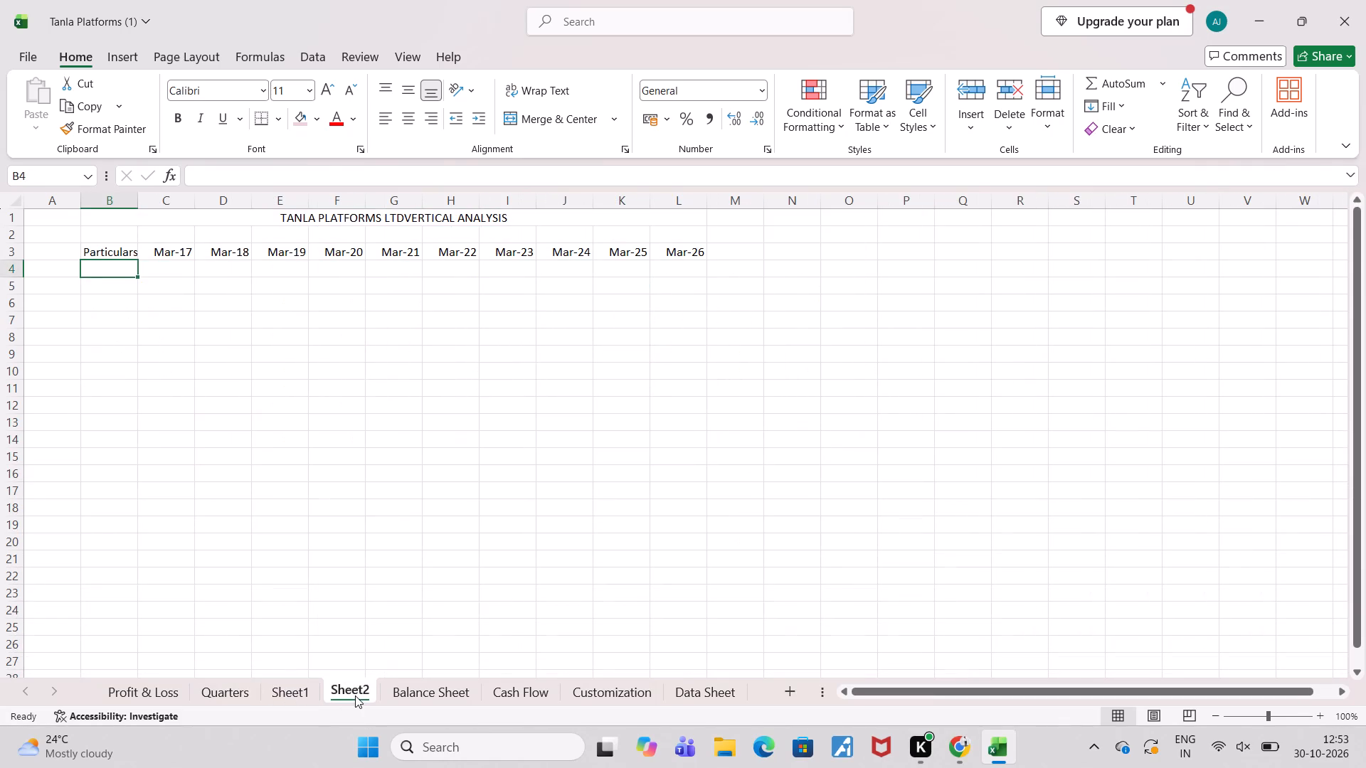
pyautogui.press('=')
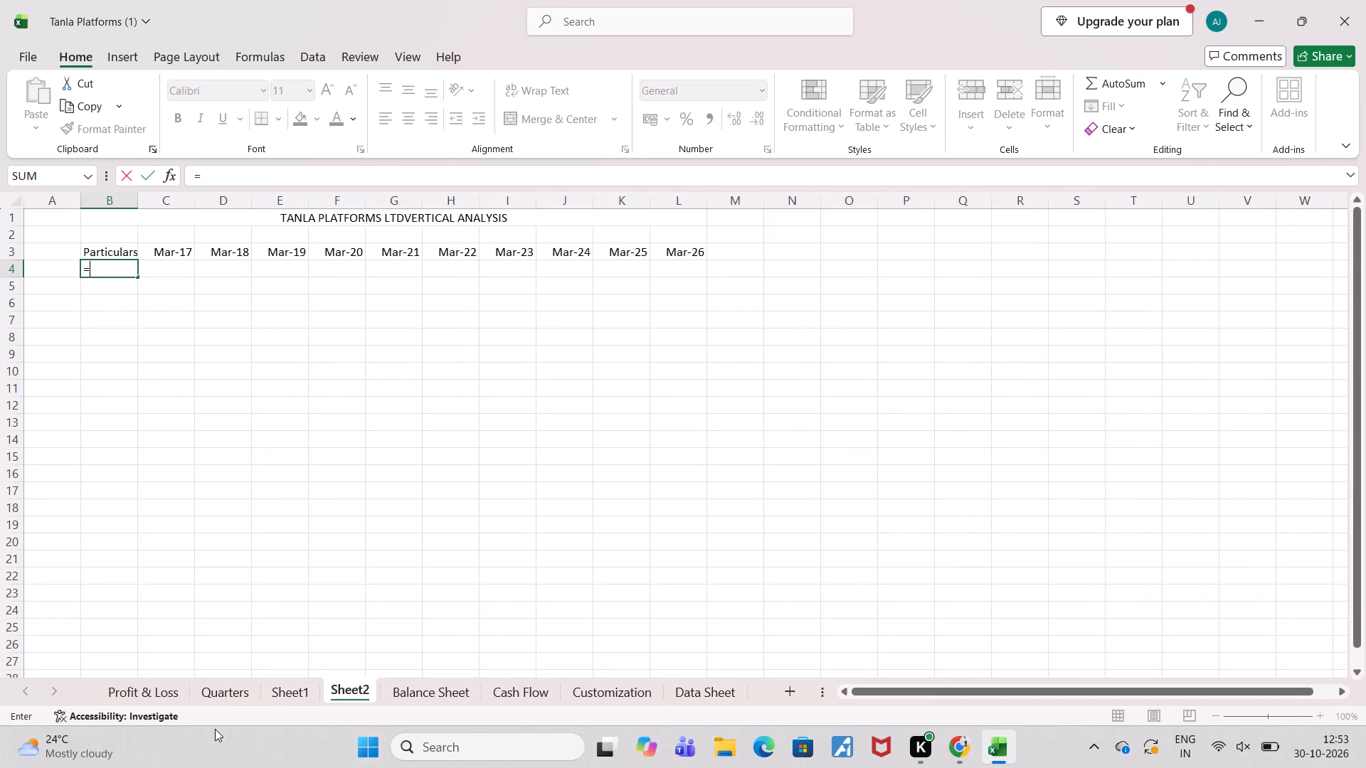
pyautogui.click(282, 691)
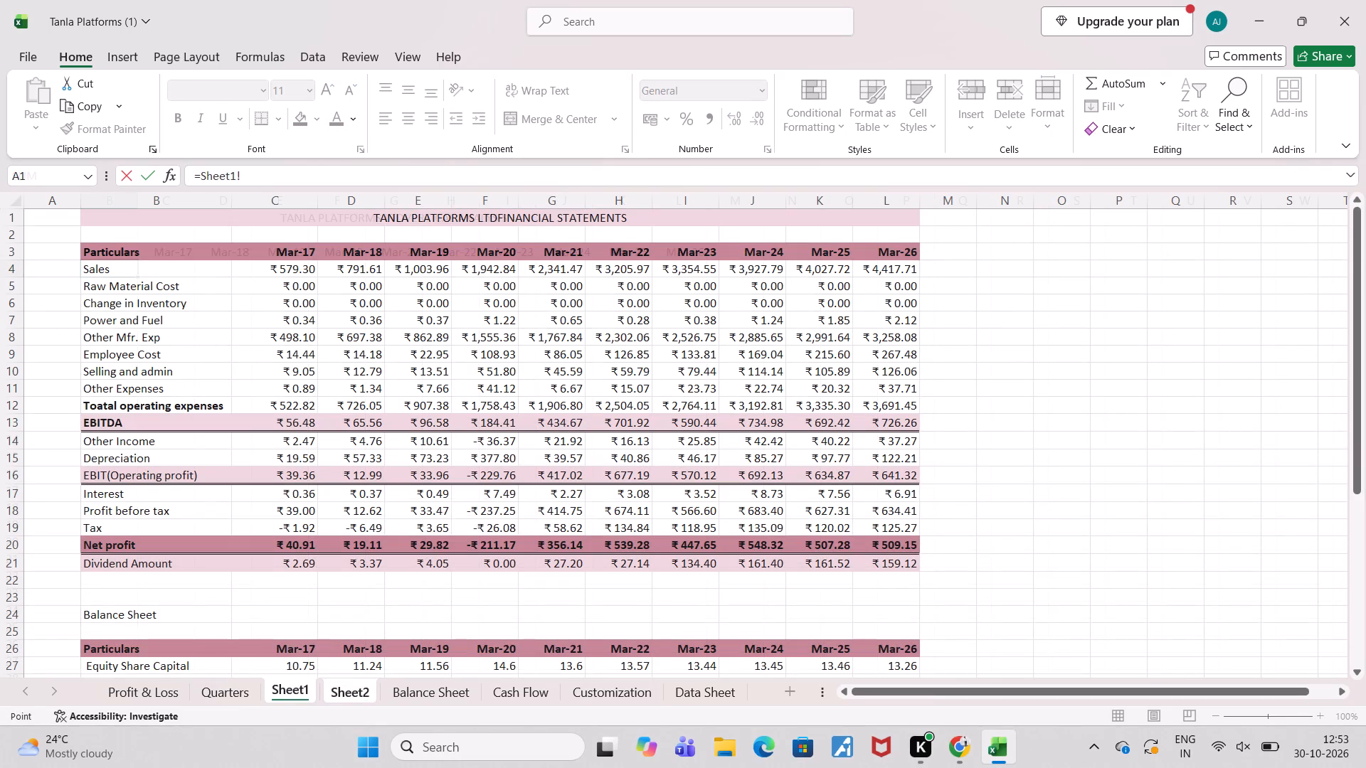
pyautogui.click(150, 270)
pyautogui.press('Return')
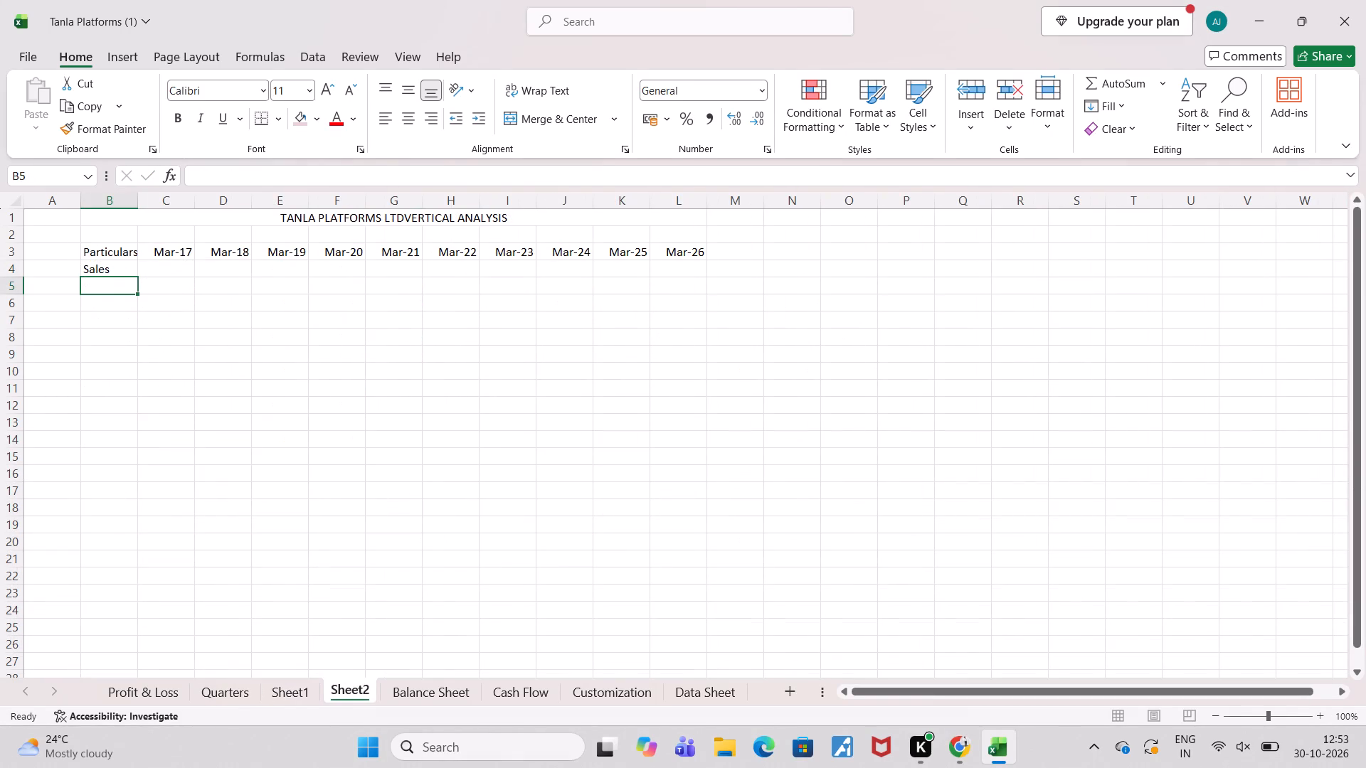
# Fill the linked label from B4 down to B21, from Sales through Dividend Amount.
pyautogui.click(105, 275)
pyautogui.click(105, 274)
pyautogui.click(105, 268)
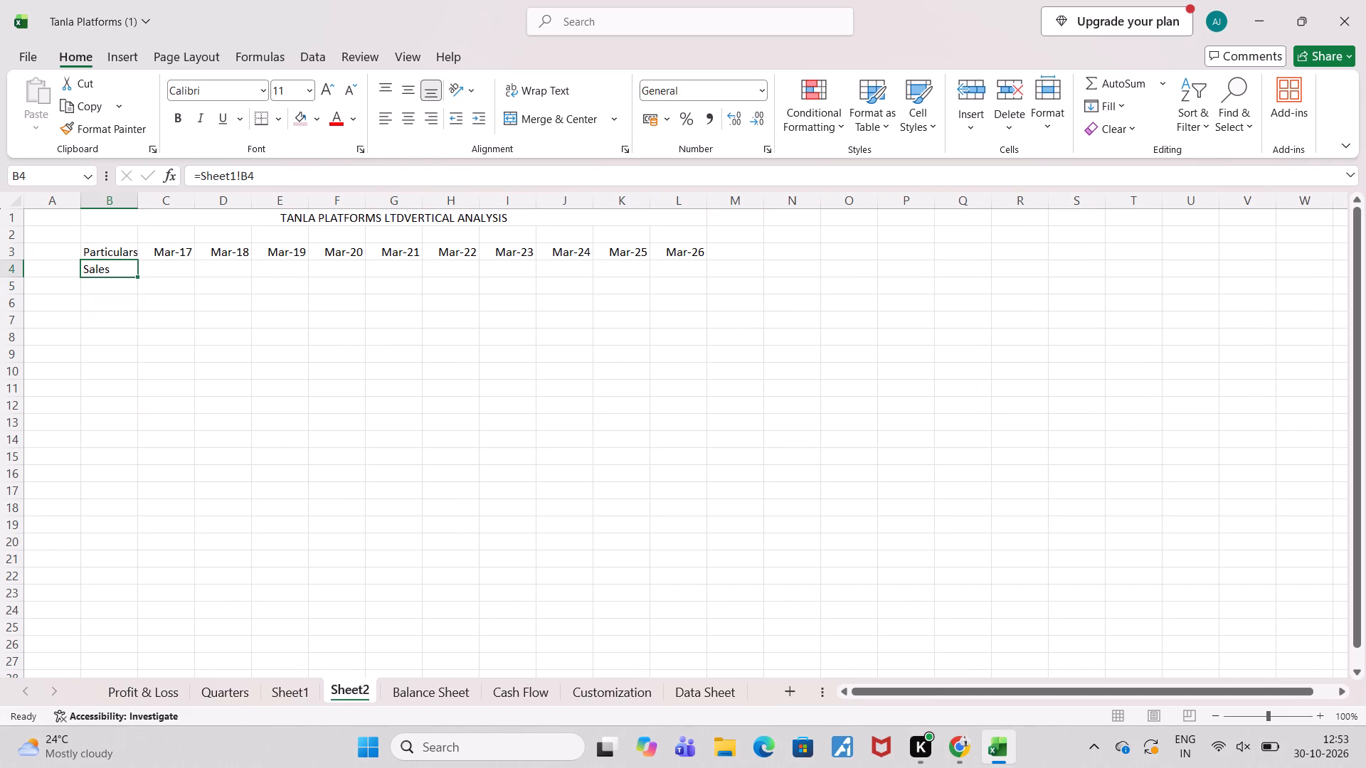
pyautogui.moveTo(139, 277); pyautogui.dragTo(142, 507)
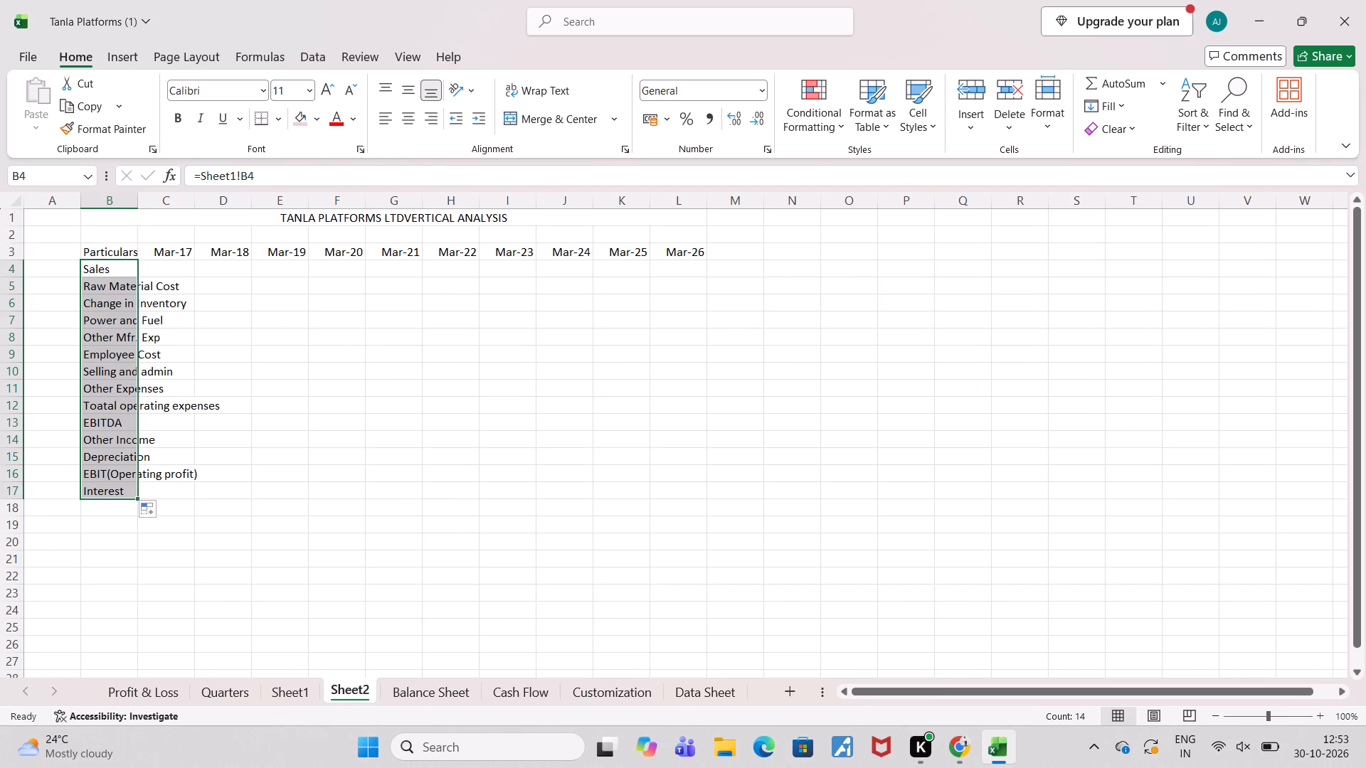
pyautogui.moveTo(134, 496); pyautogui.dragTo(133, 536)
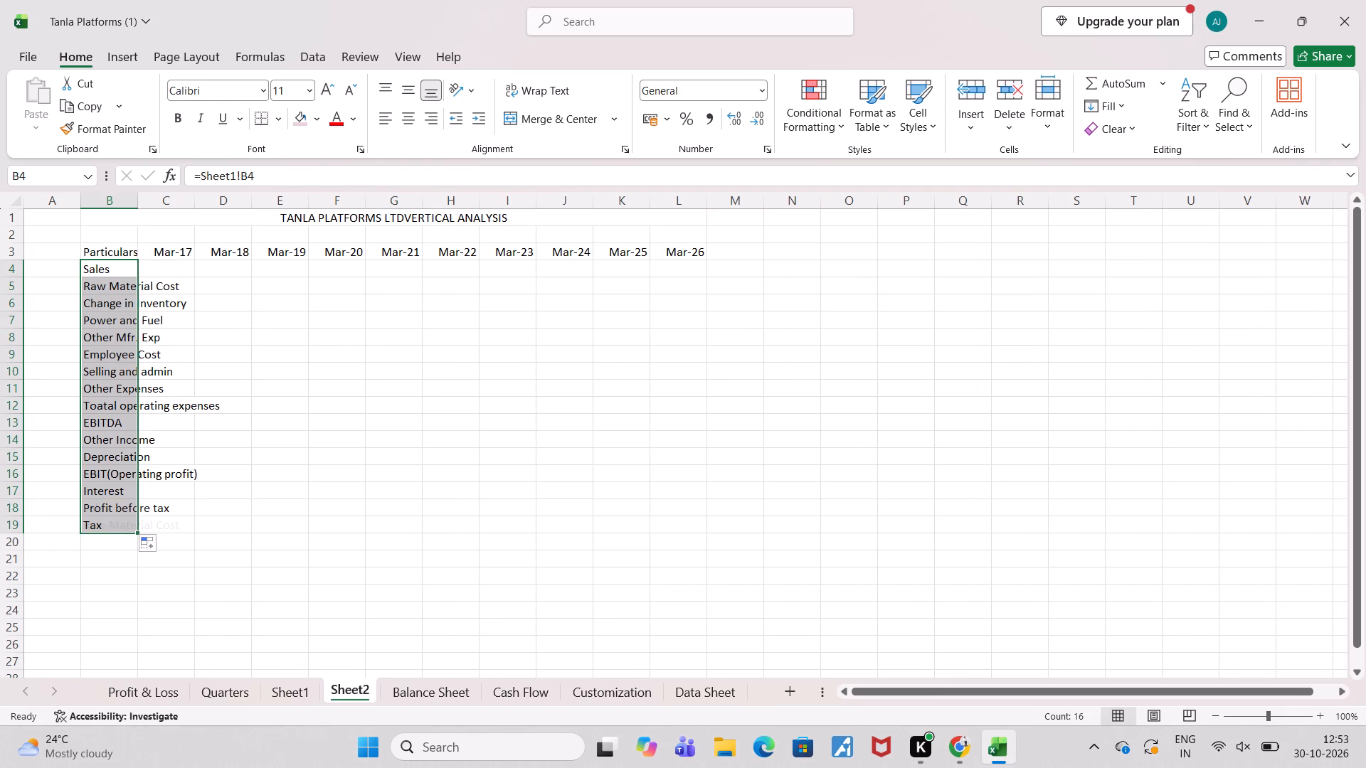
pyautogui.moveTo(135, 531); pyautogui.dragTo(135, 568)
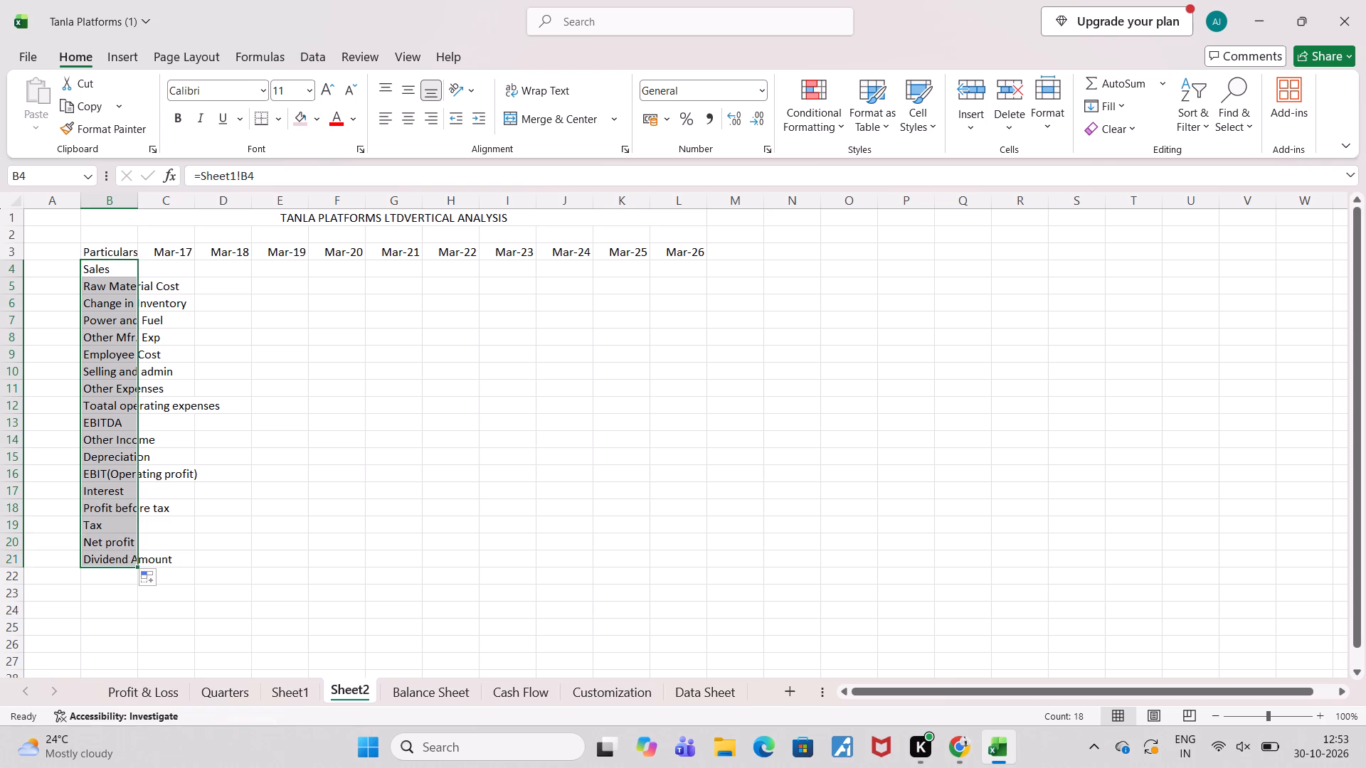
# Auto-fit column B to the width of its labels.
pyautogui.doubleClick(136, 202)
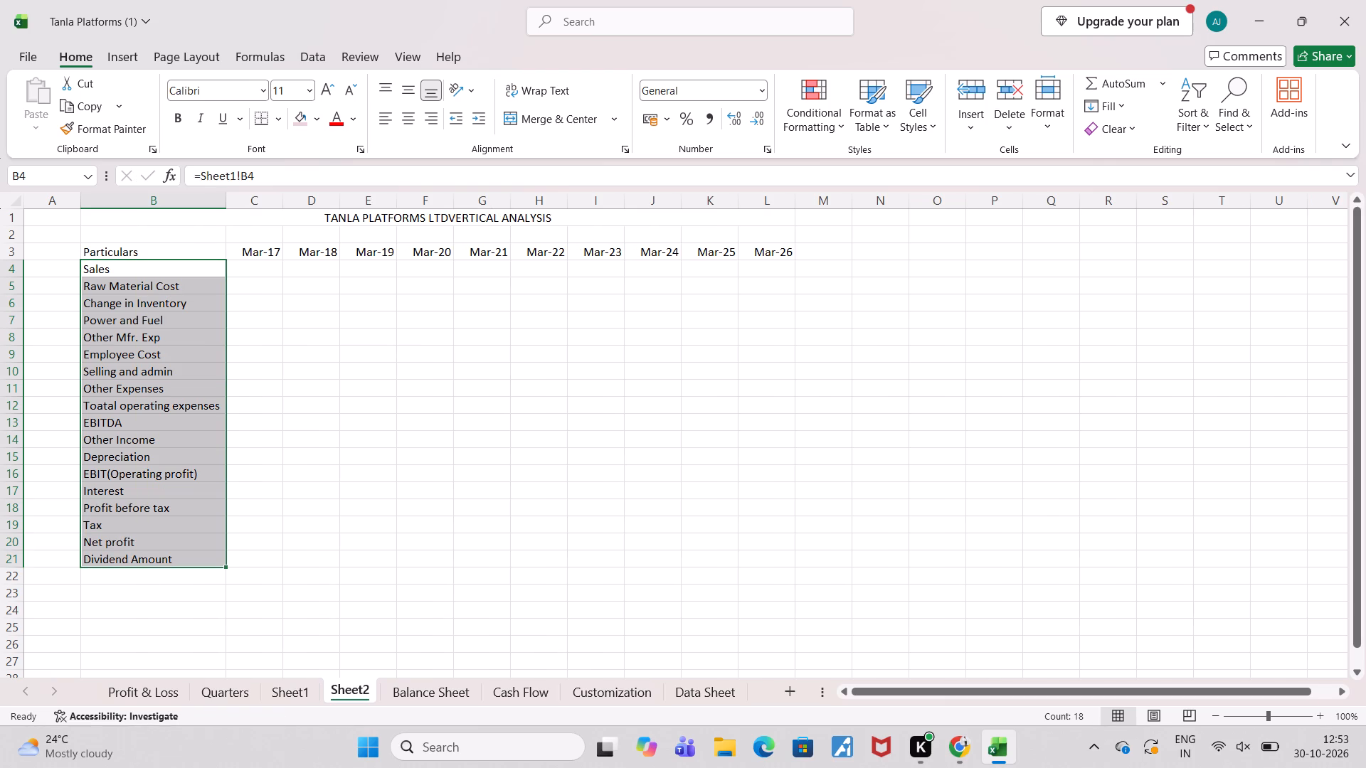
pyautogui.click(296, 523)
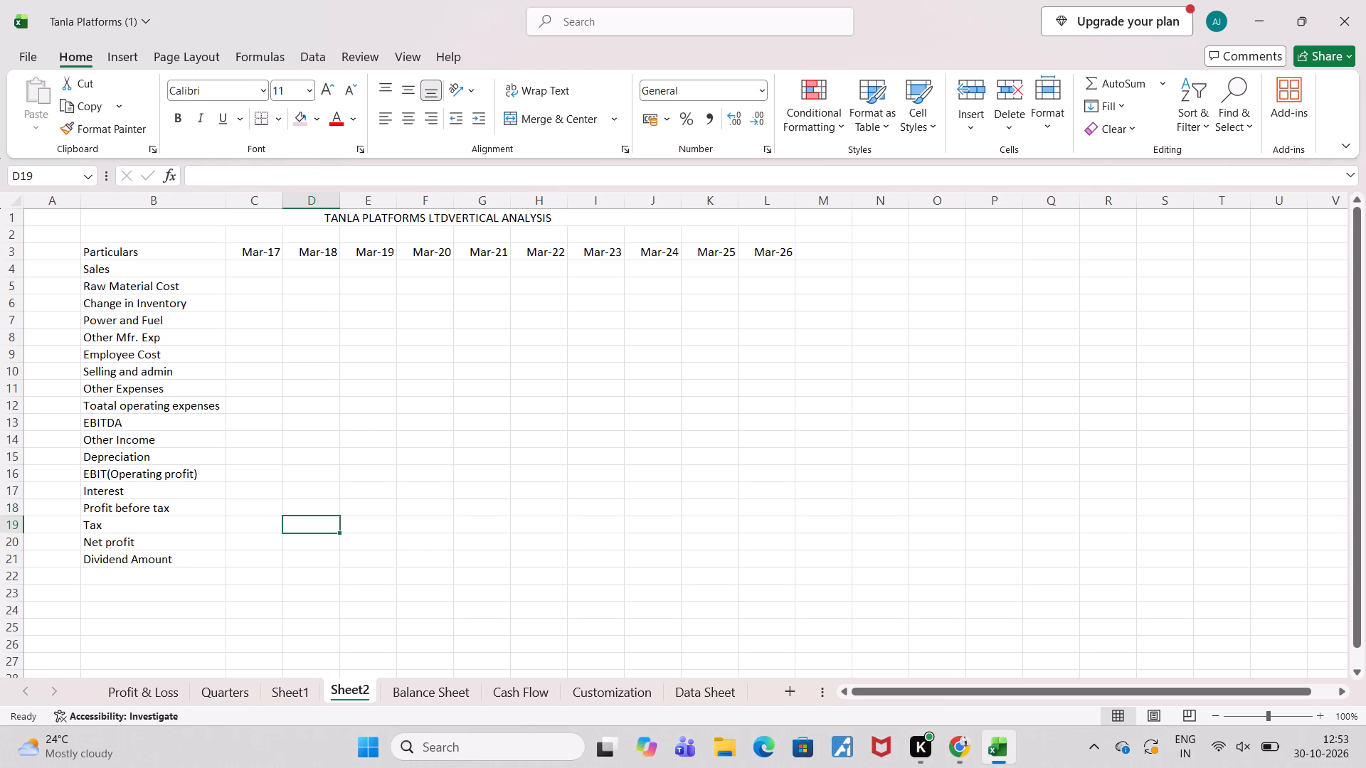
# Make the header row B3:L3 bold.
pyautogui.click(134, 250)
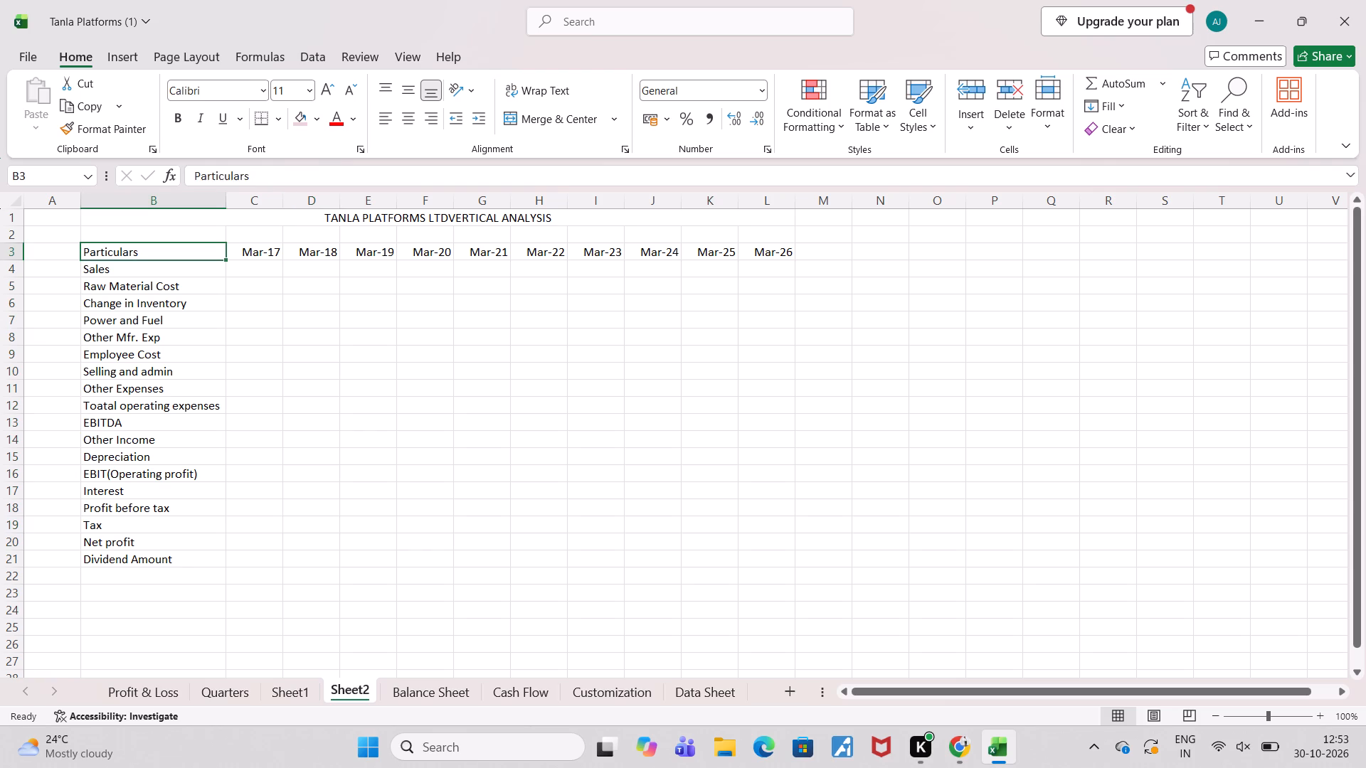
pyautogui.hotkey('shift', 'Right')
pyautogui.hotkey('shift', 'Right')
pyautogui.hotkey('shift', 'Right')
pyautogui.hotkey('shift', 'Right')
pyautogui.hotkey('shift', 'Right')
pyautogui.hotkey('shift', 'Right')
pyautogui.hotkey('shift', 'Right')
pyautogui.hotkey('shift', 'Right')
pyautogui.hotkey('shift', 'Right')
pyautogui.hotkey('shift', 'Right')
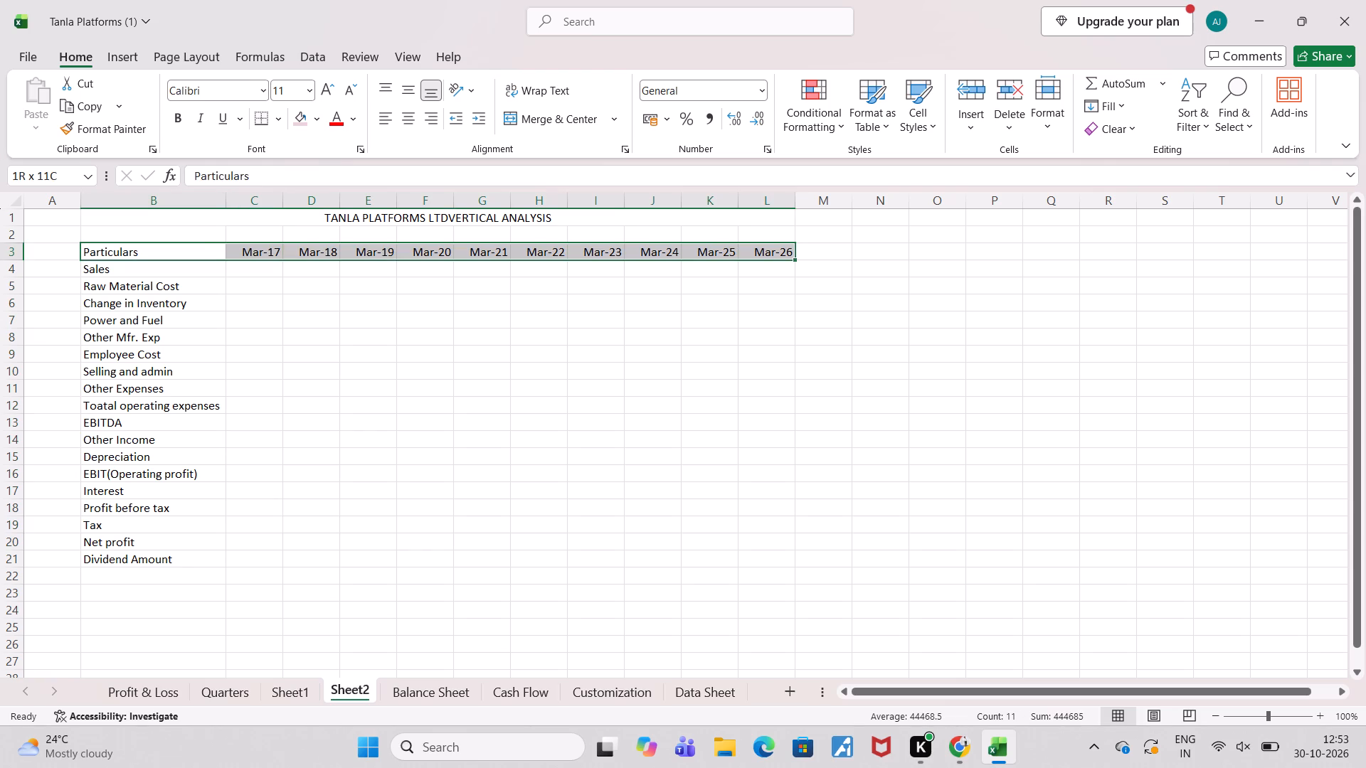
pyautogui.click(168, 121)
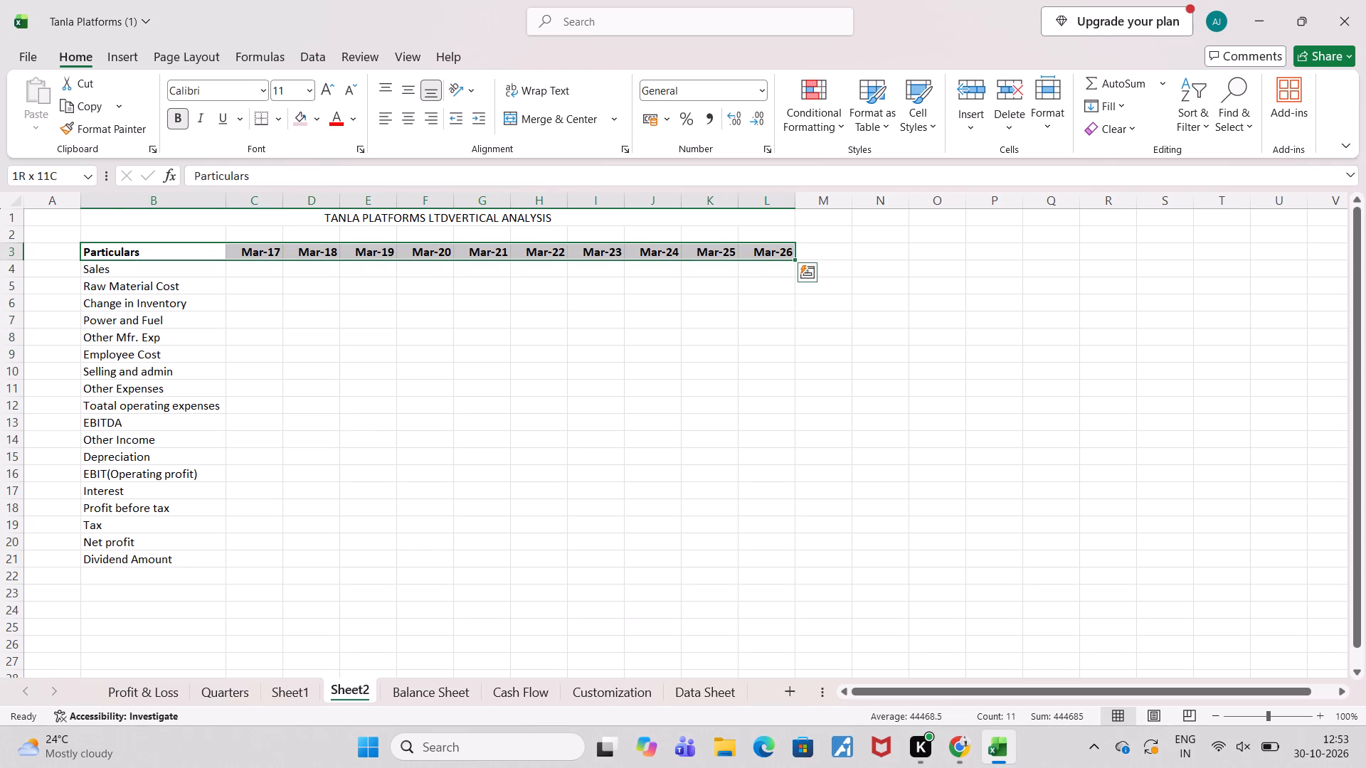
pyautogui.click(972, 396)
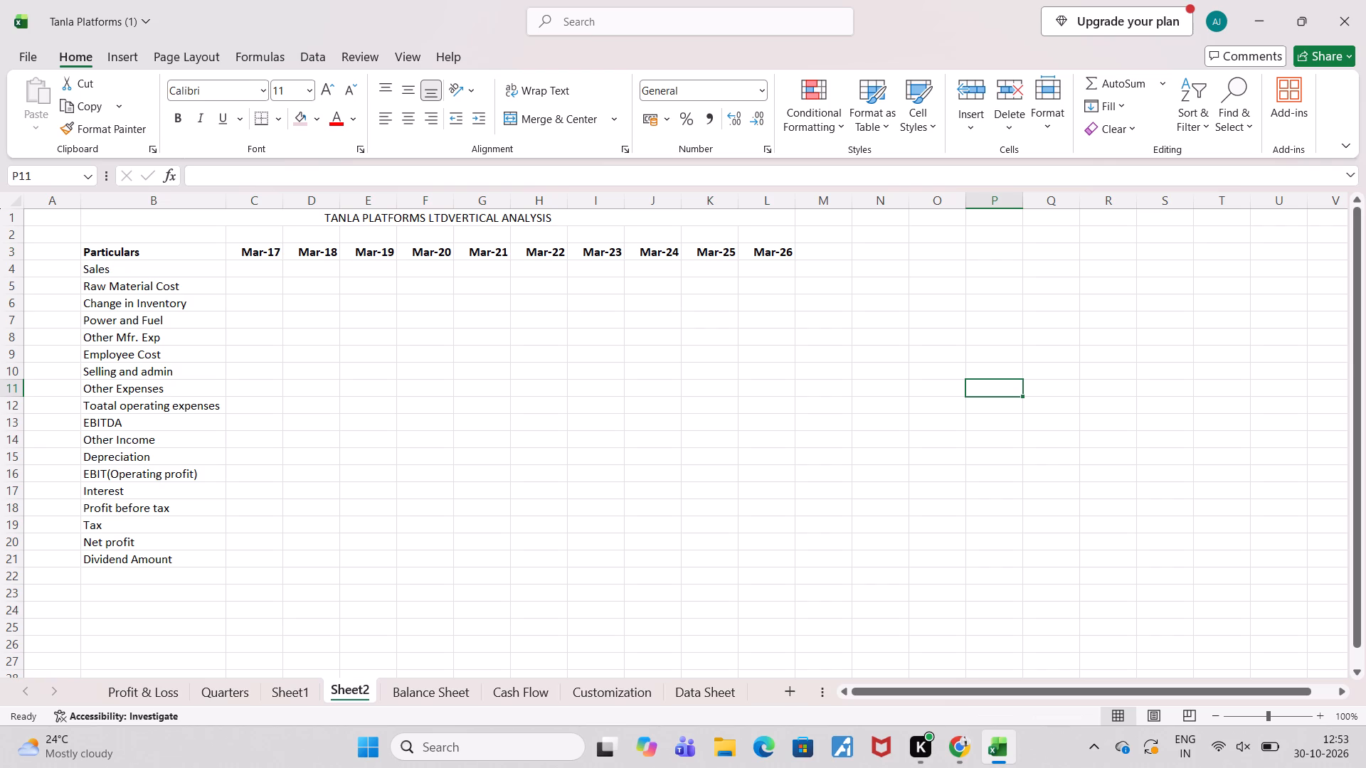
# Format the merged vertical analysis title in row 1 as bold with a dusty pink fill.
pyautogui.click(487, 224)
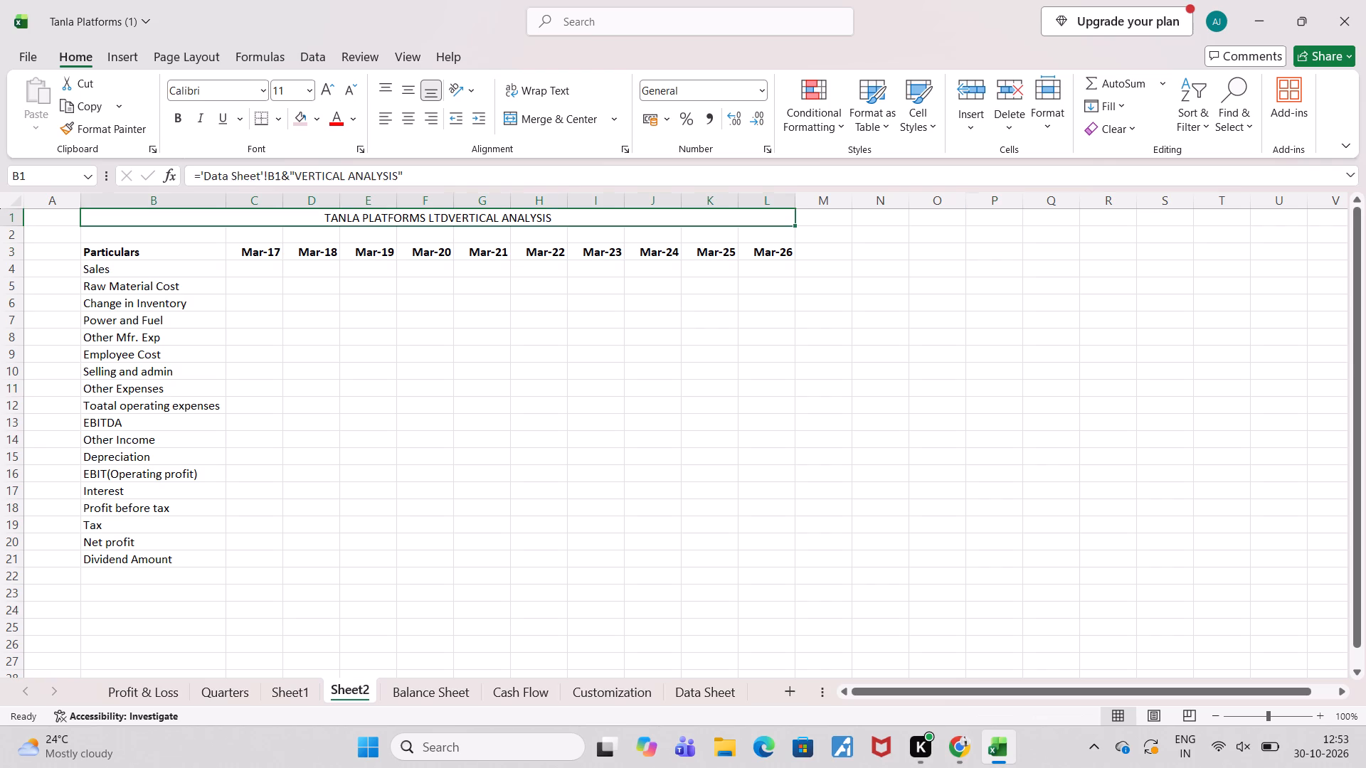
pyautogui.click(174, 122)
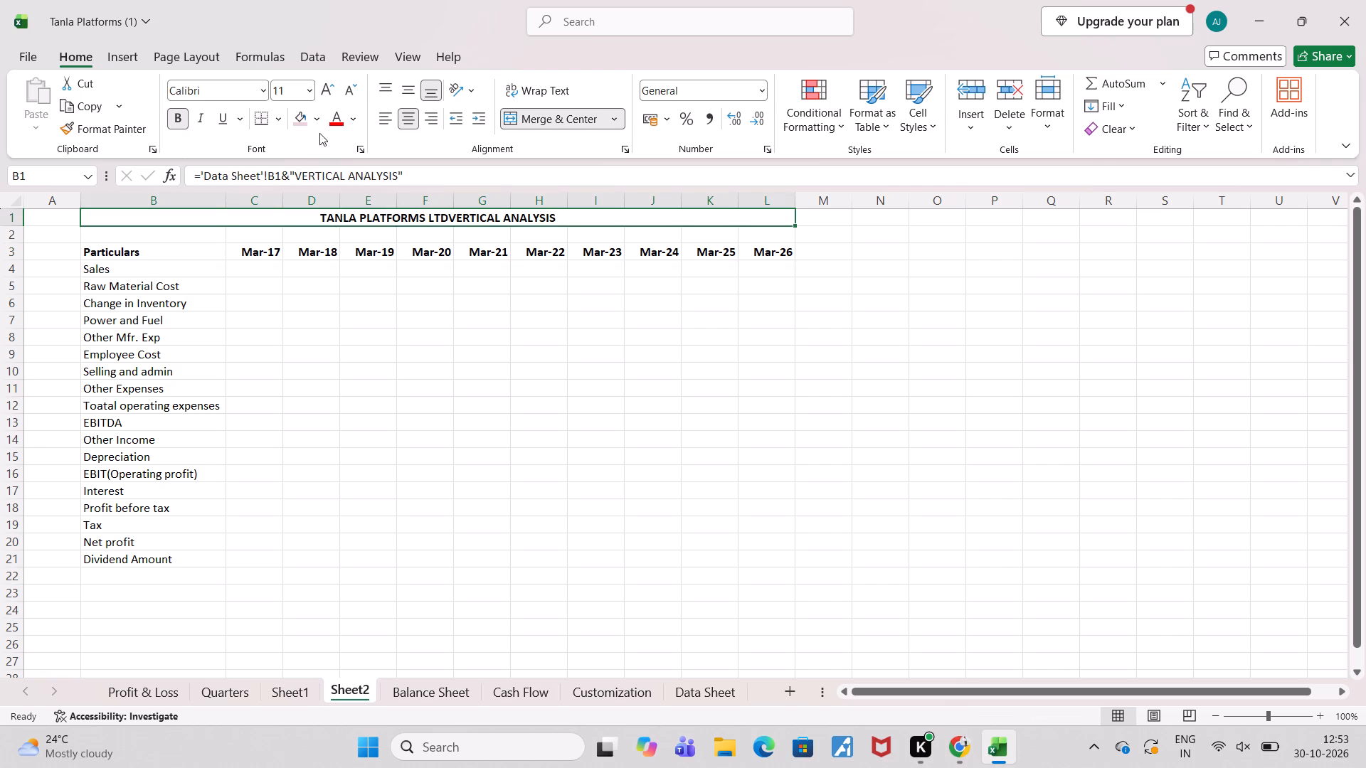
pyautogui.click(321, 114)
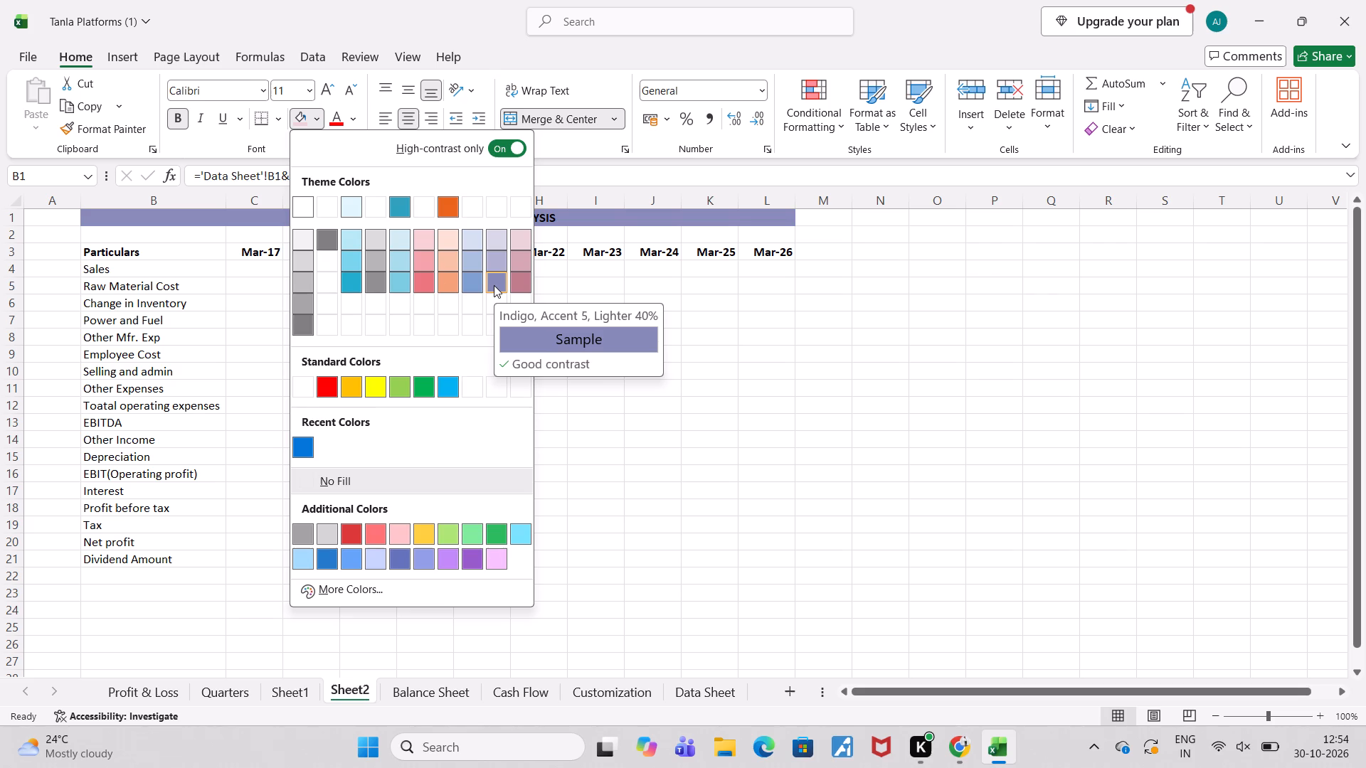
pyautogui.click(524, 277)
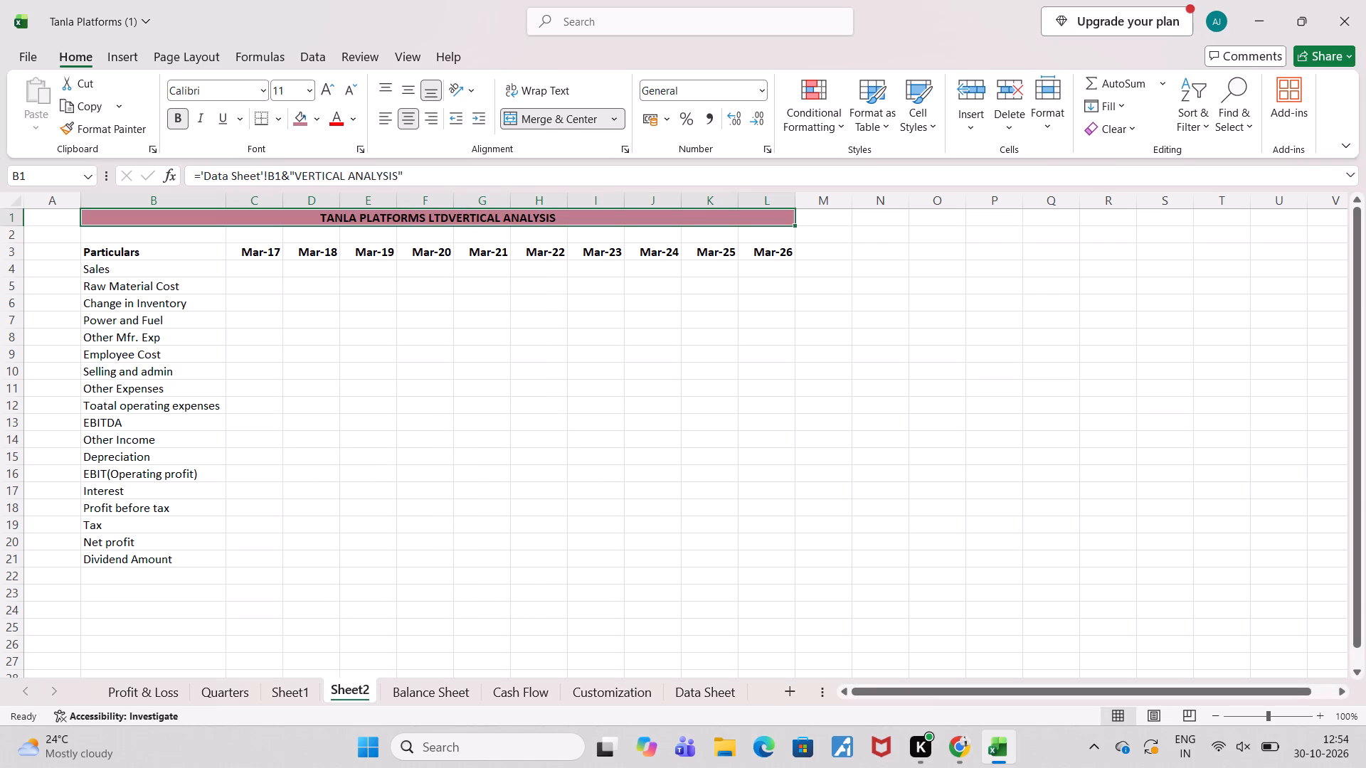
# Enter the Mar-17 Sales ratio in C4 of Sheet2 as =Sheet1!C4/Sheet1!C4.
pyautogui.click(265, 267)
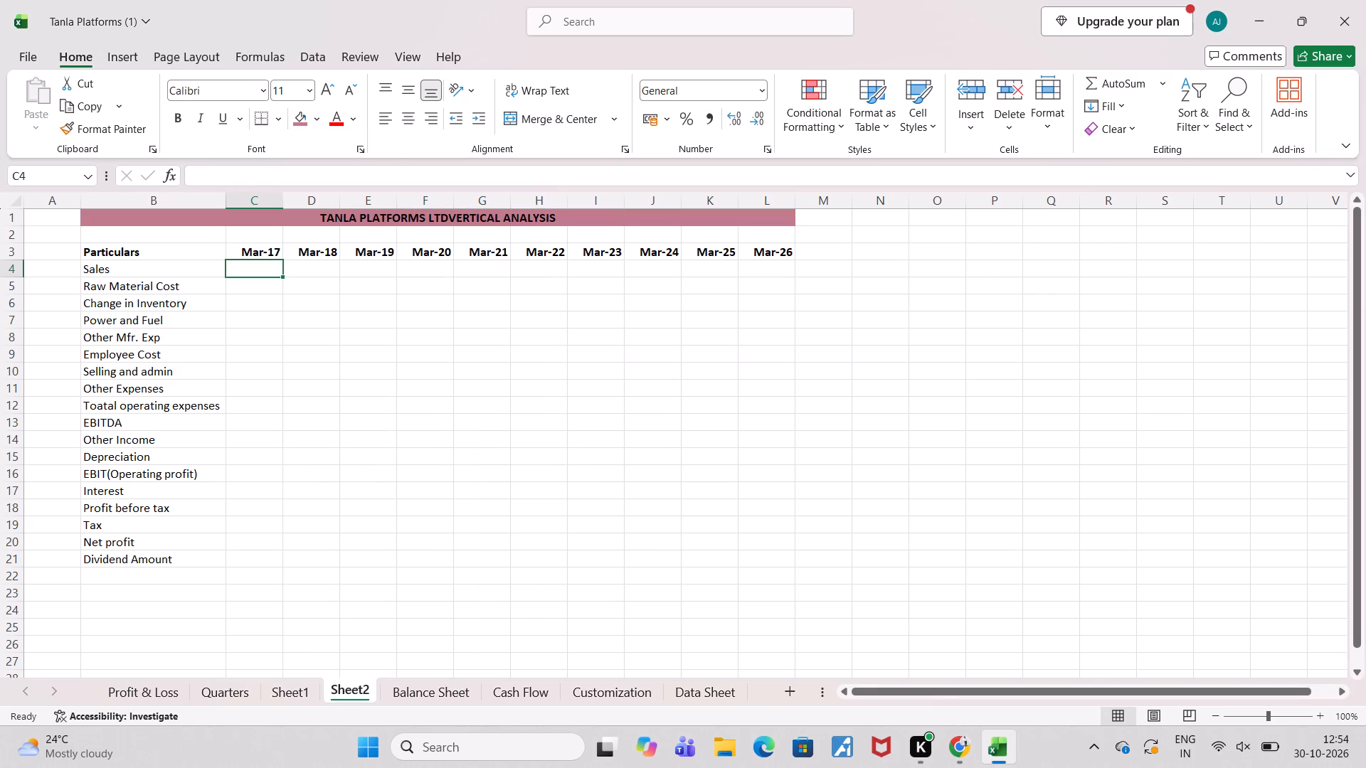
pyautogui.press('=')
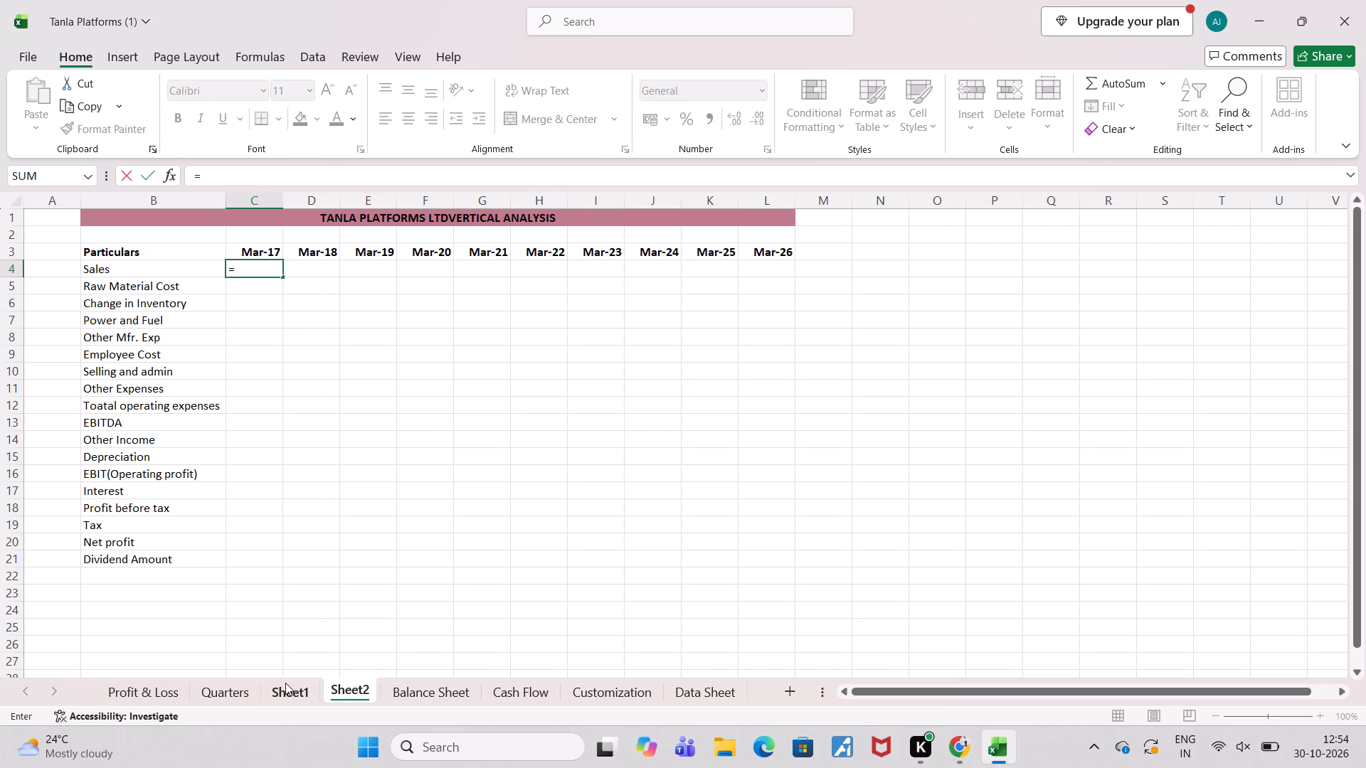
pyautogui.click(285, 683)
pyautogui.click(303, 274)
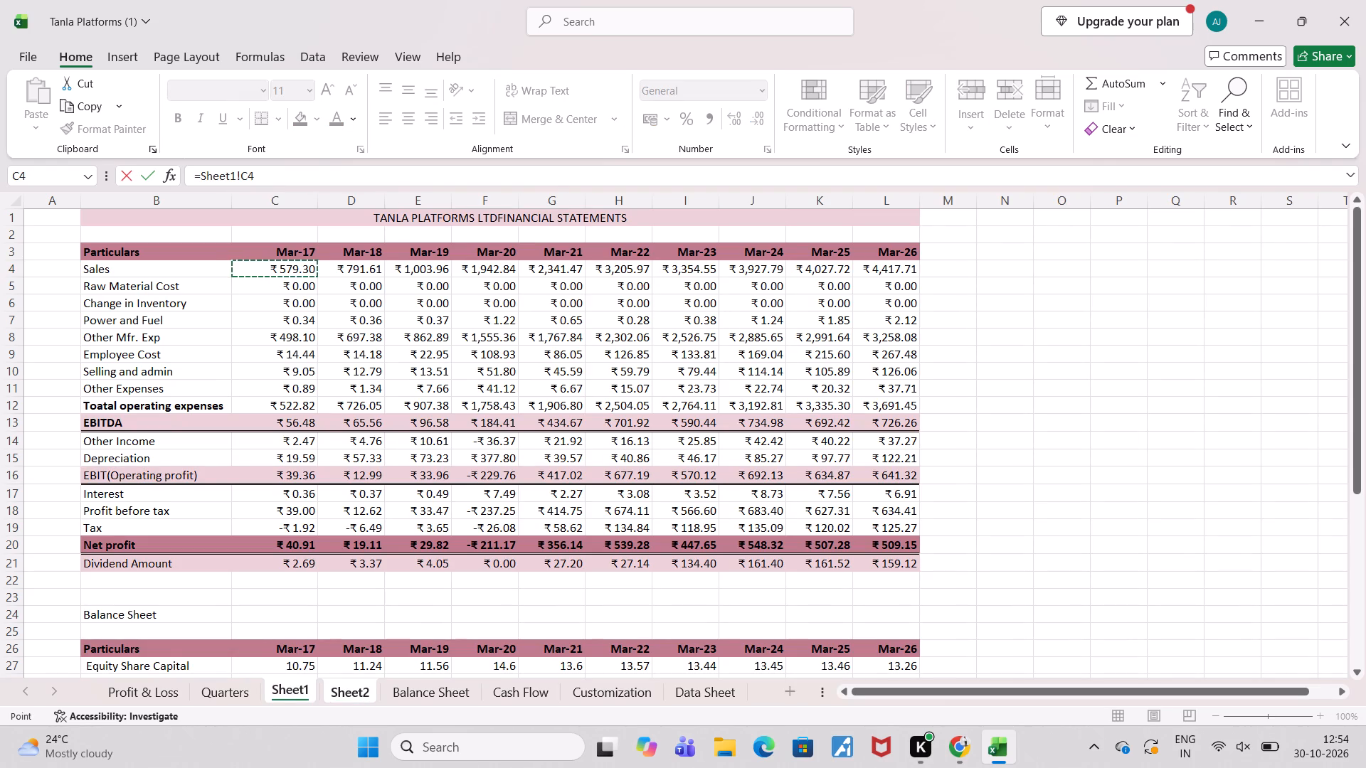
pyautogui.press('/')
pyautogui.click(303, 274)
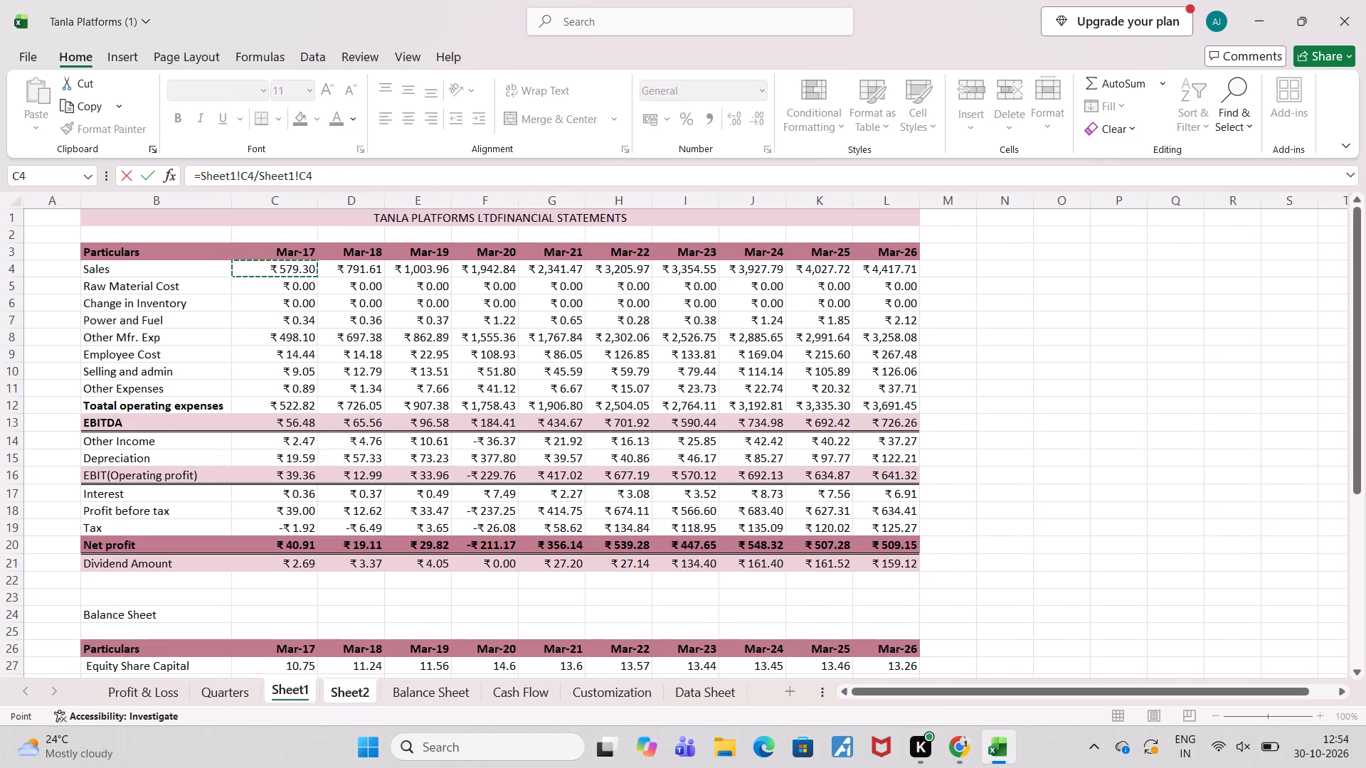
pyautogui.press('Return')
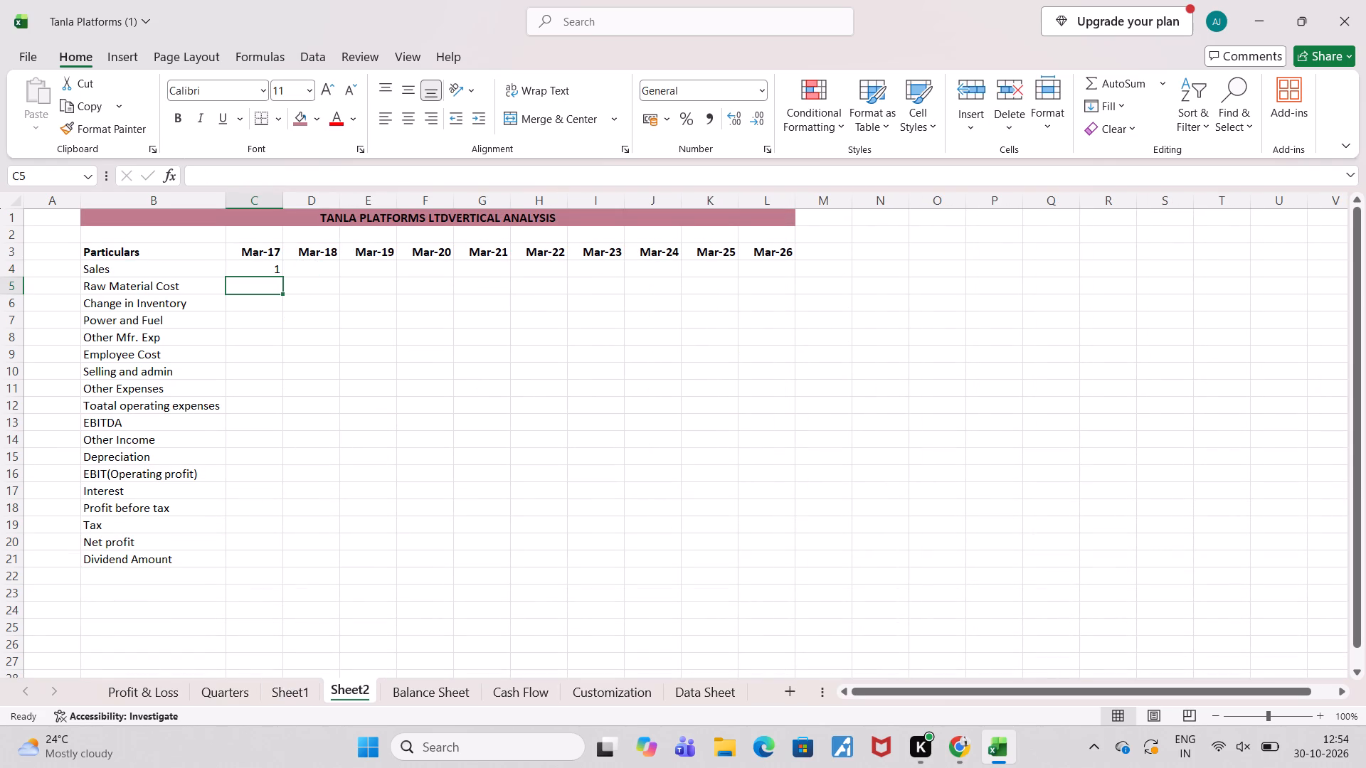
# Format the Sales ratio in C4 as a percentage.
pyautogui.click(262, 270)
pyautogui.click(693, 109)
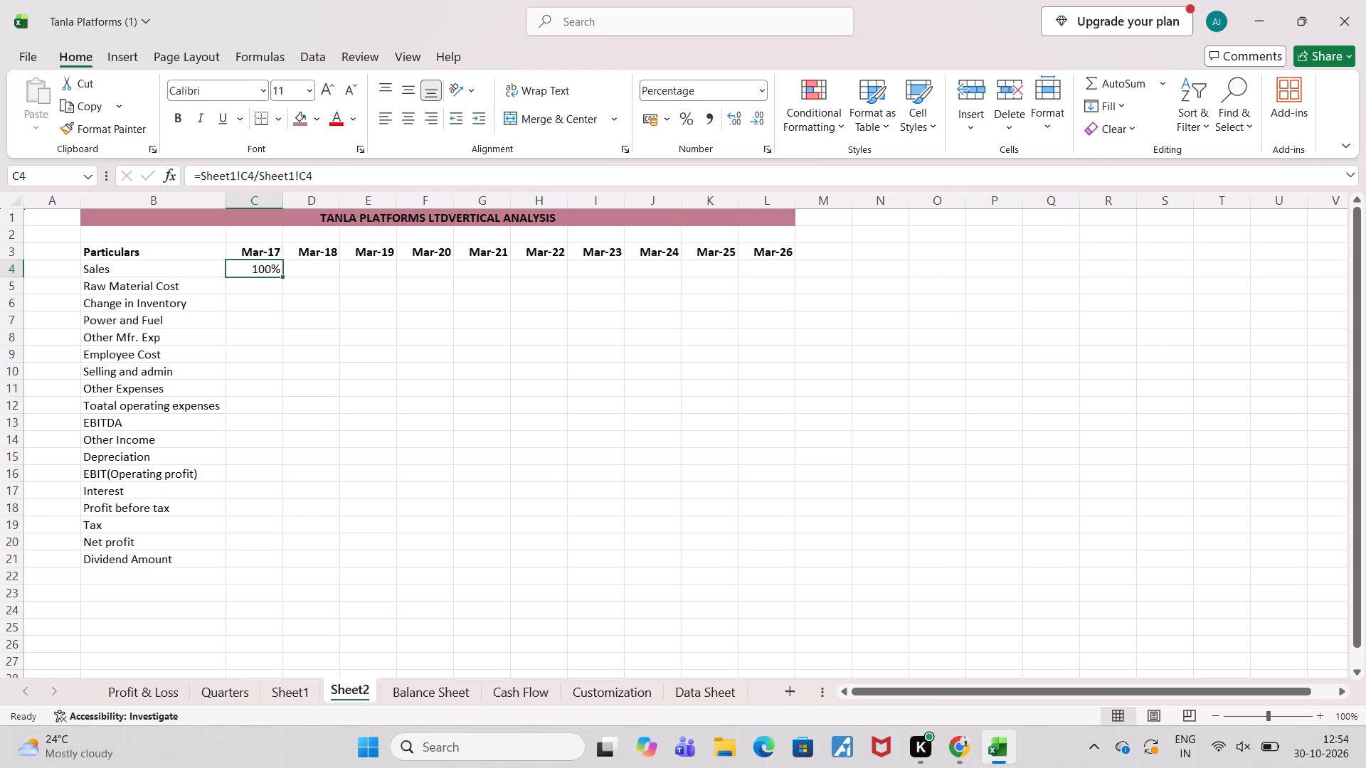
# Fill the Mar-17 Sales percentage formula in C4 across the row through Mar-26 in L4.
pyautogui.hotkey('shift', 'Right')
pyautogui.hotkey('shift', 'Right')
pyautogui.hotkey('shift', 'Right')
pyautogui.hotkey('shift', 'Right')
pyautogui.hotkey('shift', 'Right')
pyautogui.hotkey('shift', 'Right')
pyautogui.hotkey('shift', 'Right')
pyautogui.hotkey('shift', 'Right')
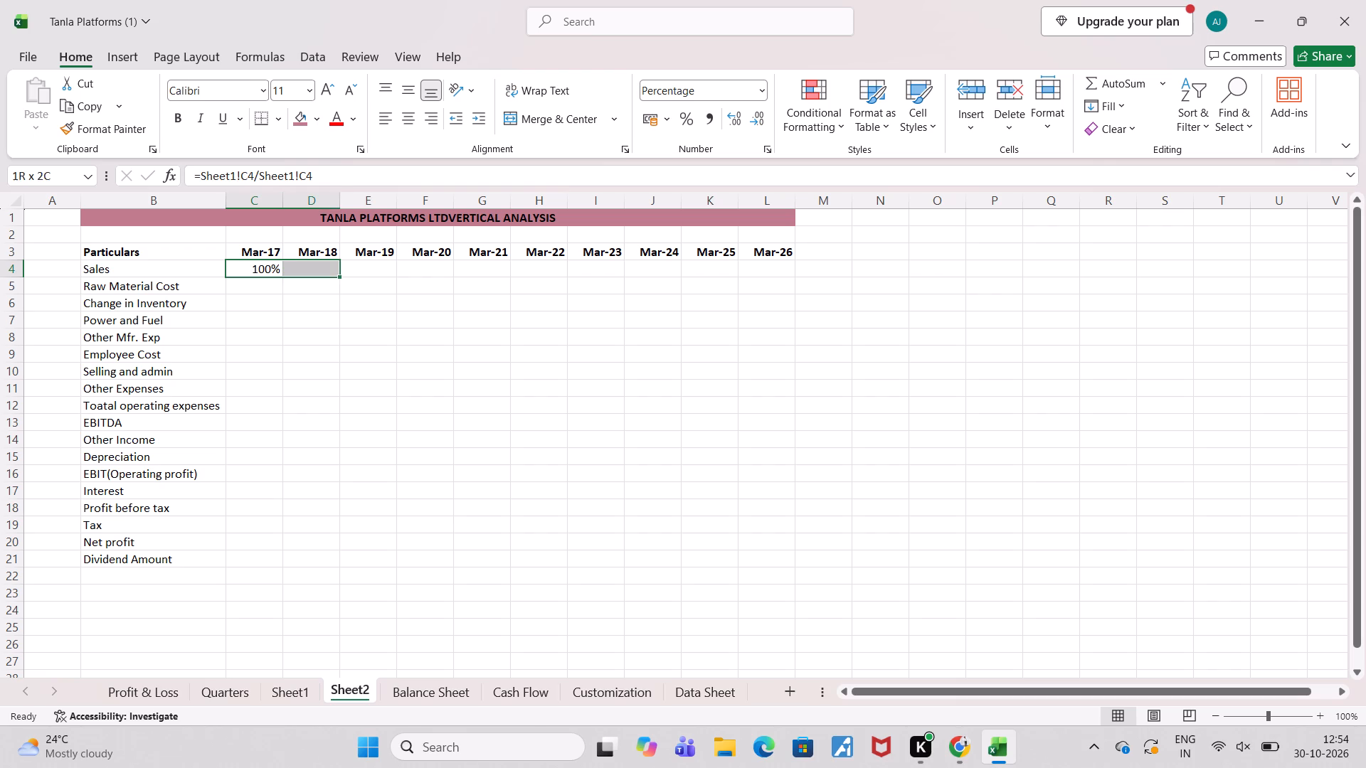
pyautogui.hotkey('shift', 'Right')
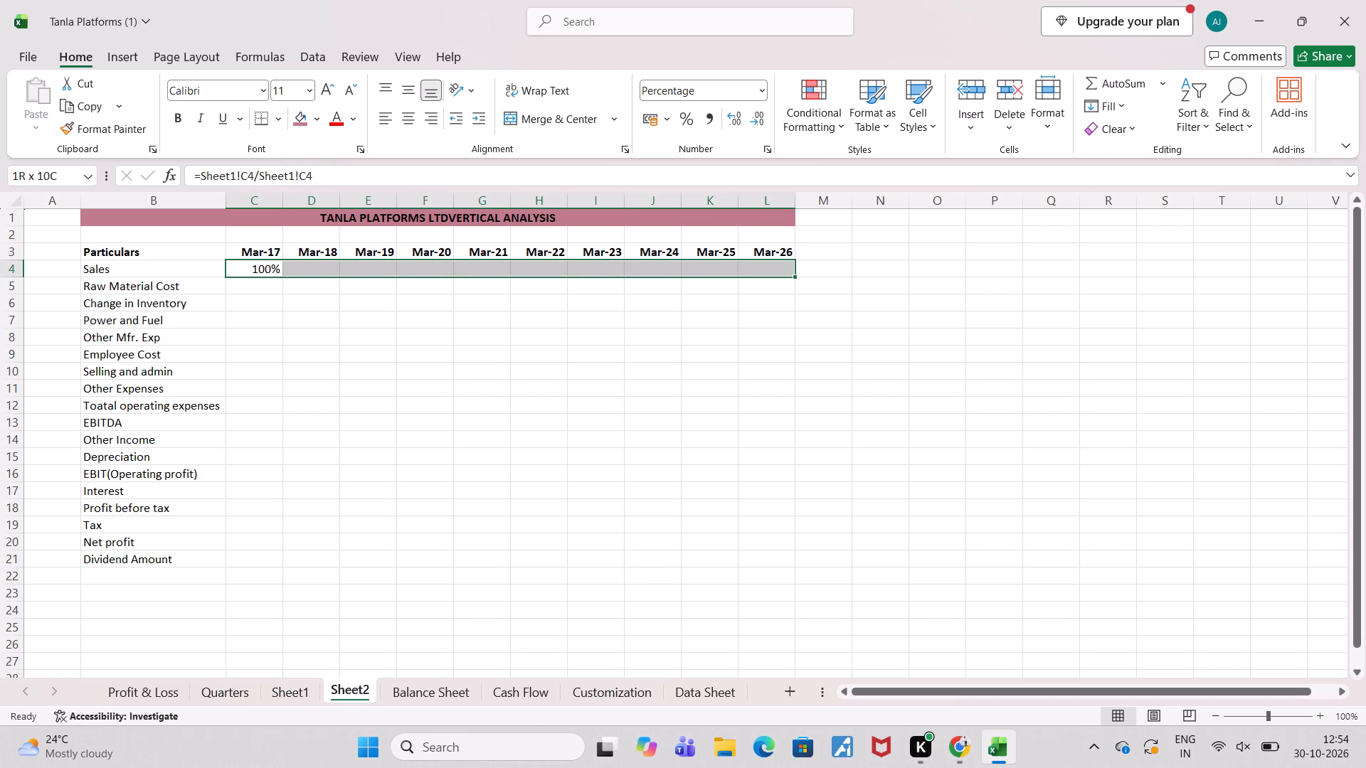
pyautogui.hotkey('ctrl', 'r')
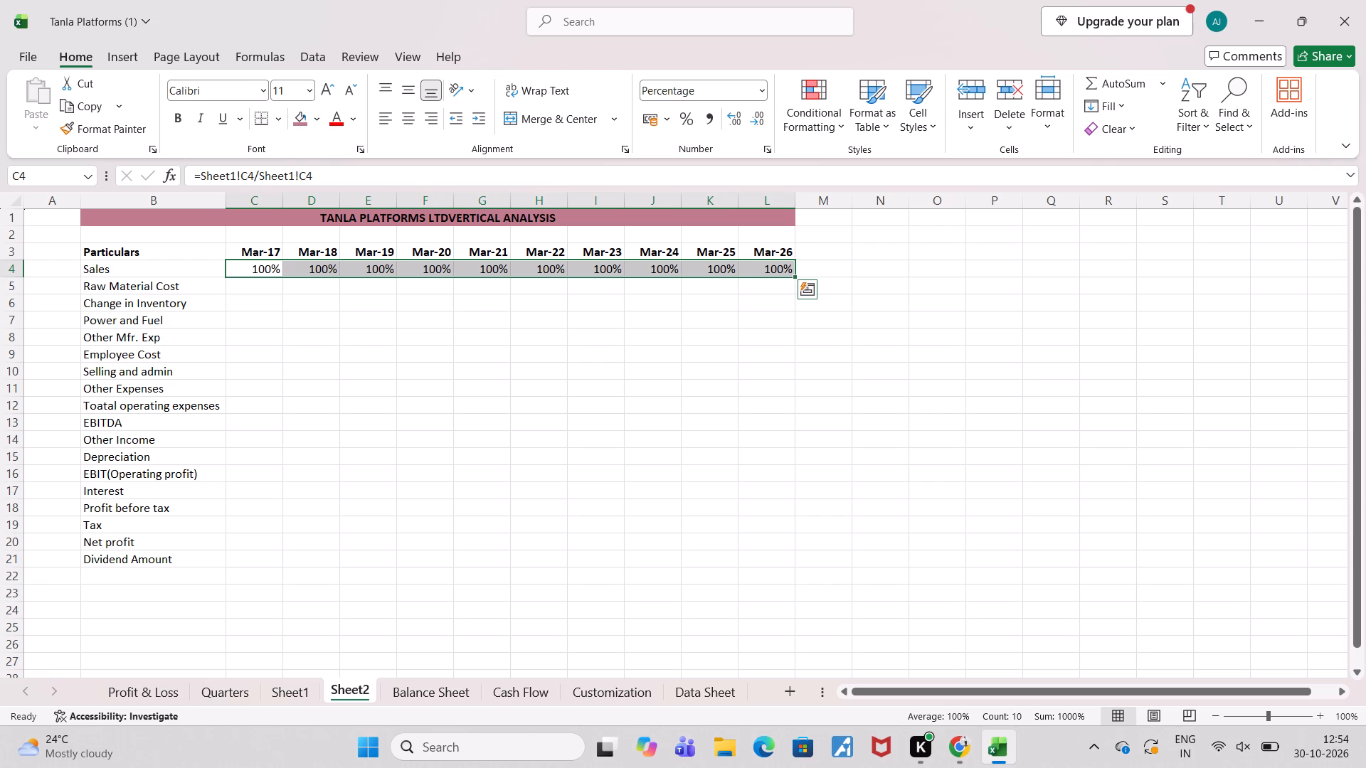
# Change the fill of the merged vertical analysis title in row 1 to the light pink used for Sheet1's title.
pyautogui.click(307, 683)
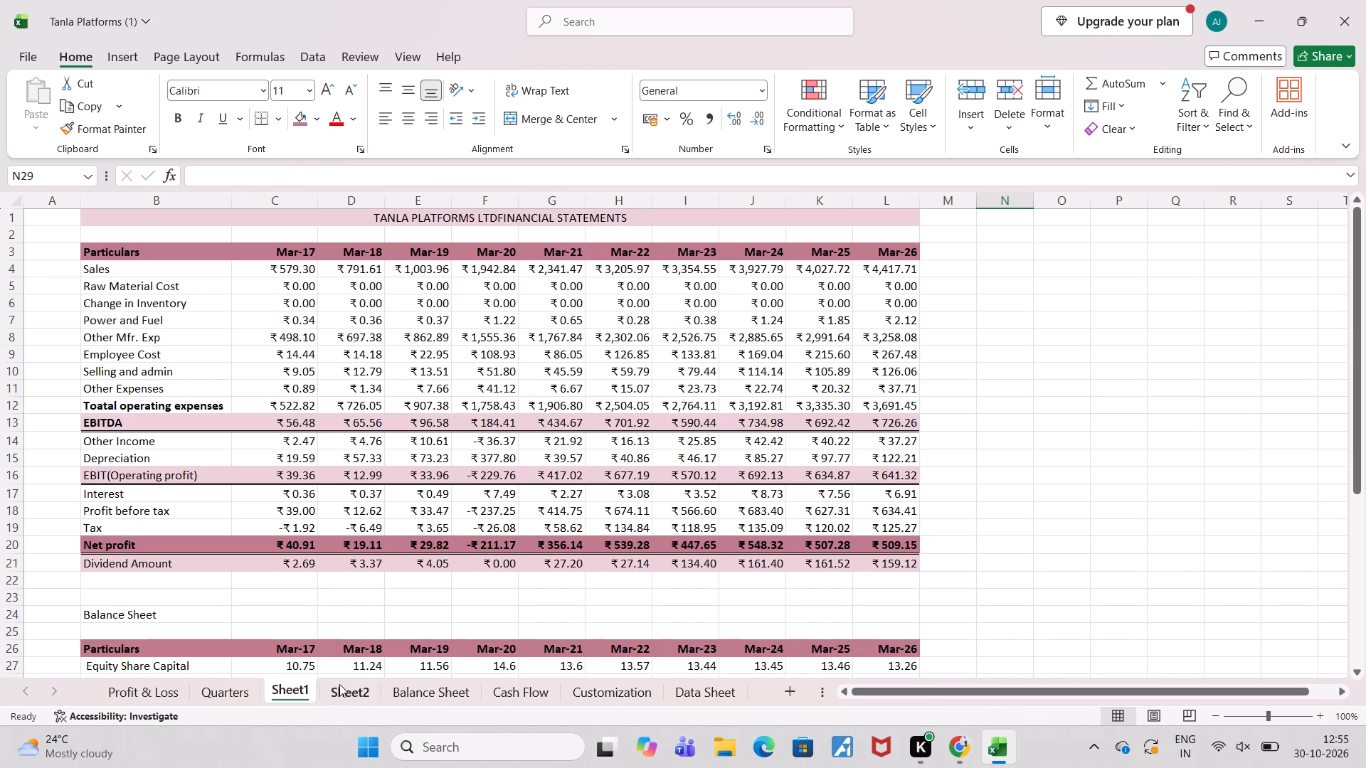
pyautogui.click(342, 688)
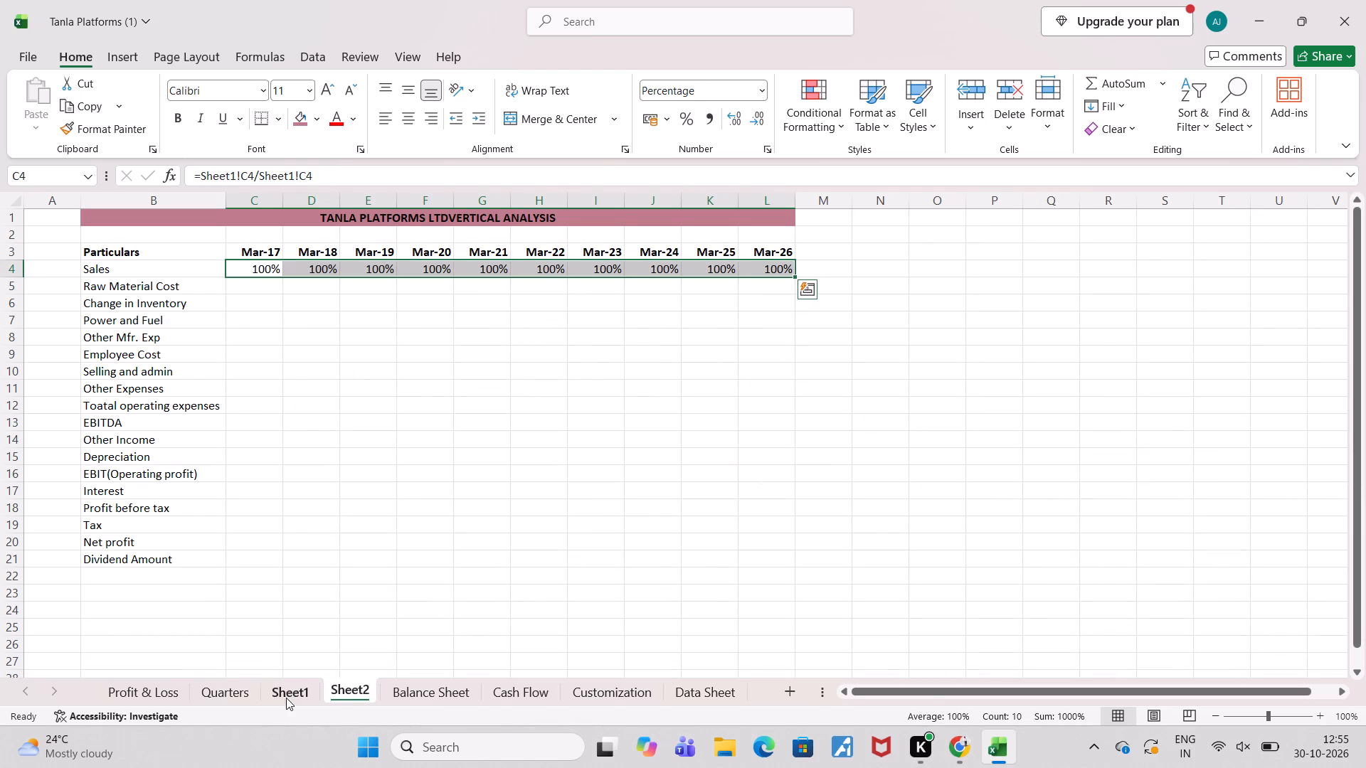
pyautogui.click(288, 699)
pyautogui.scroll(1, 312, 518)
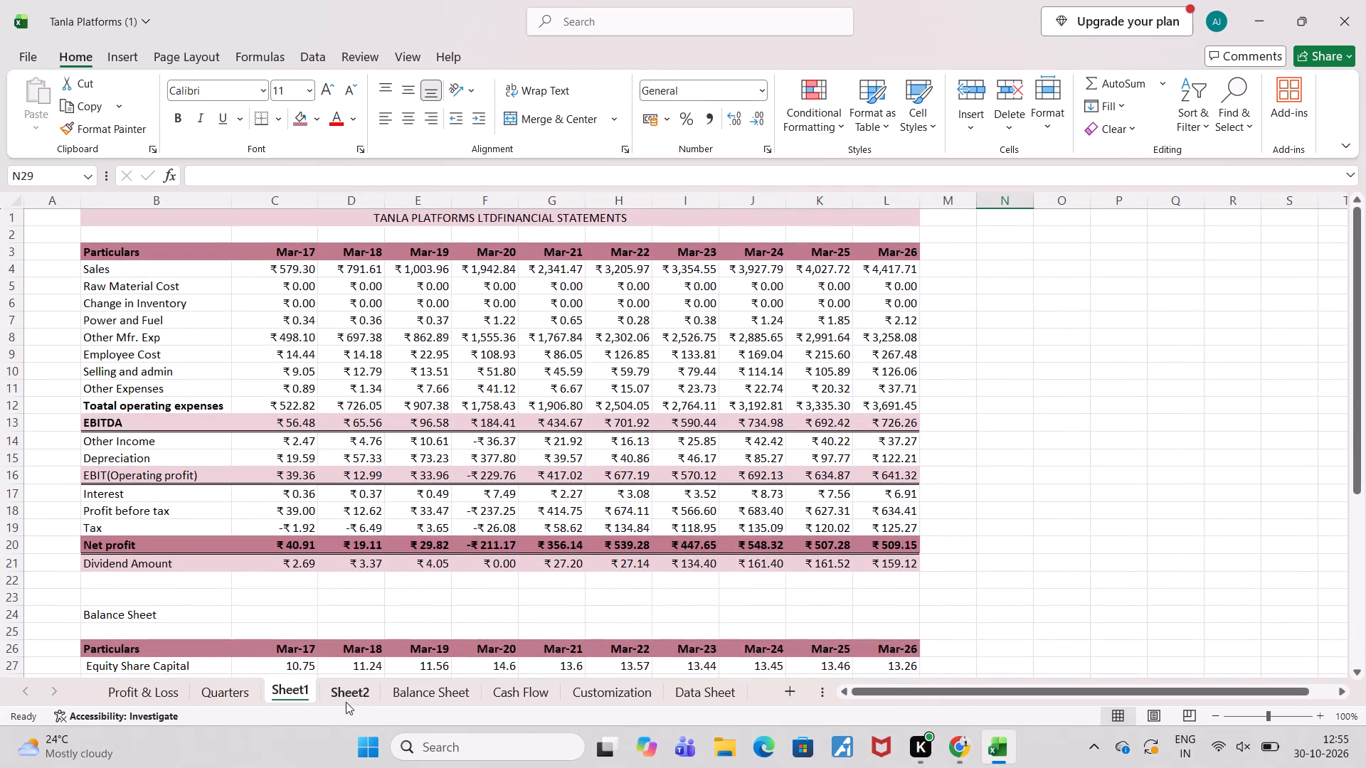
pyautogui.click(346, 702)
pyautogui.click(353, 218)
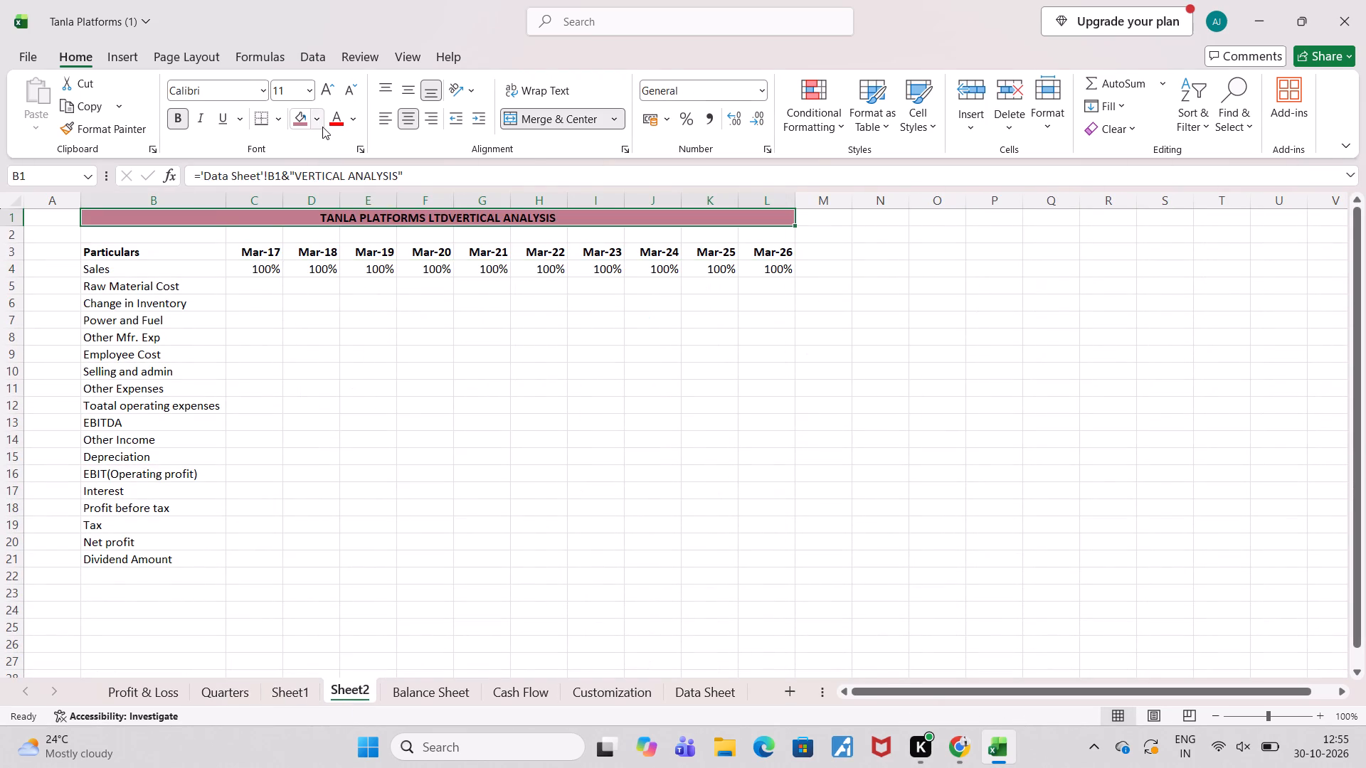
pyautogui.click(322, 127)
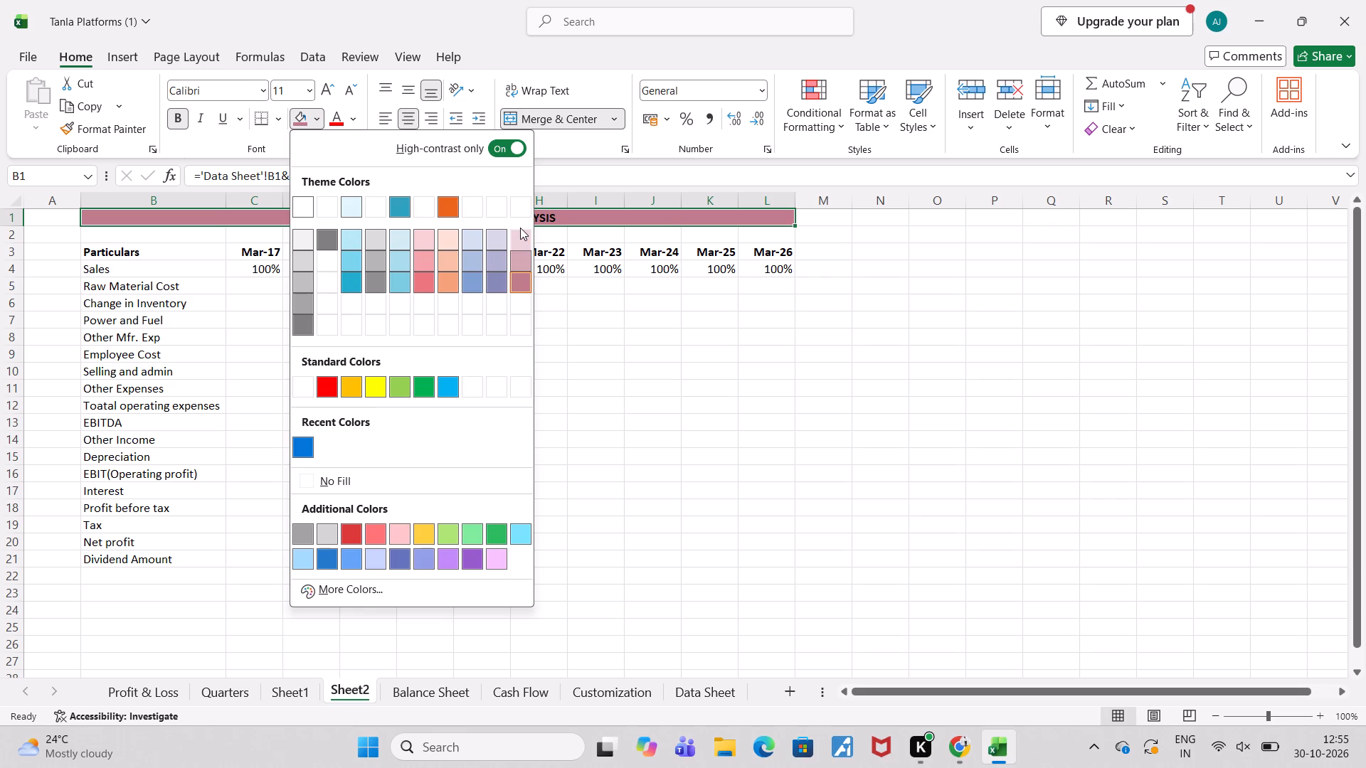
pyautogui.click(520, 228)
pyautogui.click(525, 241)
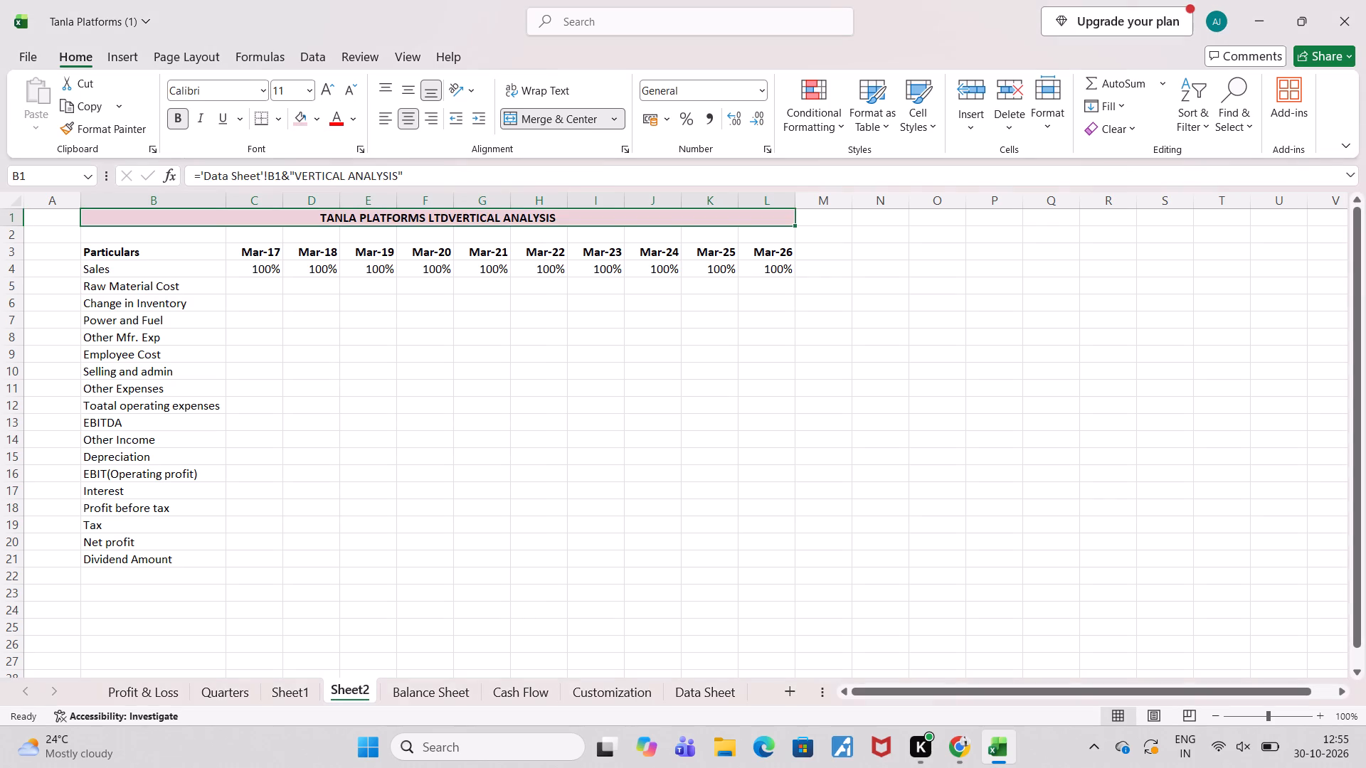
pyautogui.click(300, 691)
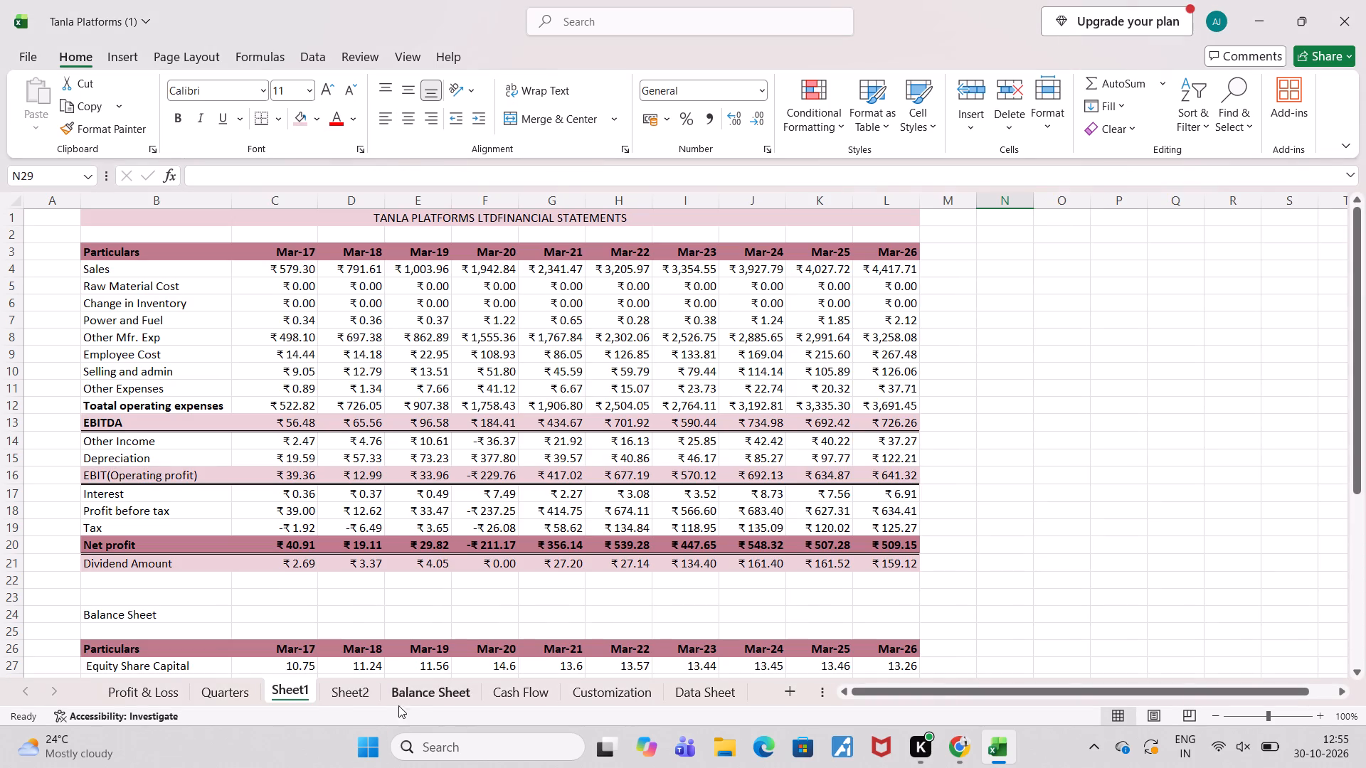
pyautogui.click(363, 683)
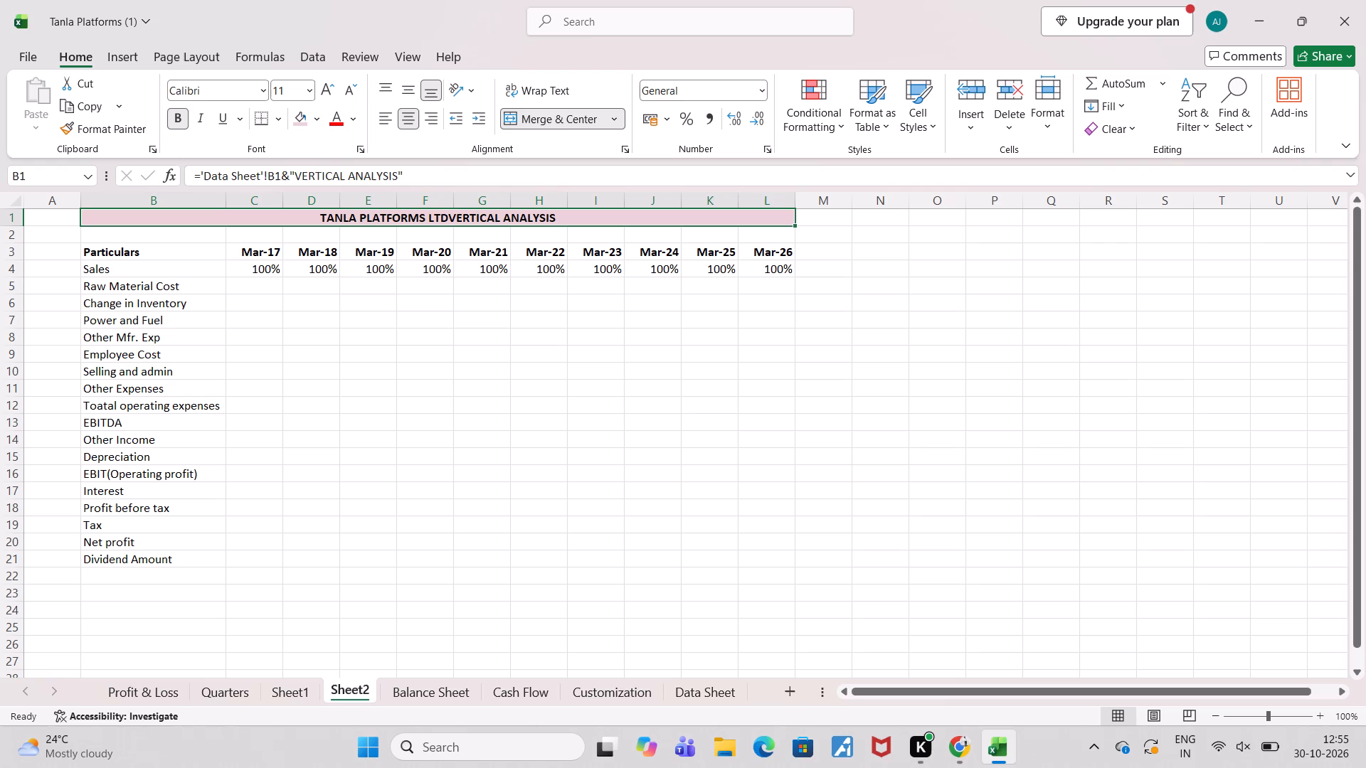
# Edit the Mar-17 Sales formula in C4 to make its denominator an absolute reference, giving =Sheet1!C4/Sheet1!$C$4.
pyautogui.click(263, 268)
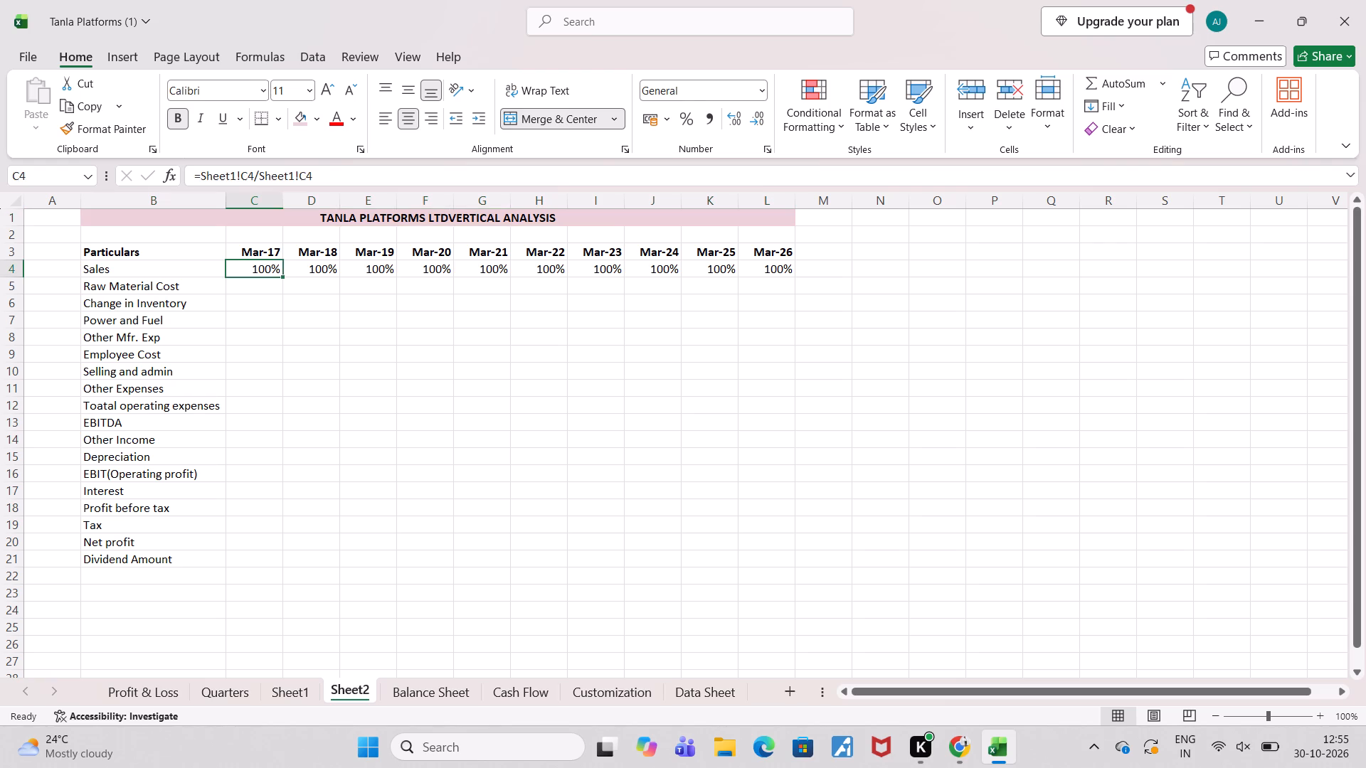
pyautogui.doubleClick(263, 268)
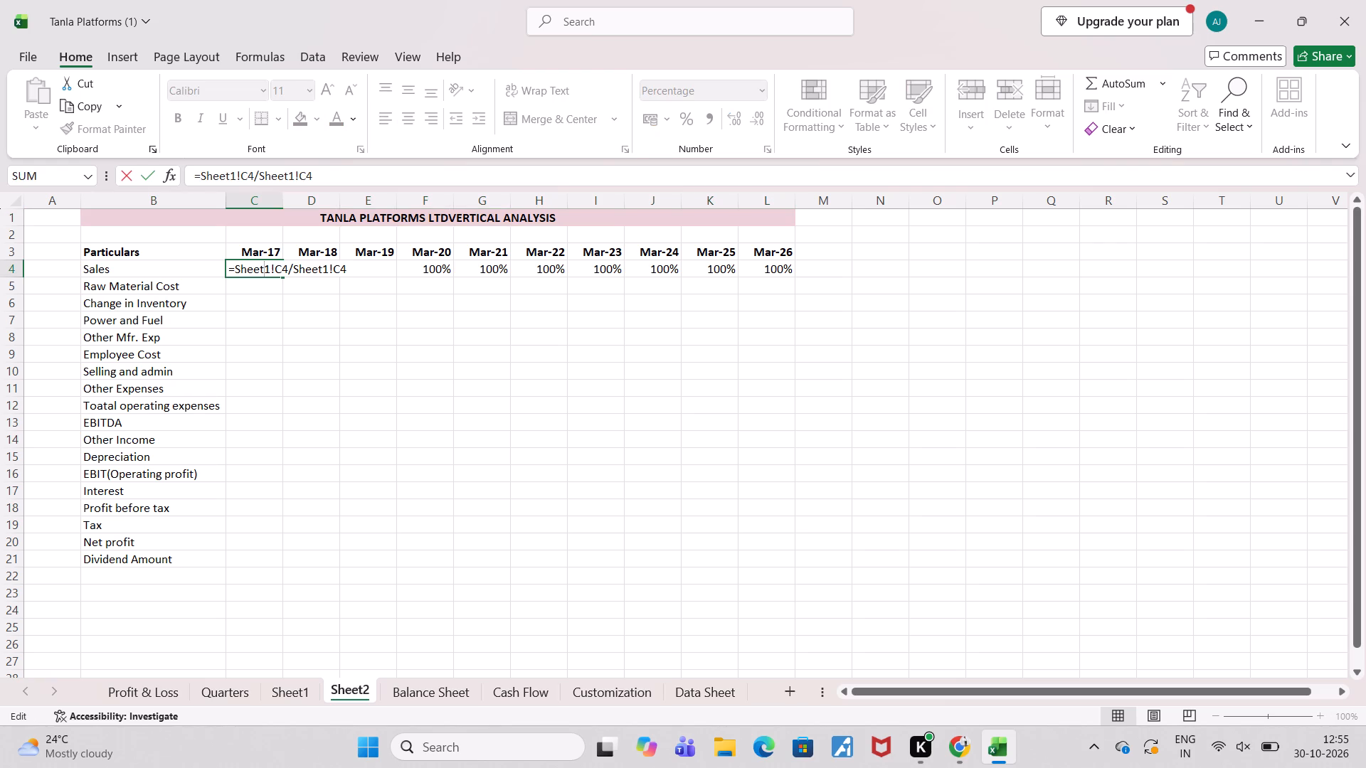
pyautogui.click(328, 269)
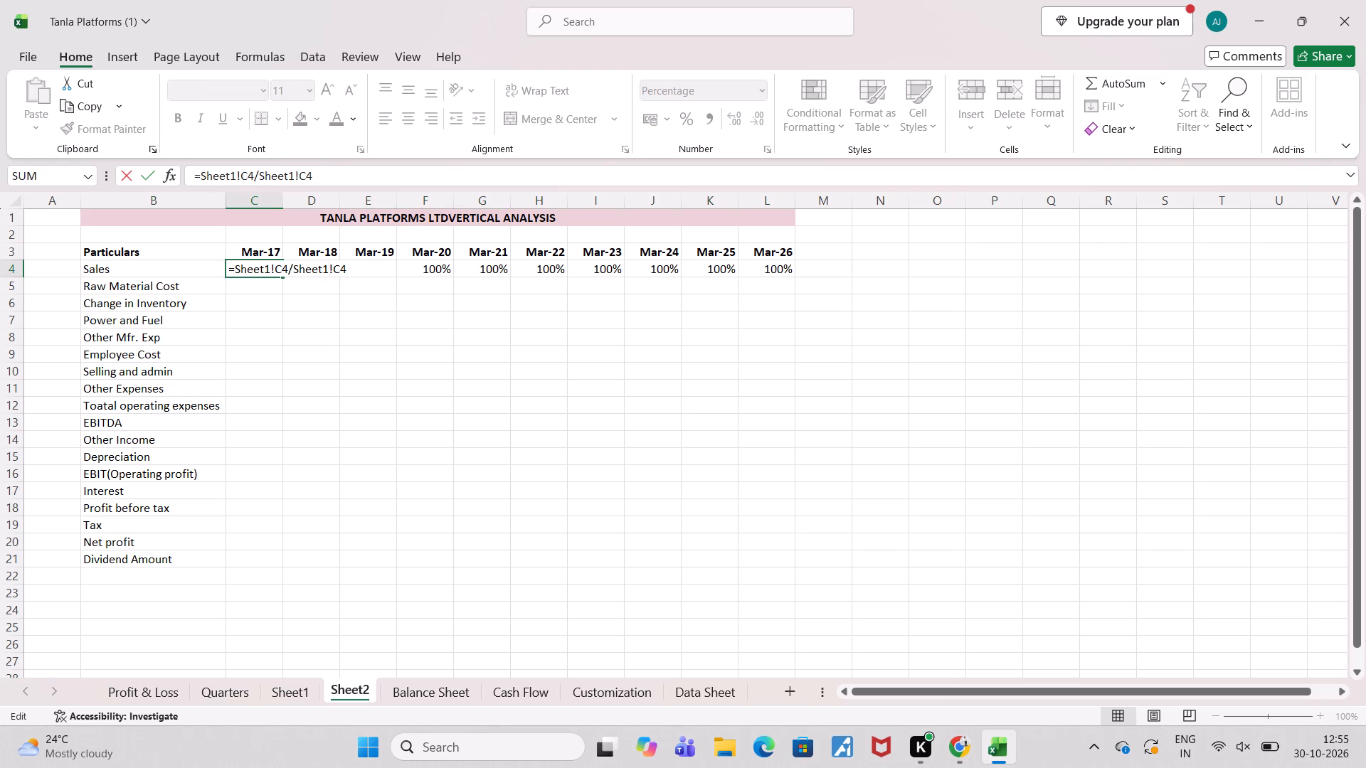
pyautogui.click(294, 269)
pyautogui.press('F4')
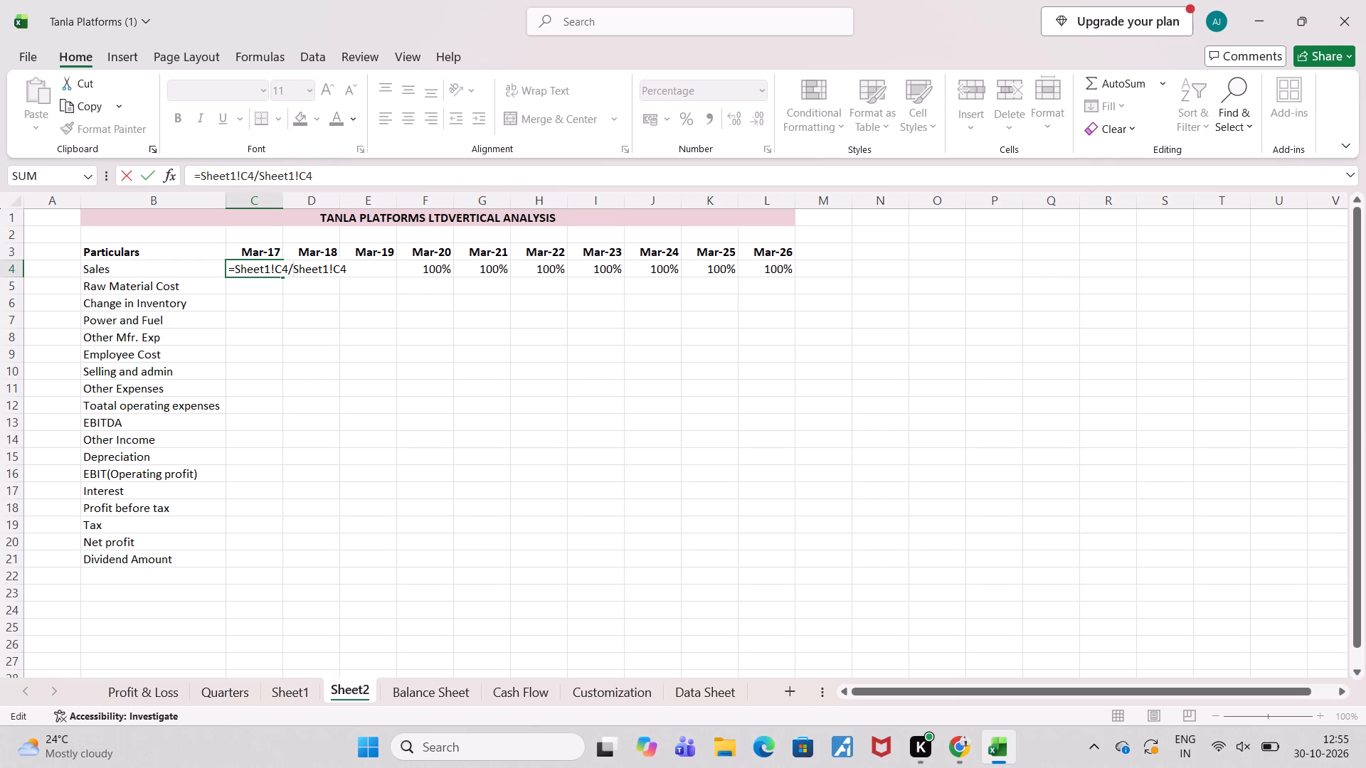
pyautogui.click(348, 265)
pyautogui.press('F4')
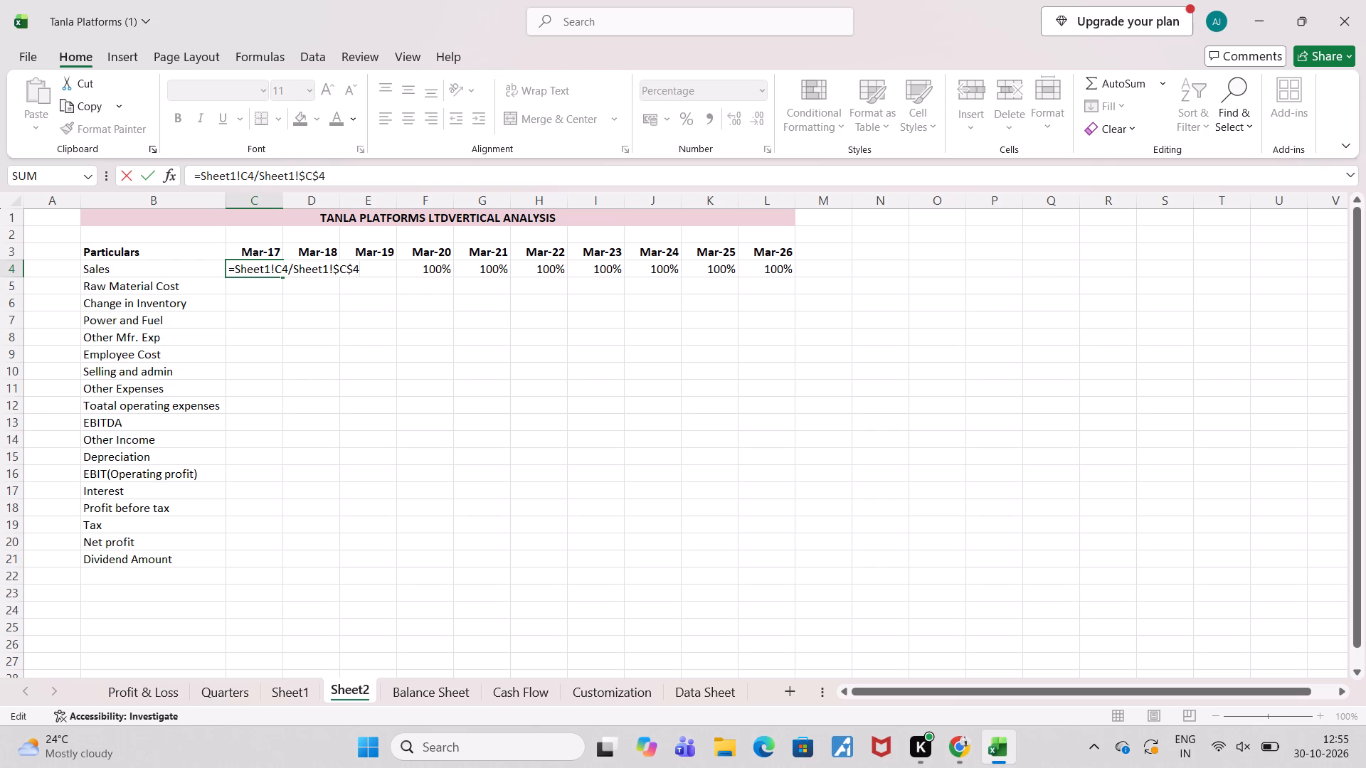
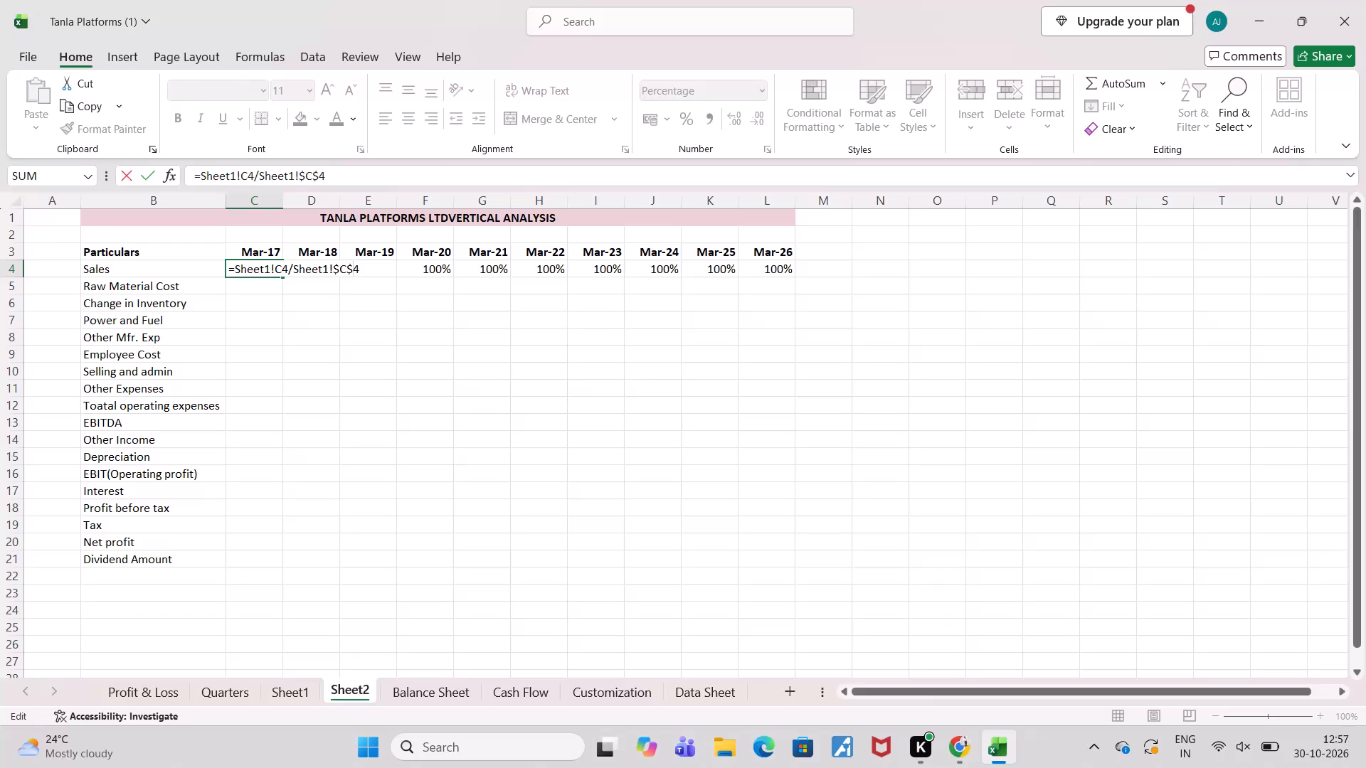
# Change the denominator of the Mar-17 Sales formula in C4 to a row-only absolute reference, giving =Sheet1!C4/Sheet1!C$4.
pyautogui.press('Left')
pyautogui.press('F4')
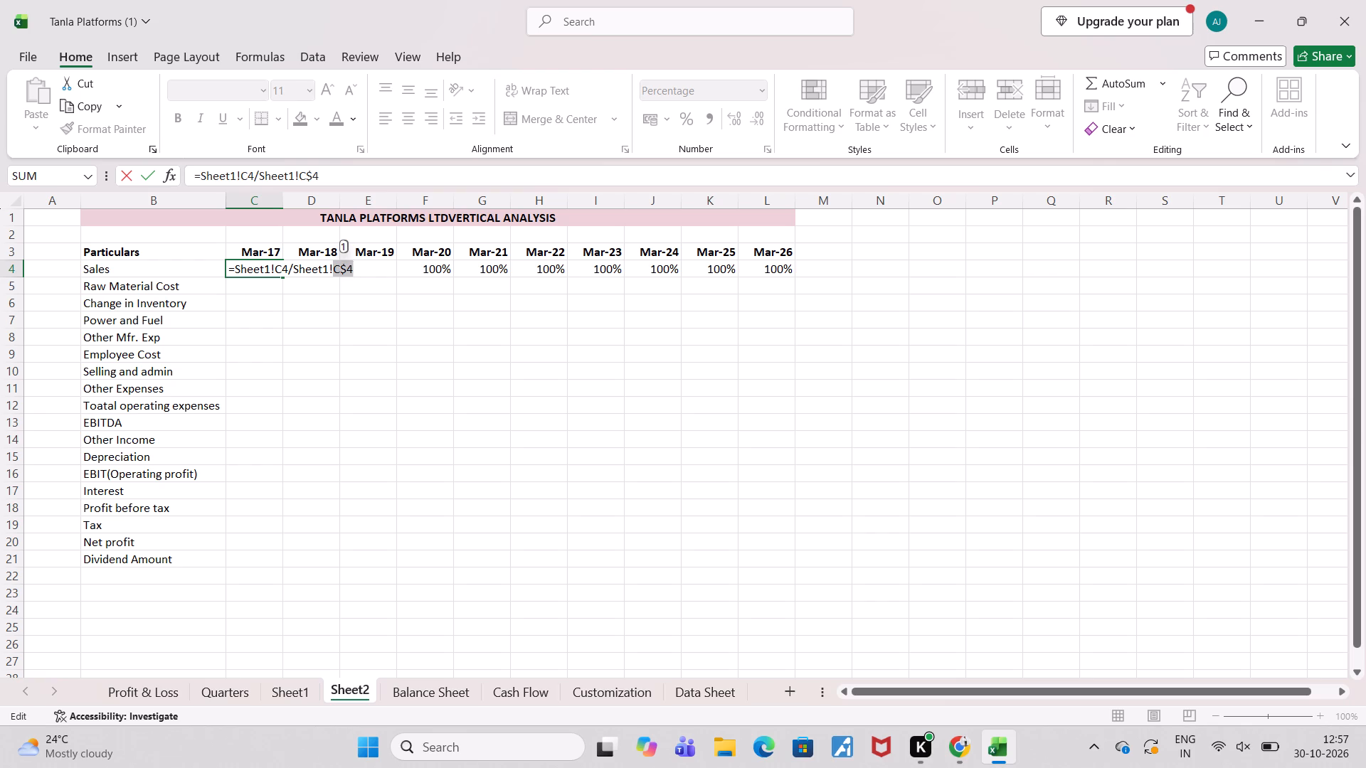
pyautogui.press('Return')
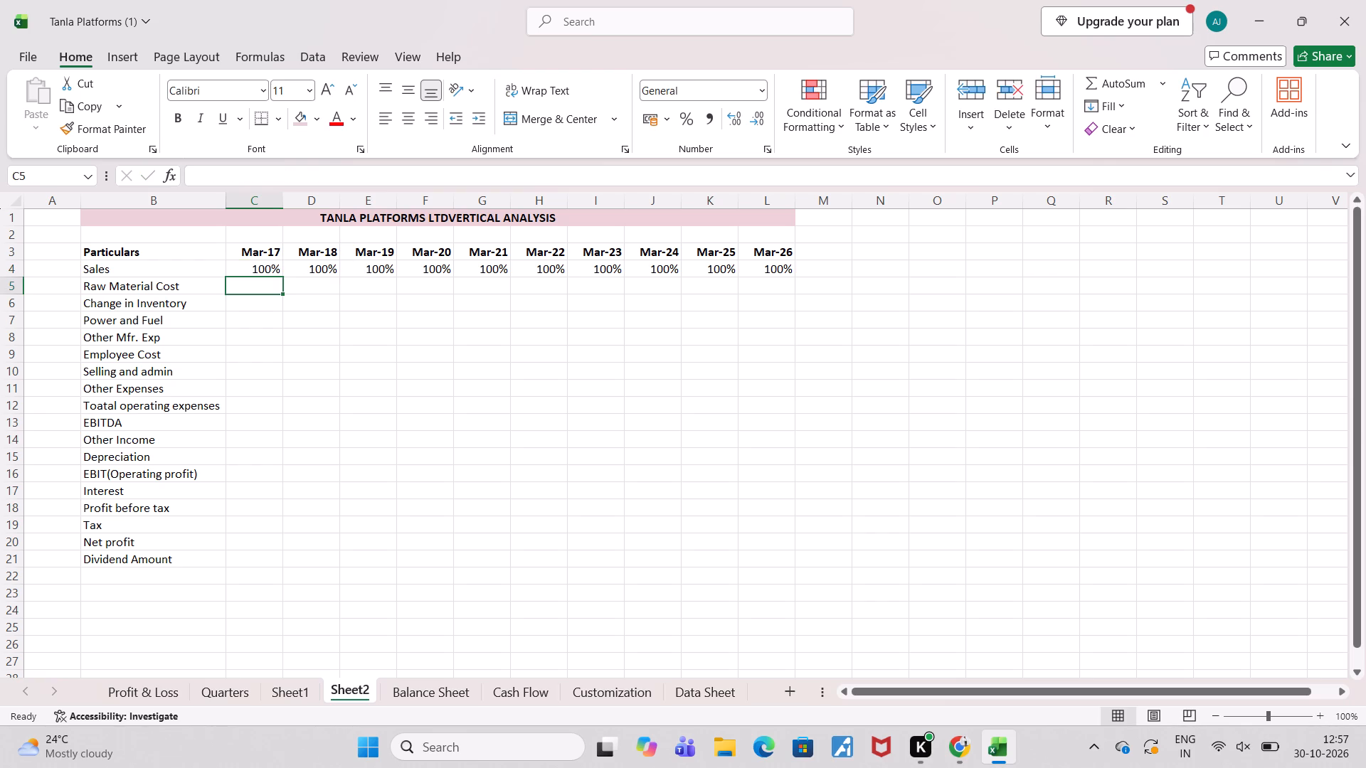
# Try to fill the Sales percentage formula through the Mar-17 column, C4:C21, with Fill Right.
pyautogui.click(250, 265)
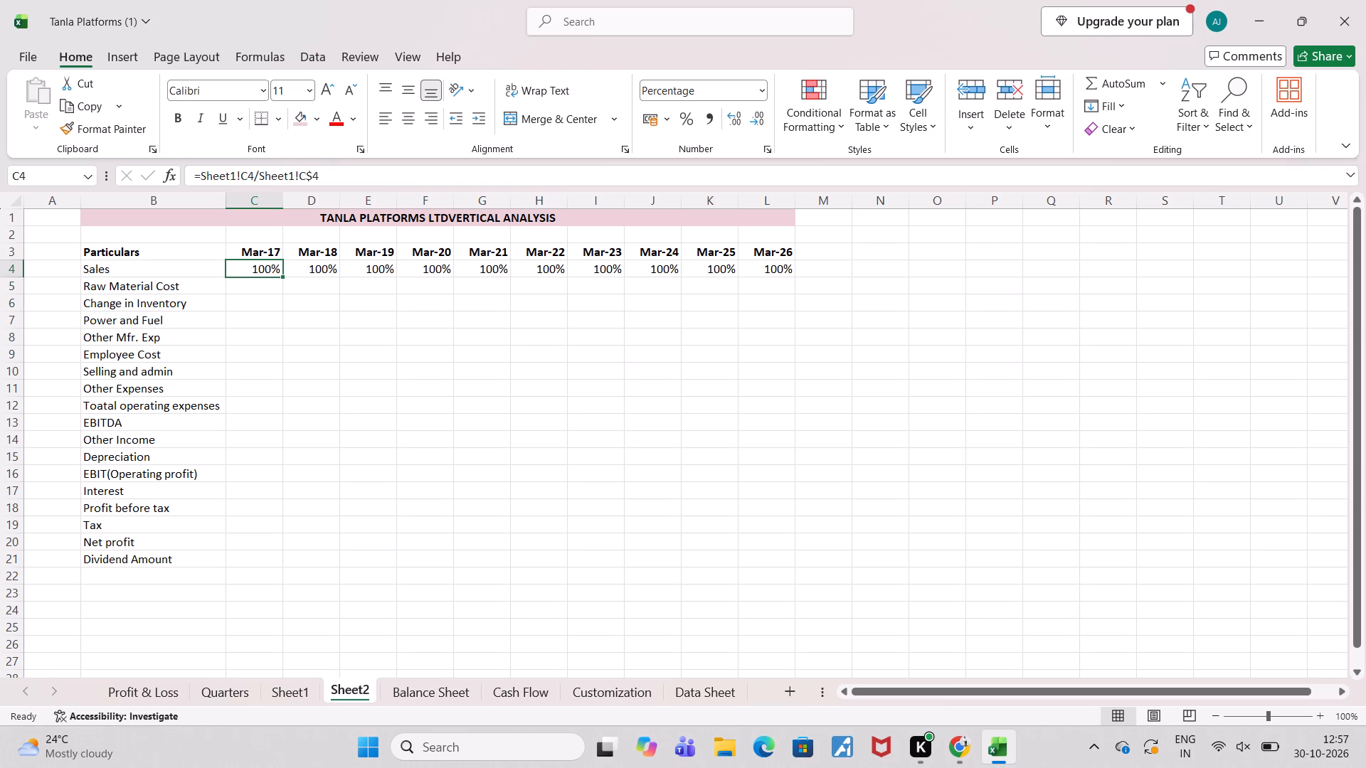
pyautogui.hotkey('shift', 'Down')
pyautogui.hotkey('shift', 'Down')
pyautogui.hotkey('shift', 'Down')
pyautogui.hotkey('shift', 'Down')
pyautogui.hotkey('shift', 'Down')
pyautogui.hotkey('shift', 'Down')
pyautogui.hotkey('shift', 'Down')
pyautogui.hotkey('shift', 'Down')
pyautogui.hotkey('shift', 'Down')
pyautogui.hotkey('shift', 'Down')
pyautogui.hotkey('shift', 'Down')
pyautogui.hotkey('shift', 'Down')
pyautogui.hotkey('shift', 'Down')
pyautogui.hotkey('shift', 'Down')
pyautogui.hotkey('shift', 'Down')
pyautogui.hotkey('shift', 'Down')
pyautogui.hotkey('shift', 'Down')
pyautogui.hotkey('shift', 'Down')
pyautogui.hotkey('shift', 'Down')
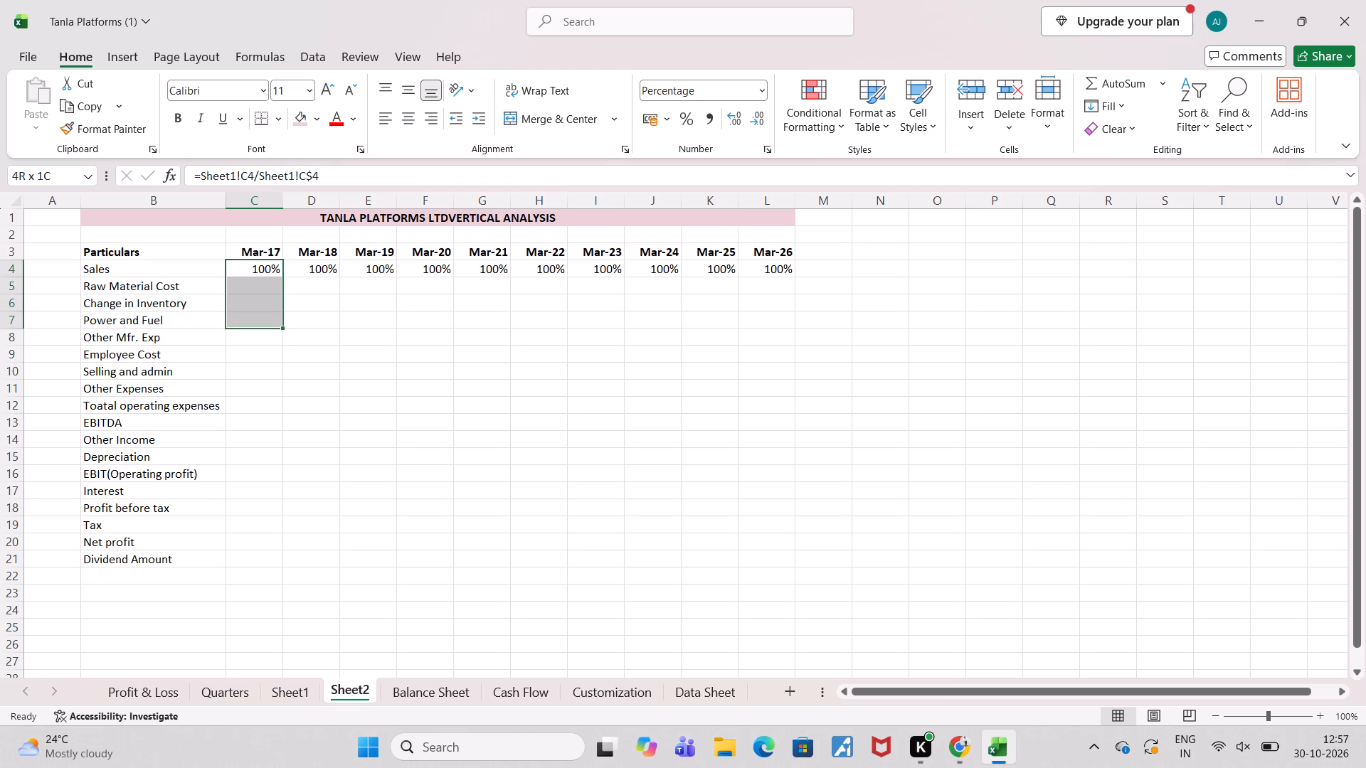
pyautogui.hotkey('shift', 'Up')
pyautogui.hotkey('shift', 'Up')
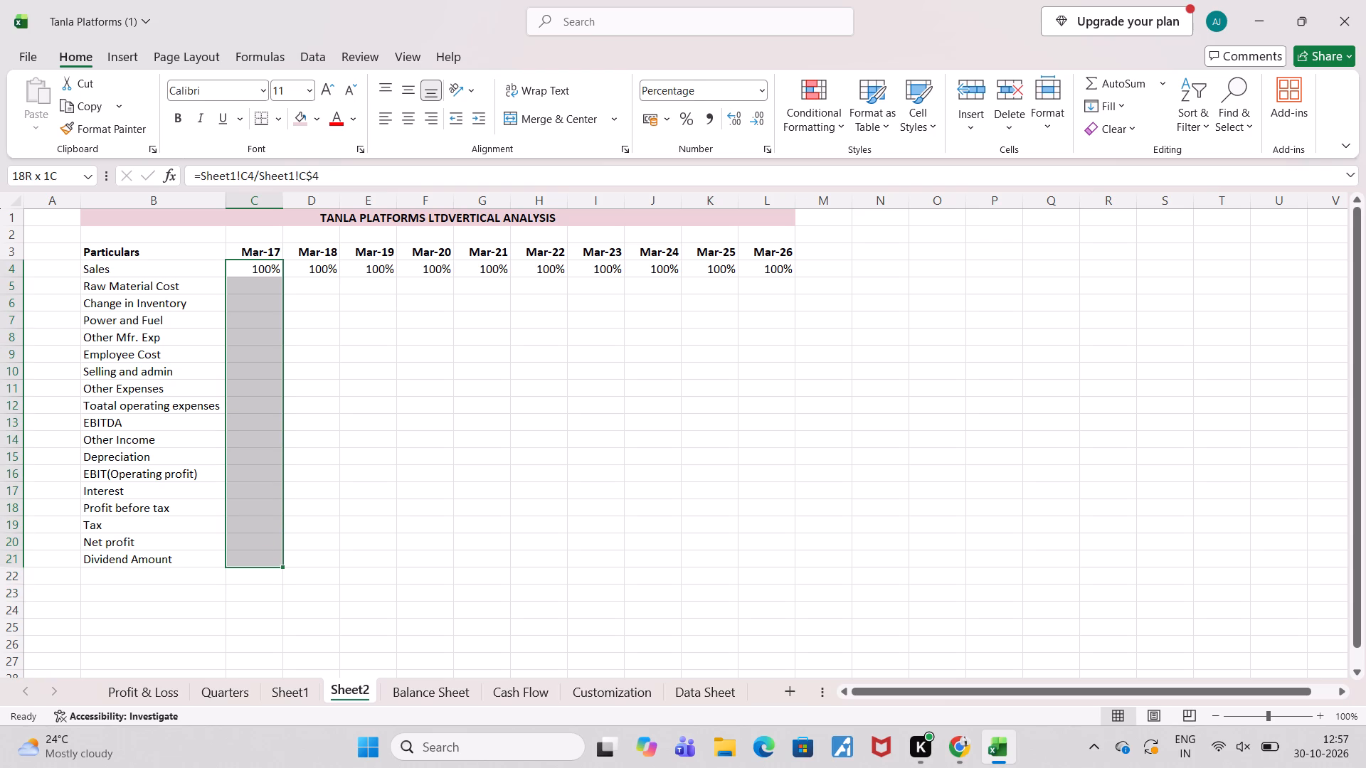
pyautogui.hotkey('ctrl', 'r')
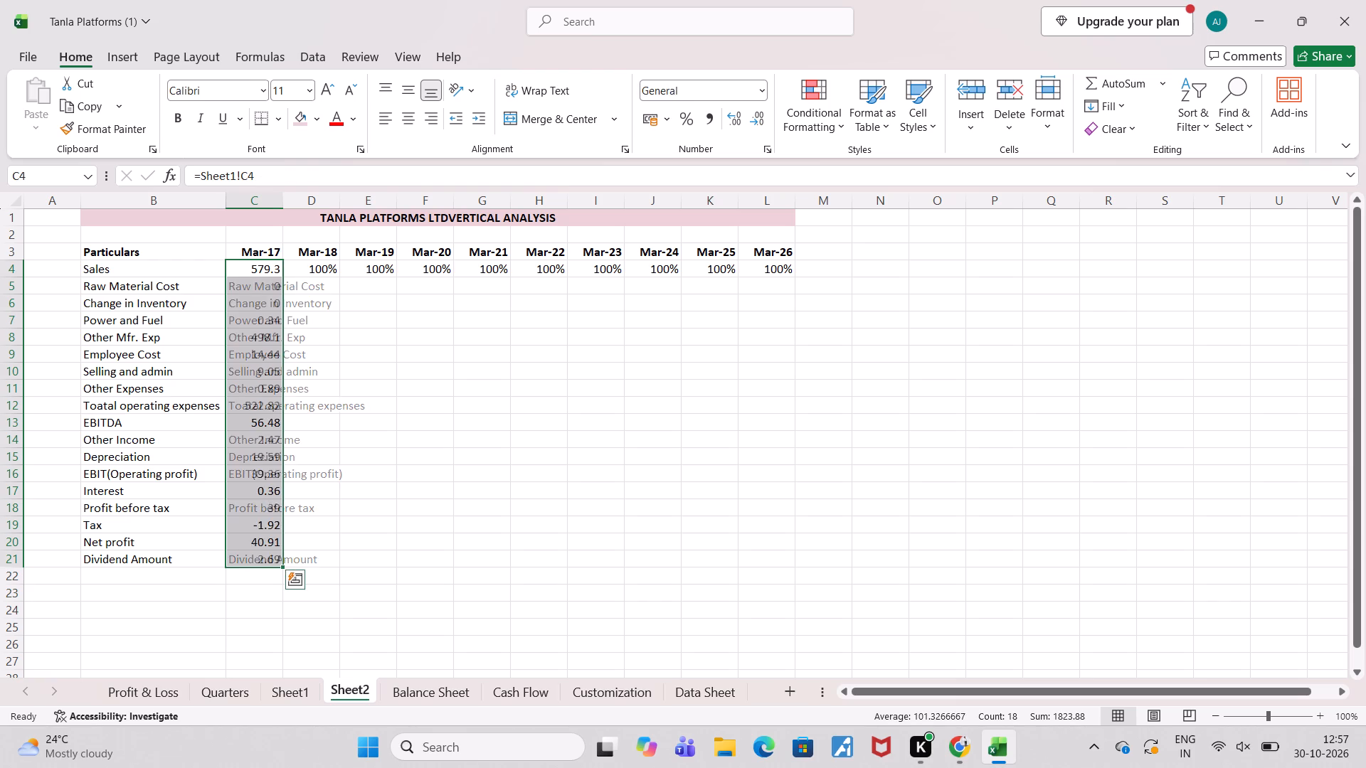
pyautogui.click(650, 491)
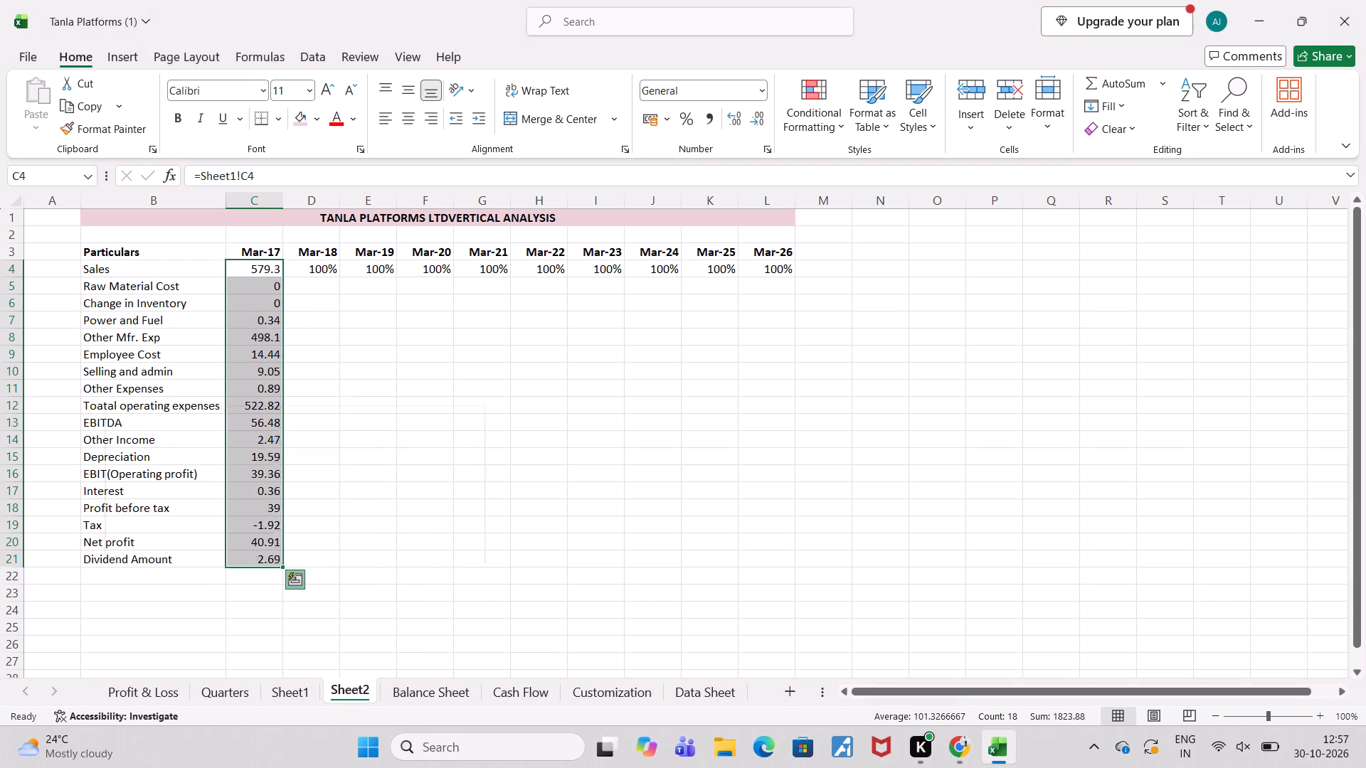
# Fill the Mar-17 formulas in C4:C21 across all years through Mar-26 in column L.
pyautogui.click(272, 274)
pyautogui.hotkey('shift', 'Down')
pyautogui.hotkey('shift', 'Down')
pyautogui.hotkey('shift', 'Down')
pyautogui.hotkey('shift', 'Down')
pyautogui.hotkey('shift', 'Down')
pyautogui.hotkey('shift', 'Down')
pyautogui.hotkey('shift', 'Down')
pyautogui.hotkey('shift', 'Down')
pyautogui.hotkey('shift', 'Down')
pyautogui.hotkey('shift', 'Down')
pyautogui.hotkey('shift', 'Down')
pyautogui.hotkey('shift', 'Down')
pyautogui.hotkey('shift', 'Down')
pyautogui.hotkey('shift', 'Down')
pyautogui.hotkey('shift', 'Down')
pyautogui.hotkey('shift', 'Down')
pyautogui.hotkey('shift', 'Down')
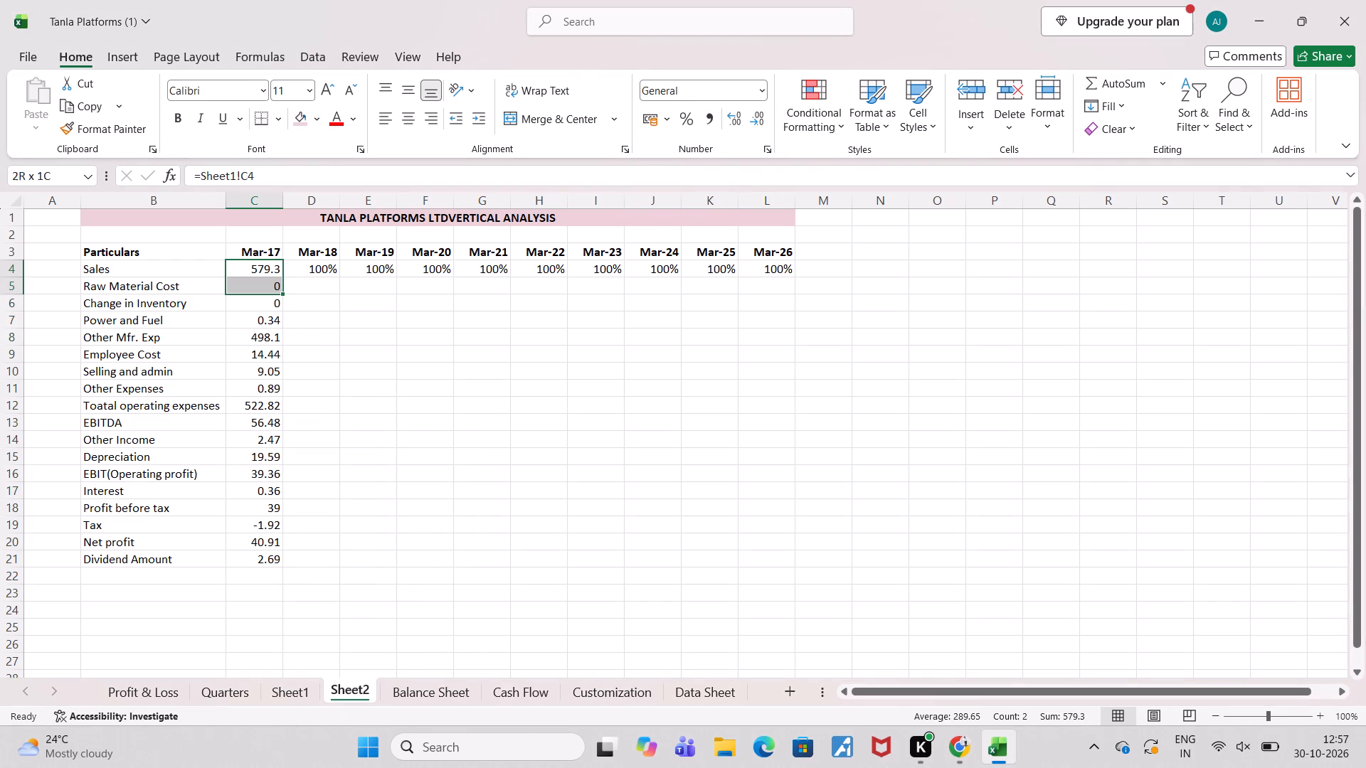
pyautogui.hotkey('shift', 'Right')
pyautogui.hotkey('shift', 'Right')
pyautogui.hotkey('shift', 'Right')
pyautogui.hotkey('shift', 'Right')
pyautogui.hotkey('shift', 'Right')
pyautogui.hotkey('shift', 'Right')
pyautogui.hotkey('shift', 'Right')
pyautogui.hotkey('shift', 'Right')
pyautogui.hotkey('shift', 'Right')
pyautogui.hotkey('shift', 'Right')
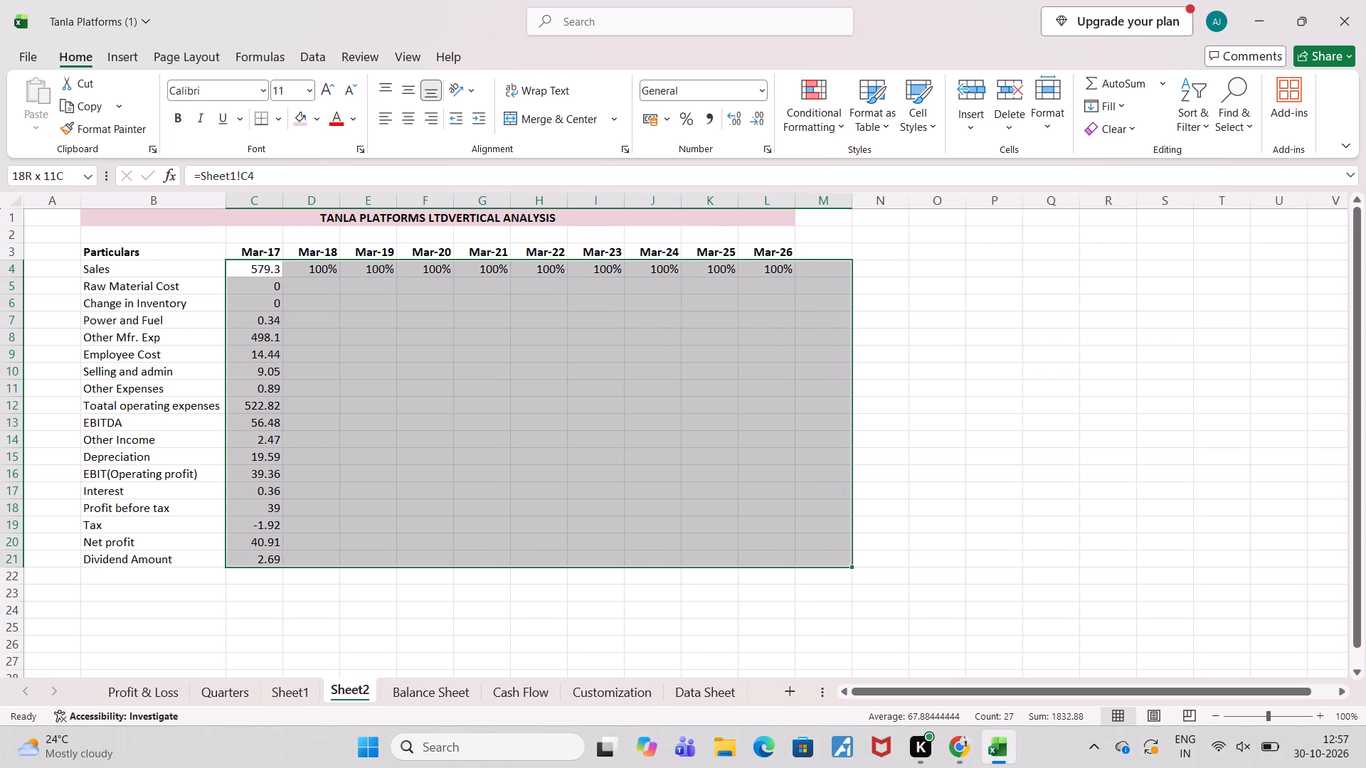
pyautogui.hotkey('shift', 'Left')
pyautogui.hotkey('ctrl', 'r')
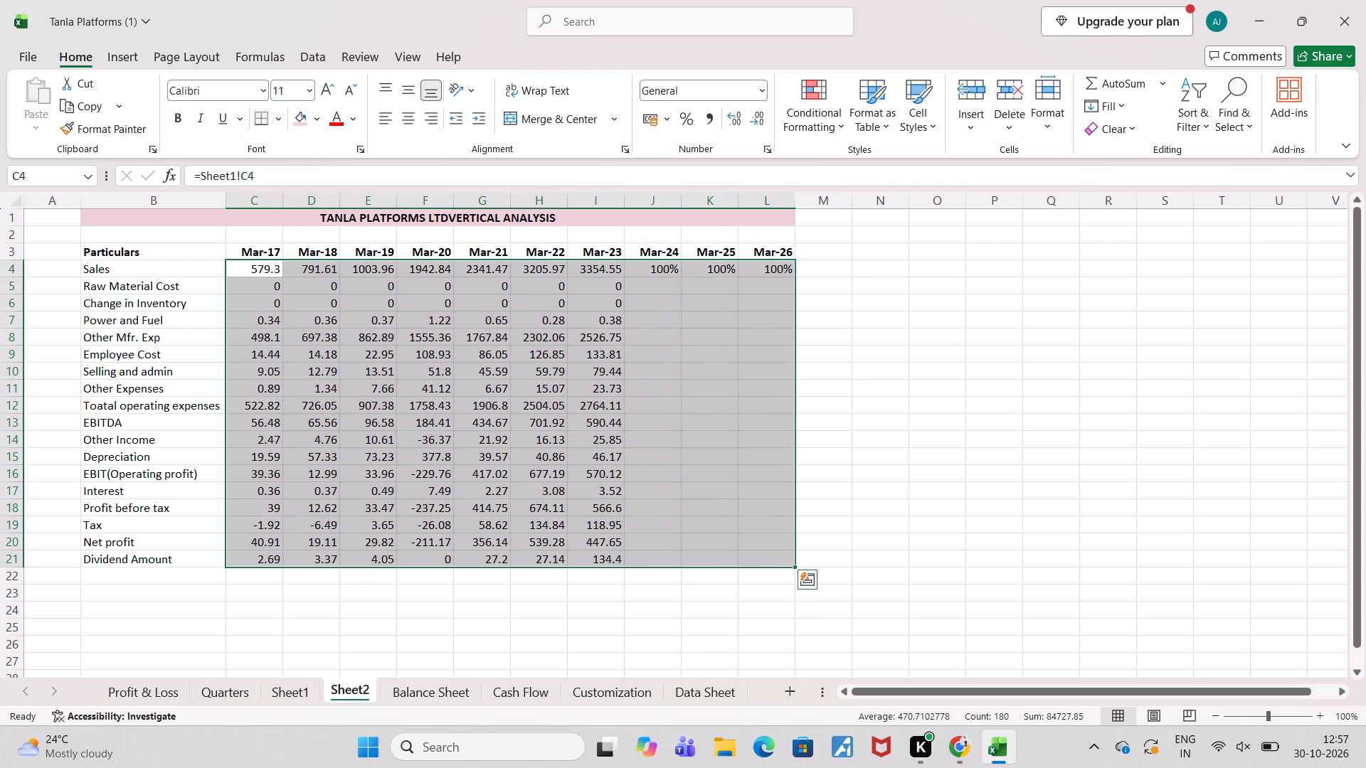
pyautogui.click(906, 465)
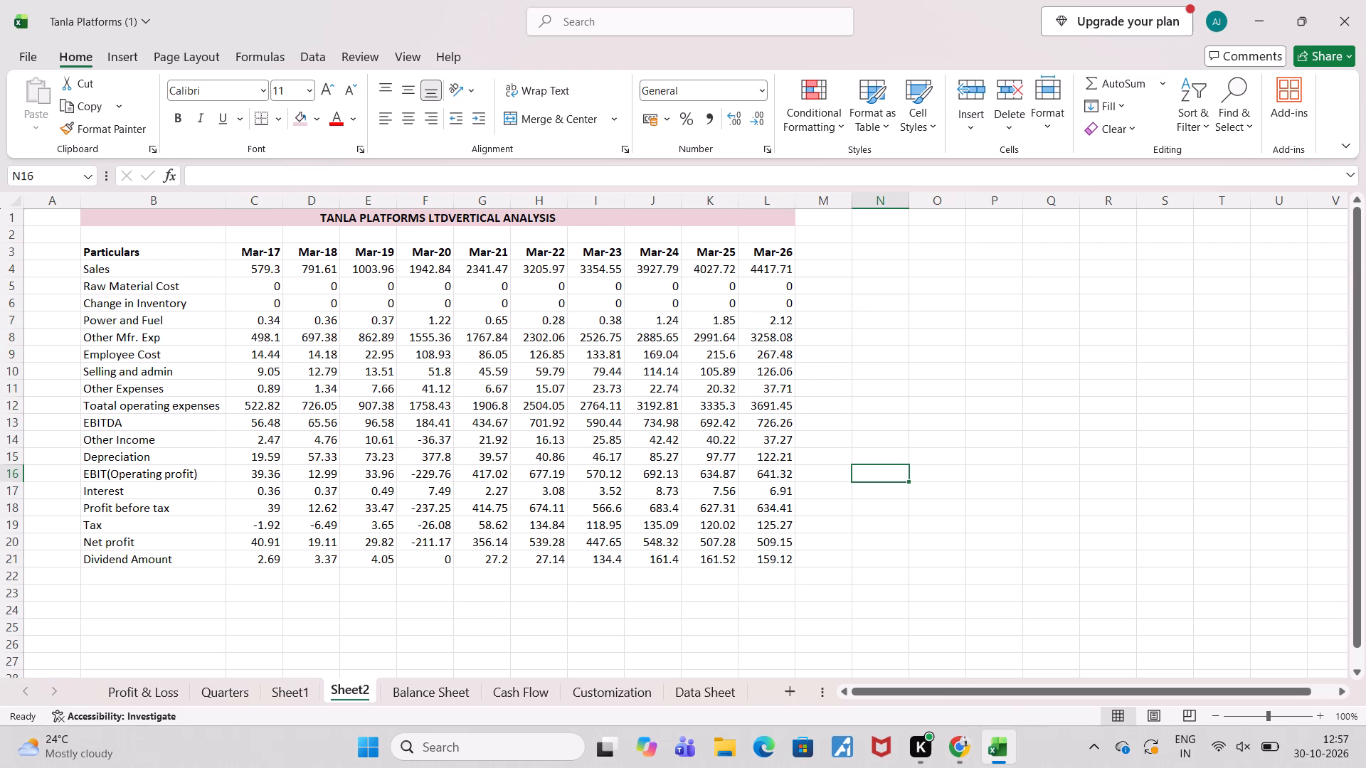
# Format the vertical analysis range C4:L21 as percentages with two decimal places.
pyautogui.moveTo(255, 267); pyautogui.dragTo(558, 571)
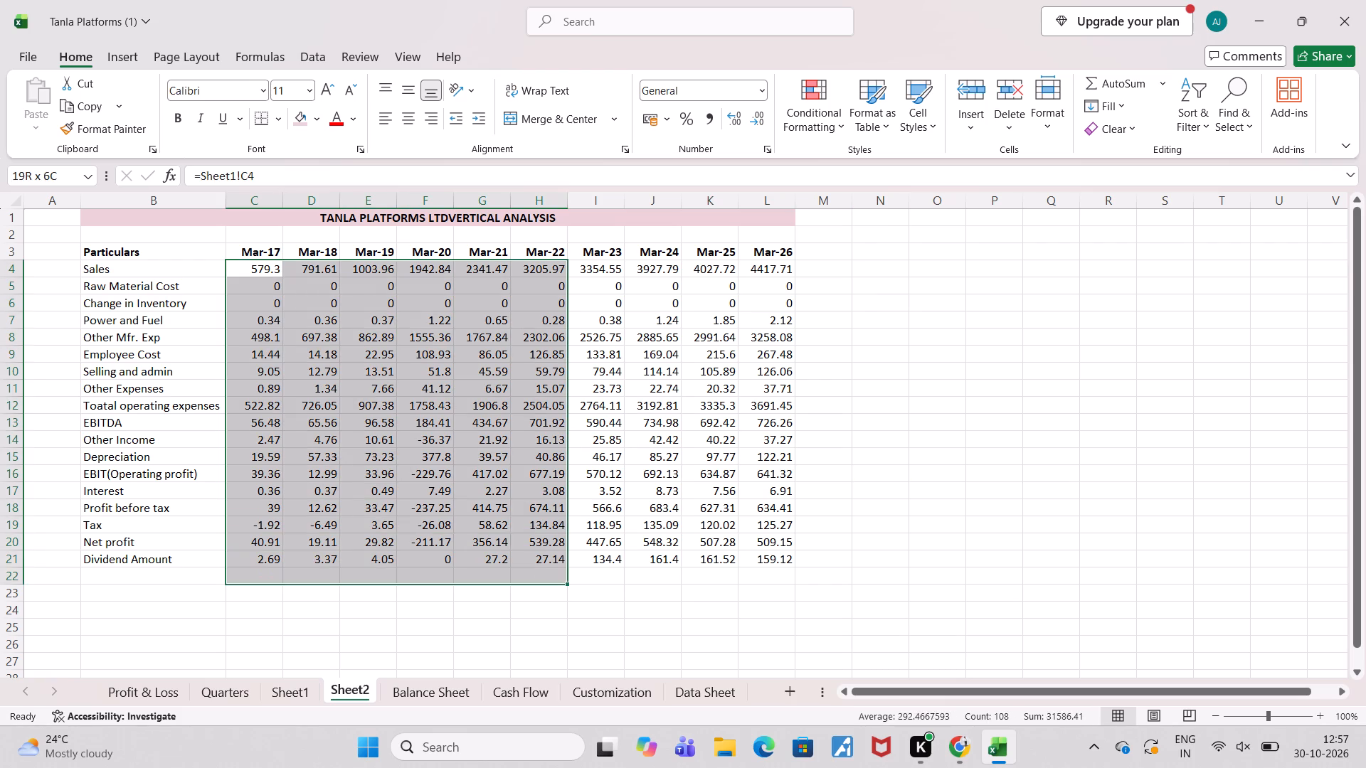
pyautogui.moveTo(558, 571); pyautogui.dragTo(739, 560)
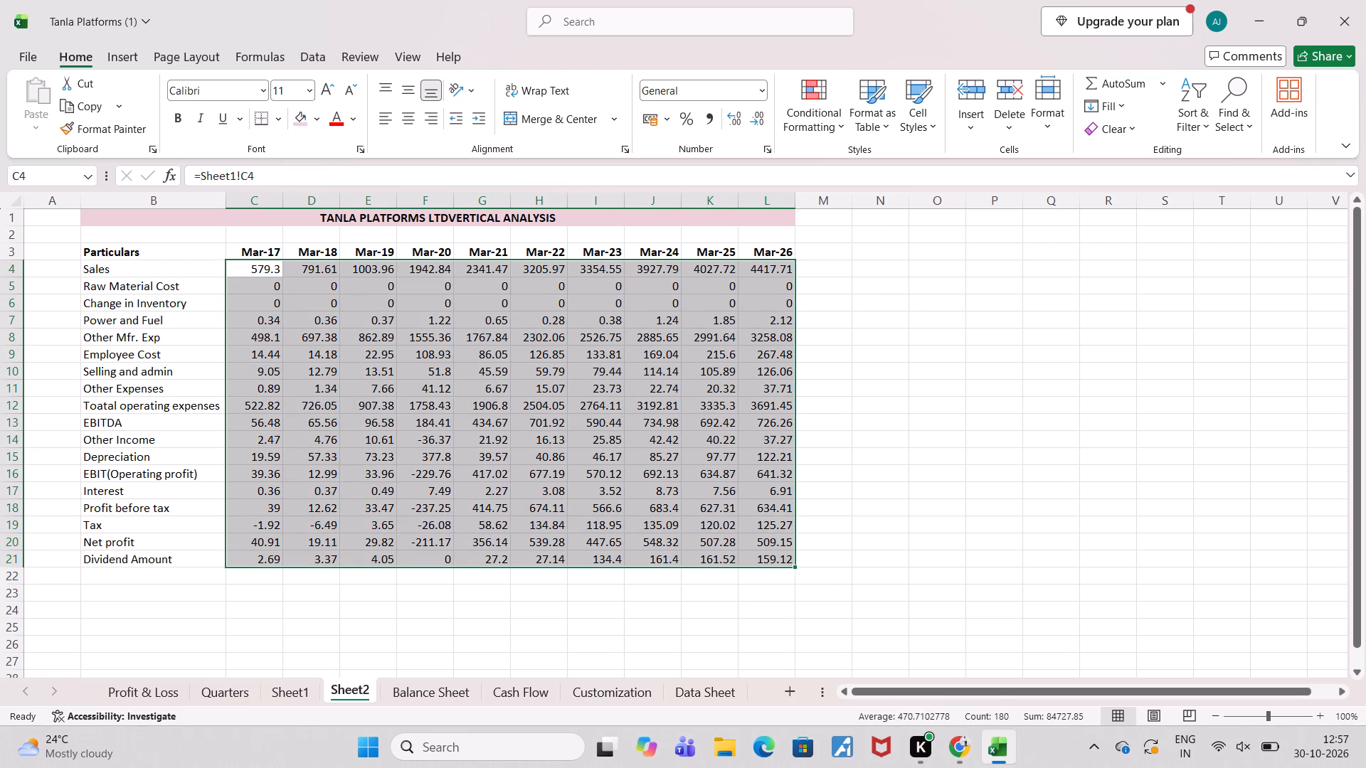
pyautogui.click(686, 120)
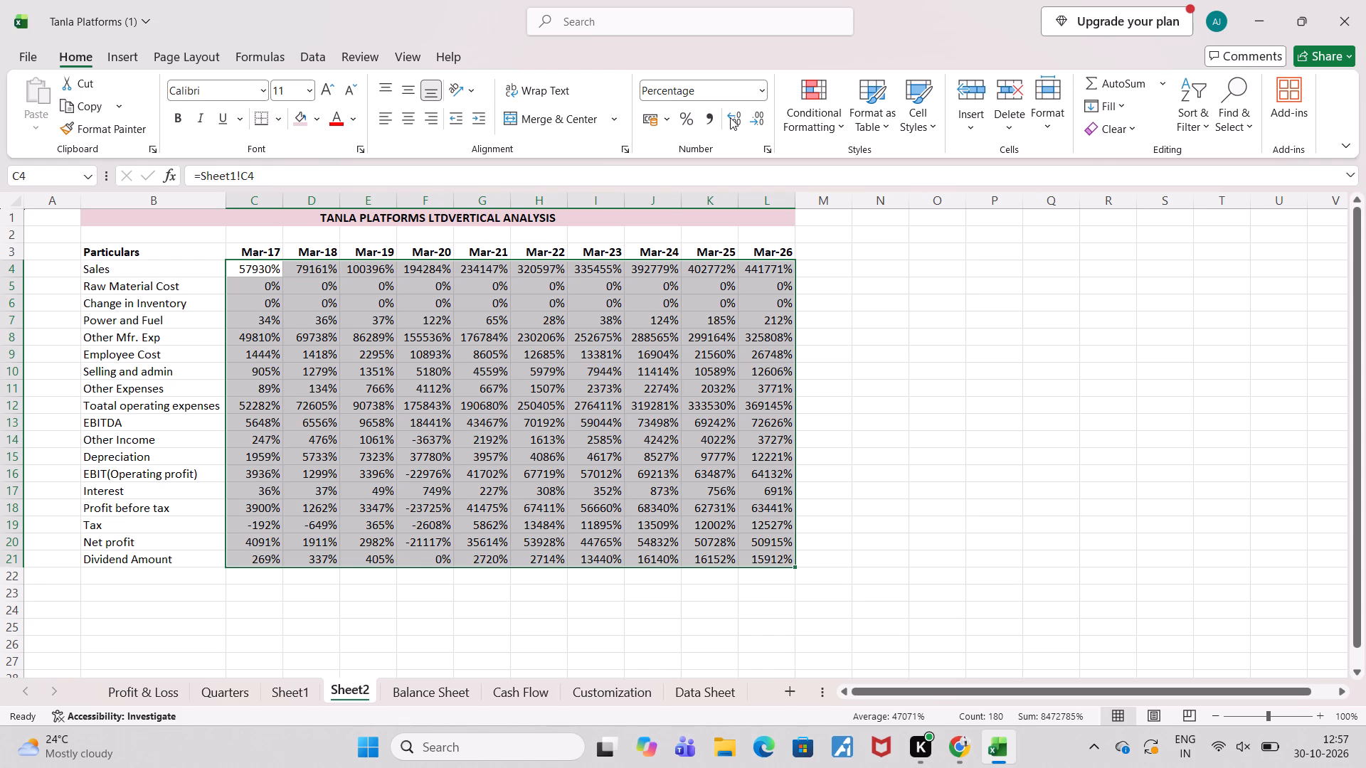
pyautogui.doubleClick(730, 117)
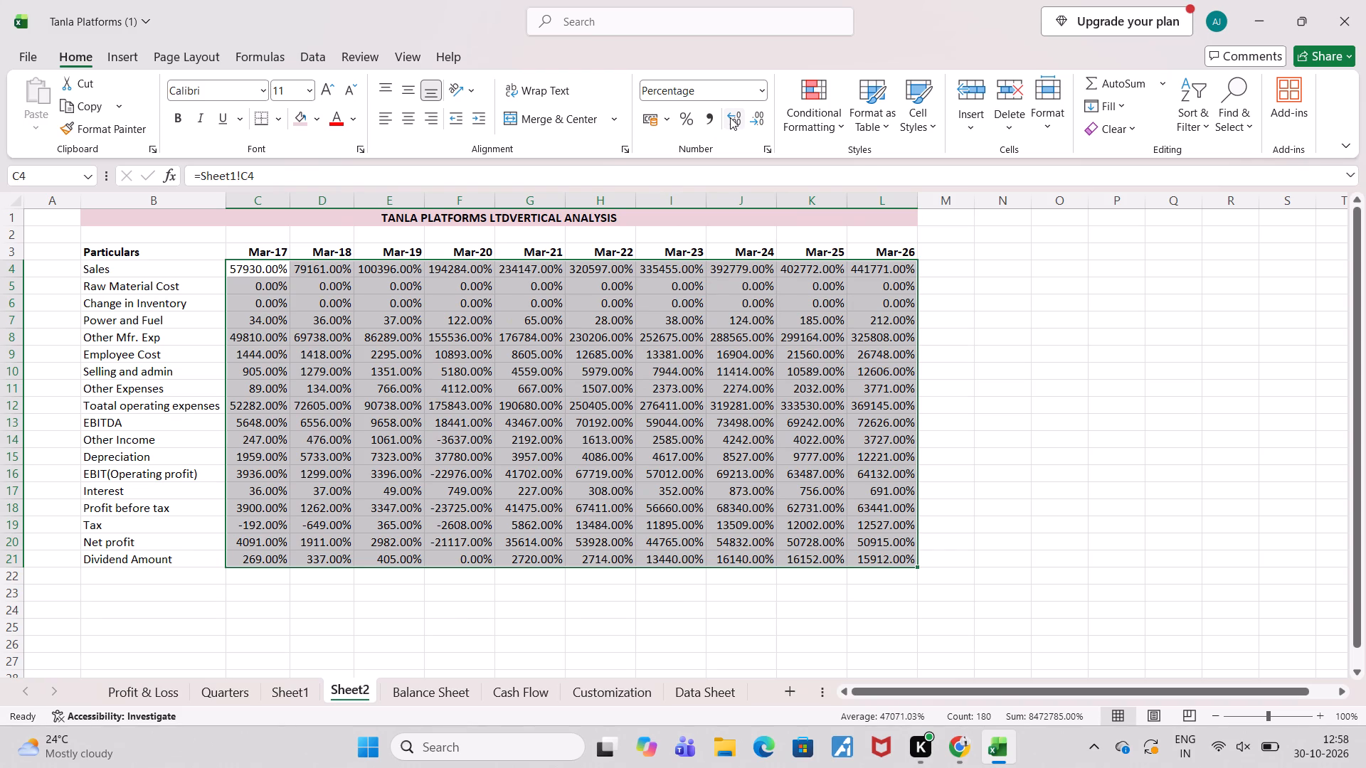
# Clear the contents of the vertical analysis range C4:L21.
pyautogui.press('Delete')
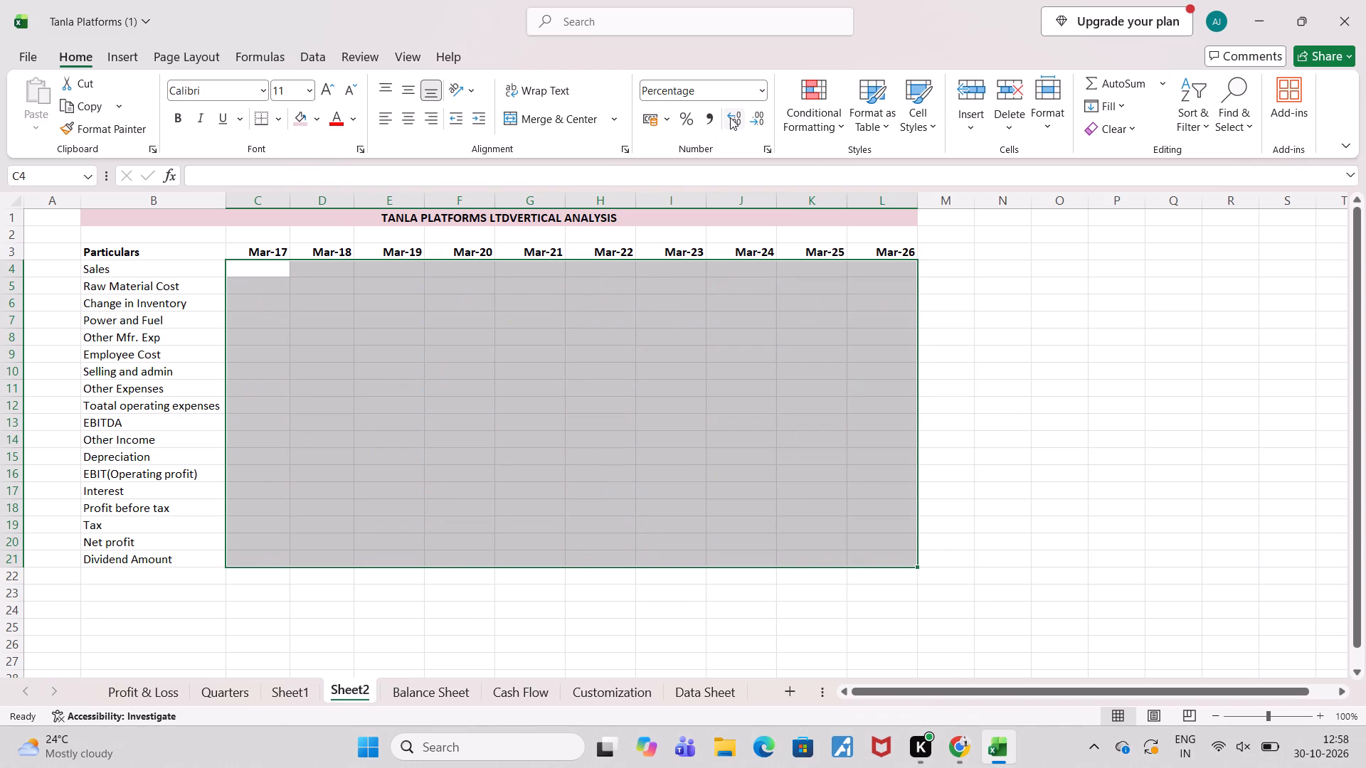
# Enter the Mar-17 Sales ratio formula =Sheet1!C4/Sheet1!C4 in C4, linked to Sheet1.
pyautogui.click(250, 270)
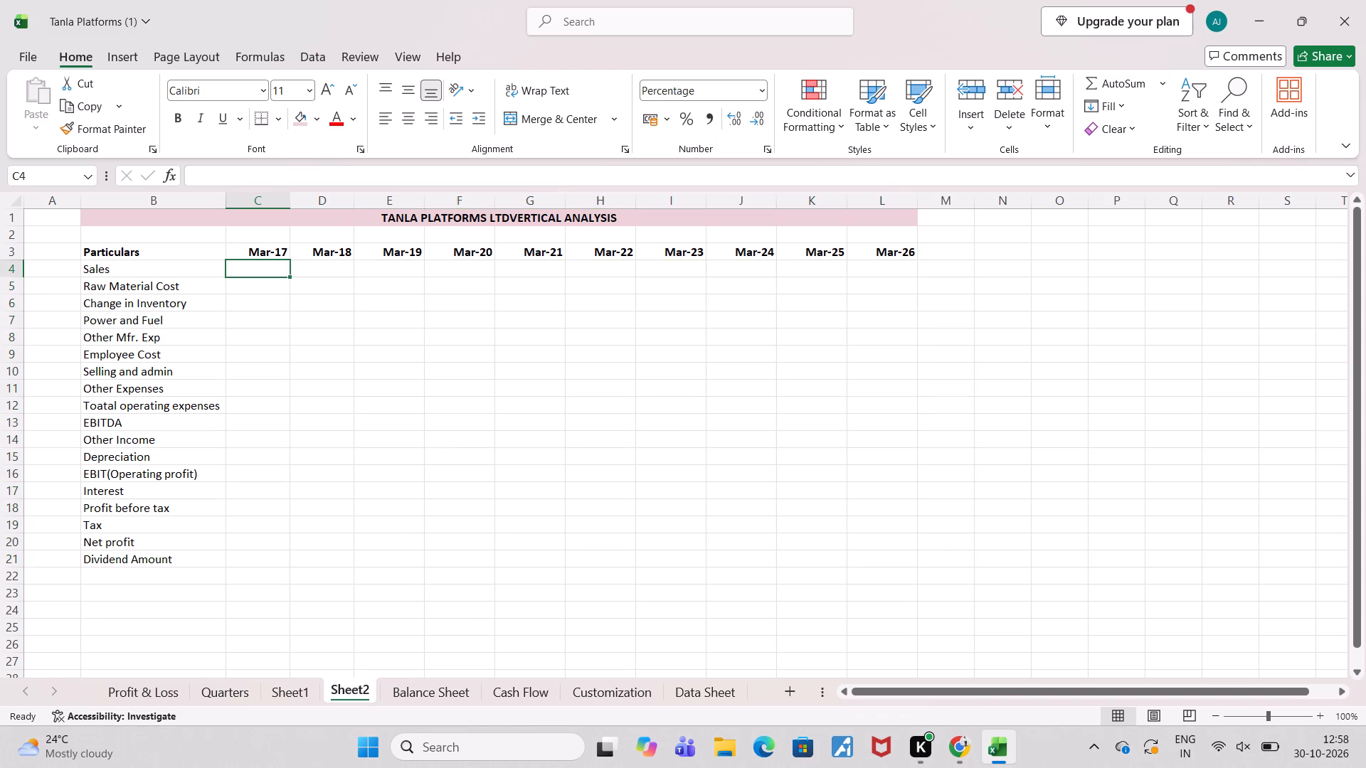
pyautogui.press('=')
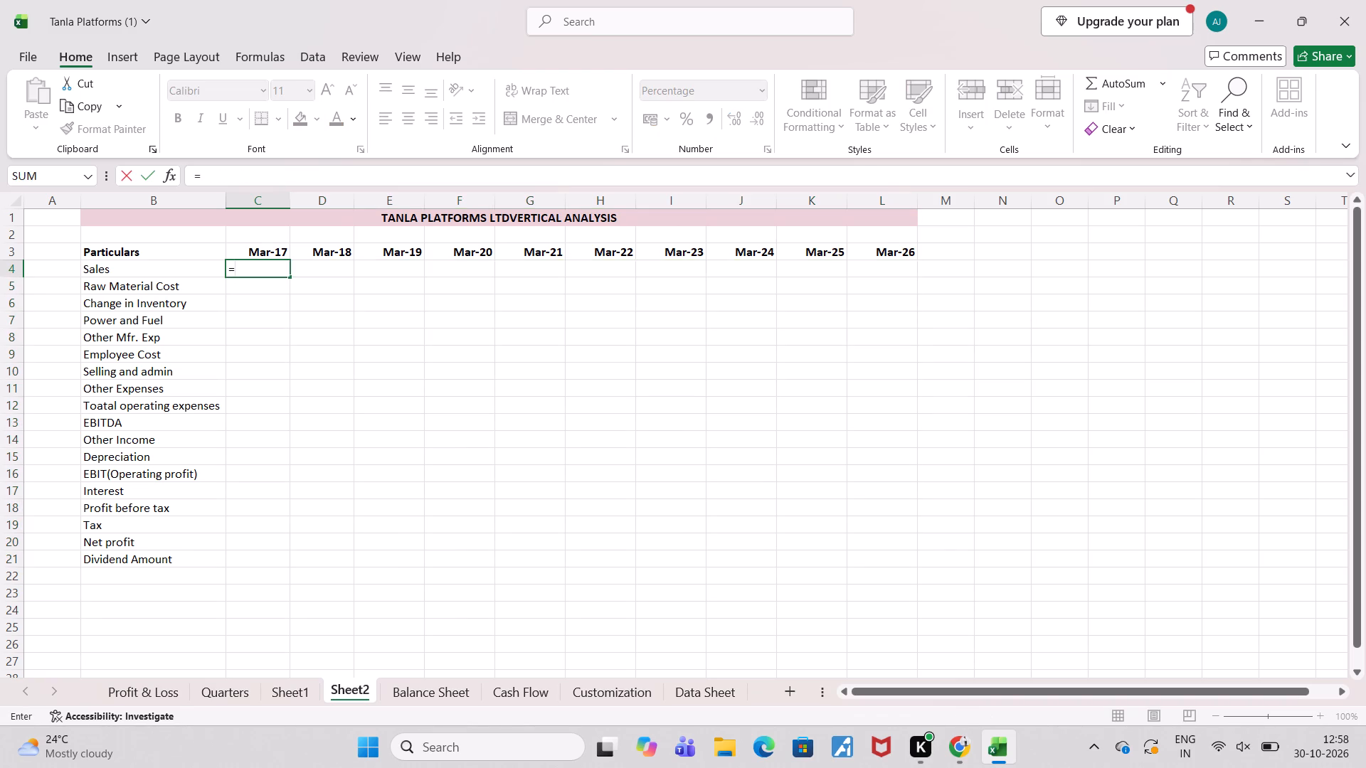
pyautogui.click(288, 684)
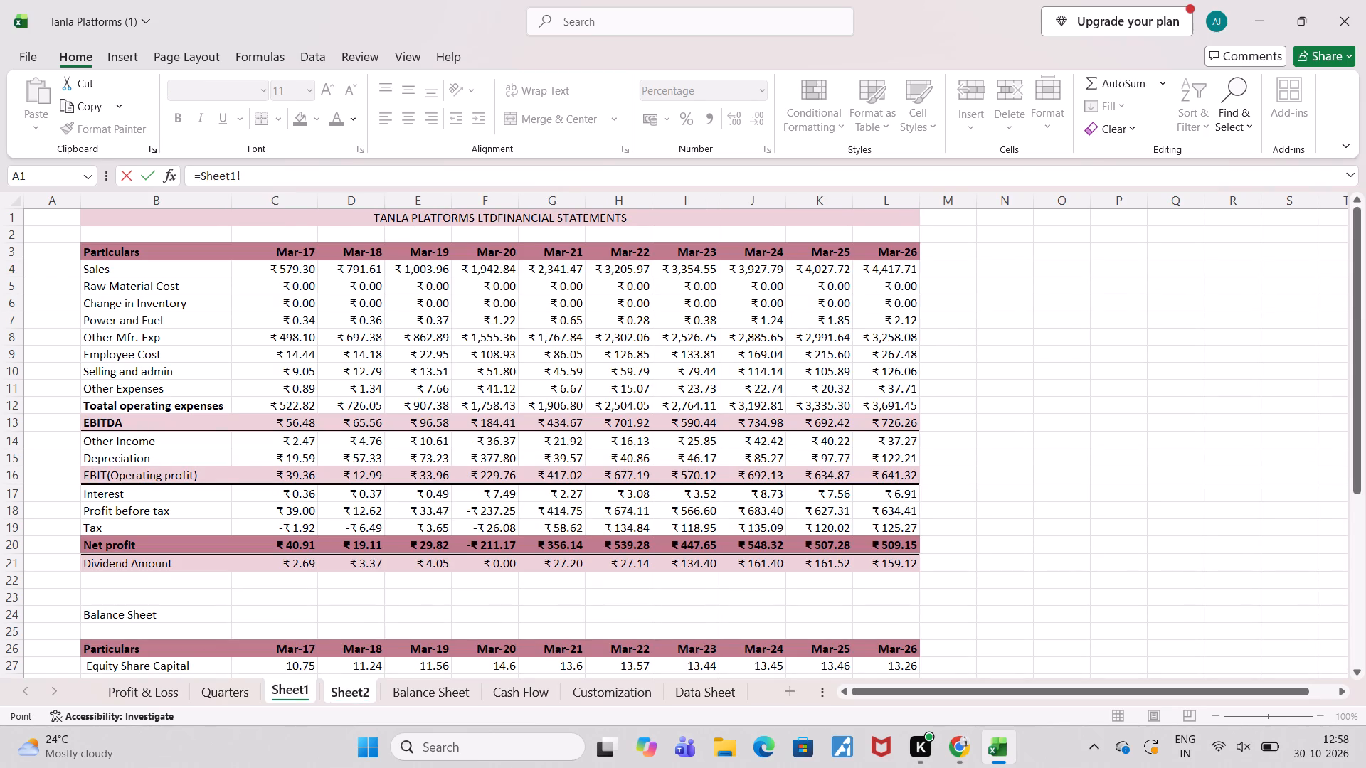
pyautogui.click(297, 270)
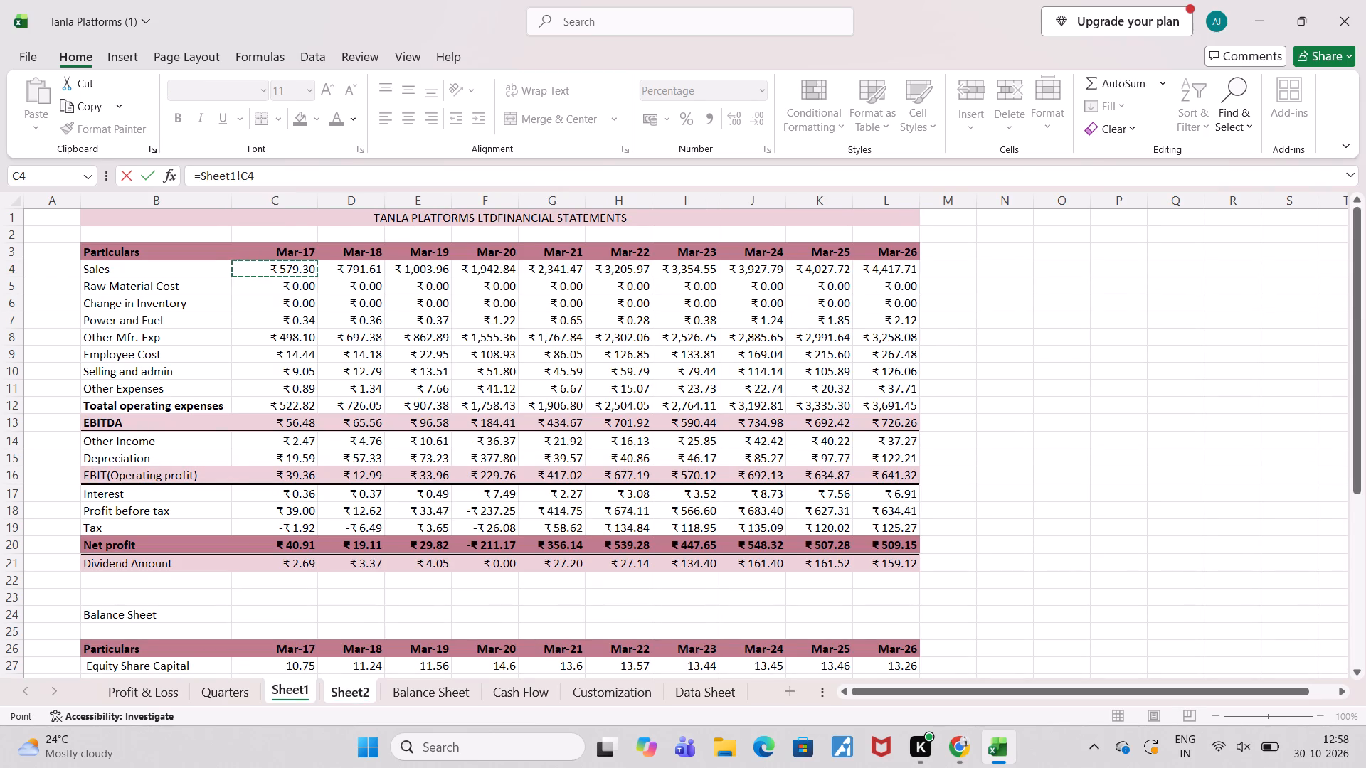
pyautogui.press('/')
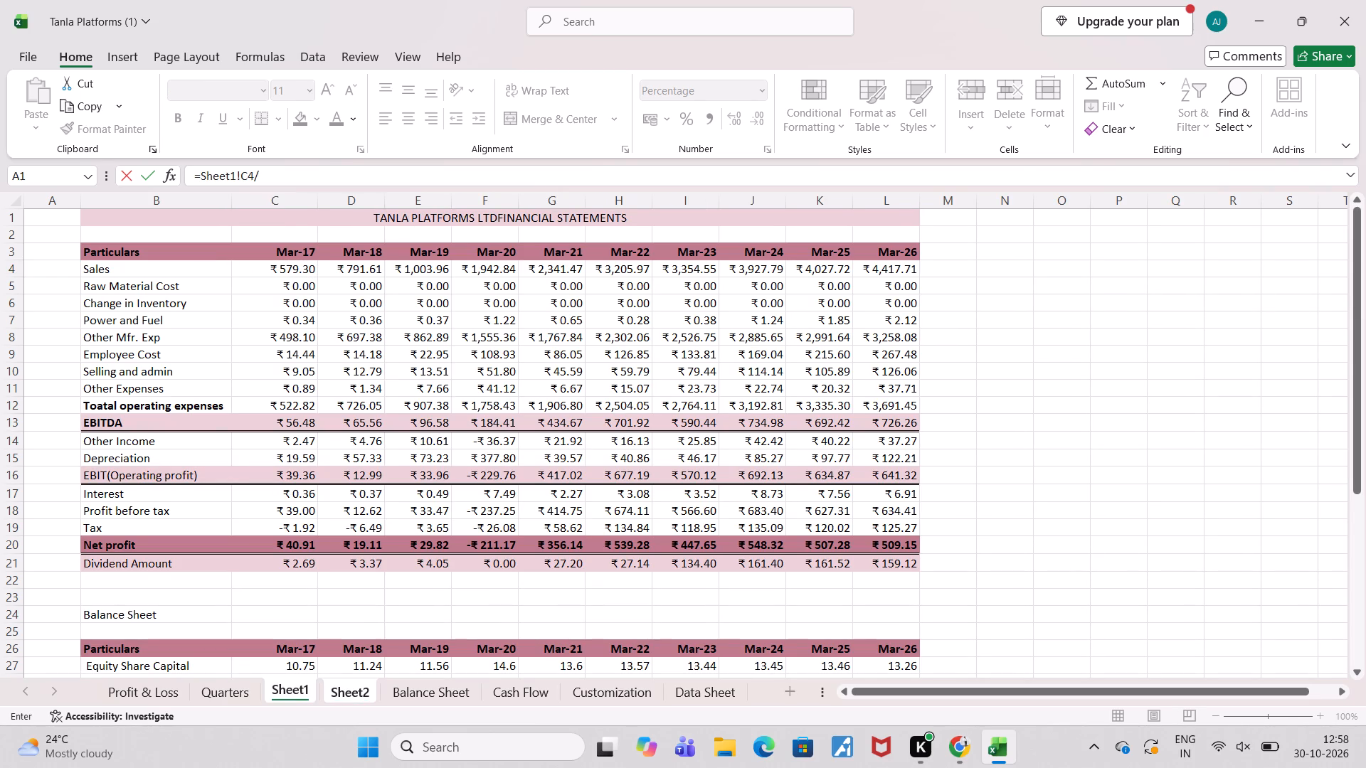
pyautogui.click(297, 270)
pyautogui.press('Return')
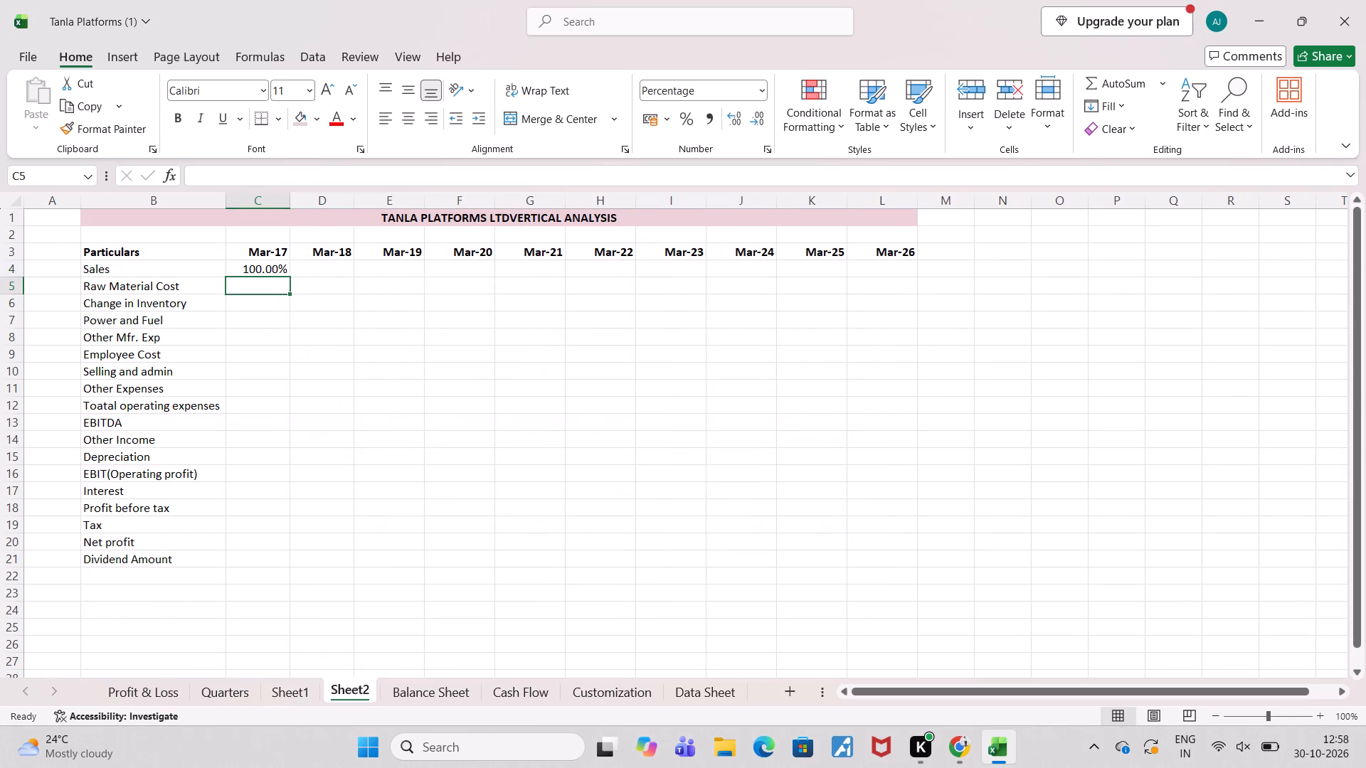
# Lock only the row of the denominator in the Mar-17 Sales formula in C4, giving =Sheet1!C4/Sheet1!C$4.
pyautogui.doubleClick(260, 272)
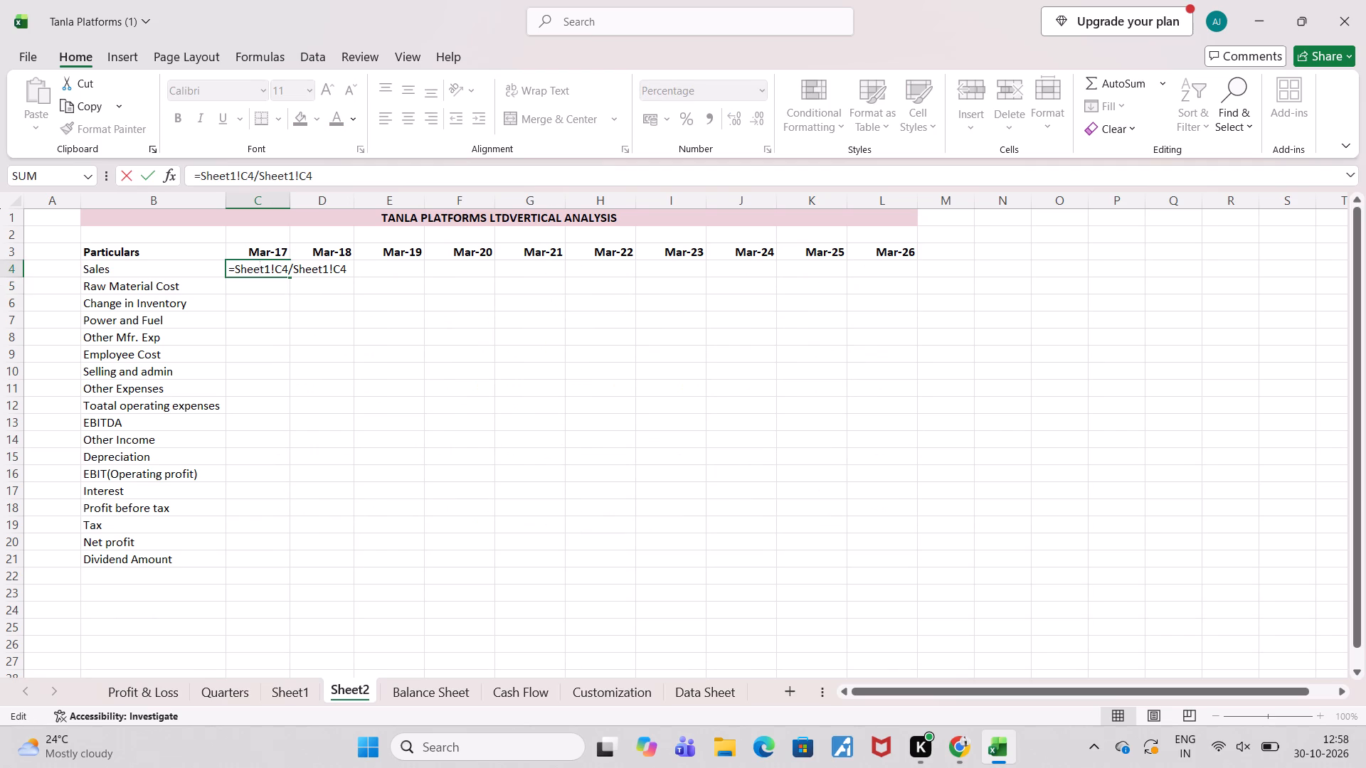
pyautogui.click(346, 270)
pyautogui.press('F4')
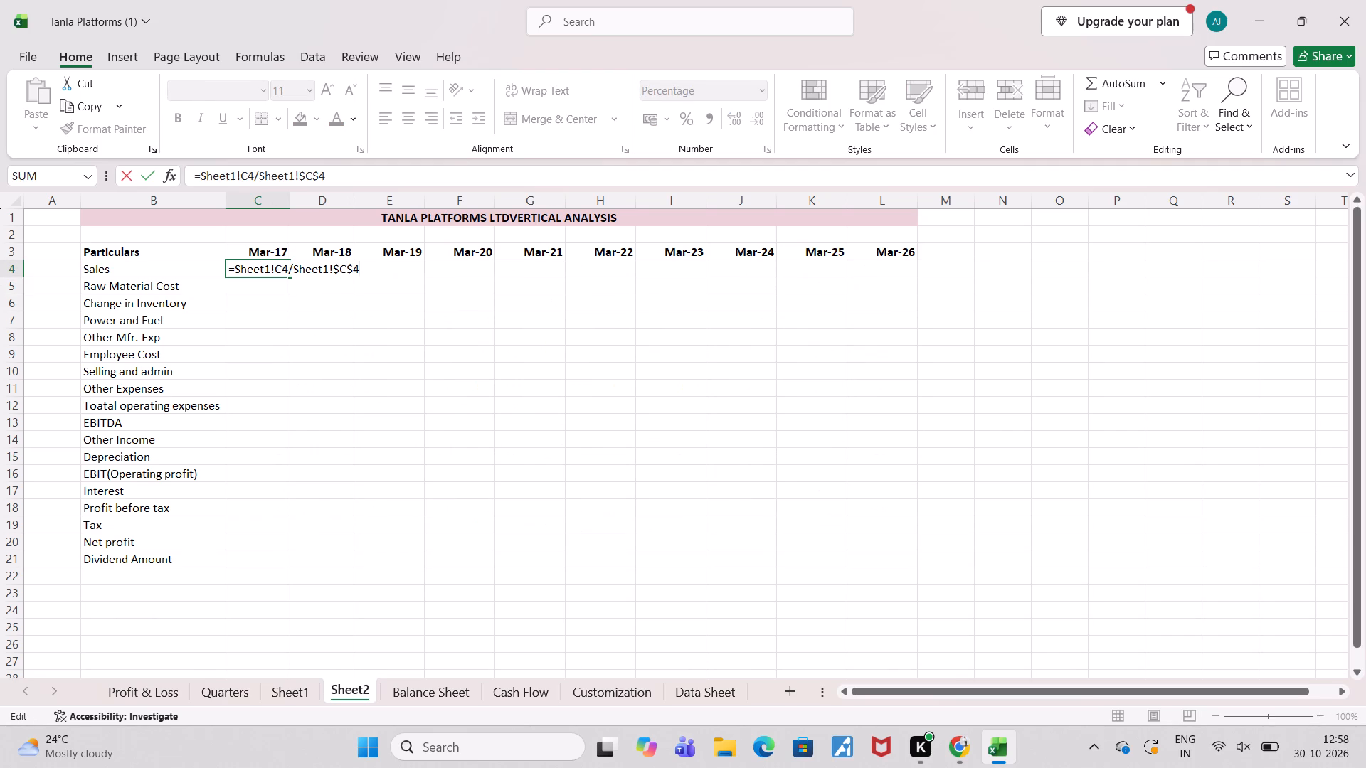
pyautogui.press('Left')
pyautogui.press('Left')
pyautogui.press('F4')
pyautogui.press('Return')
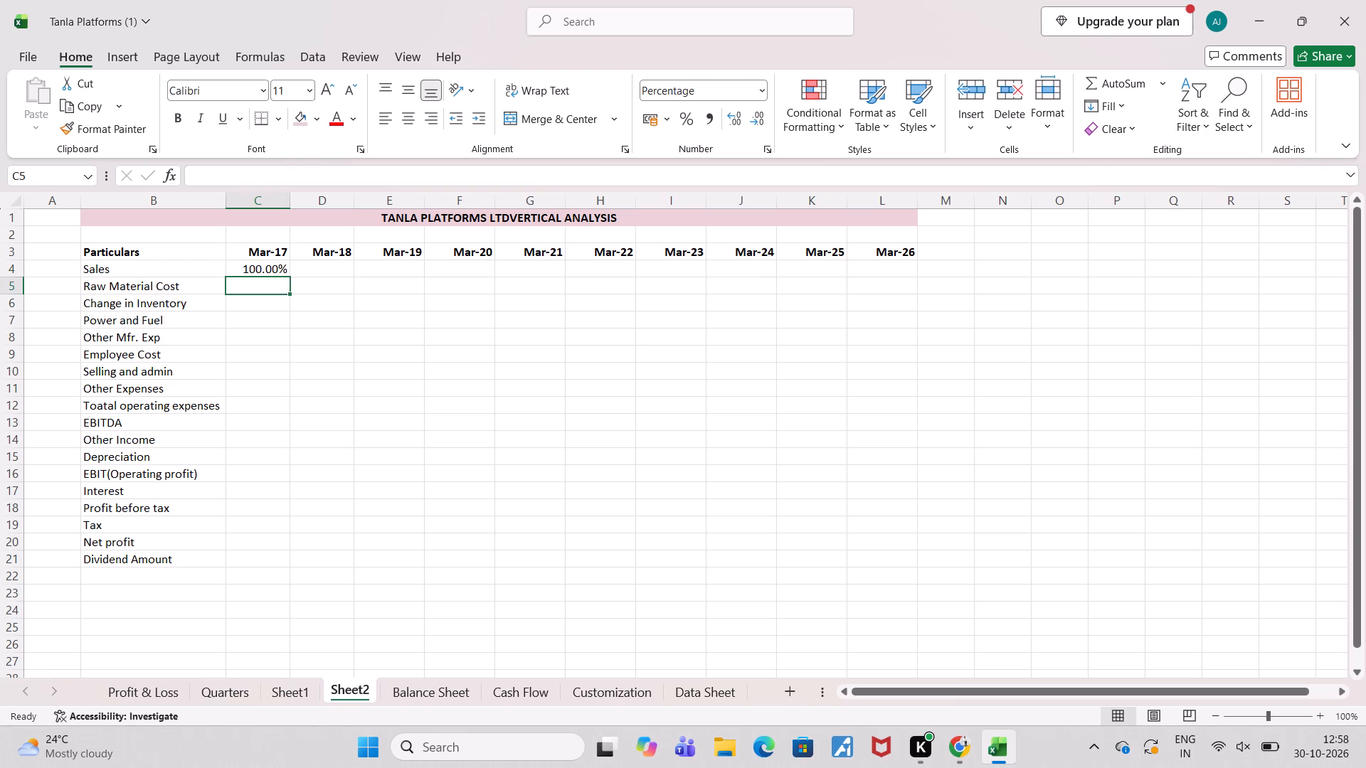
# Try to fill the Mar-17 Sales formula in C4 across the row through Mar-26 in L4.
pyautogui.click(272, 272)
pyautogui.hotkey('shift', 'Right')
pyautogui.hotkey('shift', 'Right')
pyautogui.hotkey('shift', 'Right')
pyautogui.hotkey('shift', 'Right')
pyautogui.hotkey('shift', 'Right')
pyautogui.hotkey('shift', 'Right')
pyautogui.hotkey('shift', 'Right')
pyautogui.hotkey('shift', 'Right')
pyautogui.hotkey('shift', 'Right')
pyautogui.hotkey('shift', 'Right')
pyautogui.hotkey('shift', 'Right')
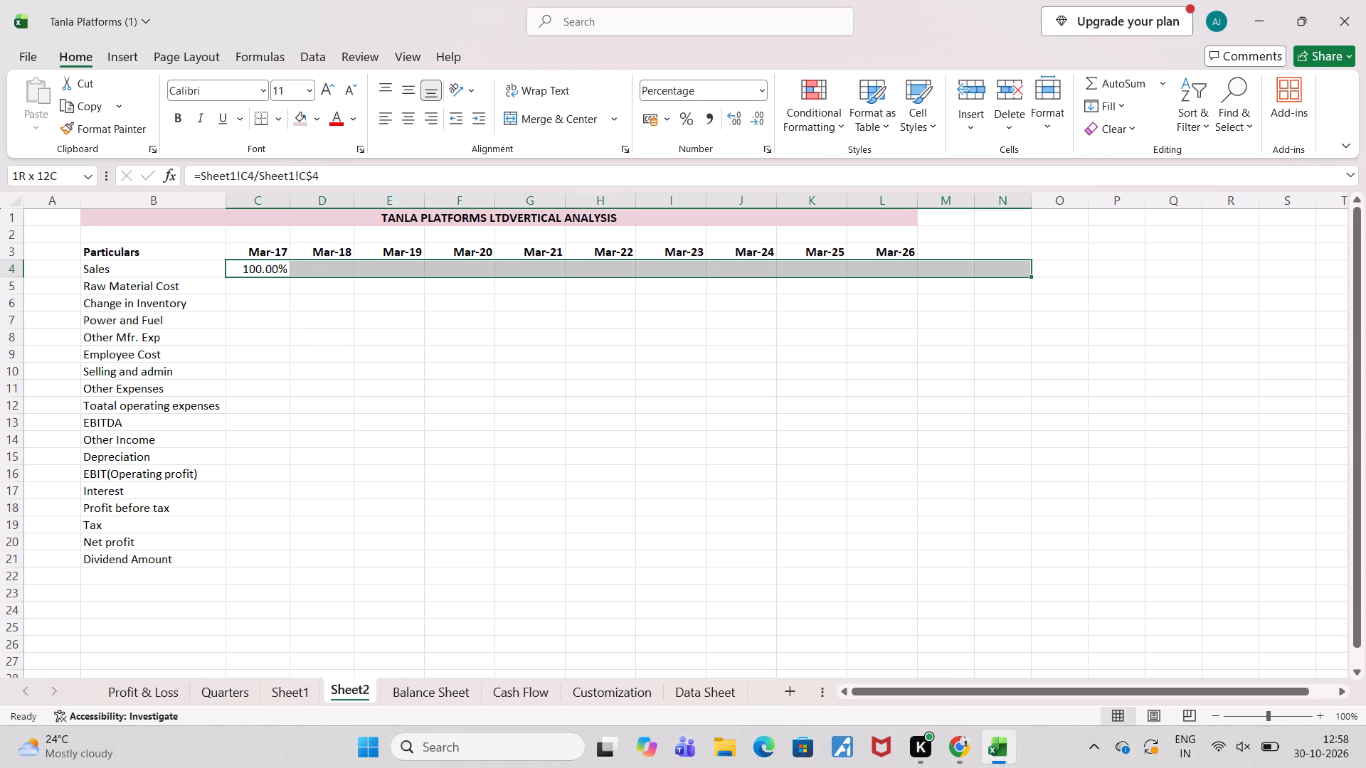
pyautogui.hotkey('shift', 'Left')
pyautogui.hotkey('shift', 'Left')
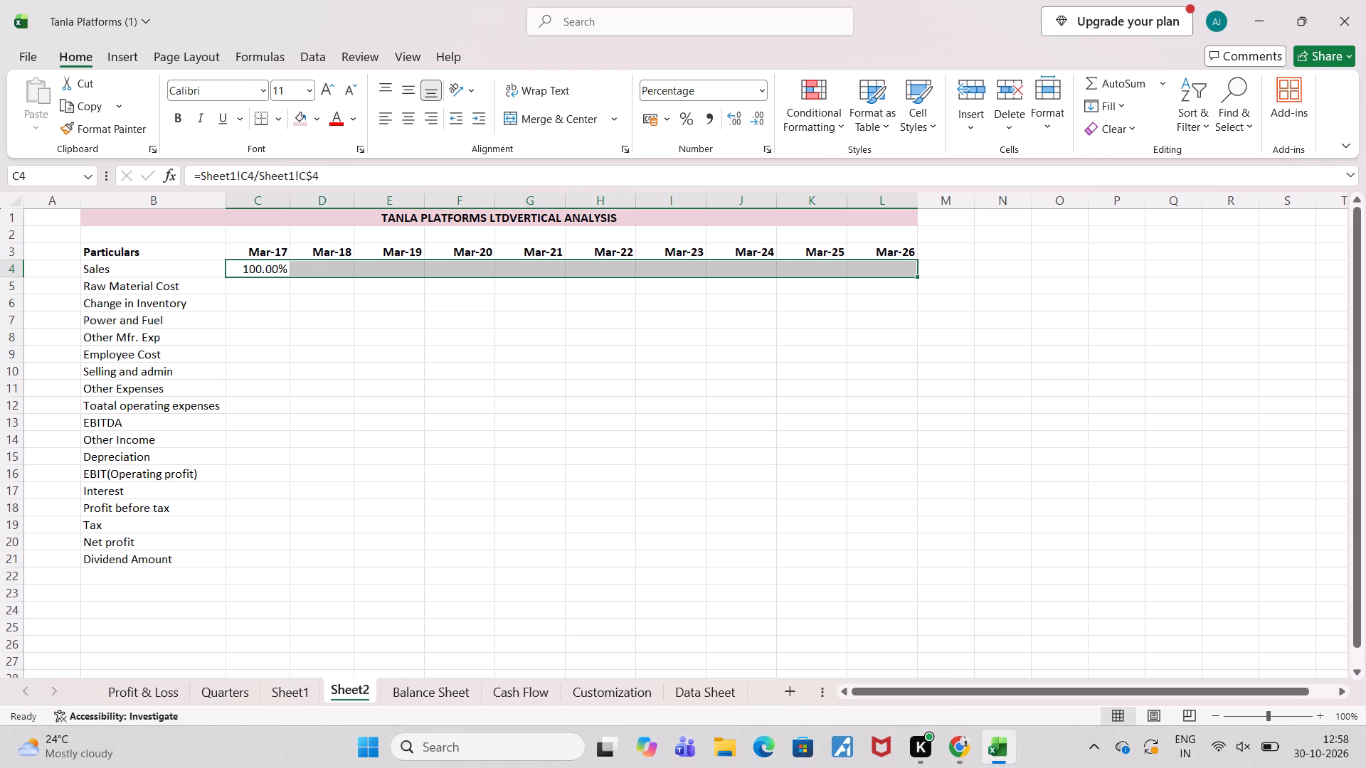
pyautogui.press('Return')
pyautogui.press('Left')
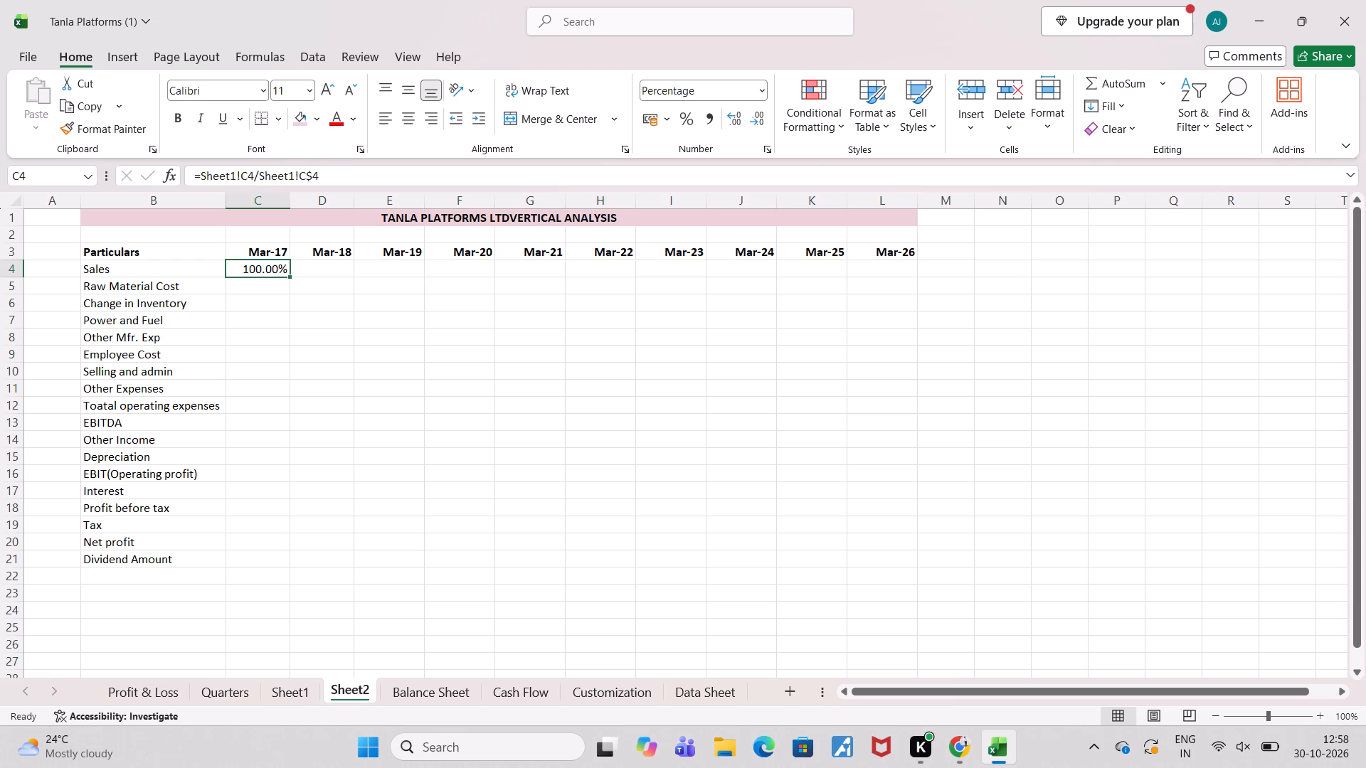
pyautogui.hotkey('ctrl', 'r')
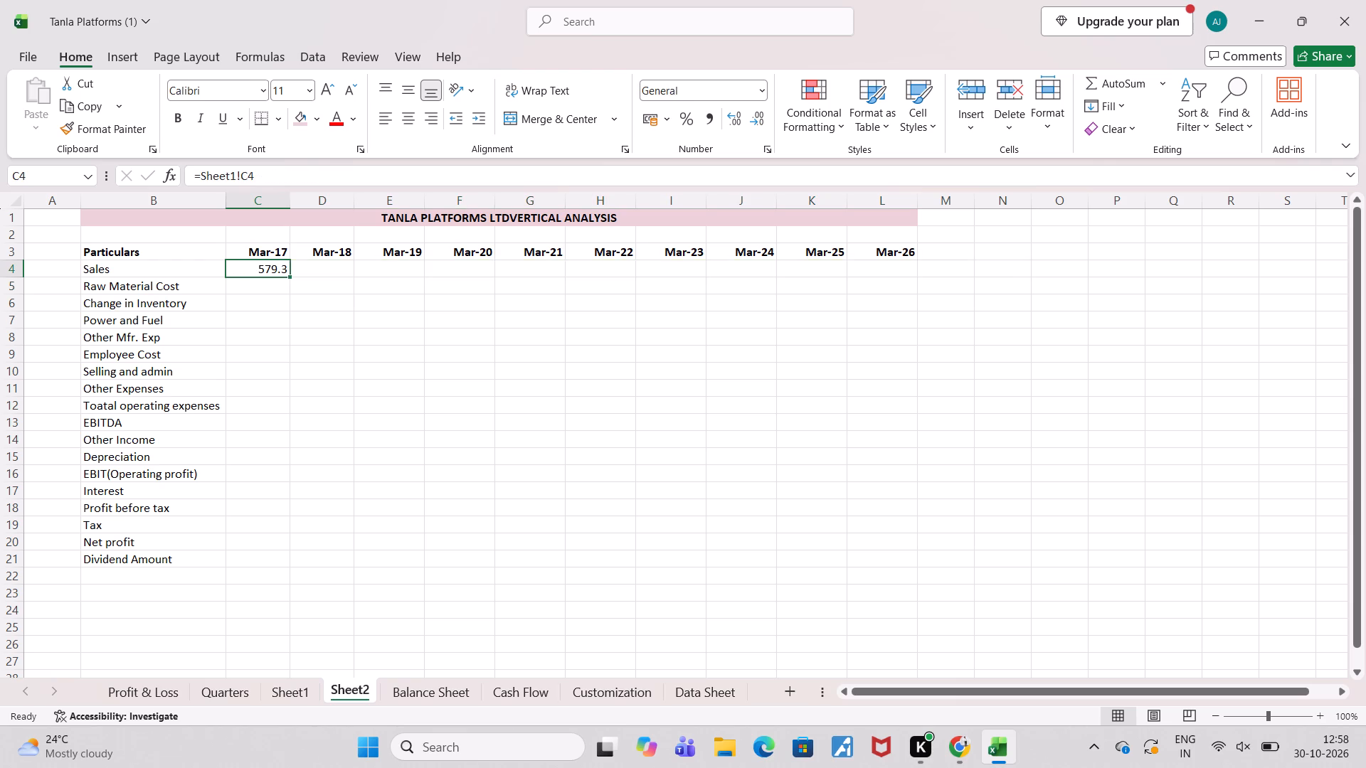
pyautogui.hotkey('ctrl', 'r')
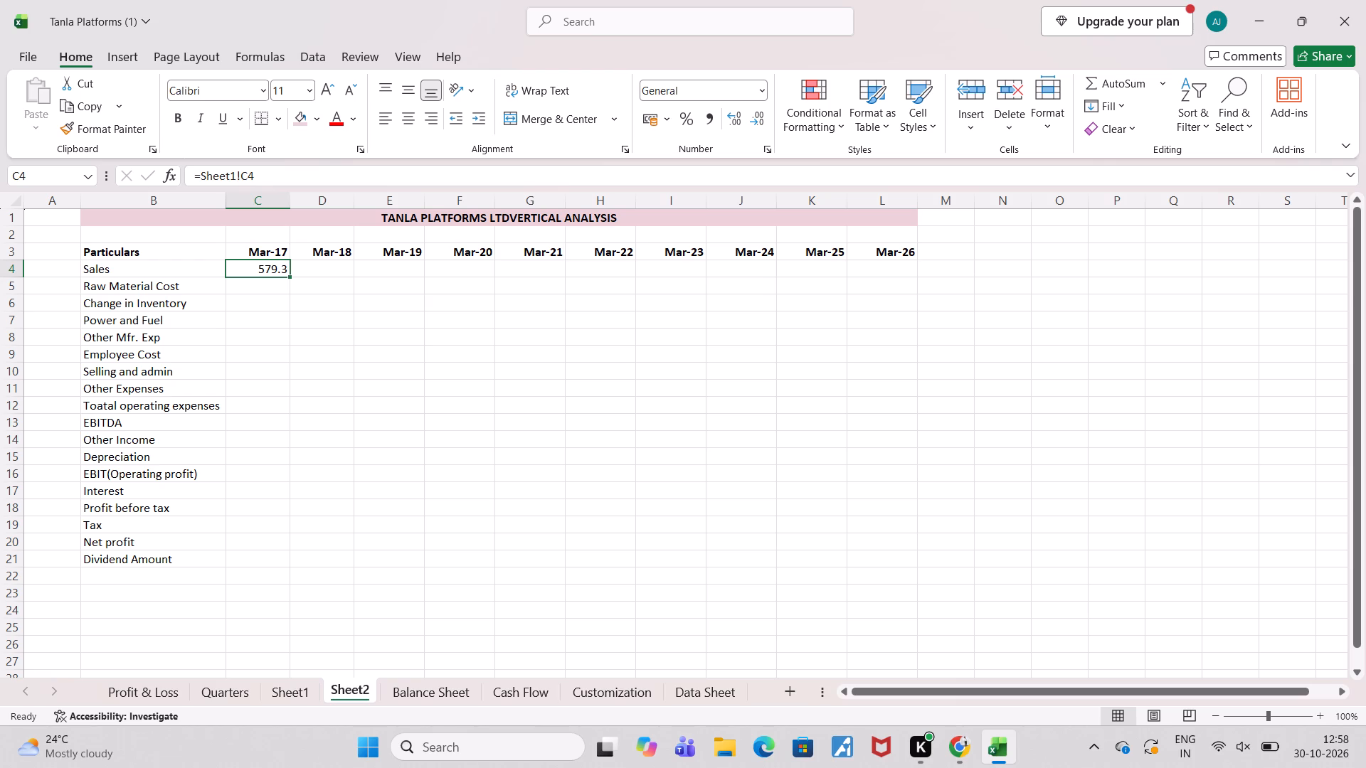
# Replace the Mar-17 Sales formula in C4 with =Sheet1!C4/Sheet1!C4, linked to Sheet1.
pyautogui.click(277, 270)
pyautogui.press('BackSpace')
pyautogui.press('=')
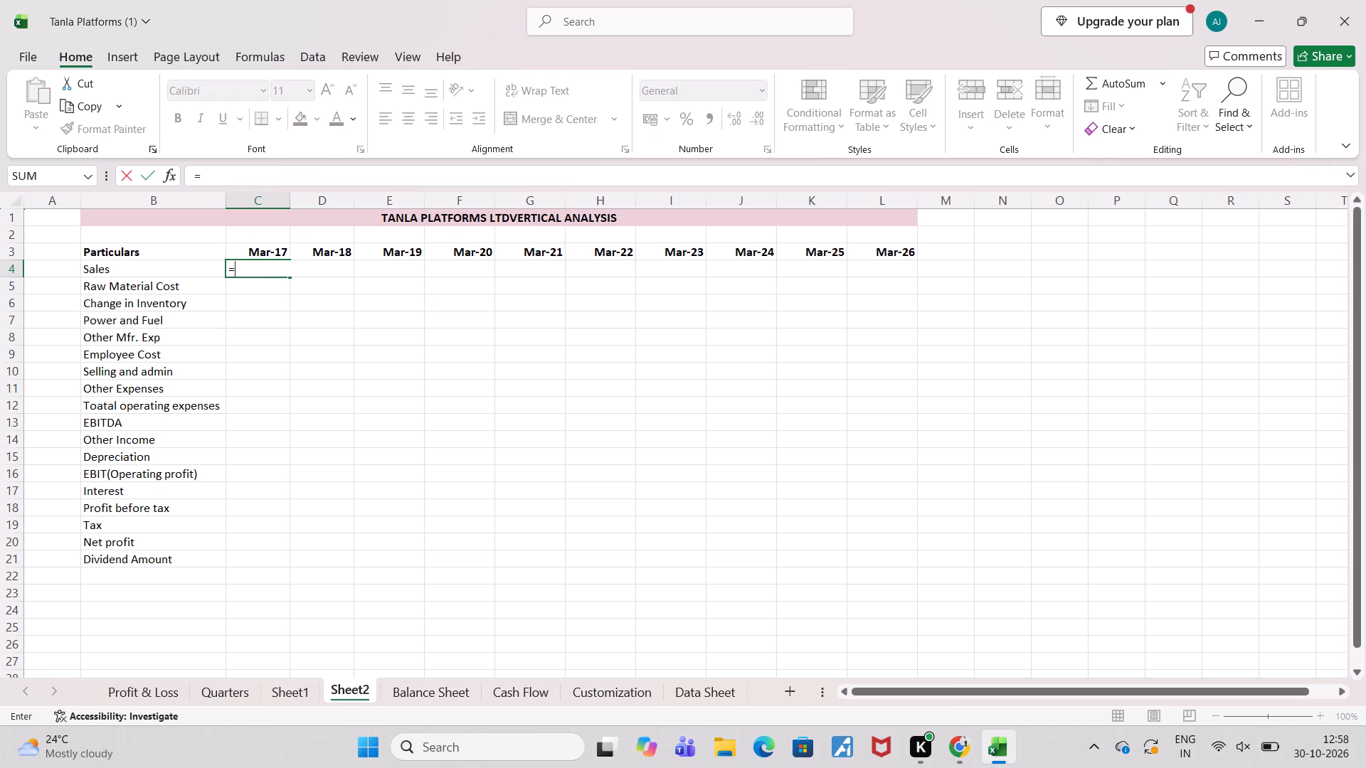
pyautogui.click(286, 691)
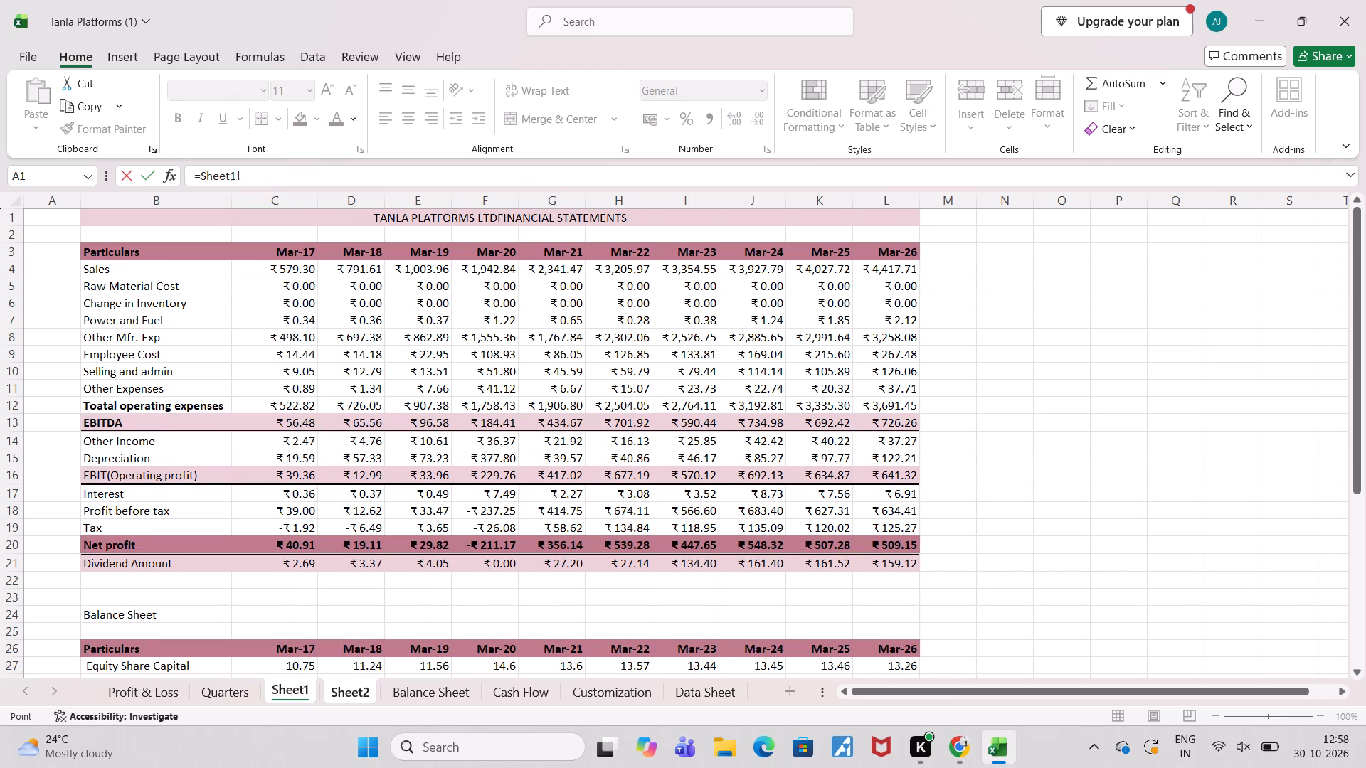
pyautogui.click(296, 268)
pyautogui.press('/')
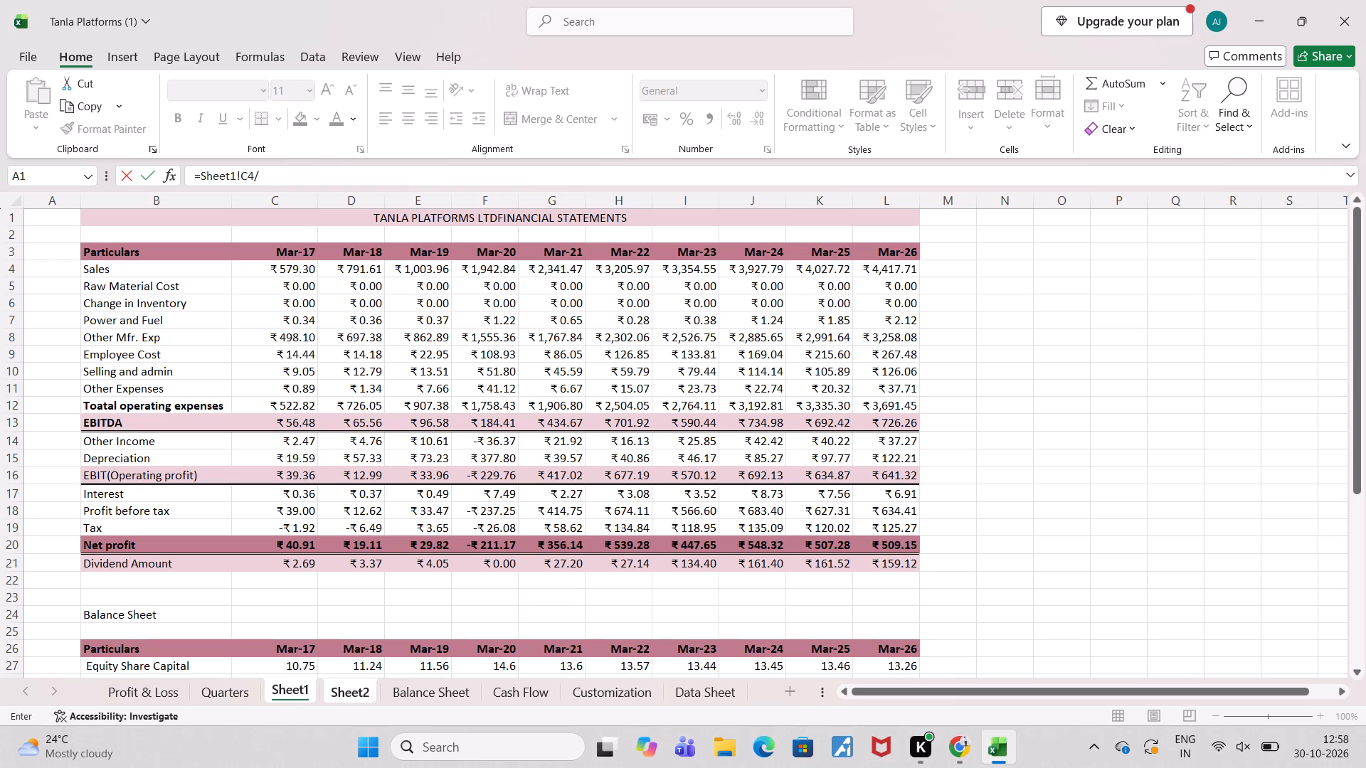
pyautogui.click(296, 268)
pyautogui.press('Return')
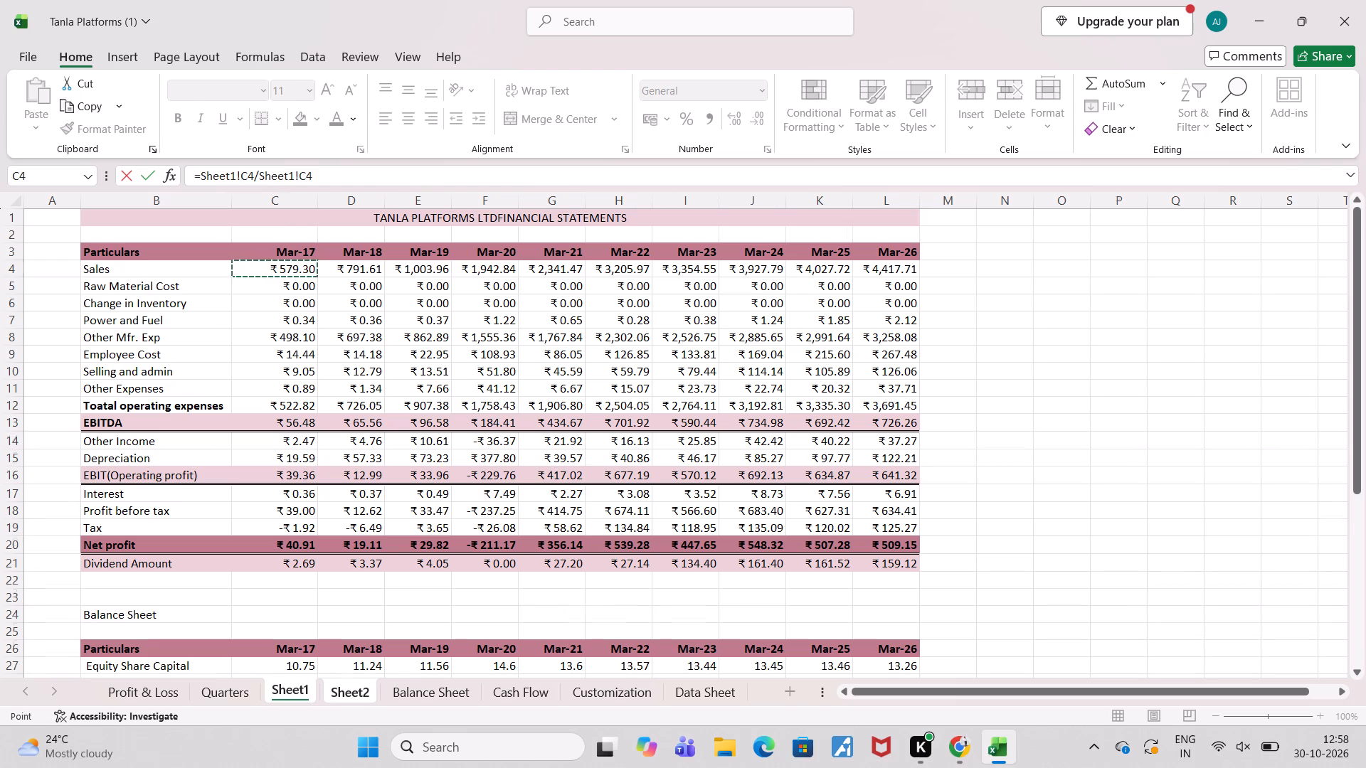
# Format the Mar-17 Sales ratio in C4 as a percentage.
pyautogui.click(281, 267)
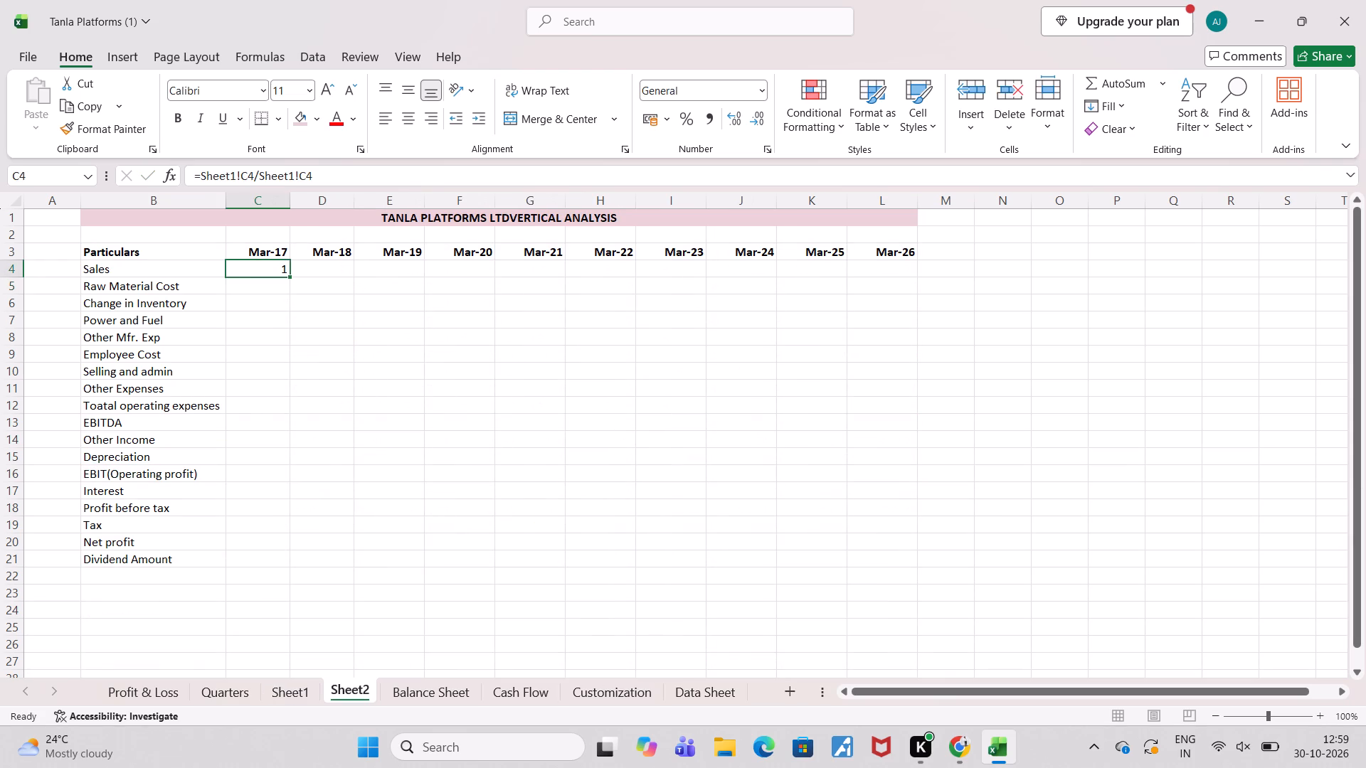
pyautogui.click(682, 112)
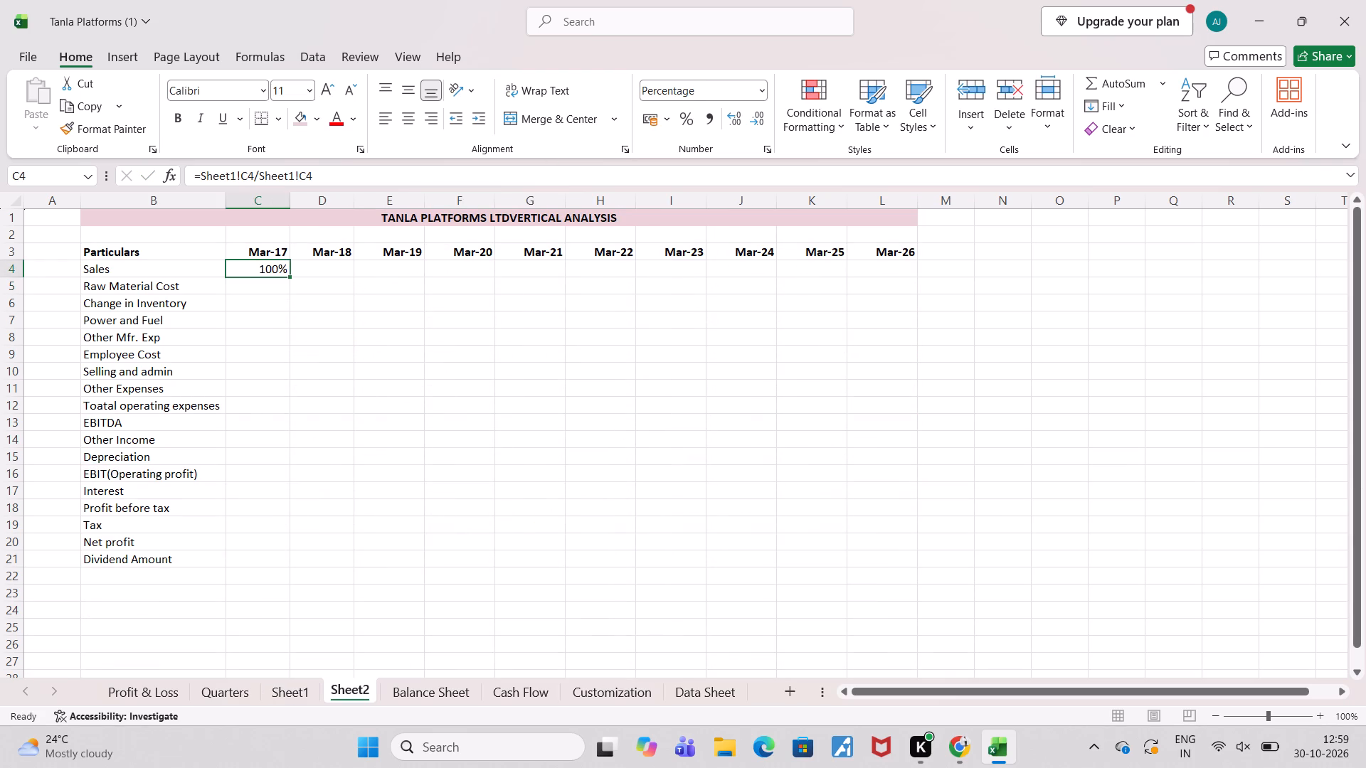
# Lock only the row of the denominator in the C4 formula, giving =Sheet1!C4/Sheet1!C$4.
pyautogui.doubleClick(275, 271)
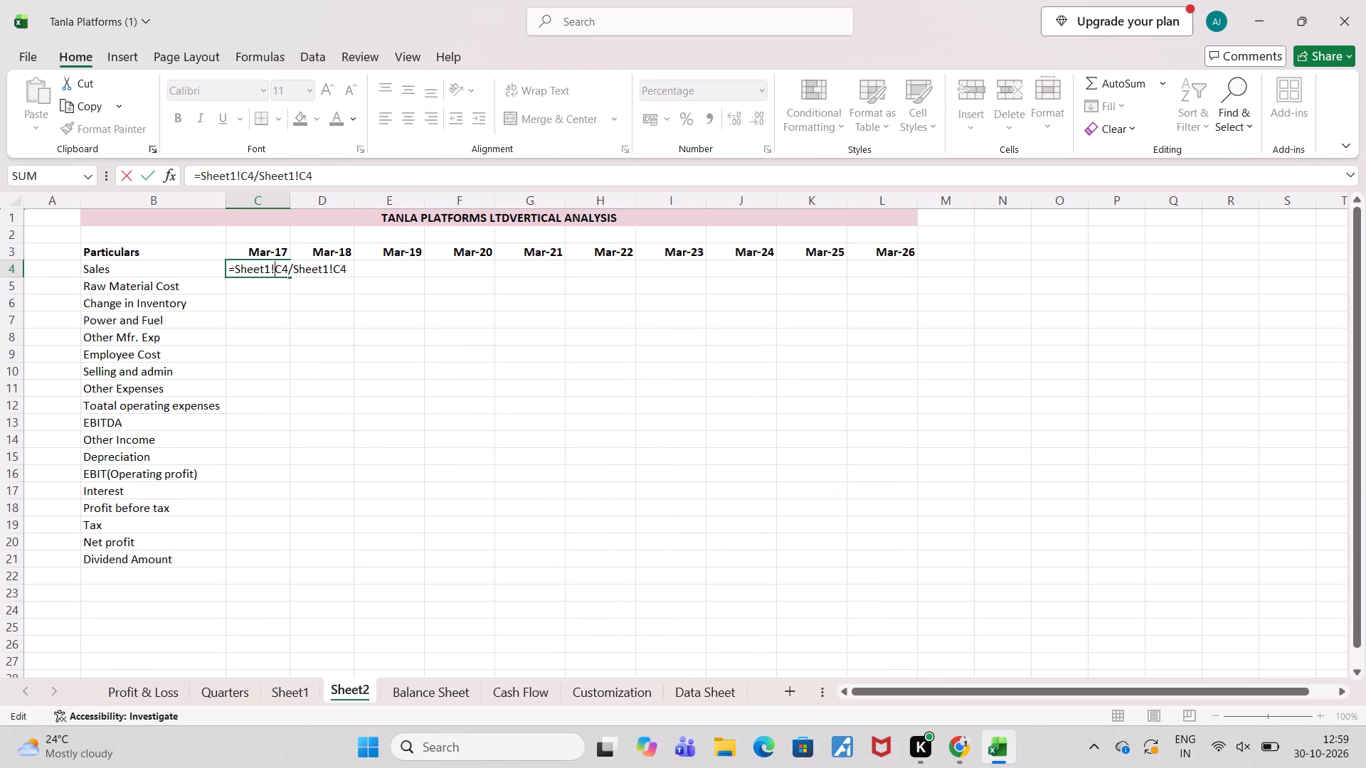
pyautogui.click(345, 267)
pyautogui.press('F4')
pyautogui.press('Left')
pyautogui.press('Left')
pyautogui.press('F4')
pyautogui.press('Return')
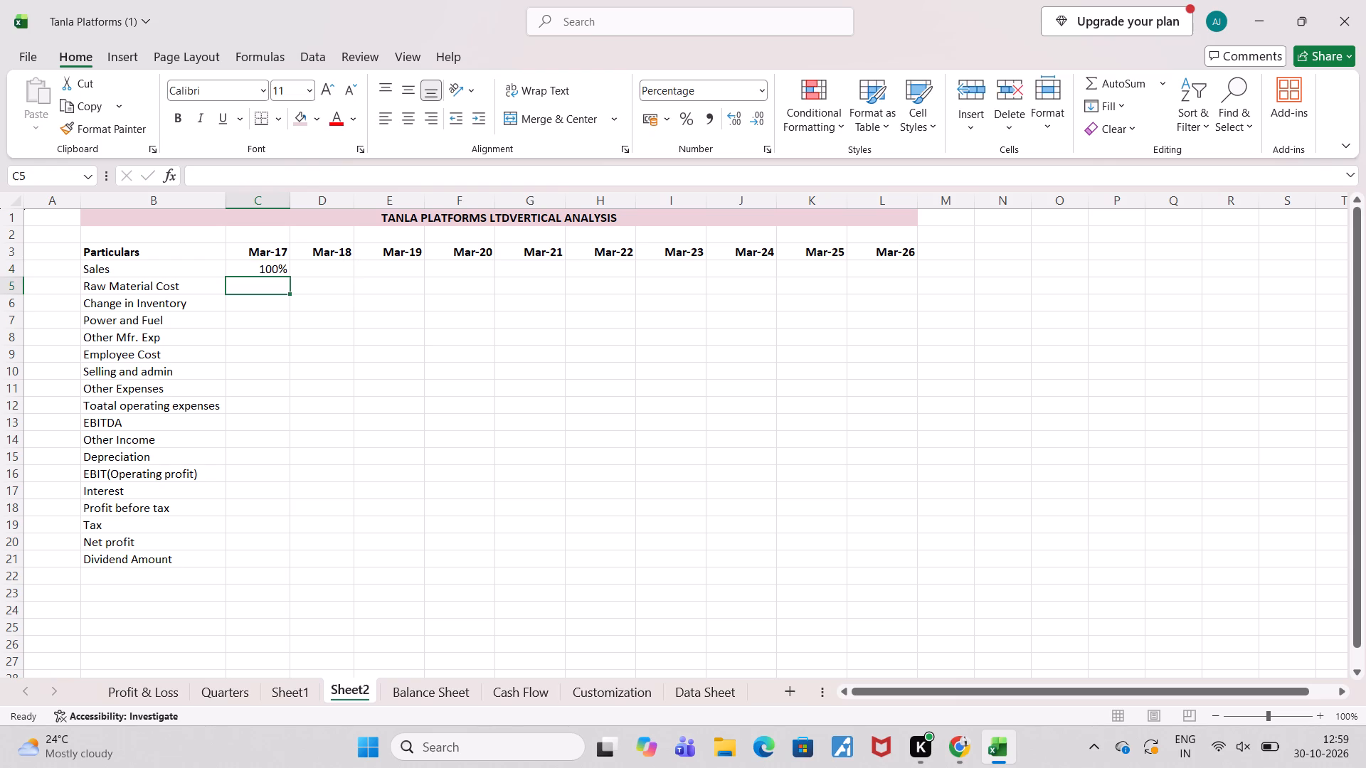
# Fill the C4 formula down the Mar-17 column through Dividend Amount in C21.
pyautogui.click(277, 270)
pyautogui.moveTo(287, 276); pyautogui.dragTo(299, 401)
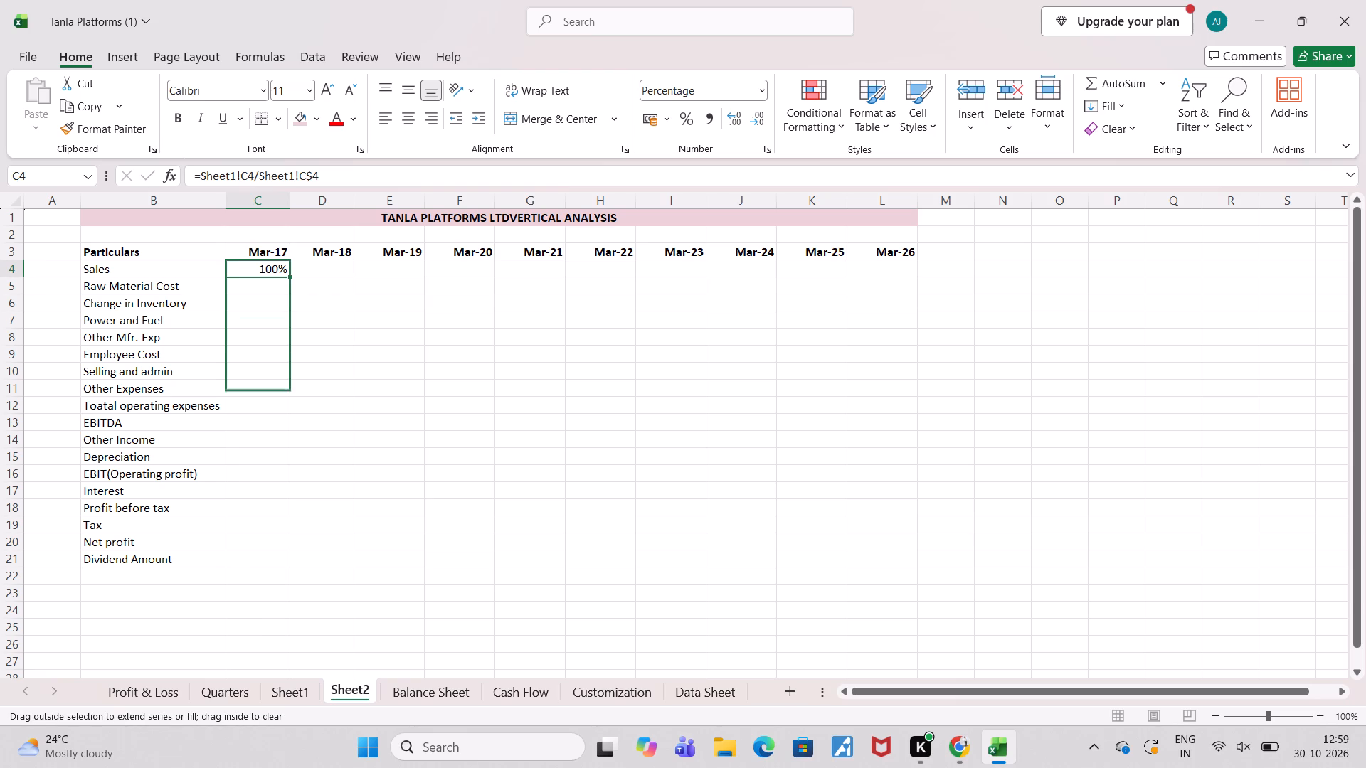
pyautogui.moveTo(299, 401); pyautogui.dragTo(279, 566)
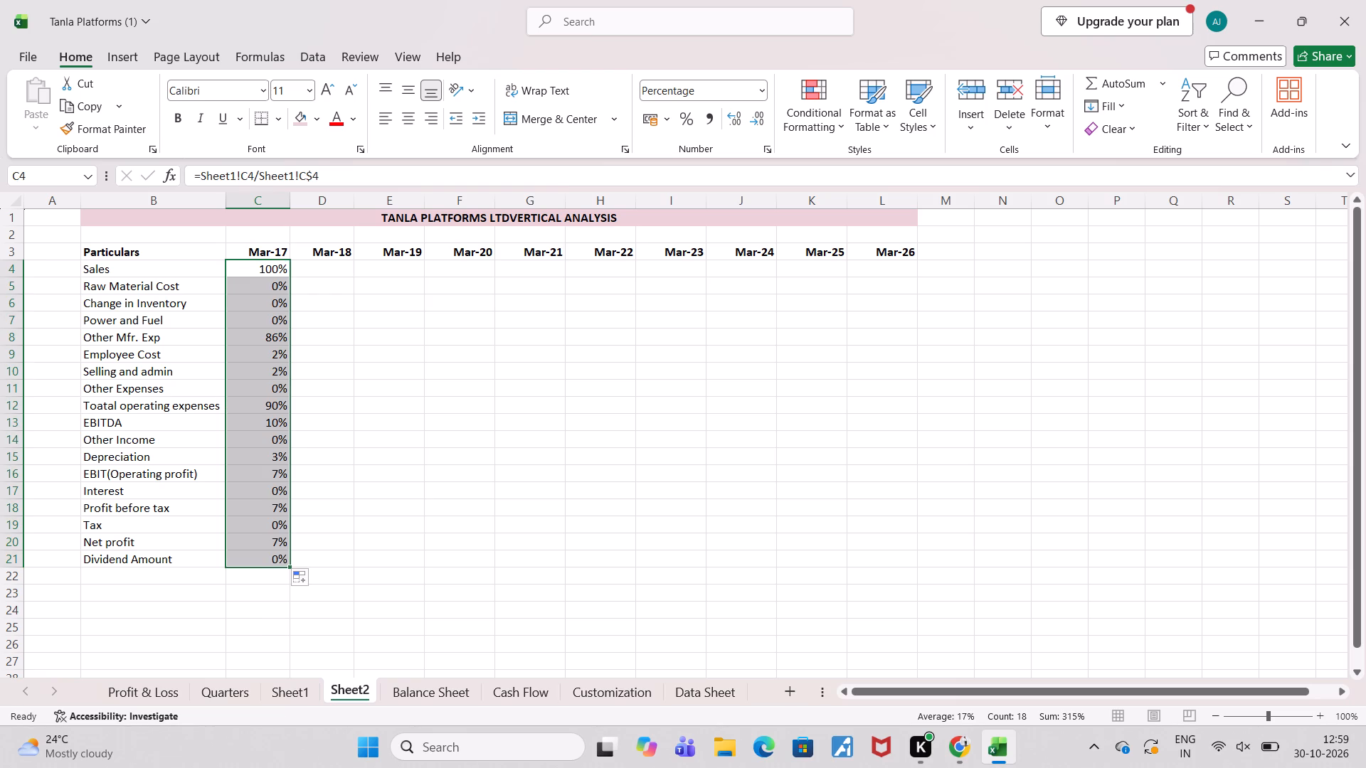
pyautogui.click(342, 482)
# Fill the Mar-17 percentage formulas in C4:C21 across all years through Mar-26 in column L.
pyautogui.click(276, 273)
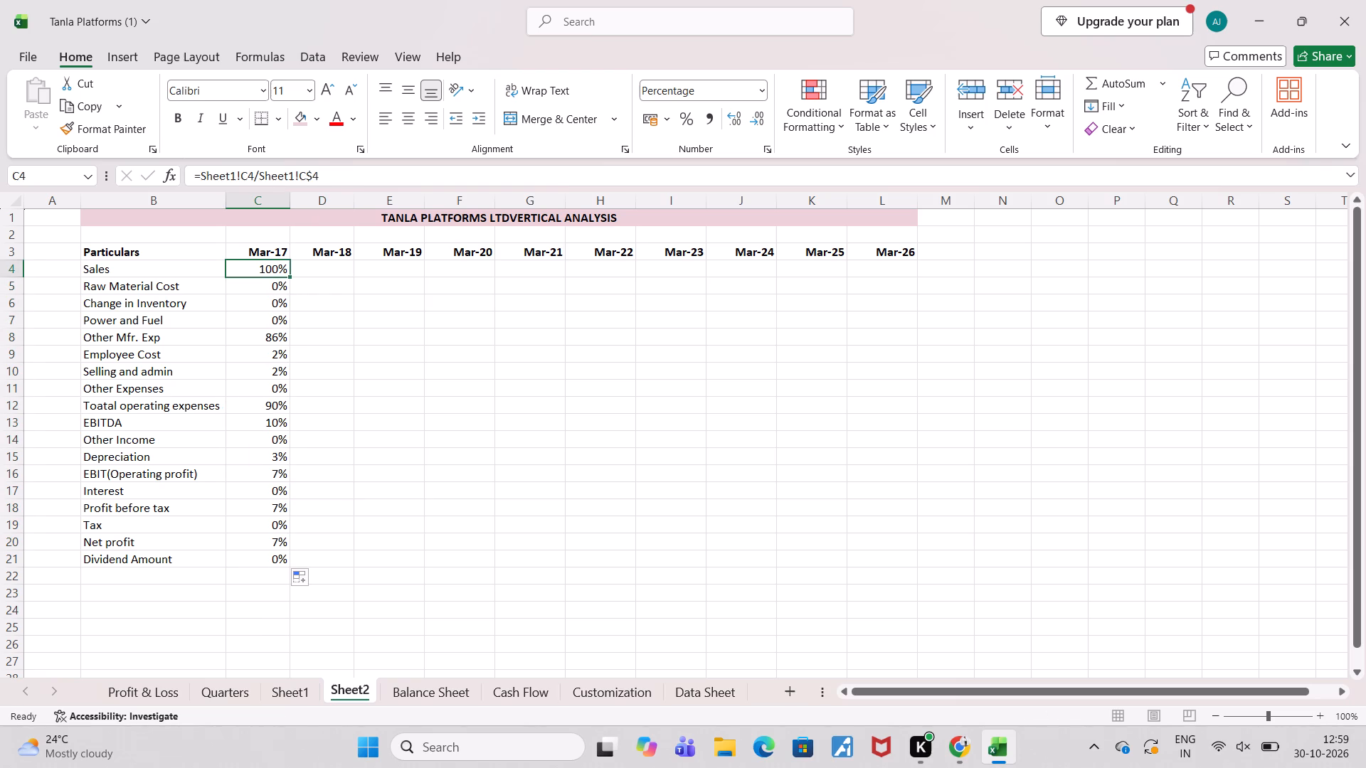
pyautogui.hotkey('shift', 'Down')
pyautogui.hotkey('shift', 'Down')
pyautogui.hotkey('shift', 'Down')
pyautogui.hotkey('shift', 'Down')
pyautogui.hotkey('shift', 'Down')
pyautogui.hotkey('shift', 'Down')
pyautogui.hotkey('shift', 'Down')
pyautogui.hotkey('shift', 'Down')
pyautogui.hotkey('shift', 'Down')
pyautogui.hotkey('shift', 'Down')
pyautogui.hotkey('shift', 'Down')
pyautogui.hotkey('shift', 'Down')
pyautogui.hotkey('shift', 'Down')
pyautogui.hotkey('shift', 'Down')
pyautogui.hotkey('shift', 'Down')
pyautogui.hotkey('shift', 'Down')
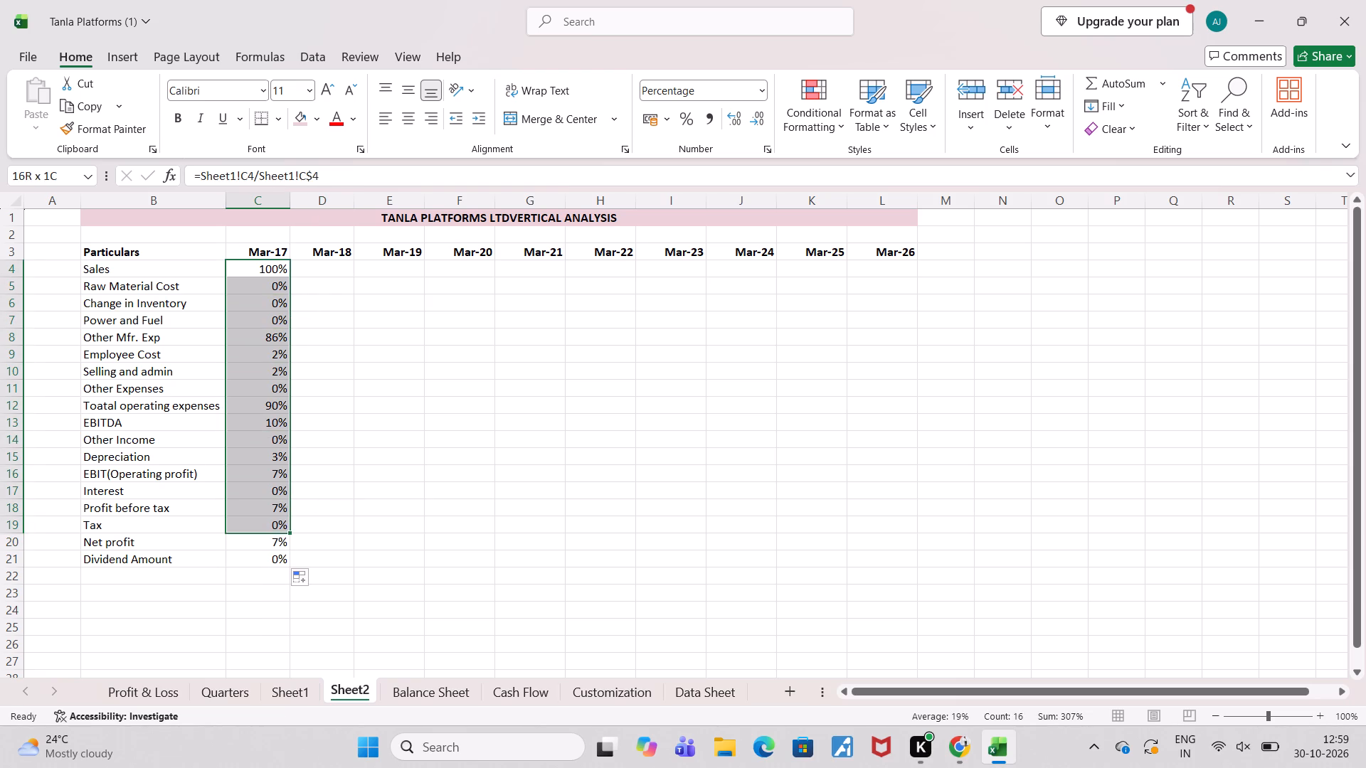
pyautogui.hotkey('shift', 'Down')
pyautogui.hotkey('shift', 'Right')
pyautogui.hotkey('shift', 'Right')
pyautogui.hotkey('shift', 'Right')
pyautogui.hotkey('shift', 'Right')
pyautogui.hotkey('shift', 'Right')
pyautogui.hotkey('shift', 'Right')
pyautogui.hotkey('shift', 'Right')
pyautogui.hotkey('shift', 'Right')
pyautogui.hotkey('shift', 'Right')
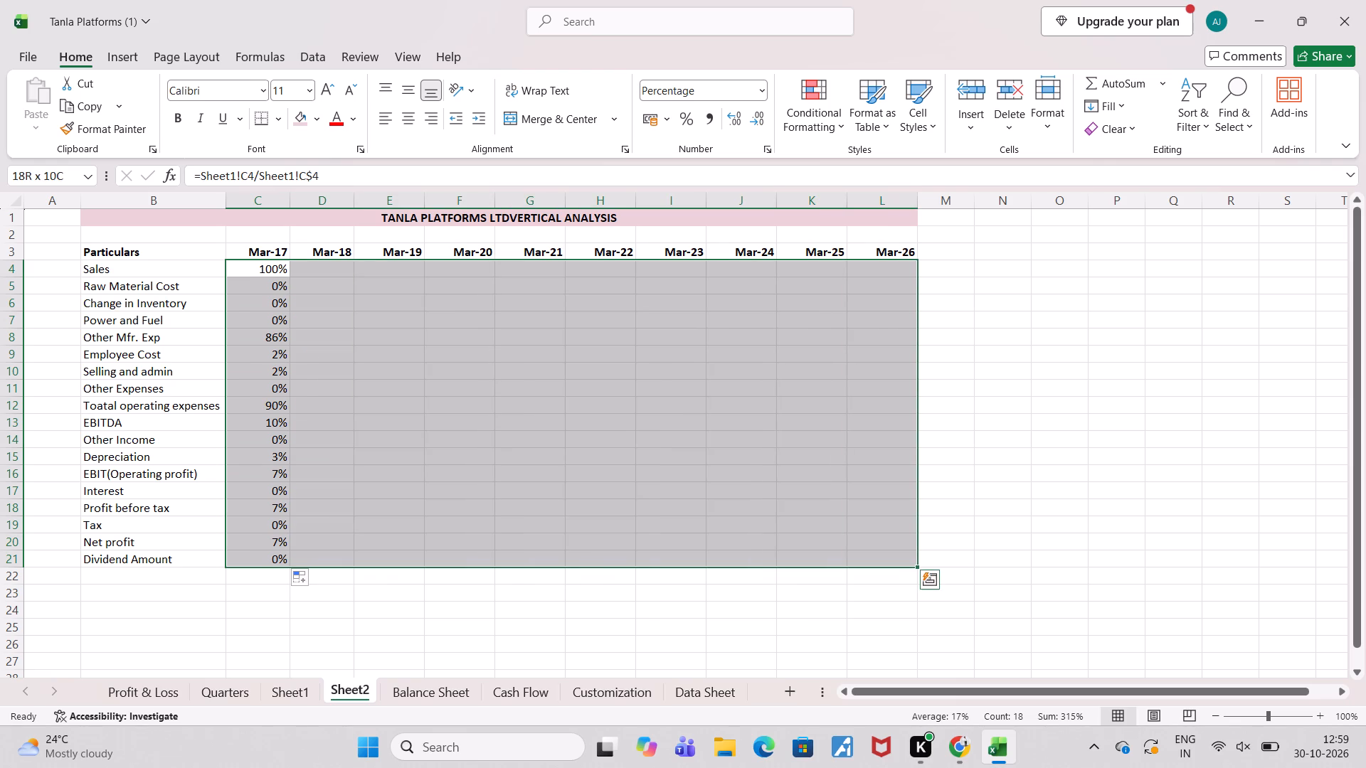
pyautogui.hotkey('ctrl', 'r')
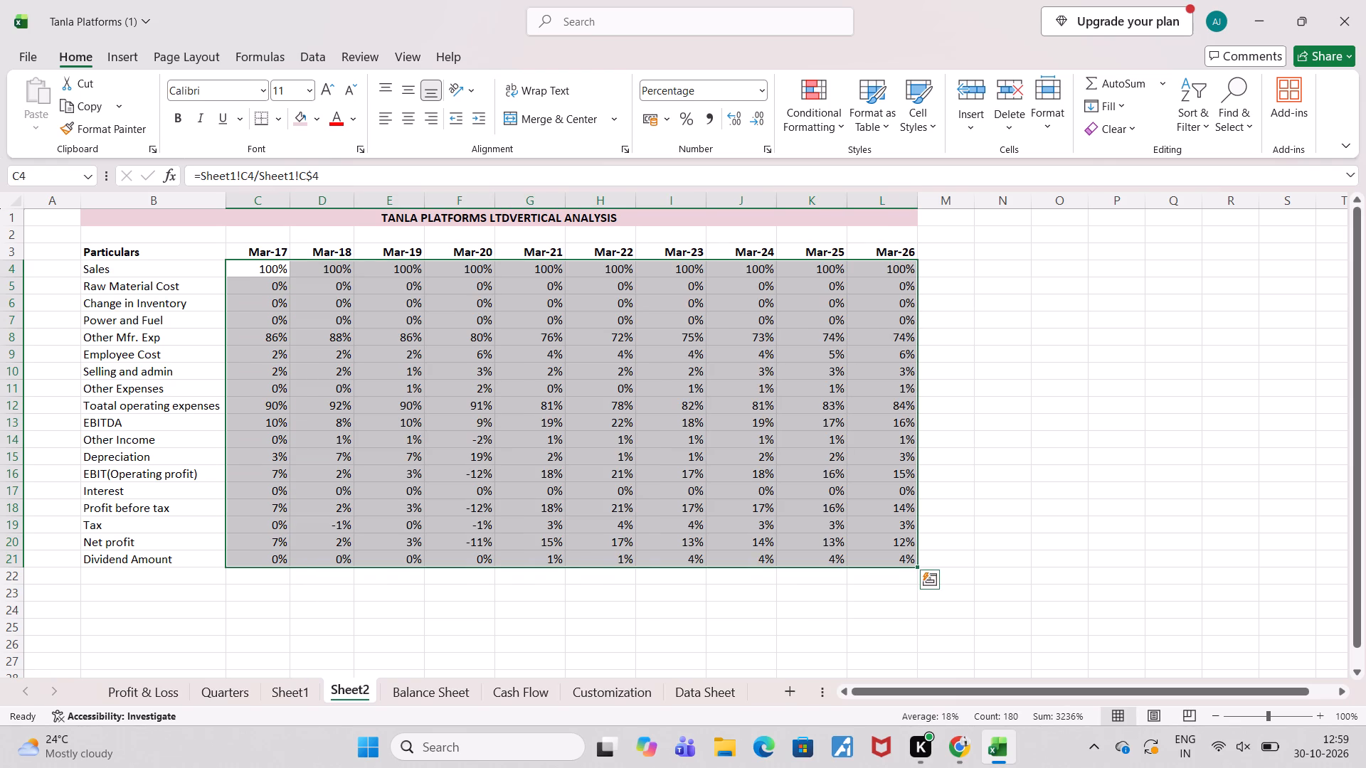
pyautogui.click(371, 592)
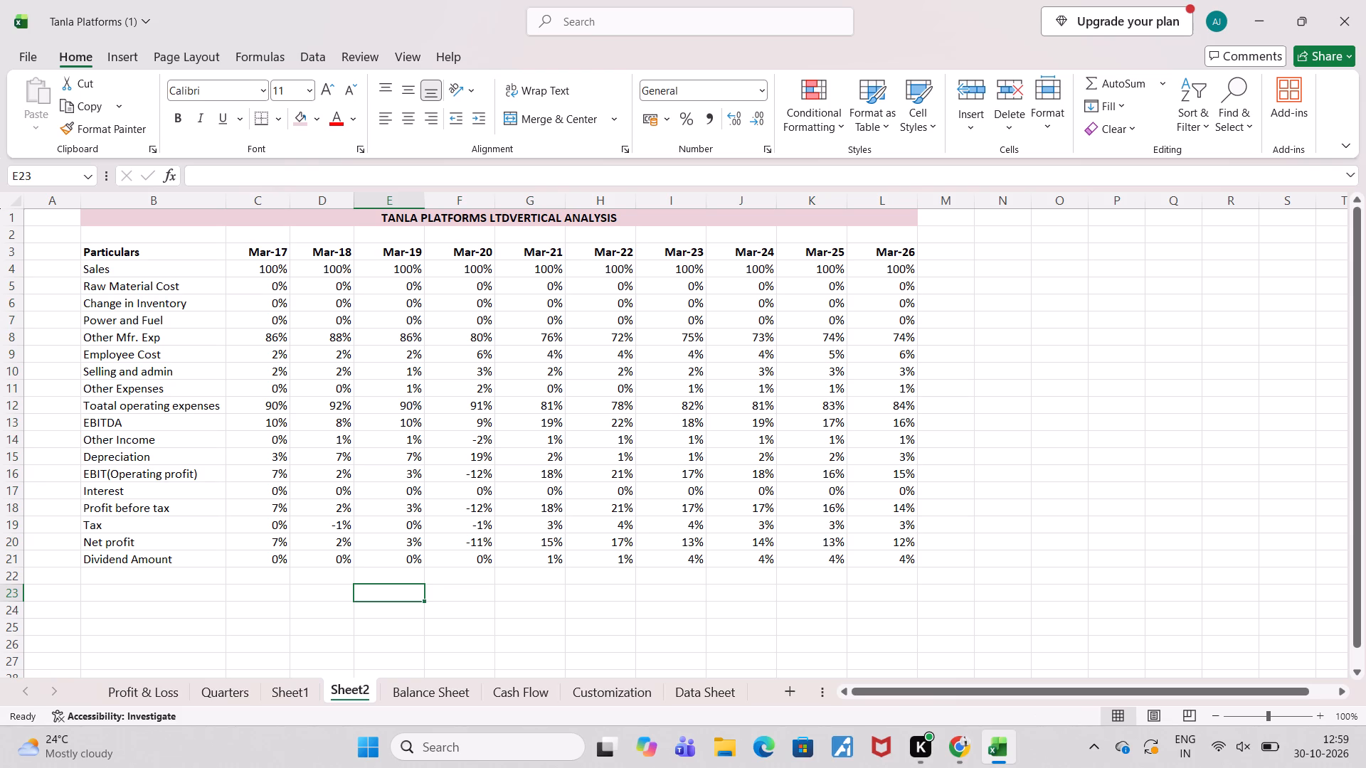
# Review the balance sheet section in Sheet1, then return to the vertical analysis in Sheet2.
pyautogui.click(309, 695)
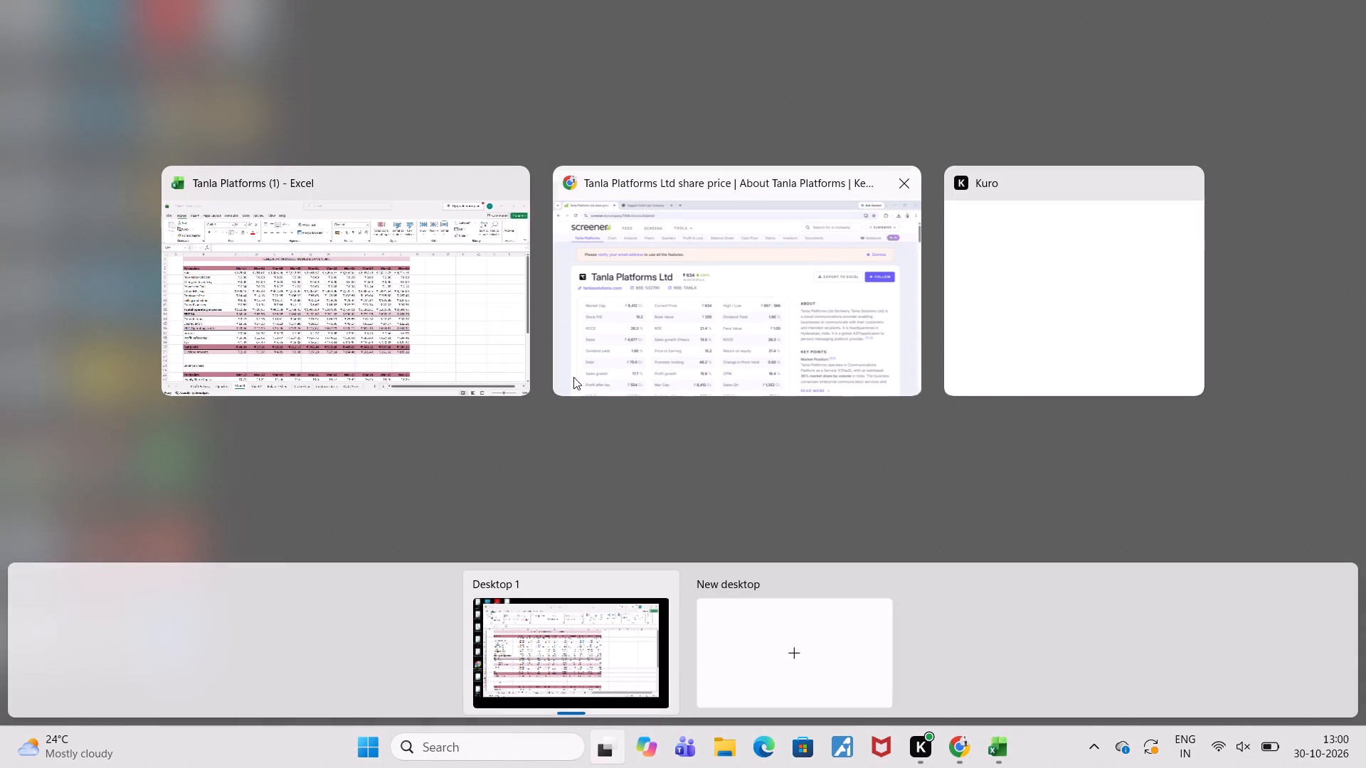
pyautogui.click(620, 342)
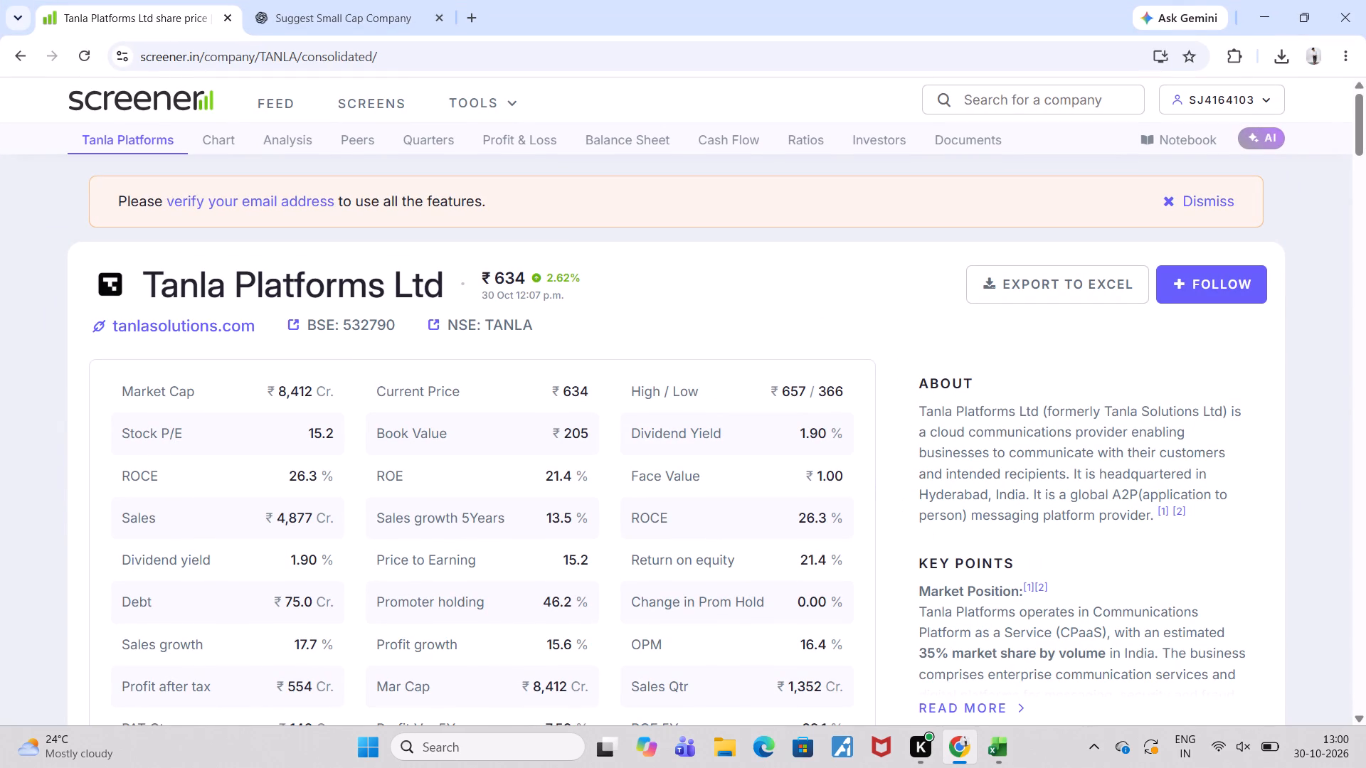
pyautogui.click(813, 306)
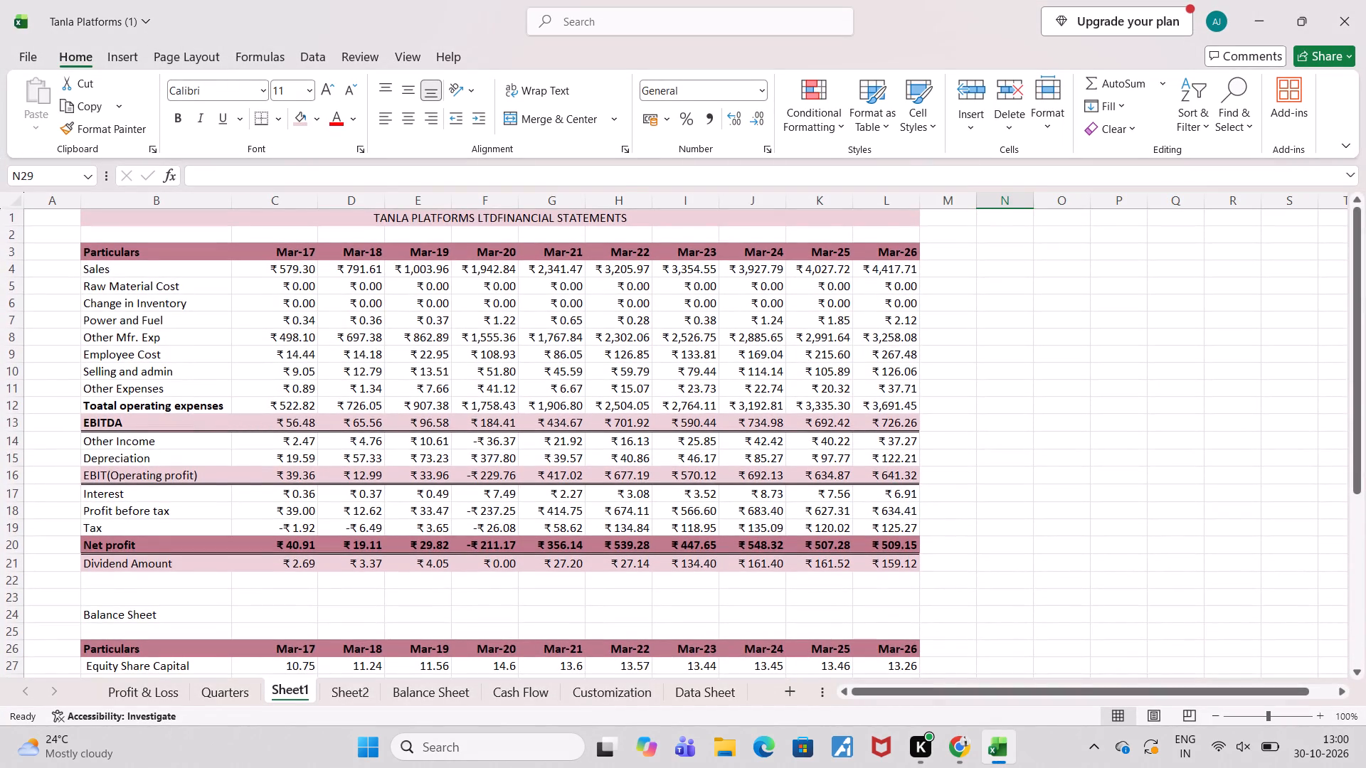
pyautogui.scroll(-3, 718, 448)
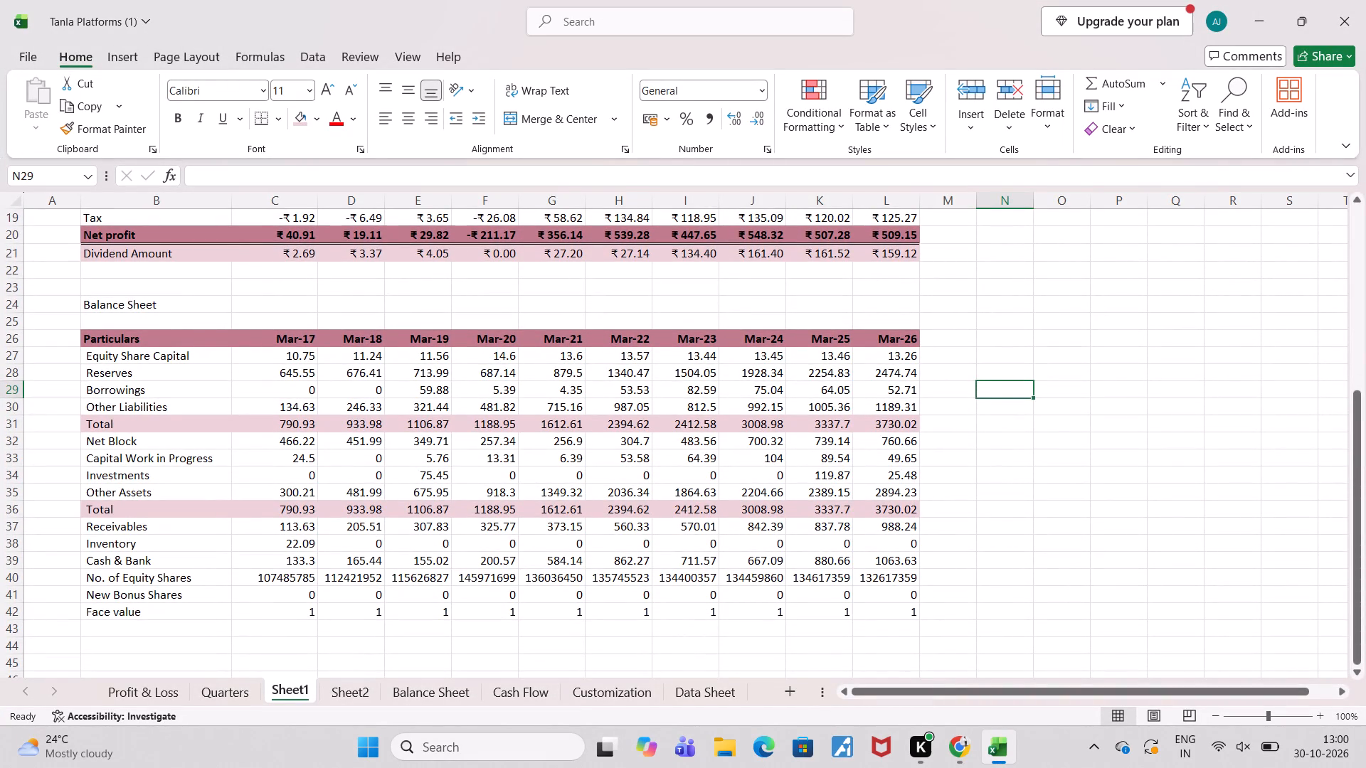
pyautogui.click(350, 710)
pyautogui.click(352, 702)
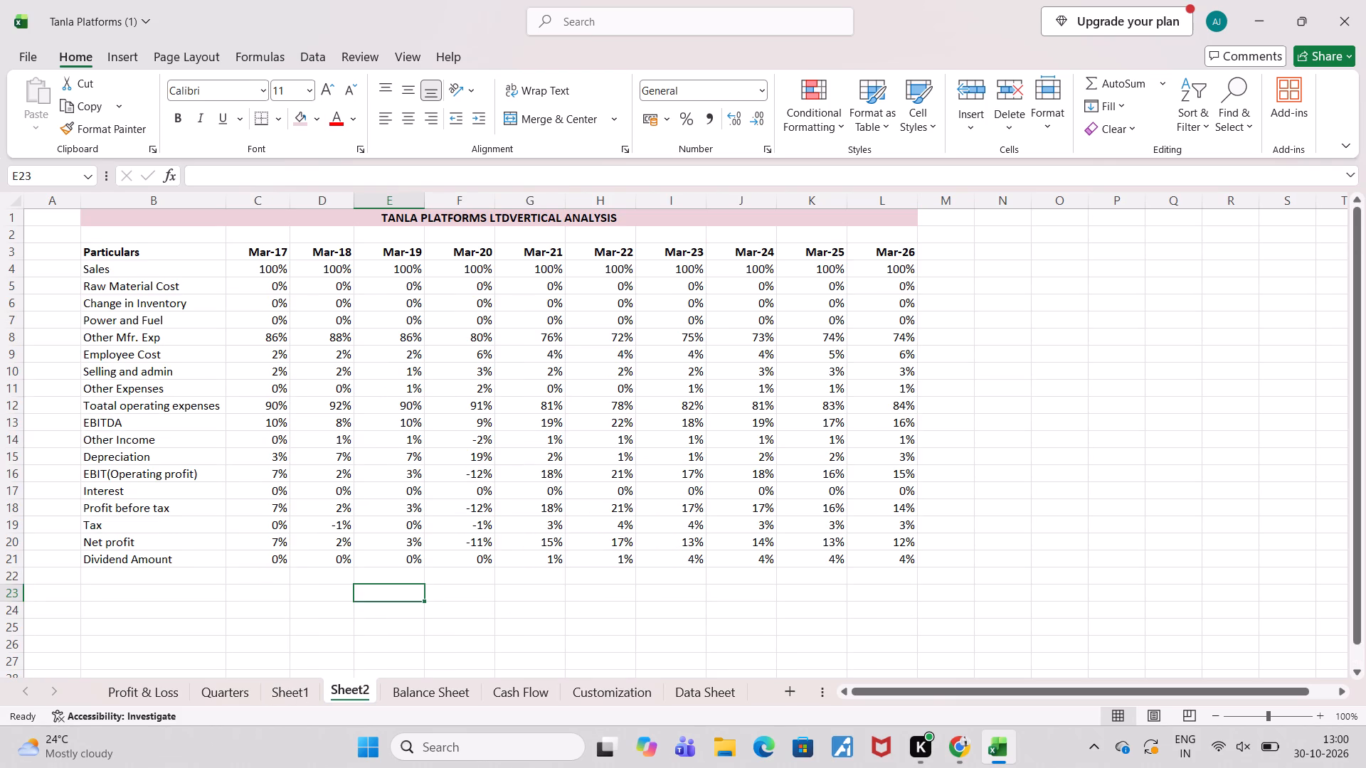
pyautogui.click(438, 625)
pyautogui.click(157, 602)
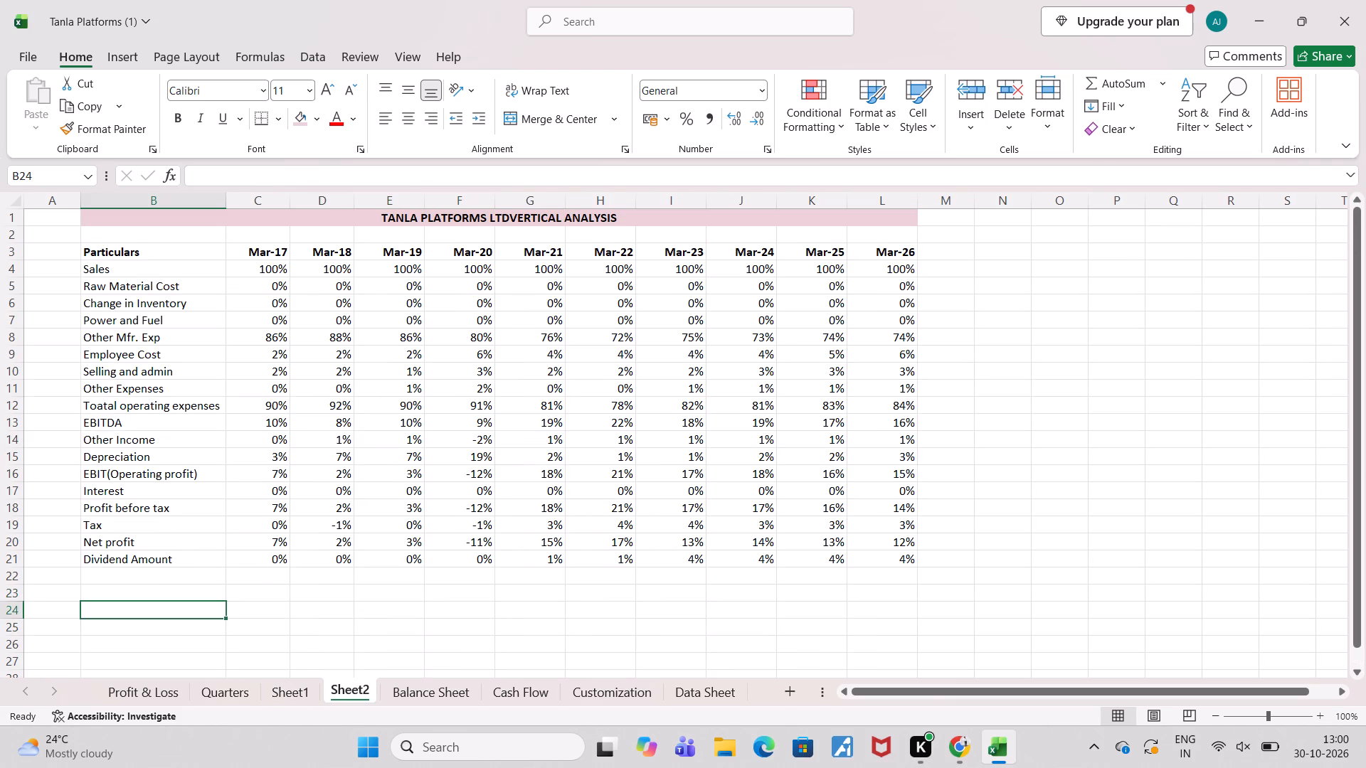
# Shade the Net profit row from B20 to L20 with the light pink fill.
pyautogui.click(132, 542)
pyautogui.hotkey('shift', 'Right')
pyautogui.hotkey('shift', 'Right')
pyautogui.hotkey('shift', 'Right')
pyautogui.hotkey('shift', 'Right')
pyautogui.hotkey('shift', 'Right')
pyautogui.hotkey('shift', 'Right')
pyautogui.hotkey('shift', 'Right')
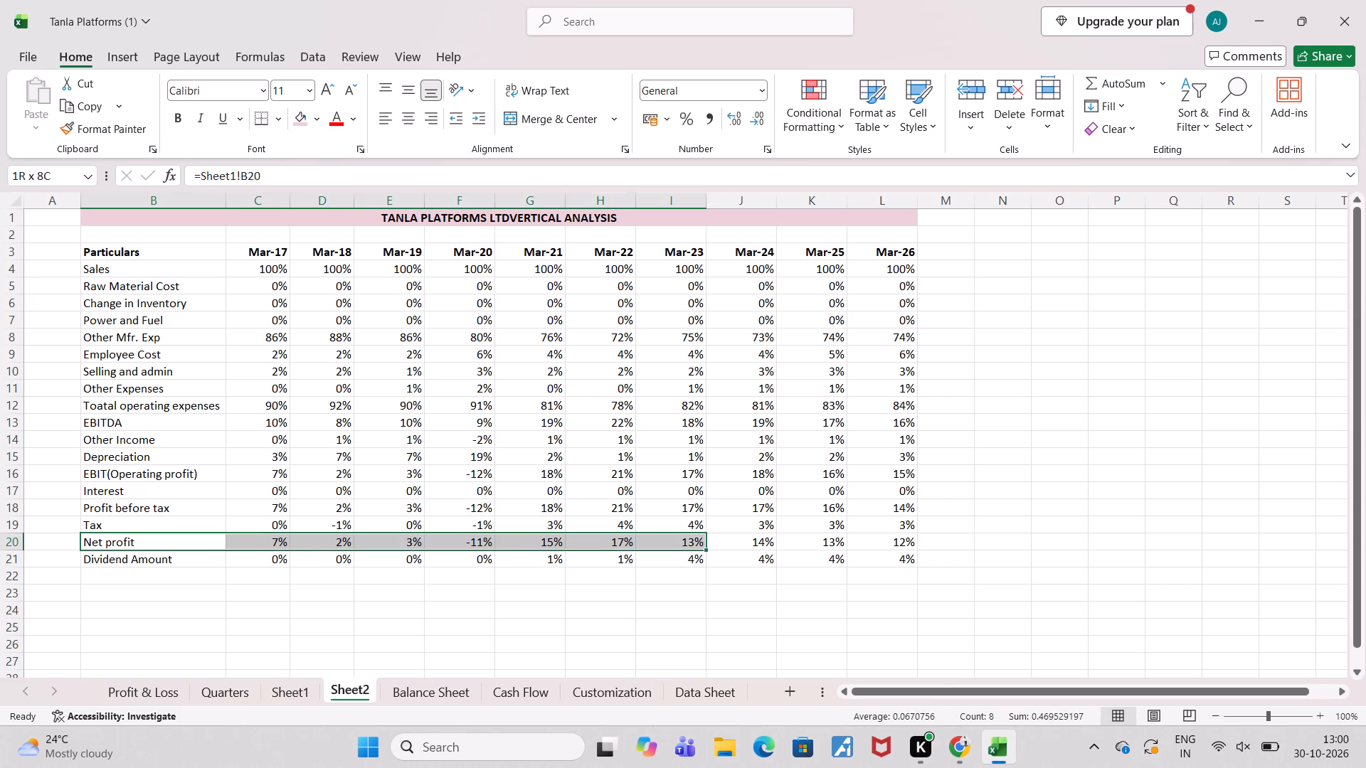
pyautogui.hotkey('shift', 'Right')
pyautogui.hotkey('shift', 'Right')
pyautogui.hotkey('shift', 'Right')
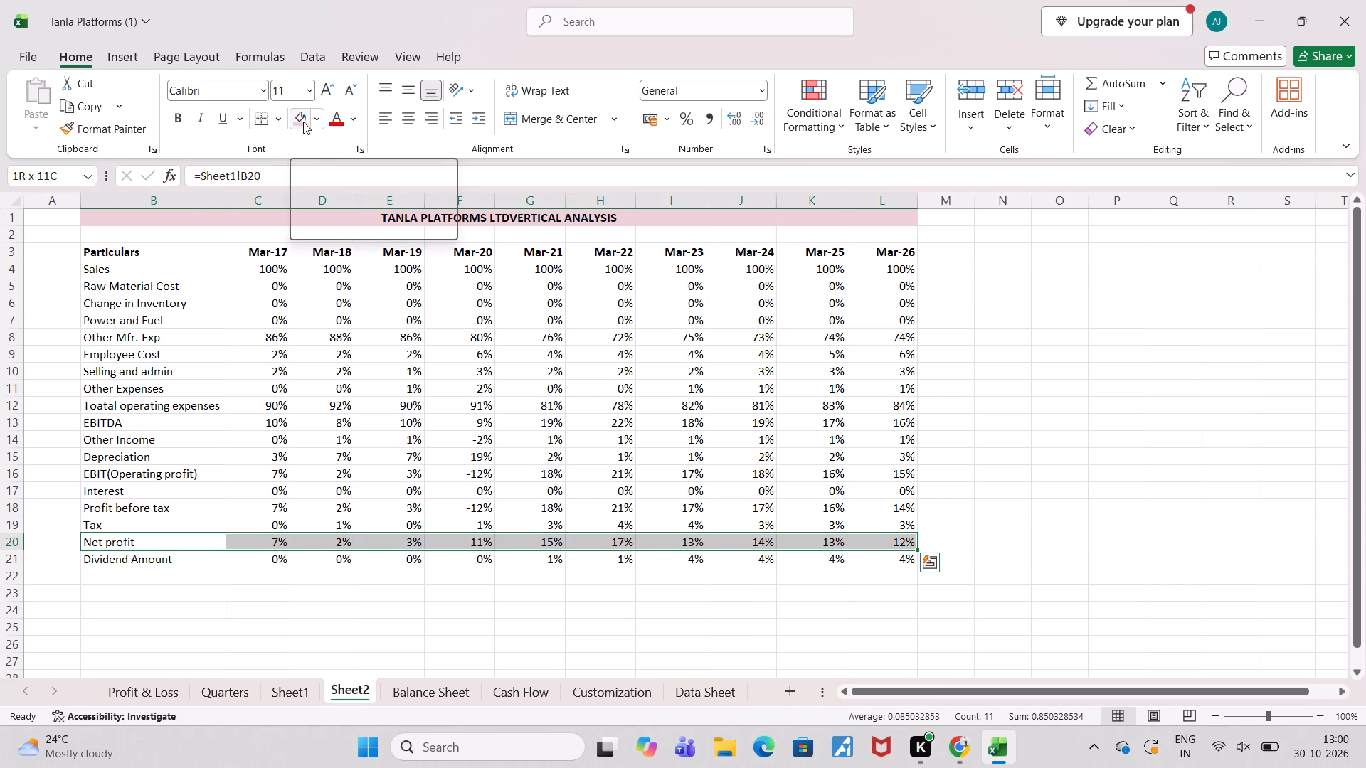
pyautogui.click(303, 122)
# Shade the Particulars header row from B3 to L3 with the darkest pink theme fill.
pyautogui.click(162, 256)
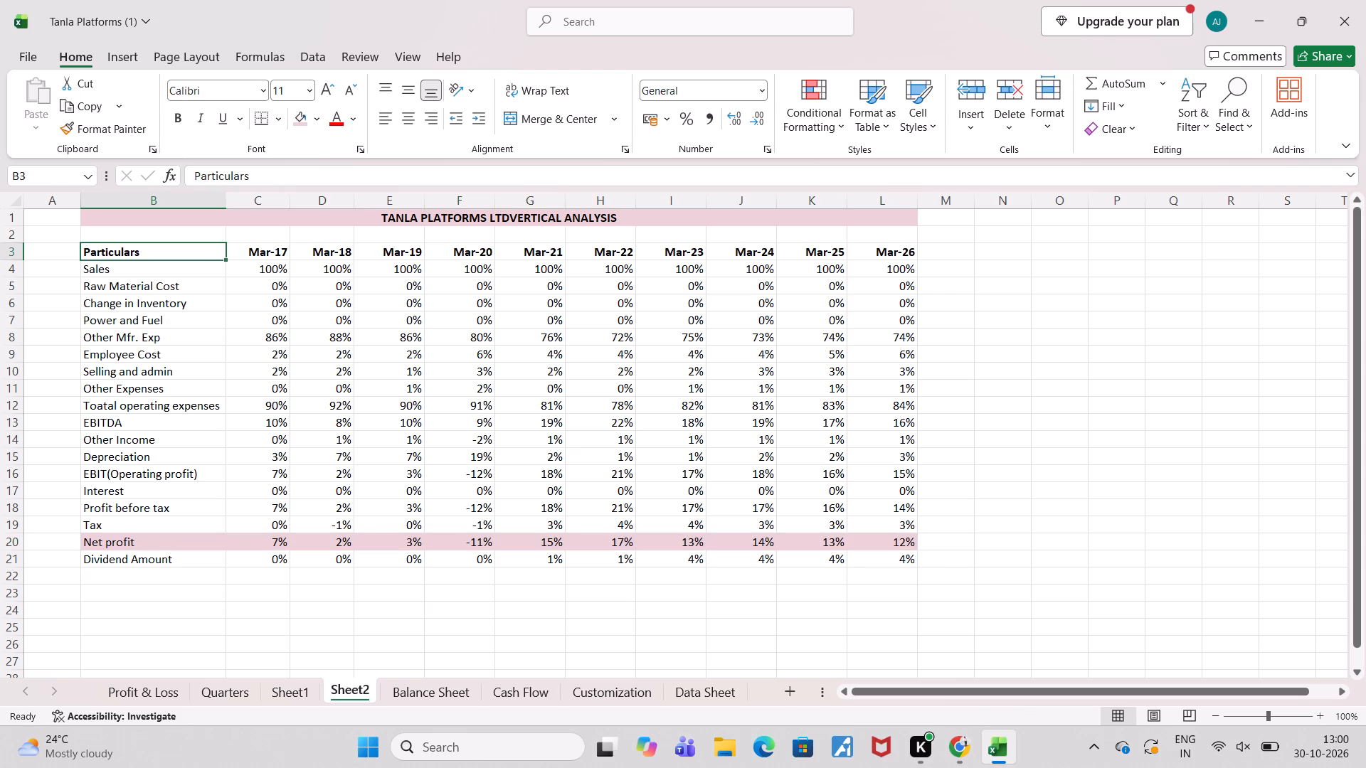
pyautogui.hotkey('shift', 'Right')
pyautogui.hotkey('shift', 'Right')
pyautogui.hotkey('shift', 'Right')
pyautogui.hotkey('shift', 'Right')
pyautogui.hotkey('shift', 'Right')
pyautogui.hotkey('shift', 'Right')
pyautogui.hotkey('shift', 'Right')
pyautogui.hotkey('shift', 'Right')
pyautogui.hotkey('shift', 'Right')
pyautogui.hotkey('shift', 'Right')
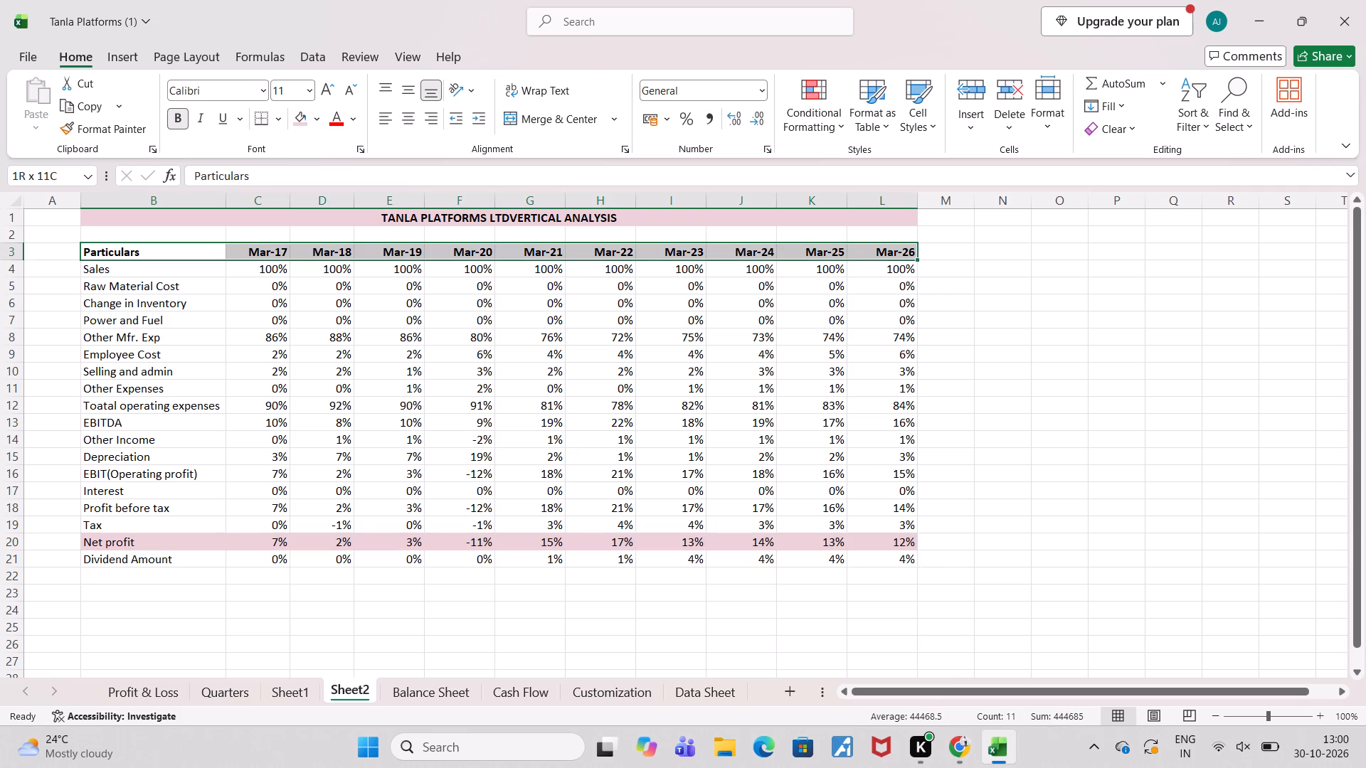
pyautogui.click(316, 121)
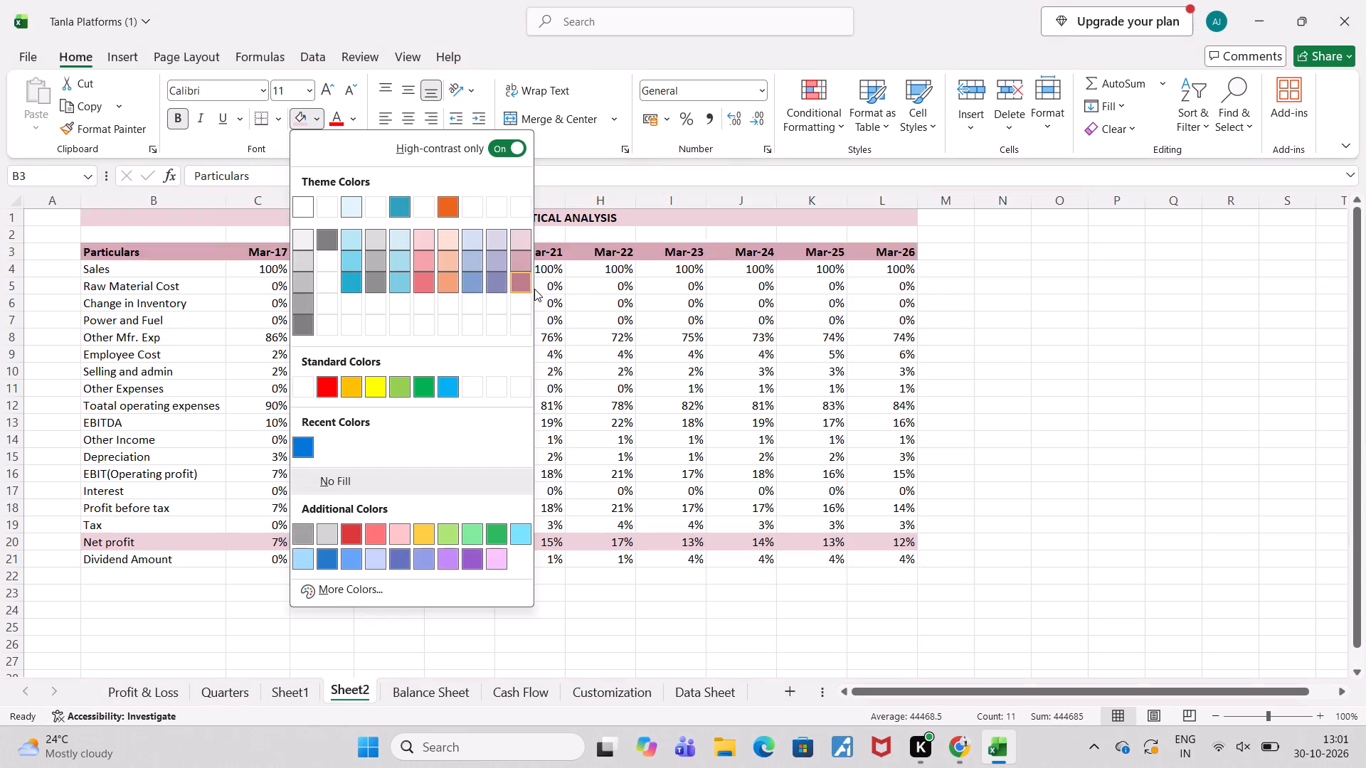
pyautogui.click(526, 288)
pyautogui.click(1071, 482)
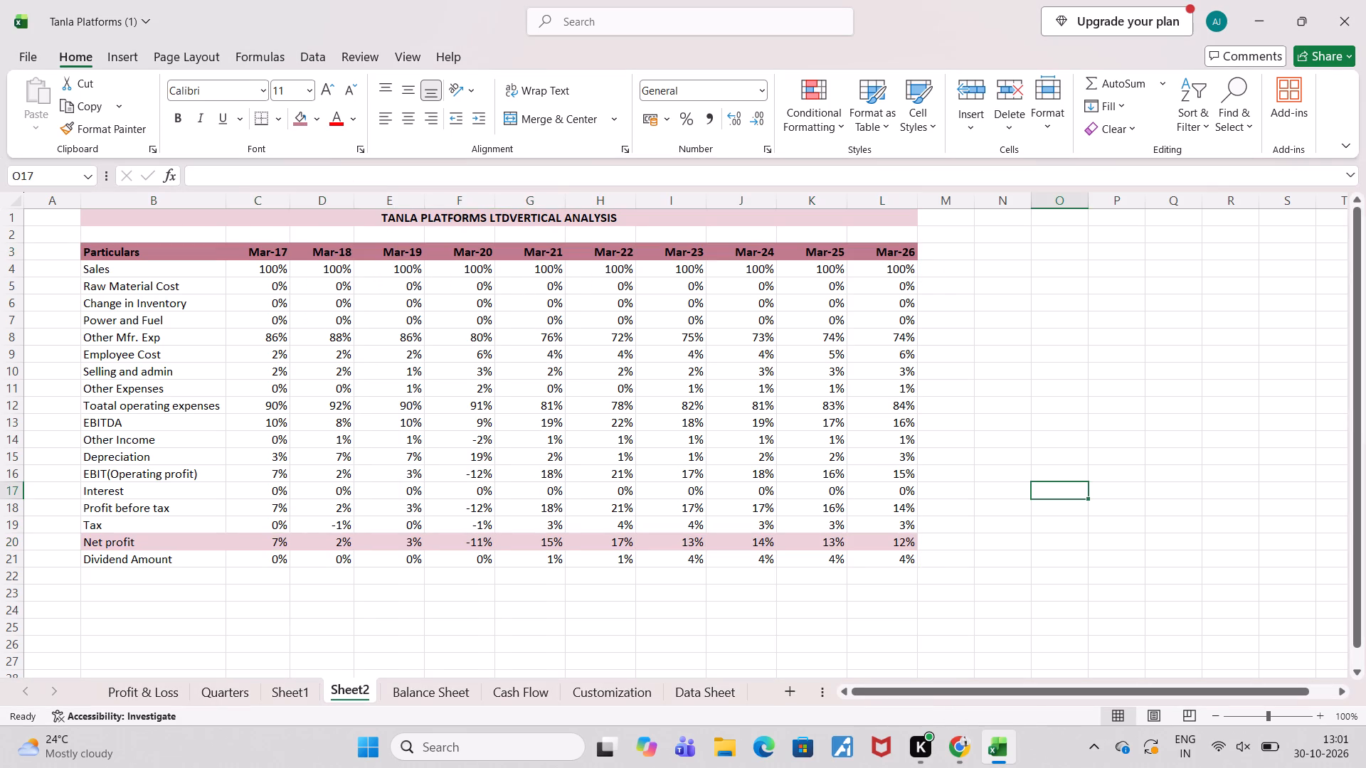
# Shade the EBITDA row from B13 to L13 with the lightest pink theme fill.
pyautogui.click(191, 427)
pyautogui.hotkey('shift', 'Right')
pyautogui.hotkey('shift', 'Right')
pyautogui.hotkey('shift', 'Right')
pyautogui.hotkey('shift', 'Right')
pyautogui.hotkey('shift', 'Right')
pyautogui.hotkey('shift', 'Right')
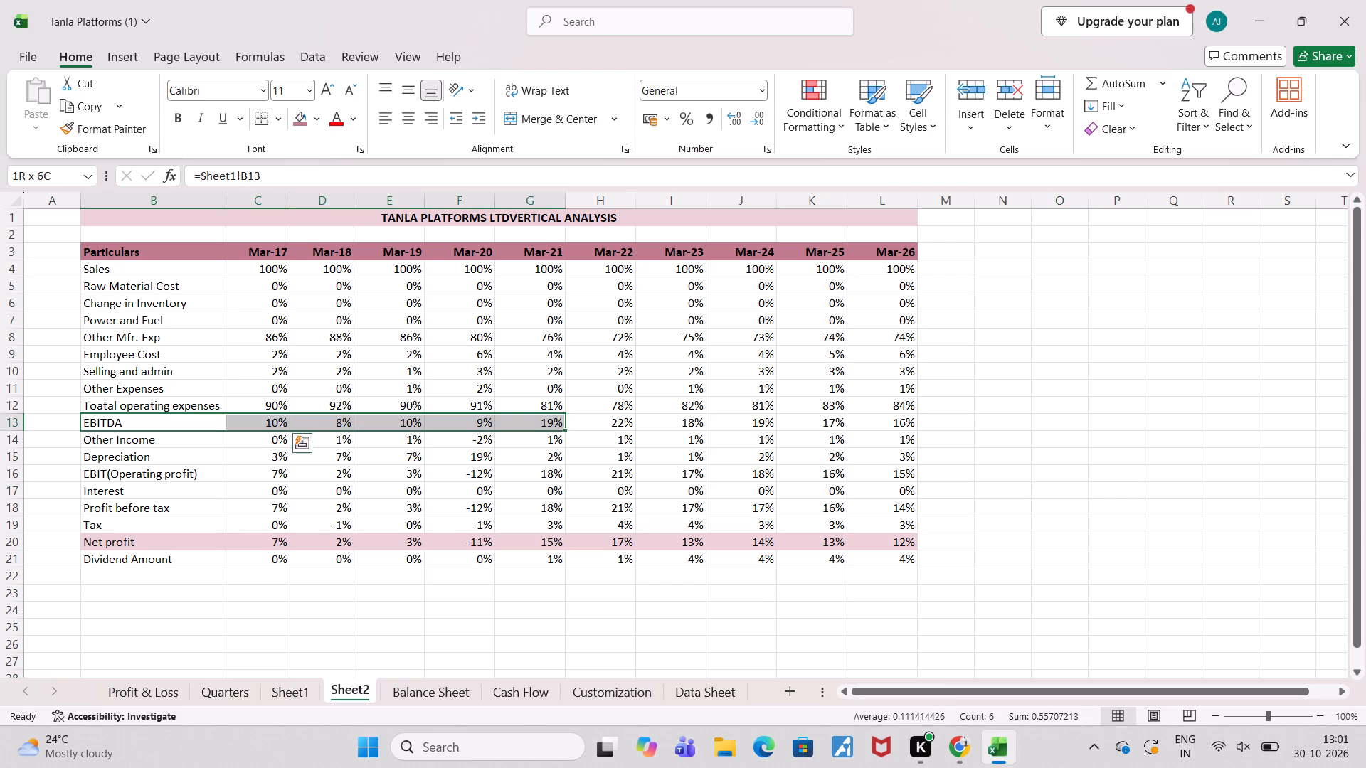
pyautogui.hotkey('shift', 'Right')
pyautogui.hotkey('shift', 'Right')
pyautogui.hotkey('shift', 'Right')
pyautogui.hotkey('shift', 'Right')
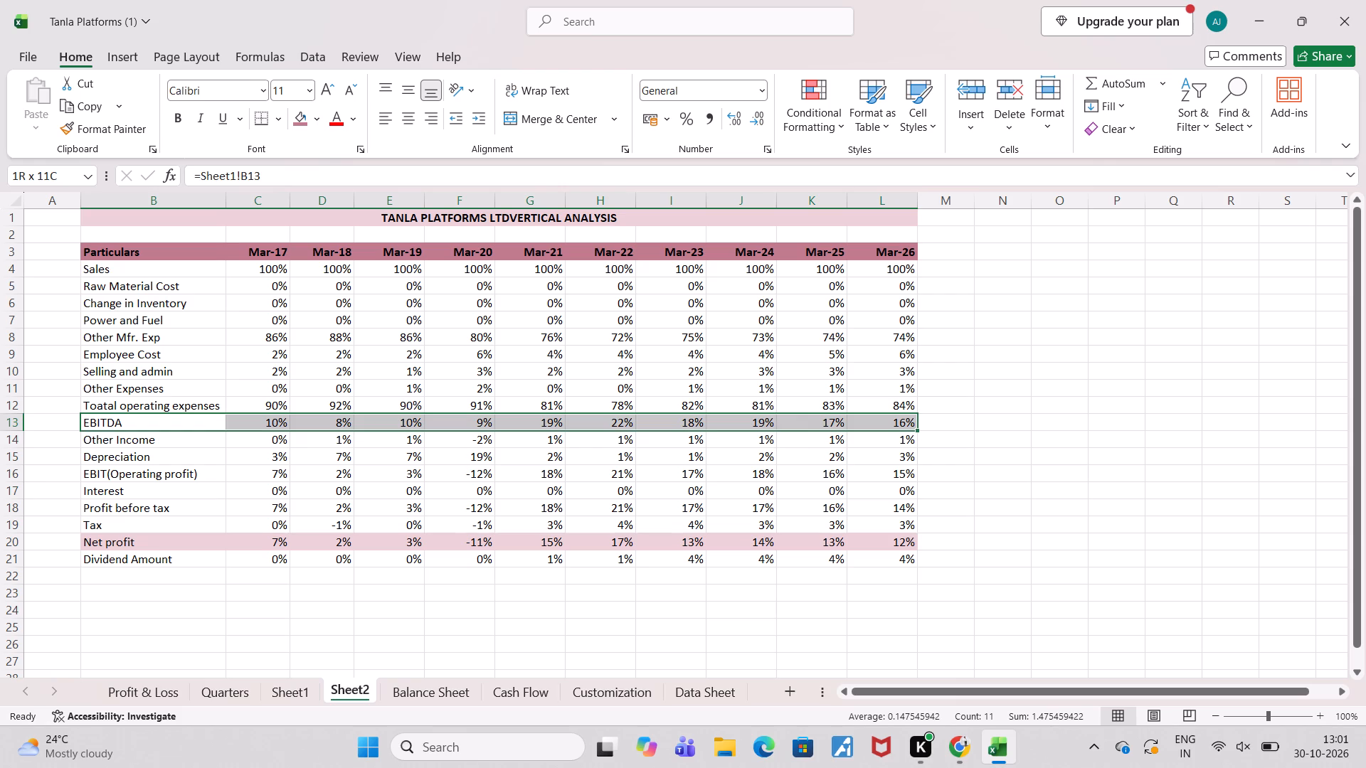
pyautogui.click(314, 117)
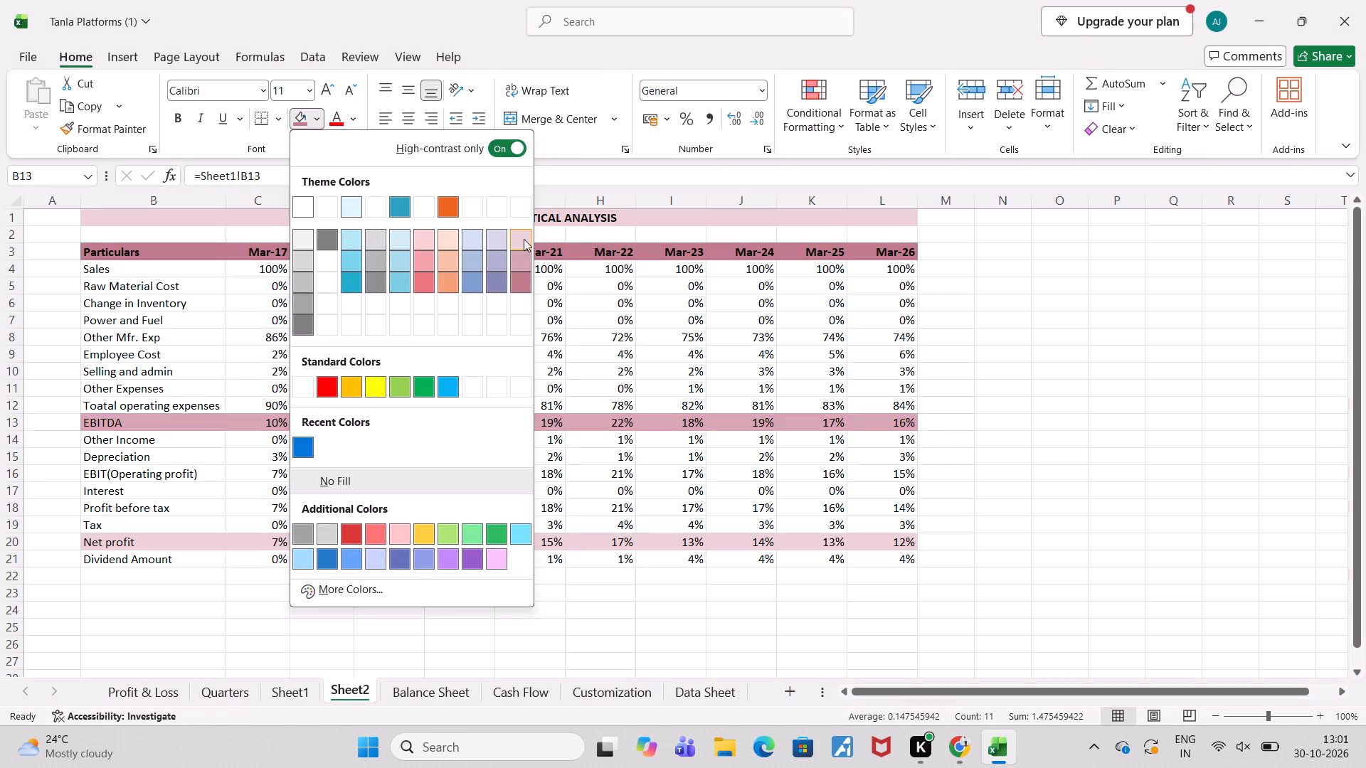
pyautogui.click(524, 239)
pyautogui.click(1123, 616)
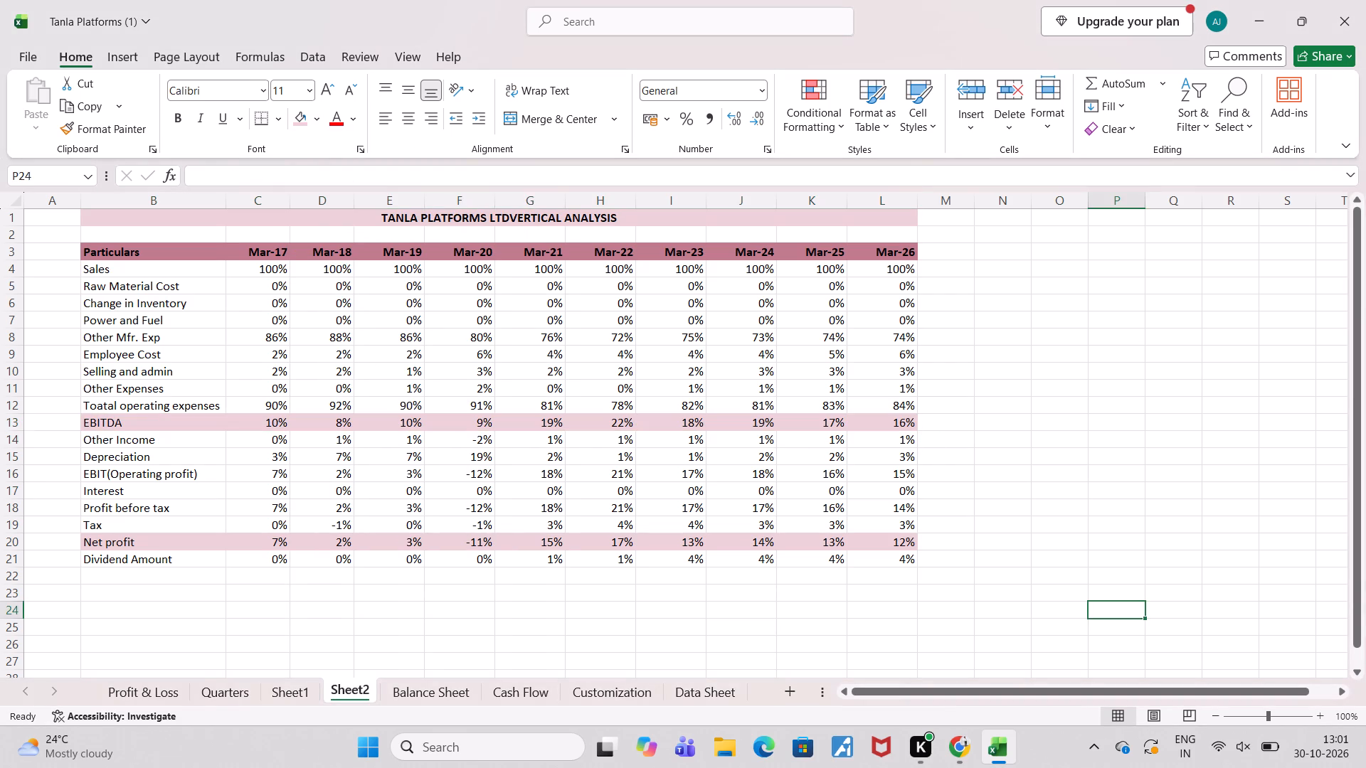
# Enter the title Balance Sheet in B24 and the header Particulars in B26 of Sheet2.
pyautogui.click(115, 627)
pyautogui.click(126, 612)
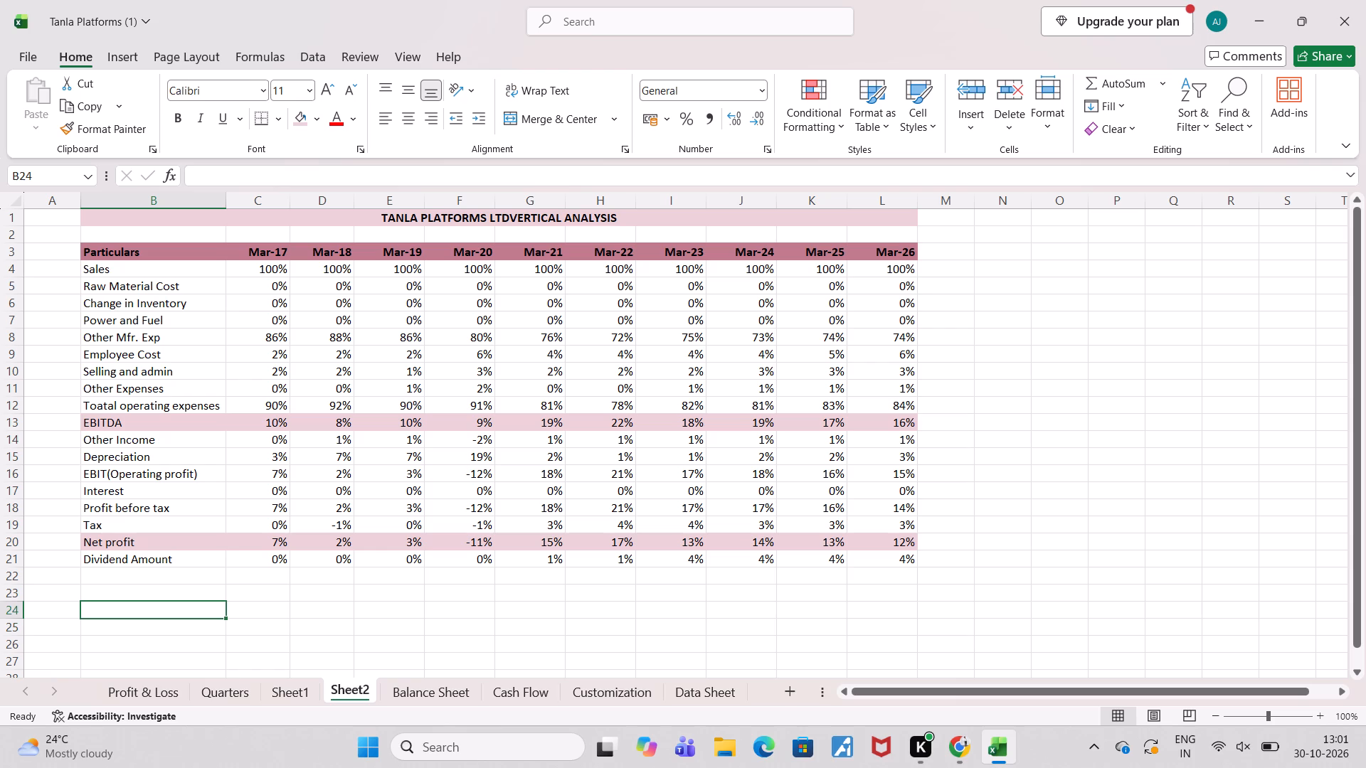
pyautogui.write('Balance')
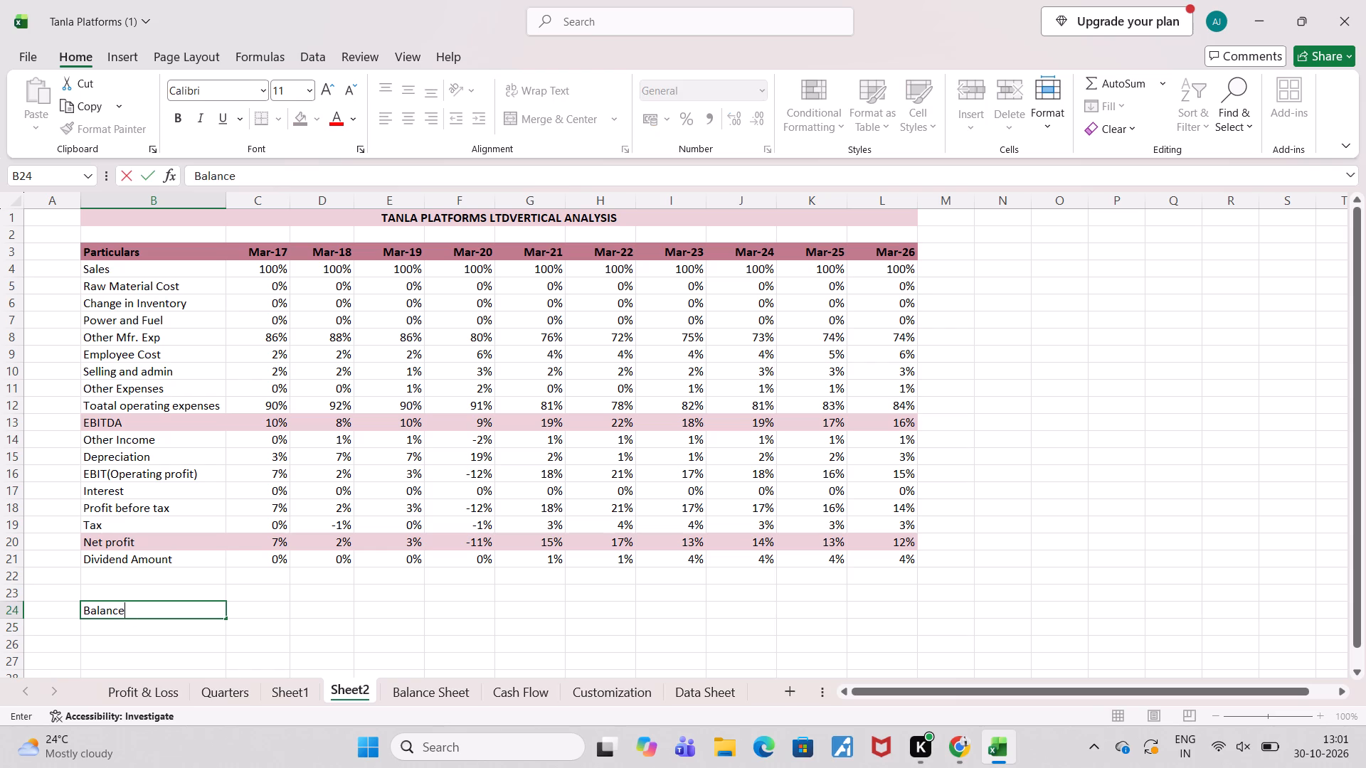
pyautogui.press('space')
pyautogui.write('Sheet')
pyautogui.press('Return')
pyautogui.press('.')
pyautogui.press('BackSpace')
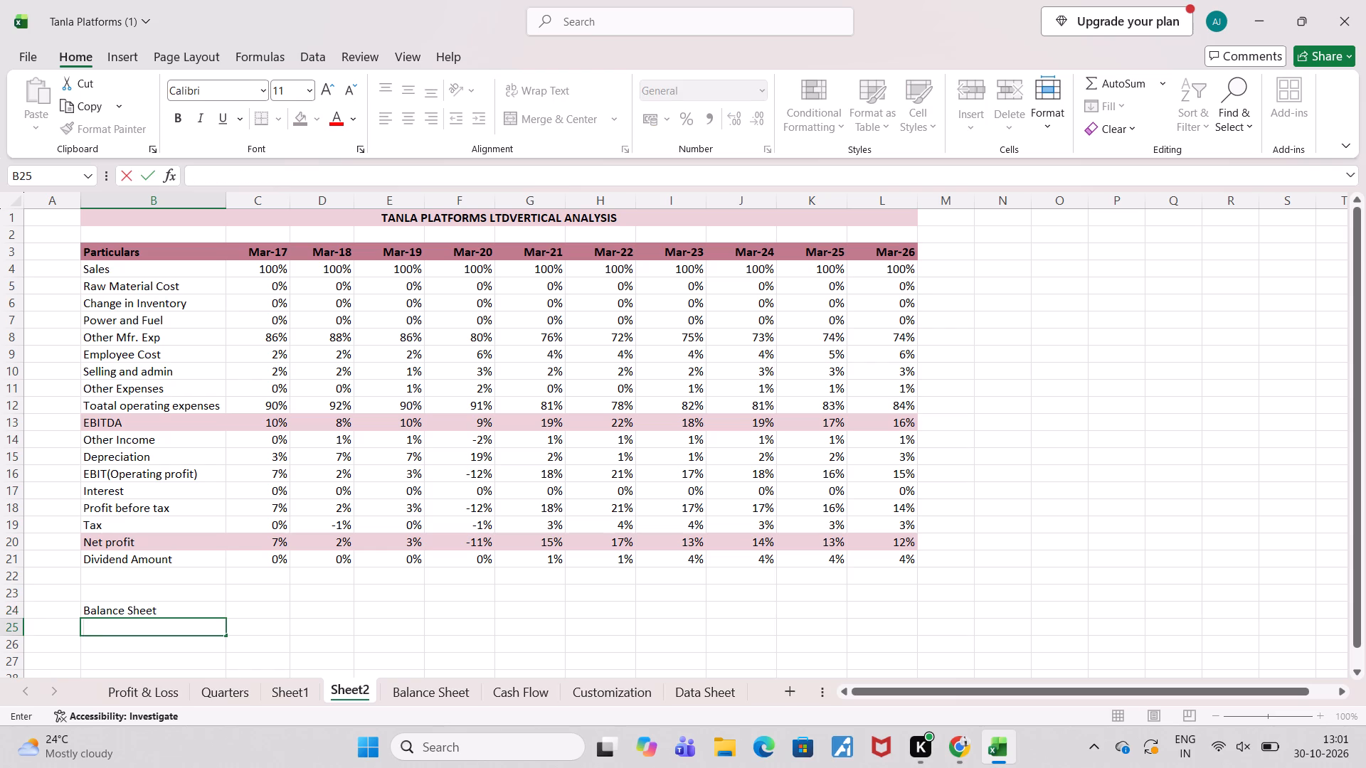
pyautogui.press('Down')
pyautogui.write('Particulars')
pyautogui.press('Return')
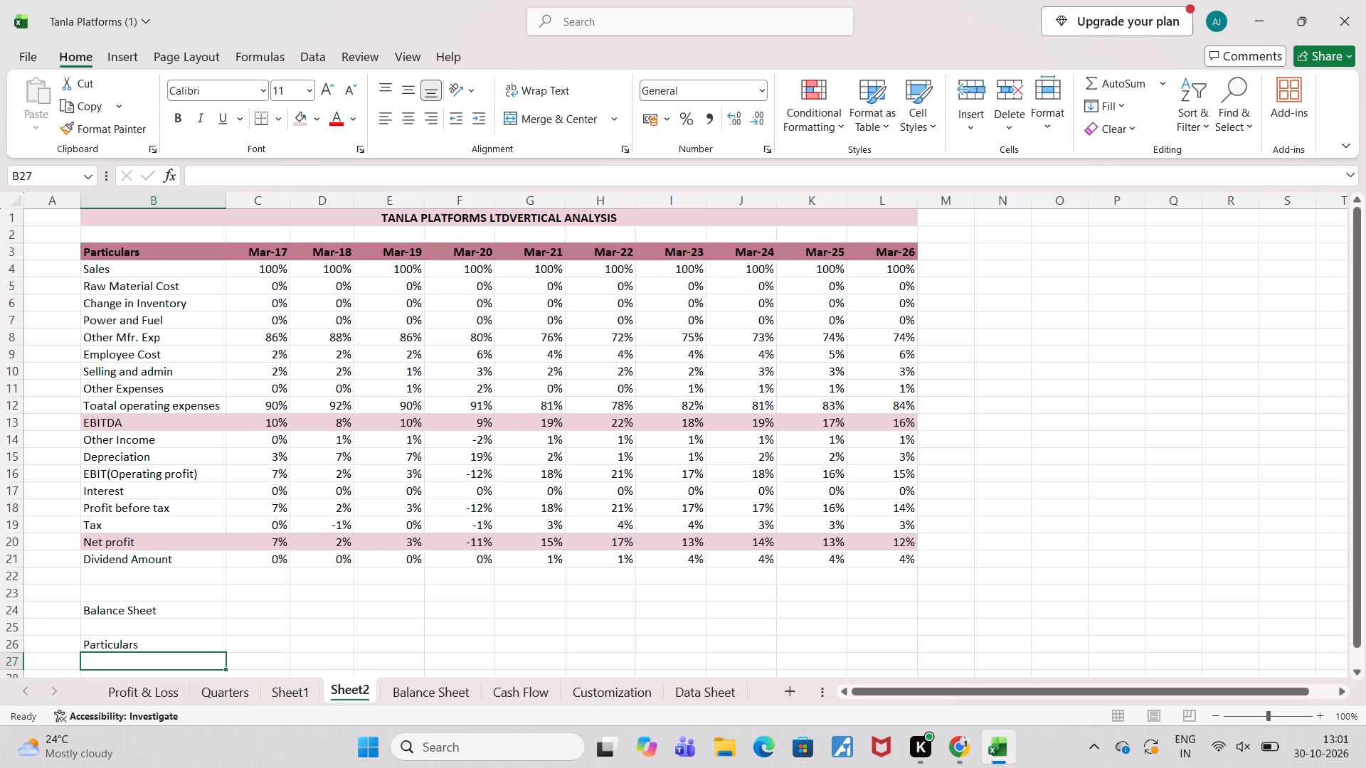
# Link B27 in Sheet2 to the Equity Share Capital label in Sheet1 cell B27.
pyautogui.press('Right')
pyautogui.press('Up')
pyautogui.press('Left')
pyautogui.press('Down')
pyautogui.press('=')
pyautogui.click(292, 690)
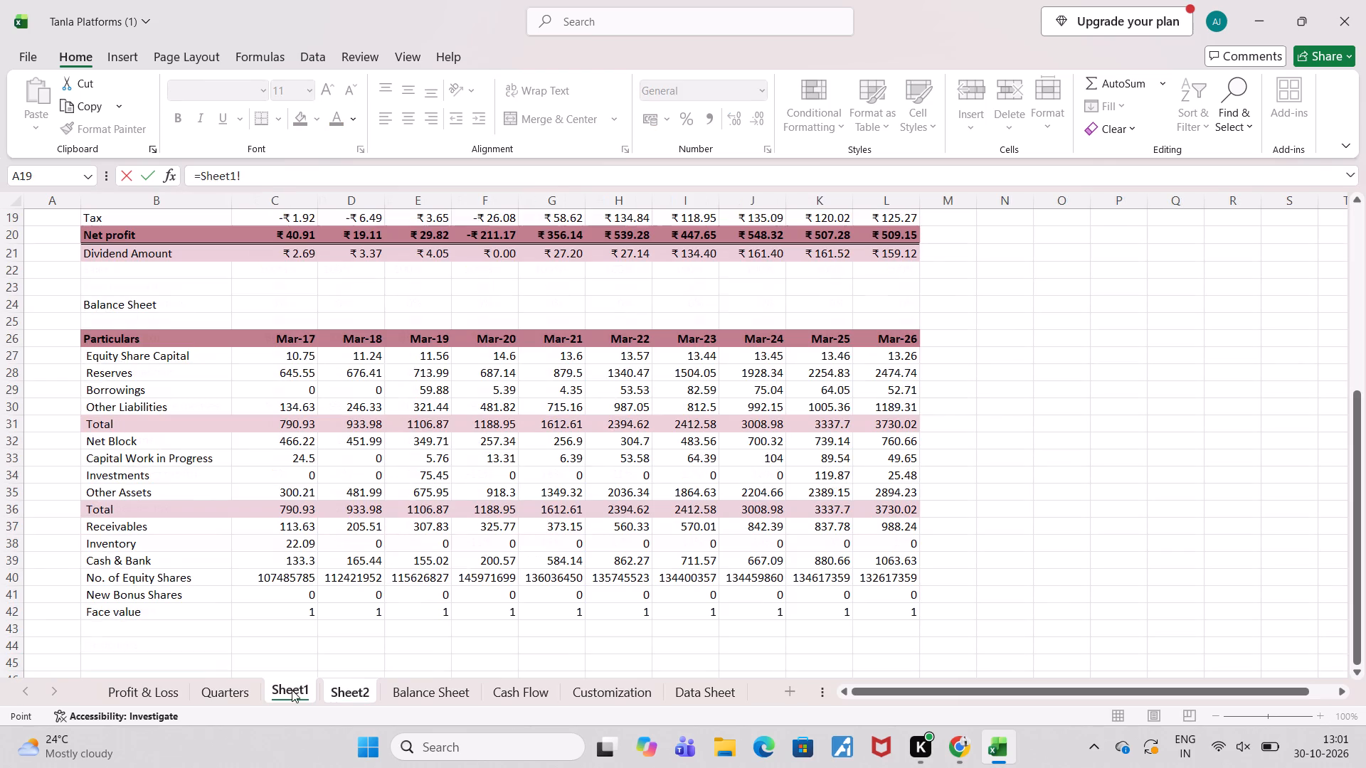
pyautogui.click(149, 359)
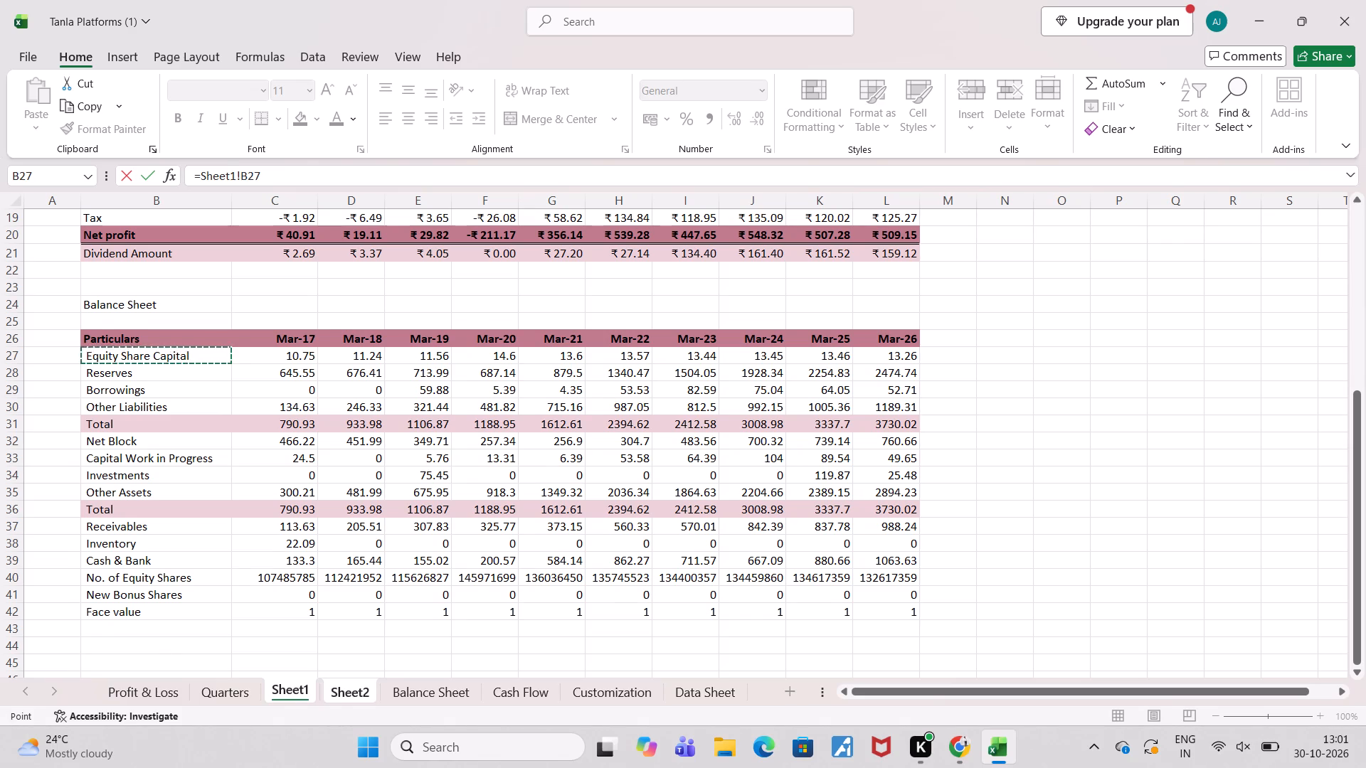
pyautogui.press('Return')
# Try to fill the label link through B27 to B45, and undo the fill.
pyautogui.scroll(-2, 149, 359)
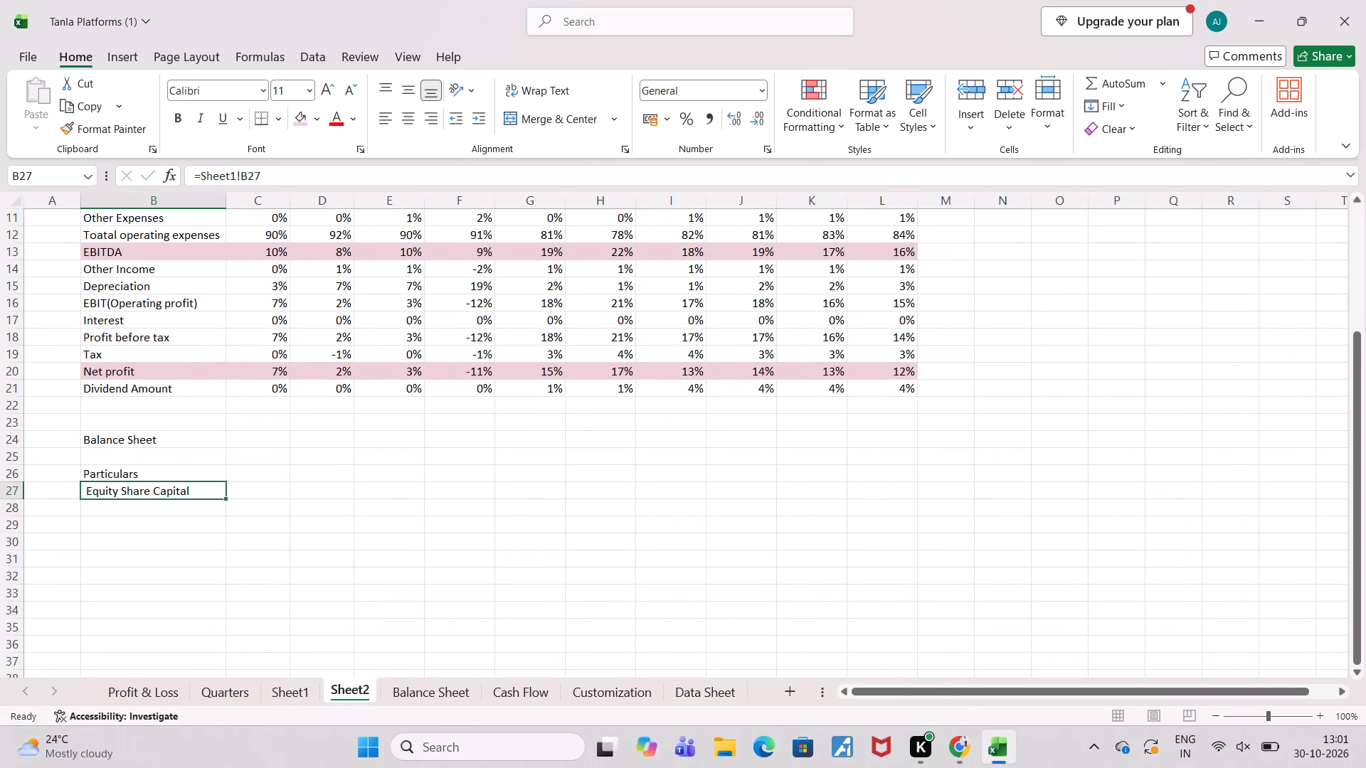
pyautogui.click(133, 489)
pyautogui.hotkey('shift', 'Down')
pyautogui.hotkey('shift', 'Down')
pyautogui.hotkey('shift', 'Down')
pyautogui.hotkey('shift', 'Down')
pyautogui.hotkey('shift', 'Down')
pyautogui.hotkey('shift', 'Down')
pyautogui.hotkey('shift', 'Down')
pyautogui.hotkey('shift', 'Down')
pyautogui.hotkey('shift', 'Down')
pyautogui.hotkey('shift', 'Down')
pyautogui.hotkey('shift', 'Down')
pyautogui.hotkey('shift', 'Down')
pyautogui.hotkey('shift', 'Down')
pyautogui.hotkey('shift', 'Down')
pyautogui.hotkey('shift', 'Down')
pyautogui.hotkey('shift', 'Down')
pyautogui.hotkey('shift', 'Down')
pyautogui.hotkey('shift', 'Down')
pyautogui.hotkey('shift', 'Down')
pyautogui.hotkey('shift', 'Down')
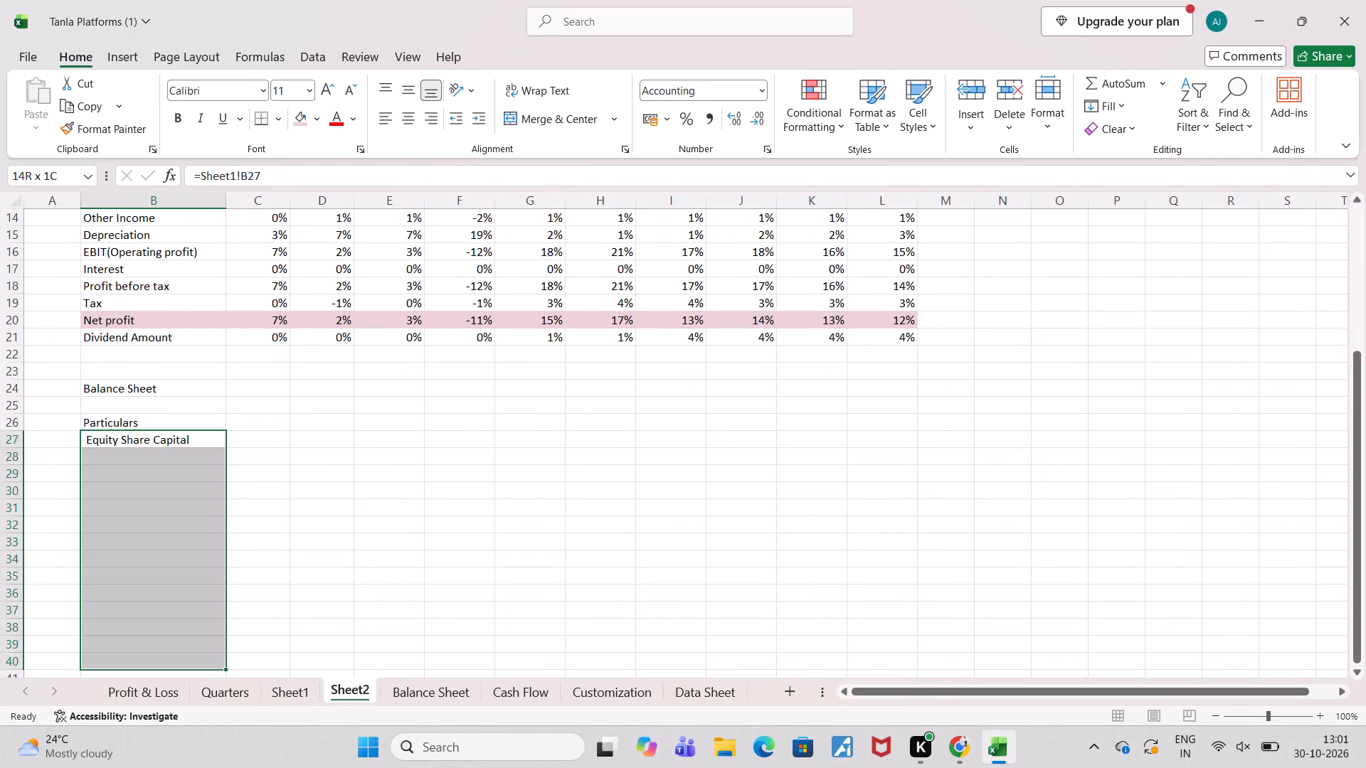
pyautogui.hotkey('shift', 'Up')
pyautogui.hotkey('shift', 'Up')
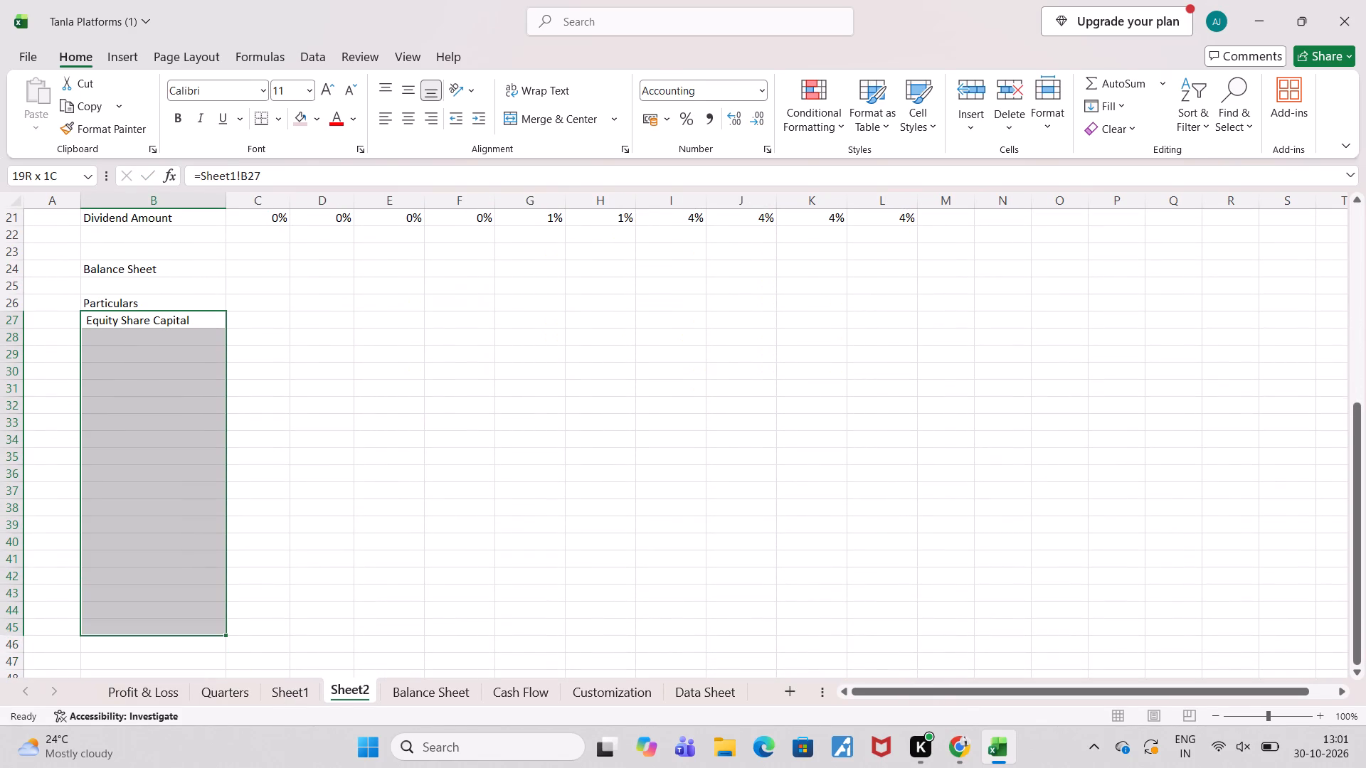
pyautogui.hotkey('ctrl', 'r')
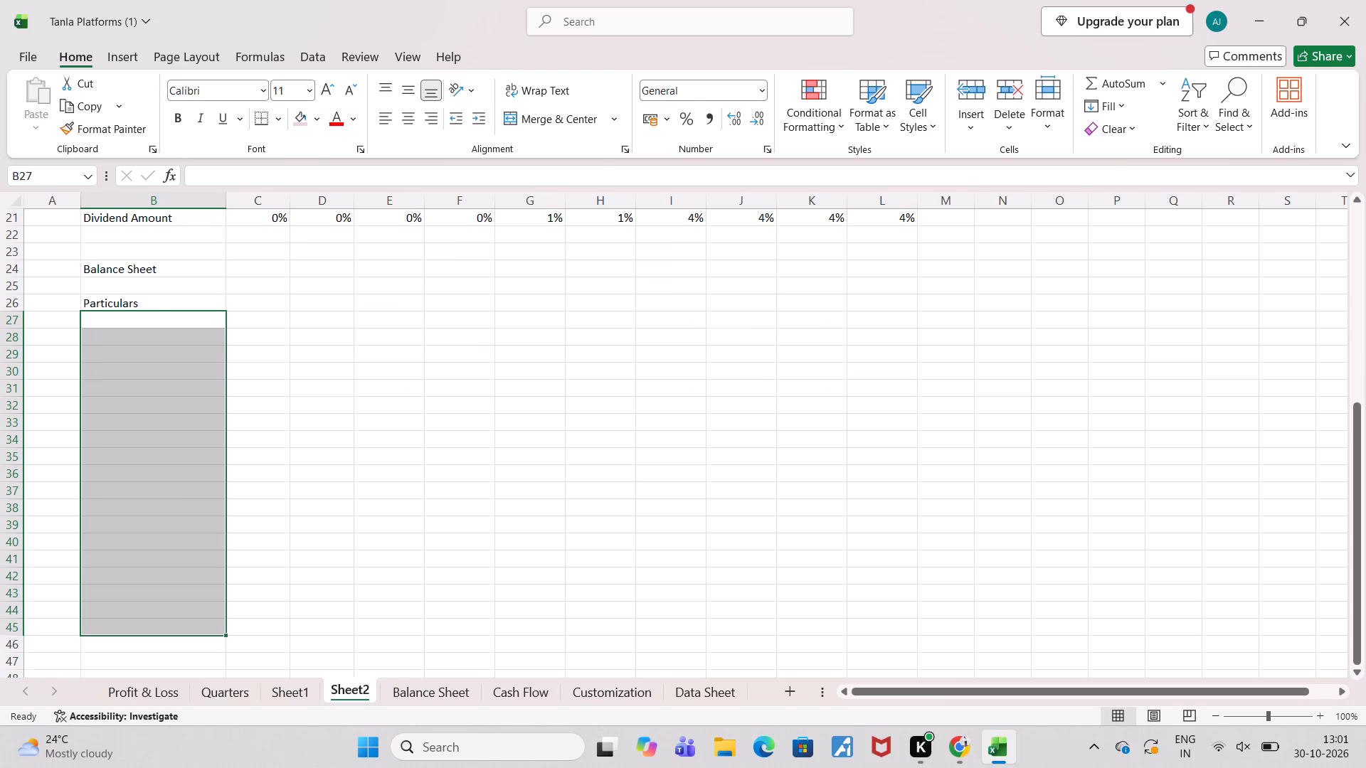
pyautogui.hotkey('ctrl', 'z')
# Fill the Equity Share Capital label link down from B27 to B46 to bring in the balance sheet line items.
pyautogui.click(210, 326)
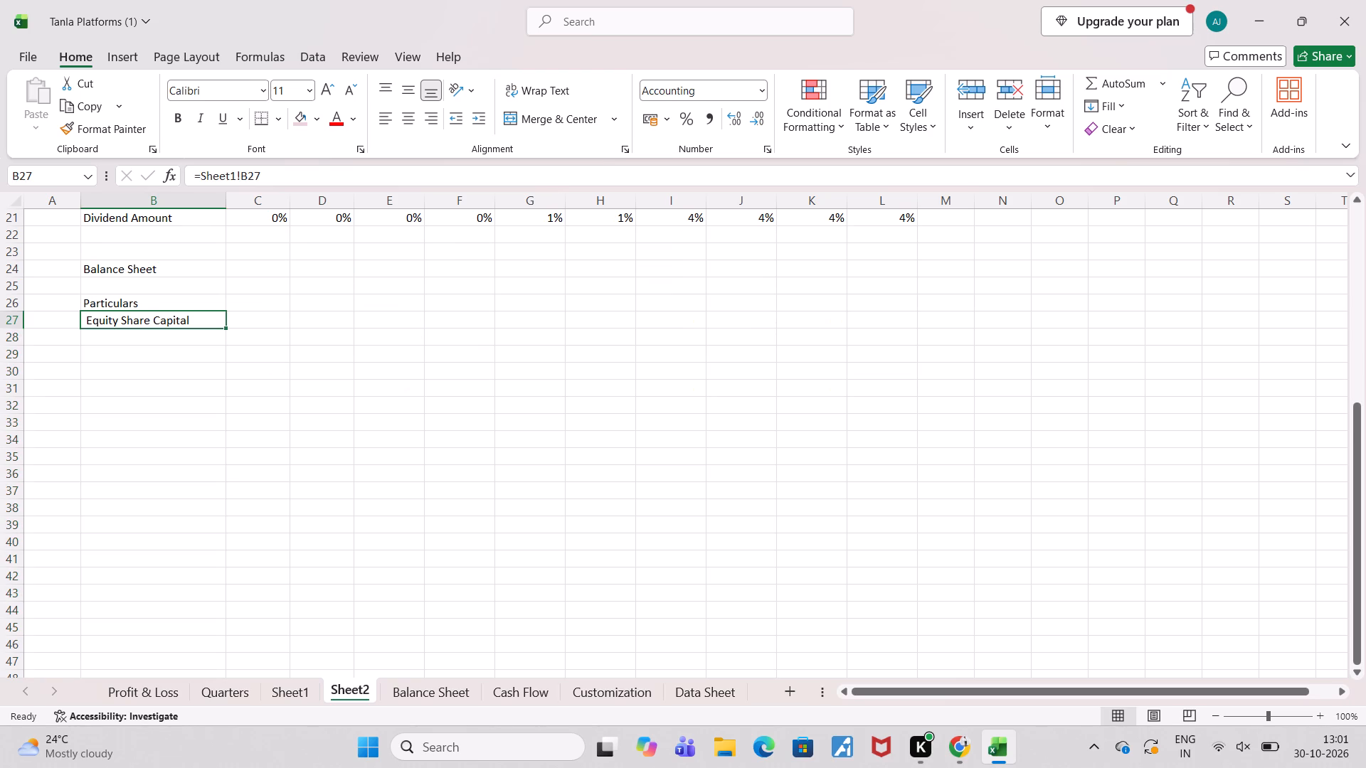
pyautogui.moveTo(228, 326); pyautogui.dragTo(223, 434)
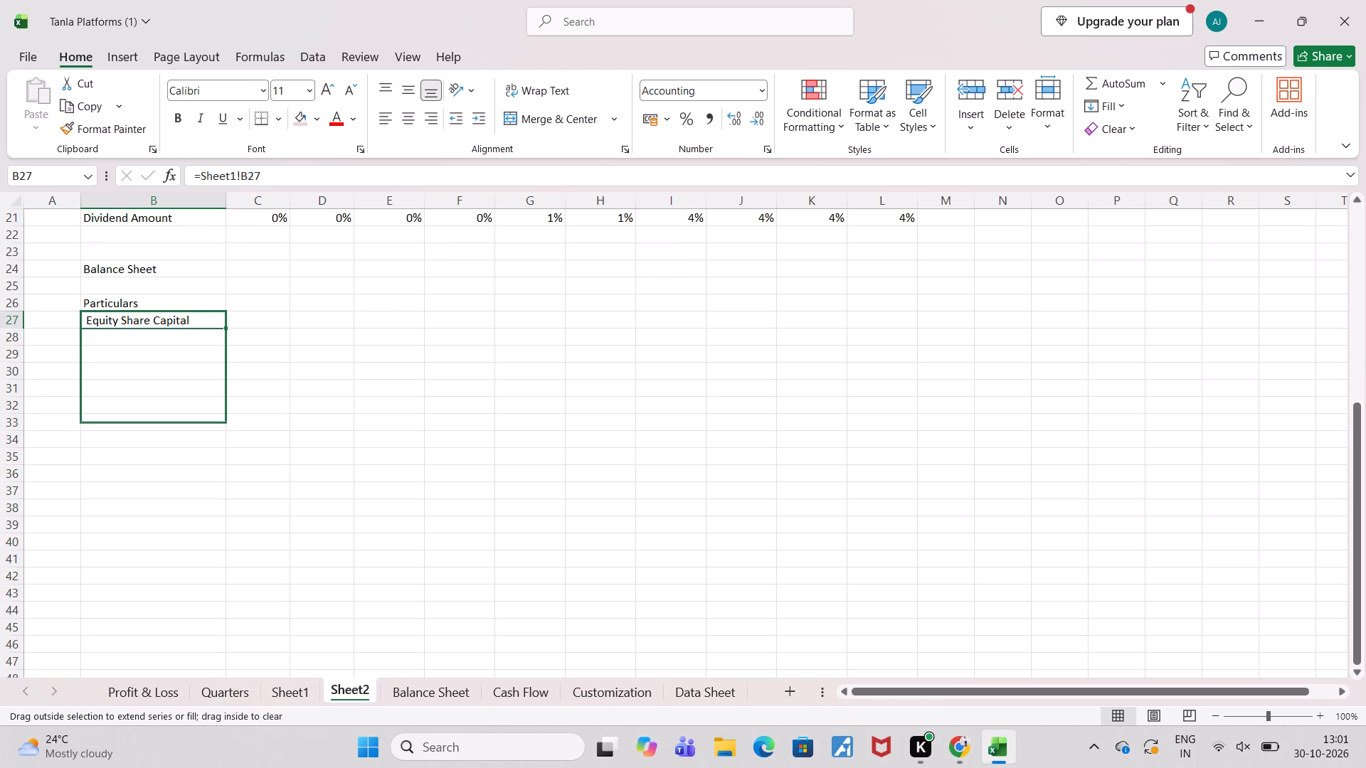
pyautogui.moveTo(223, 434); pyautogui.dragTo(221, 649)
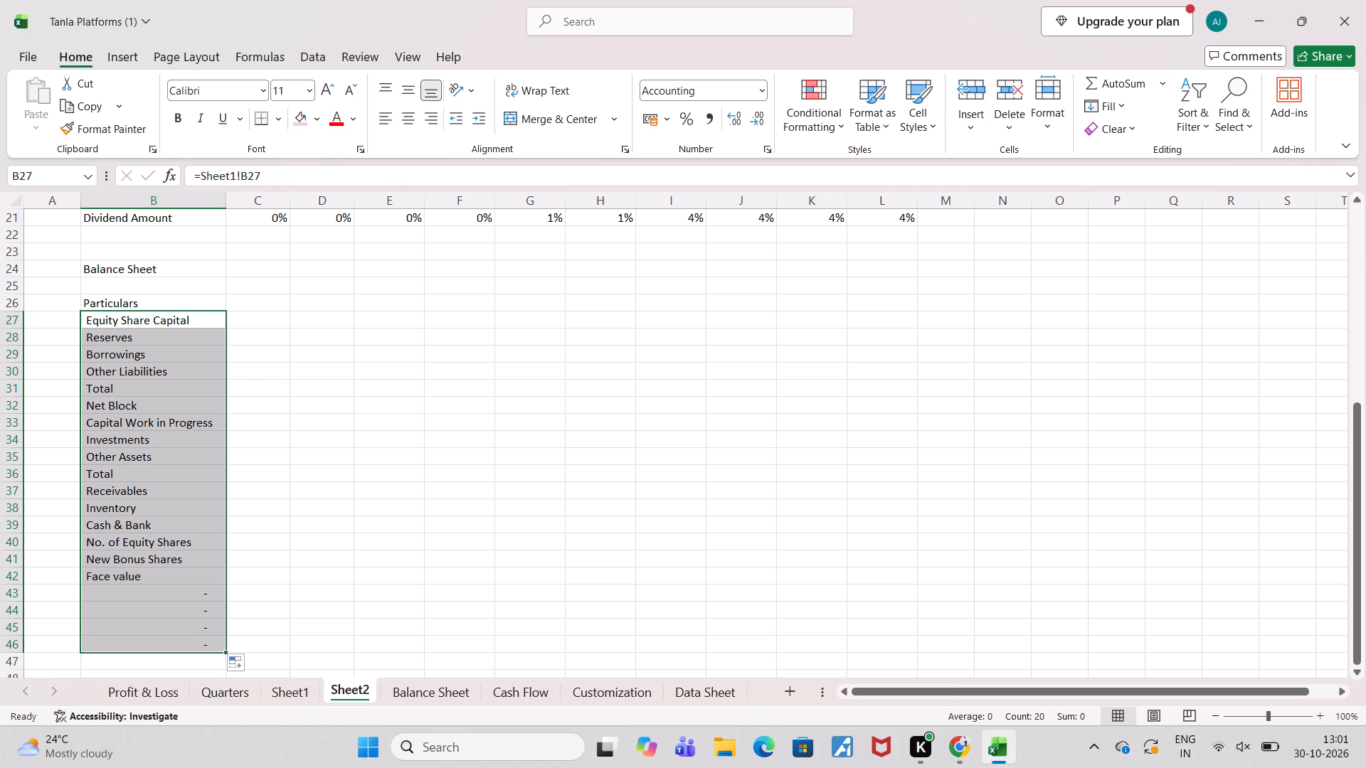
# Clear the surplus linked cells B43 to B46 below Face value.
pyautogui.click(220, 615)
pyautogui.click(203, 597)
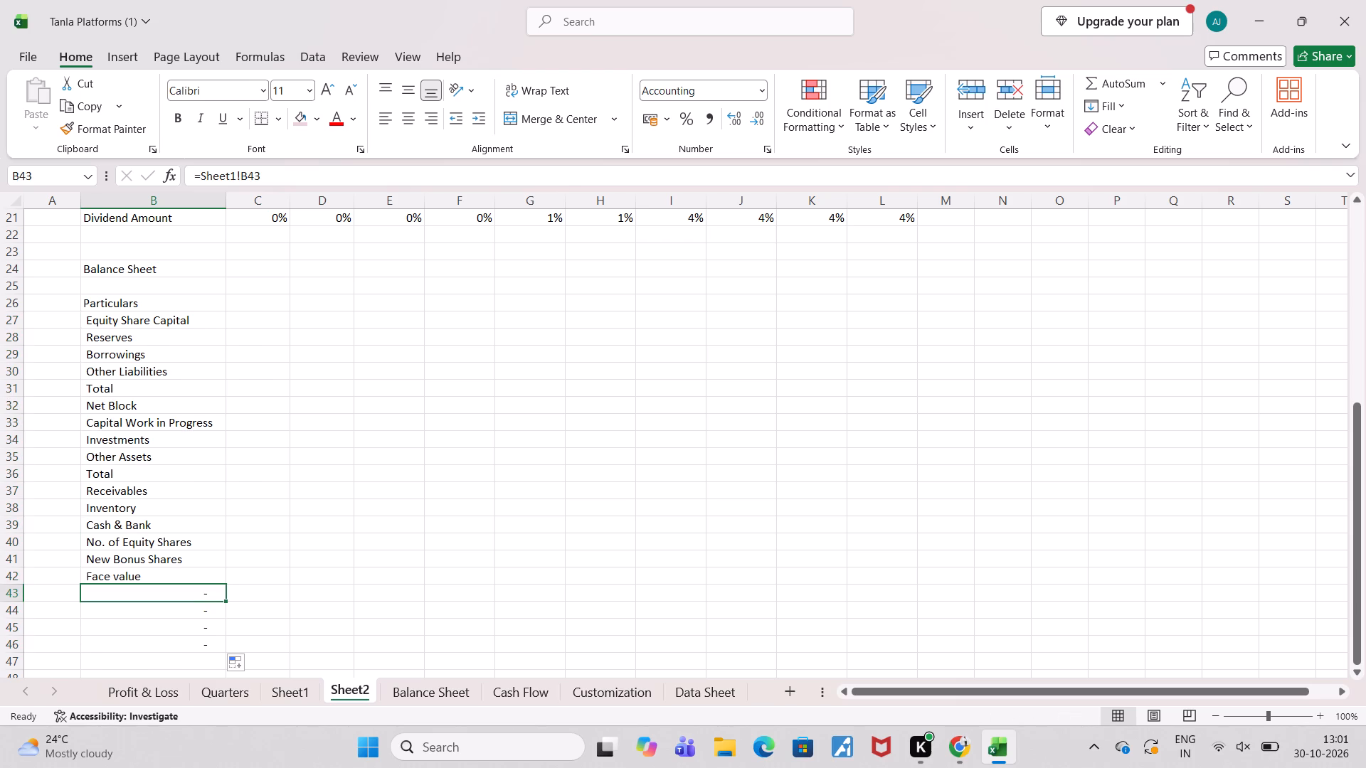
pyautogui.hotkey('shift', 'Down')
pyautogui.hotkey('shift', 'Down')
pyautogui.hotkey('shift', 'Down')
pyautogui.press('Delete')
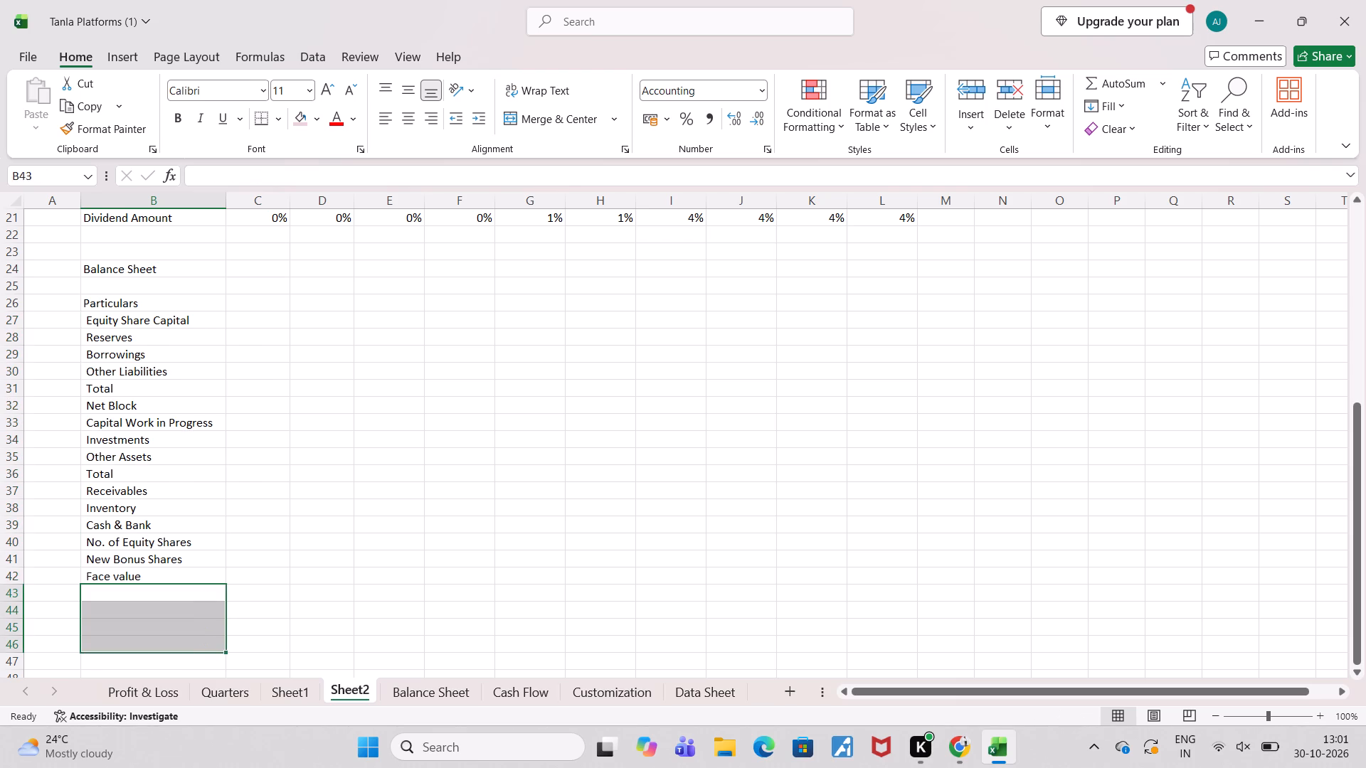
pyautogui.click(366, 636)
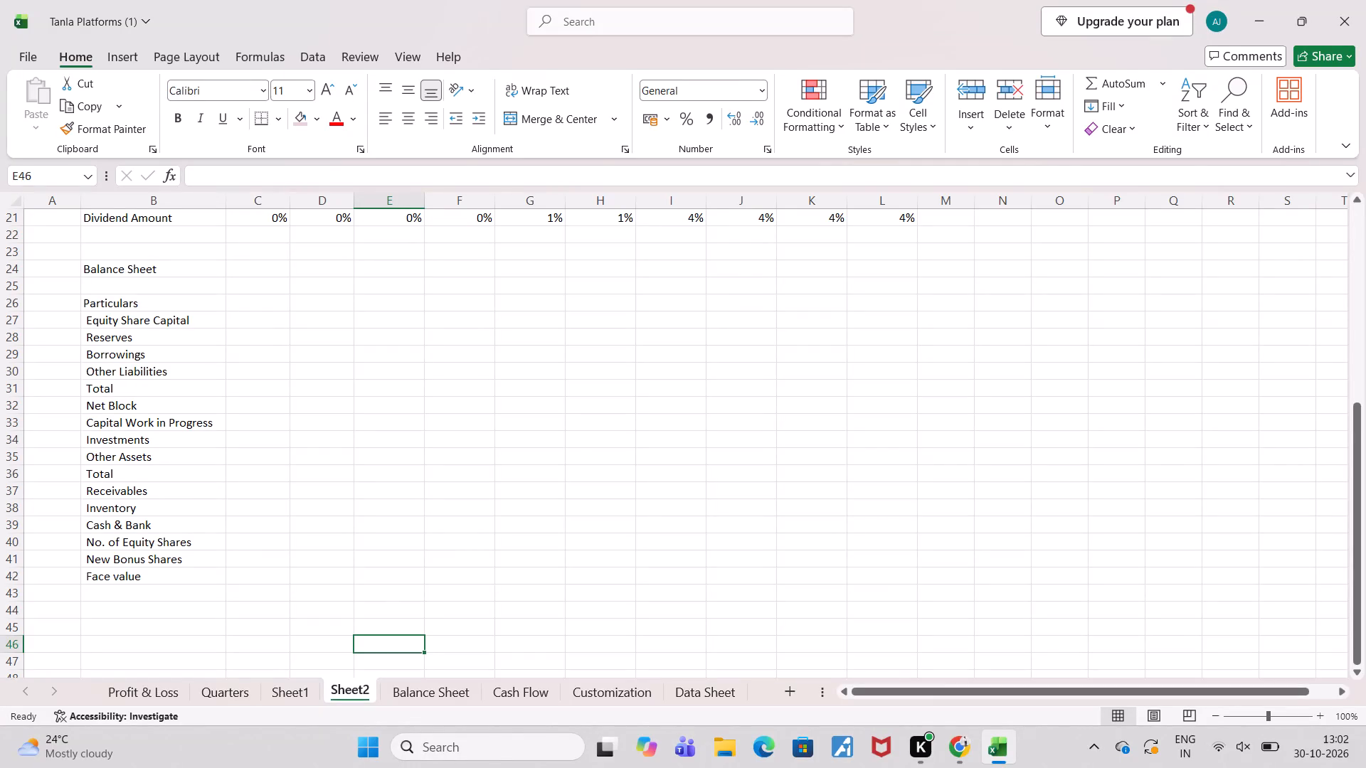
# Make the Balance Sheet title in B24 and the Particulars header in B26 bold.
pyautogui.click(126, 265)
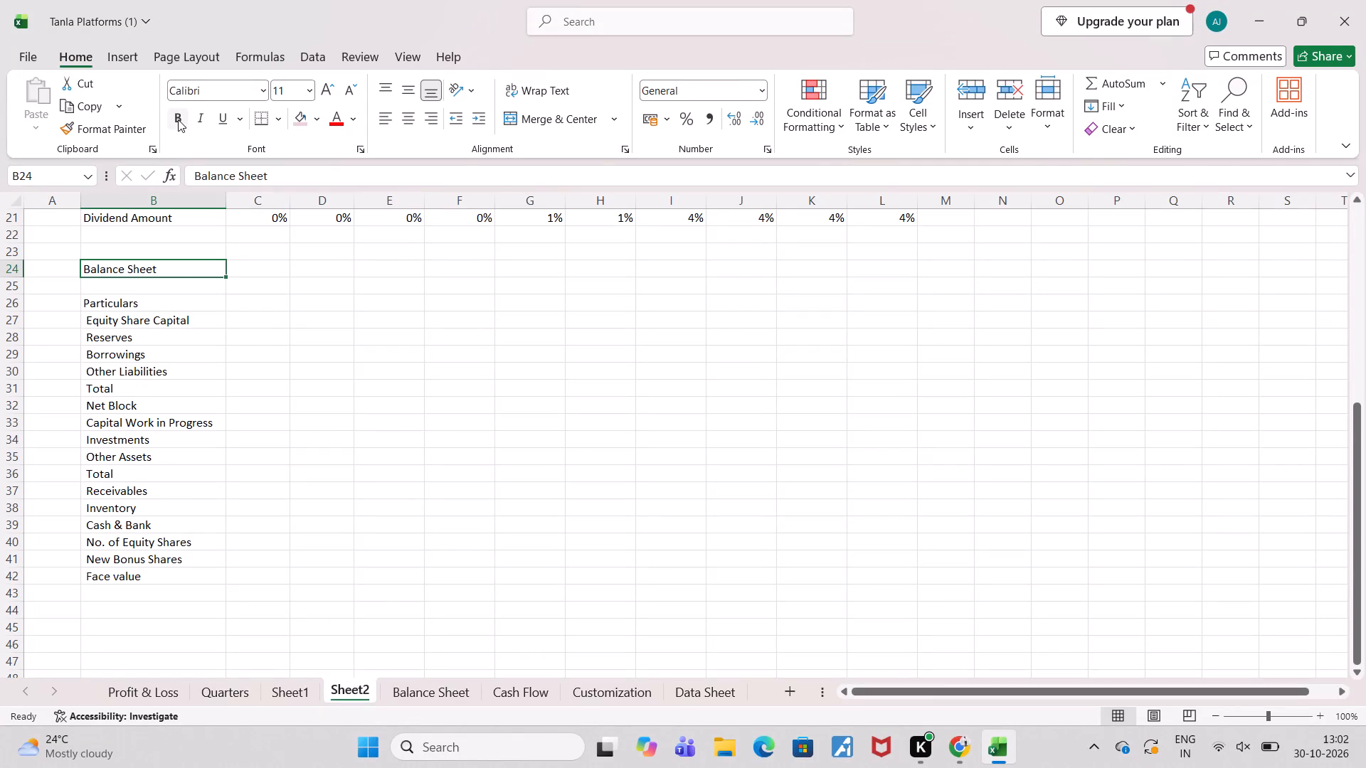
pyautogui.click(178, 117)
pyautogui.moveTo(112, 302); pyautogui.dragTo(164, 151)
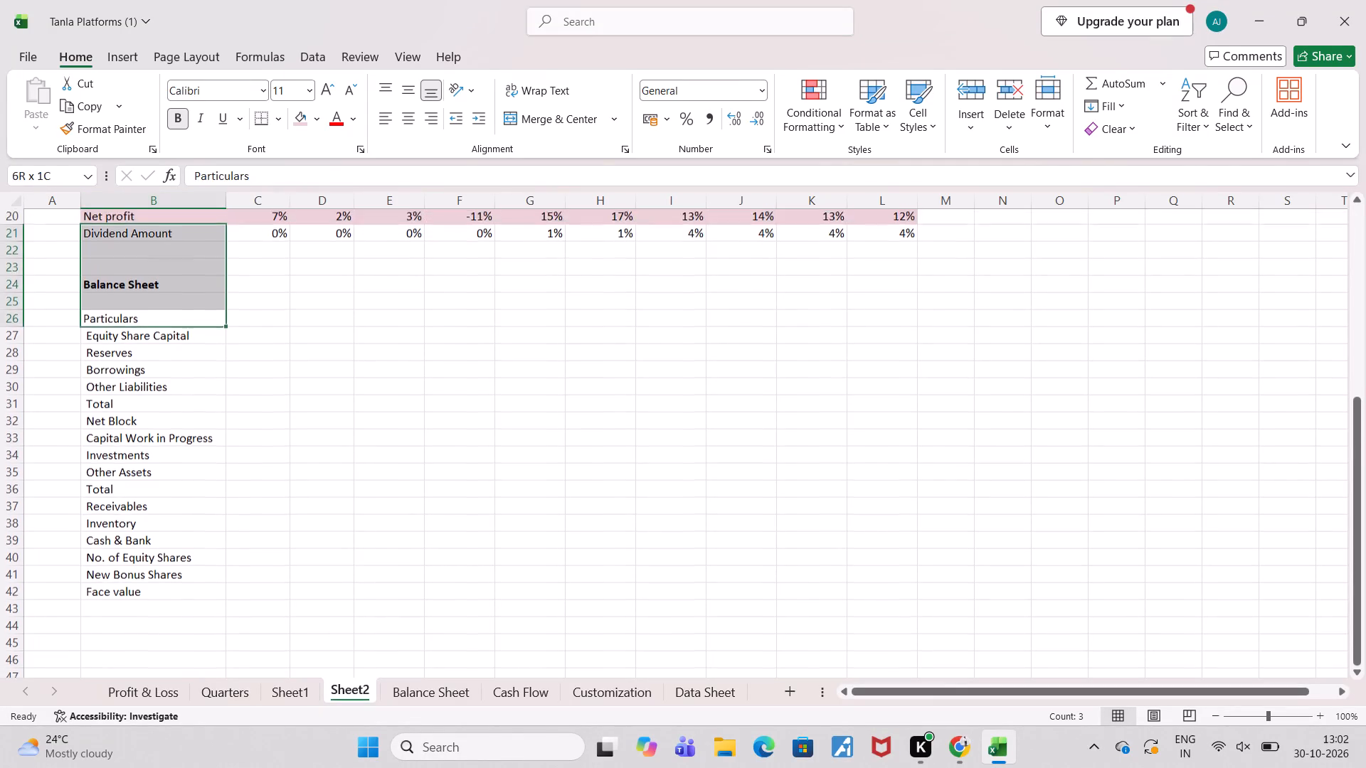
pyautogui.moveTo(164, 151); pyautogui.dragTo(127, 715)
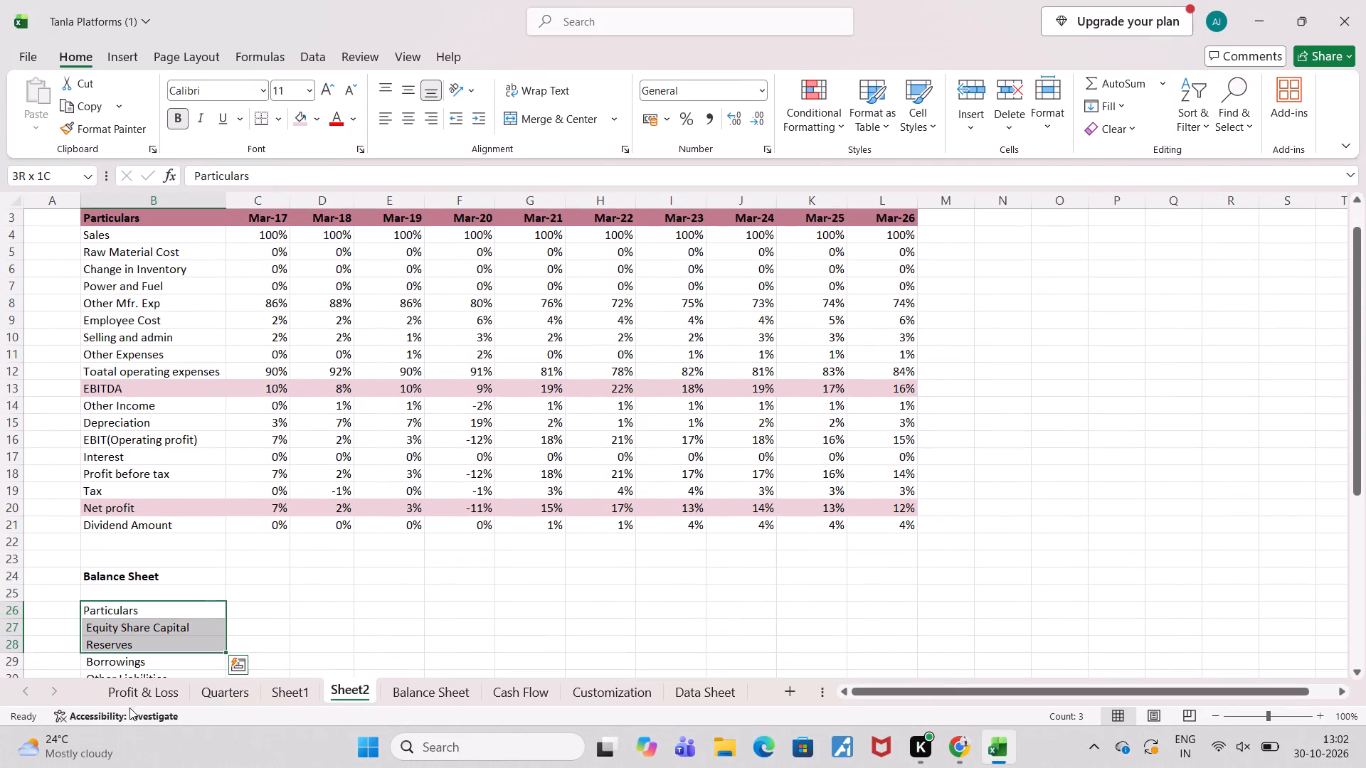
pyautogui.click(282, 612)
pyautogui.click(134, 611)
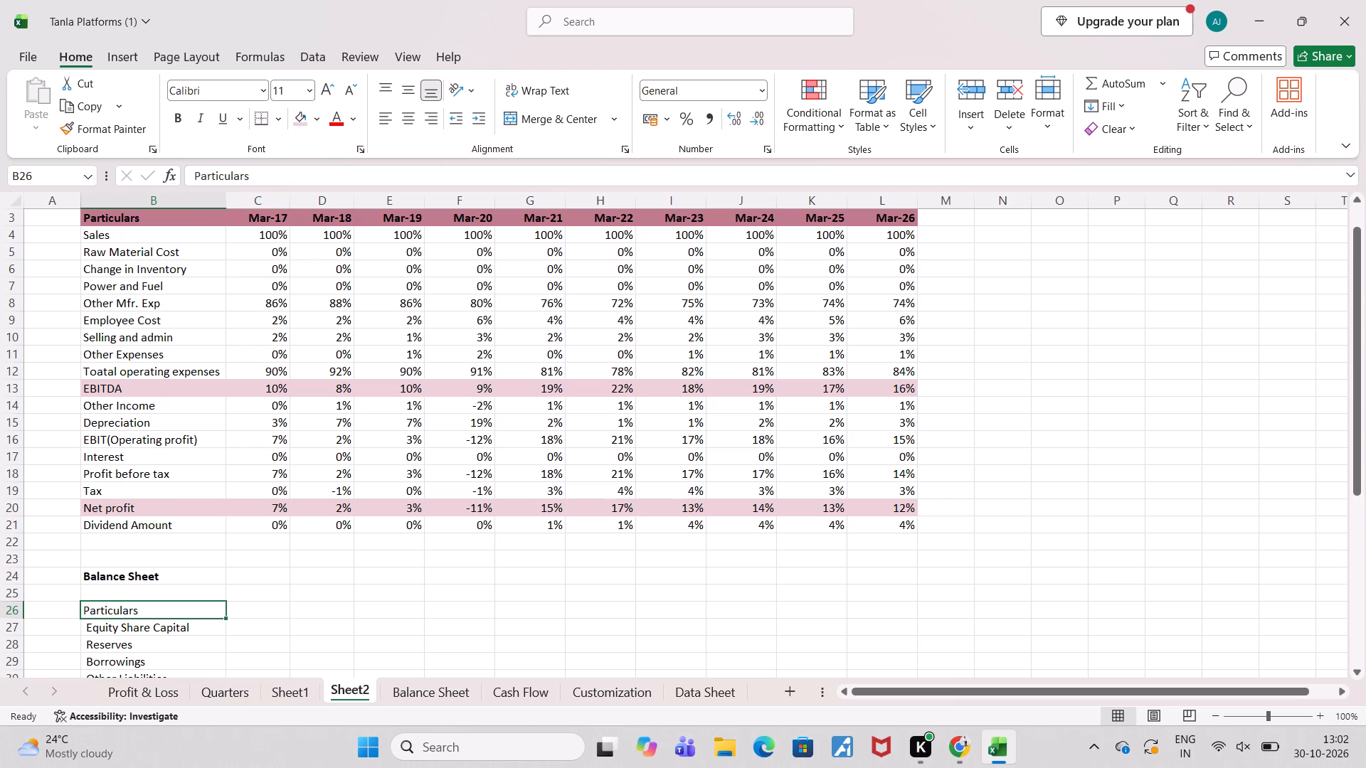
pyautogui.click(183, 122)
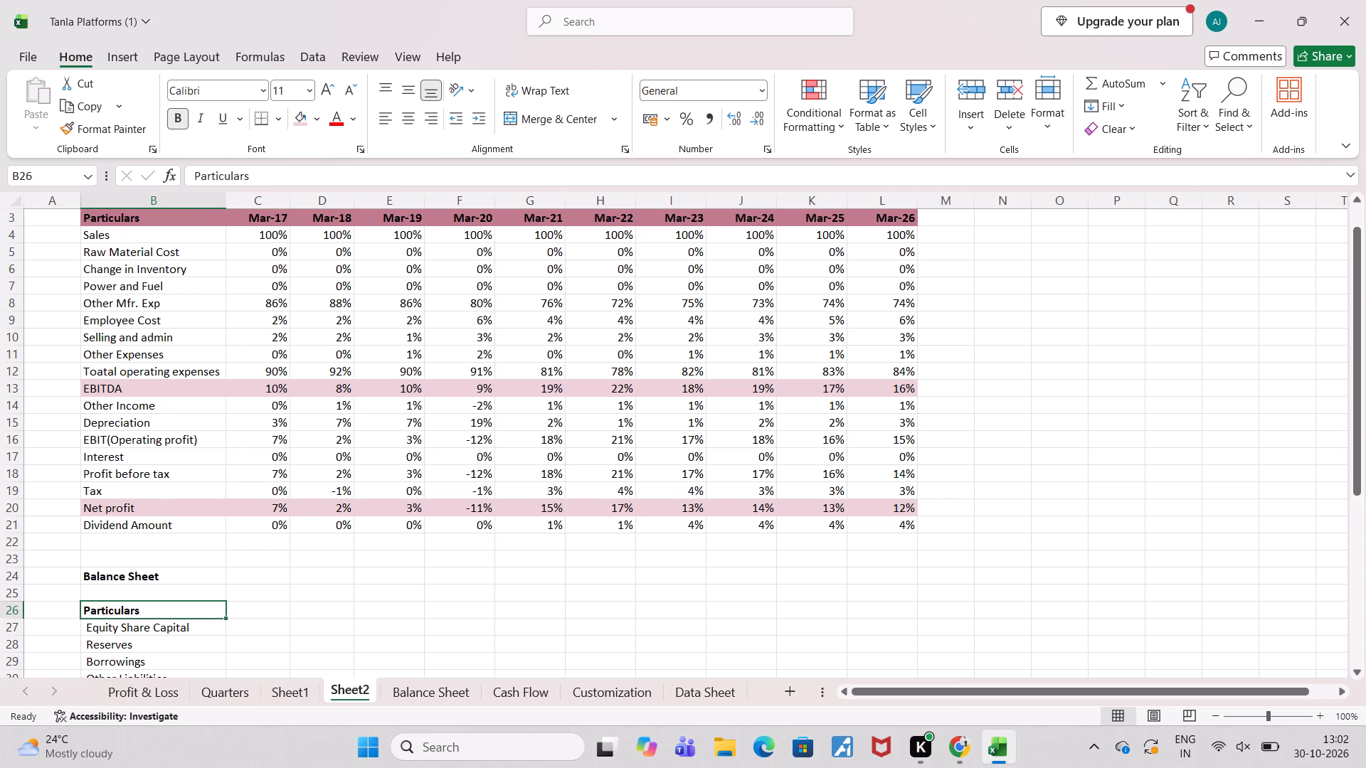
pyautogui.click(411, 619)
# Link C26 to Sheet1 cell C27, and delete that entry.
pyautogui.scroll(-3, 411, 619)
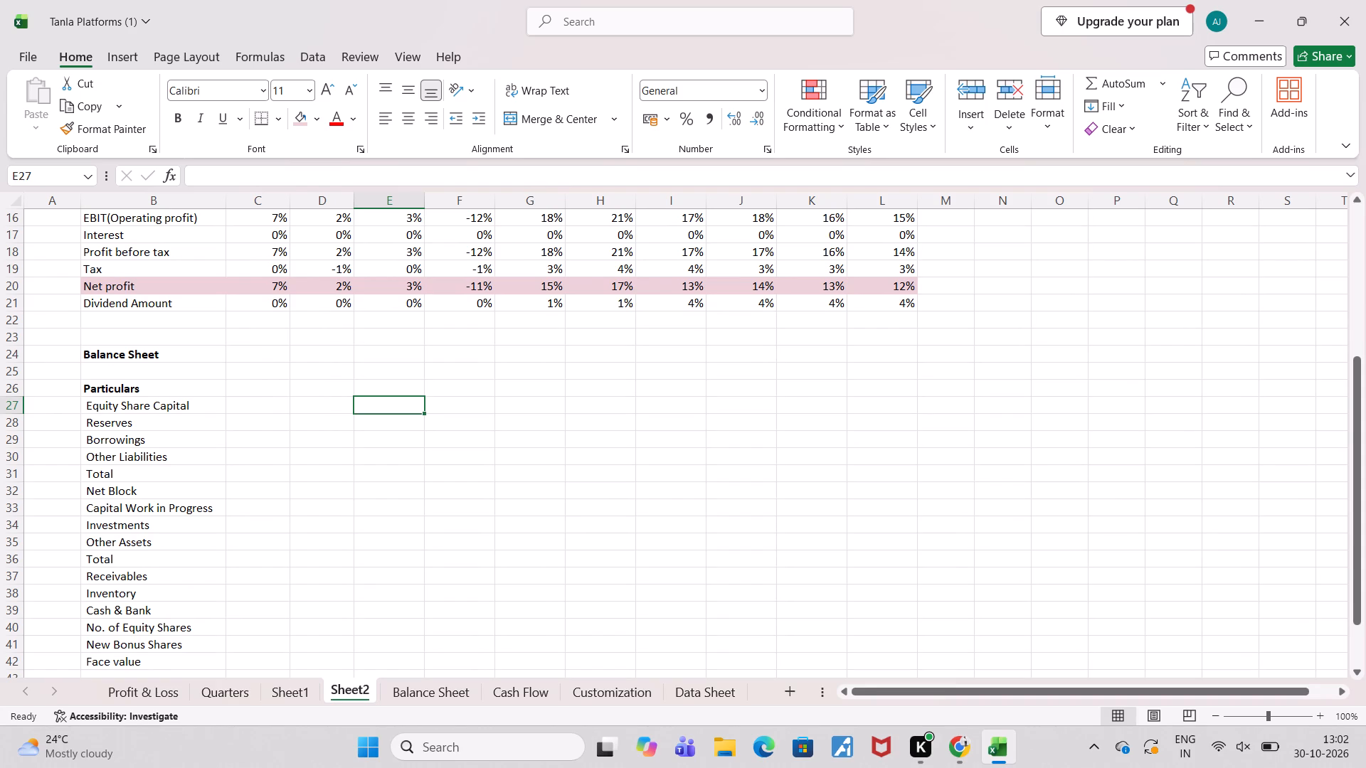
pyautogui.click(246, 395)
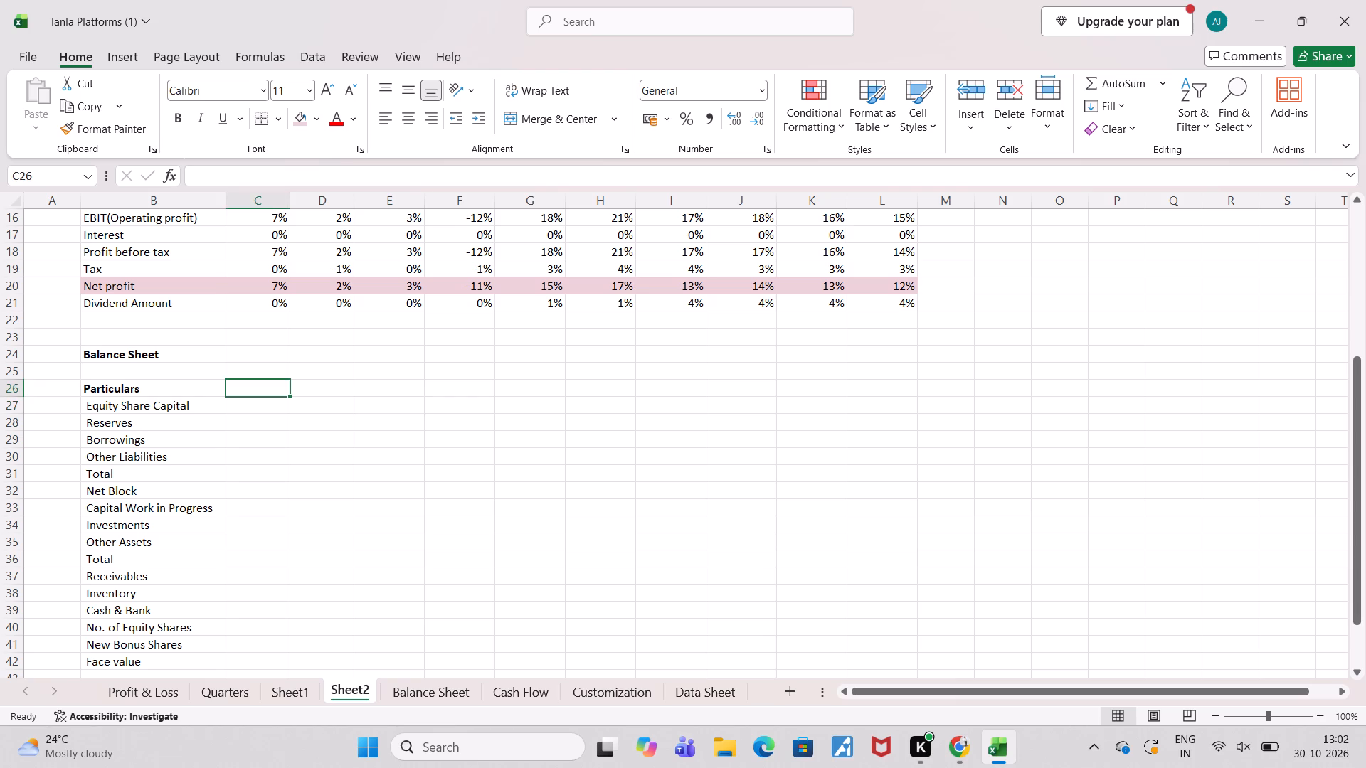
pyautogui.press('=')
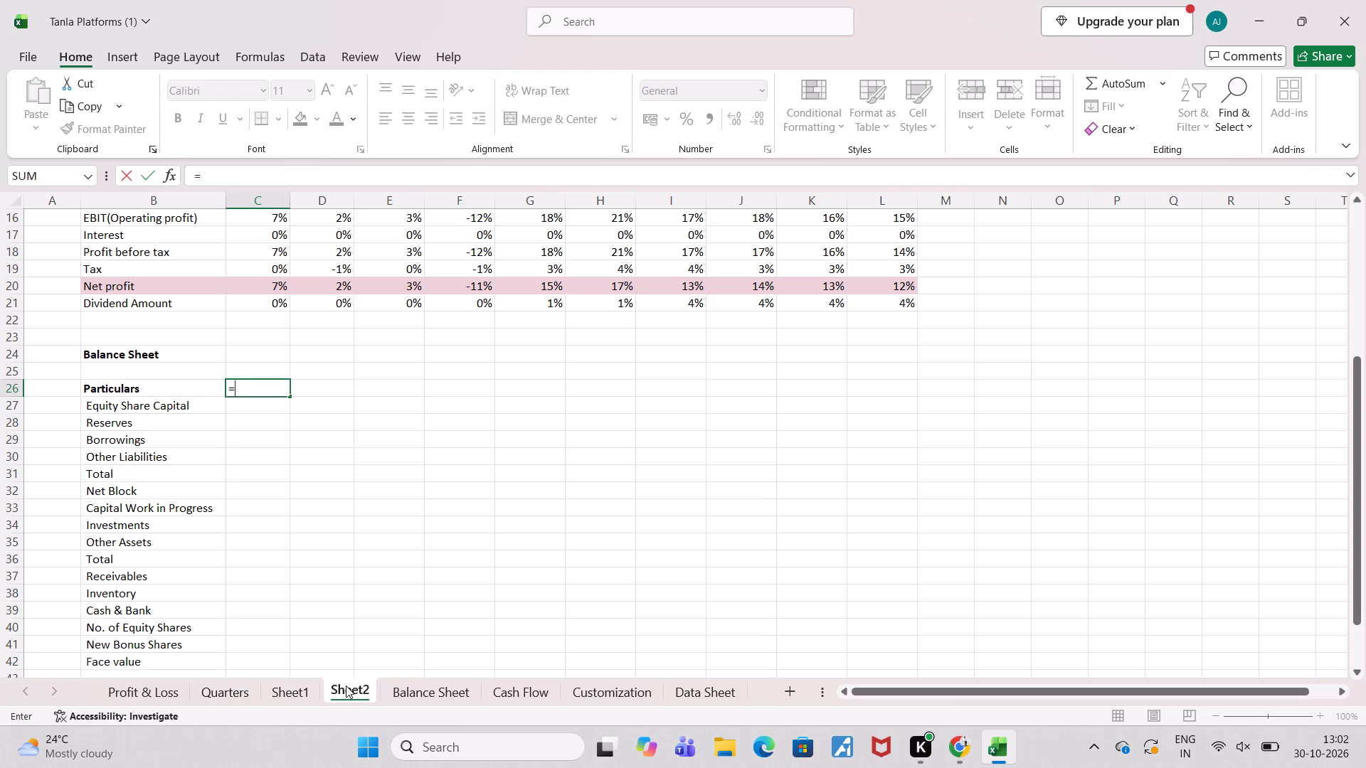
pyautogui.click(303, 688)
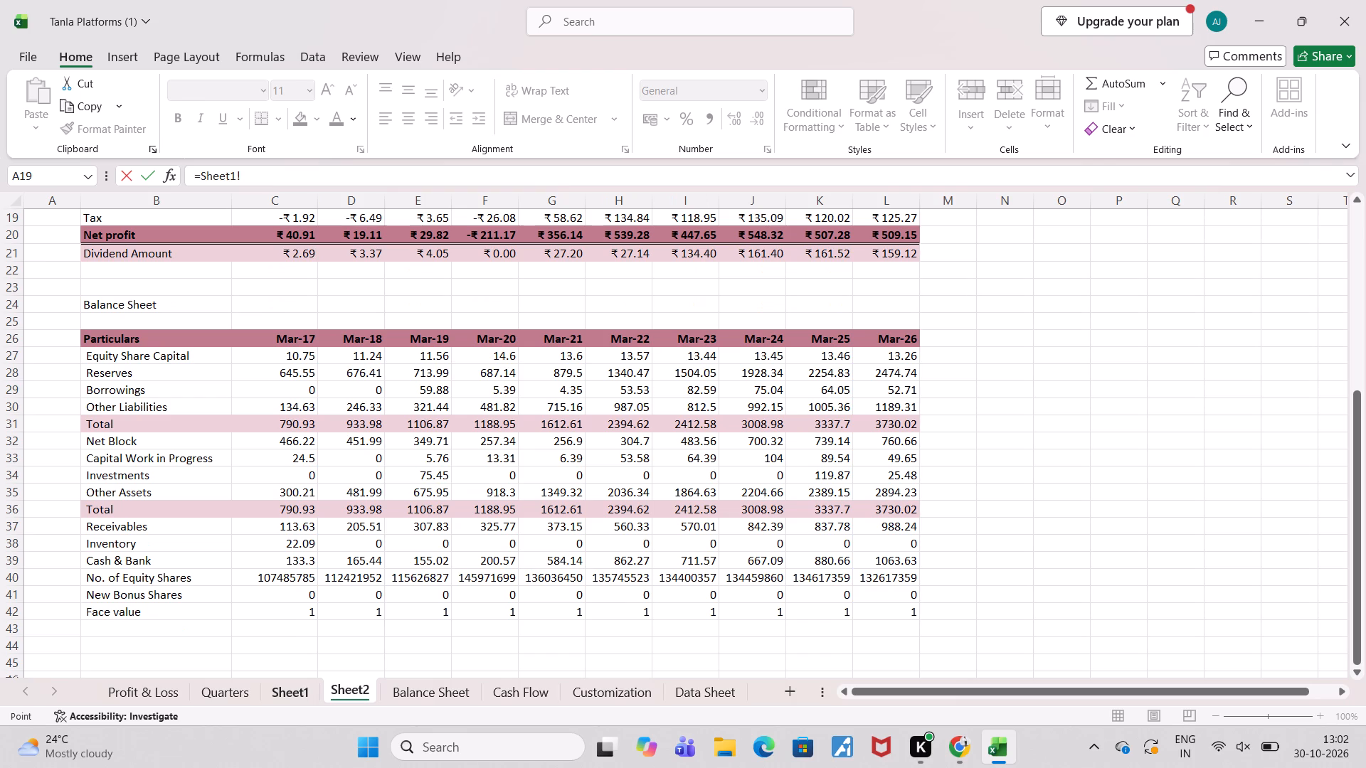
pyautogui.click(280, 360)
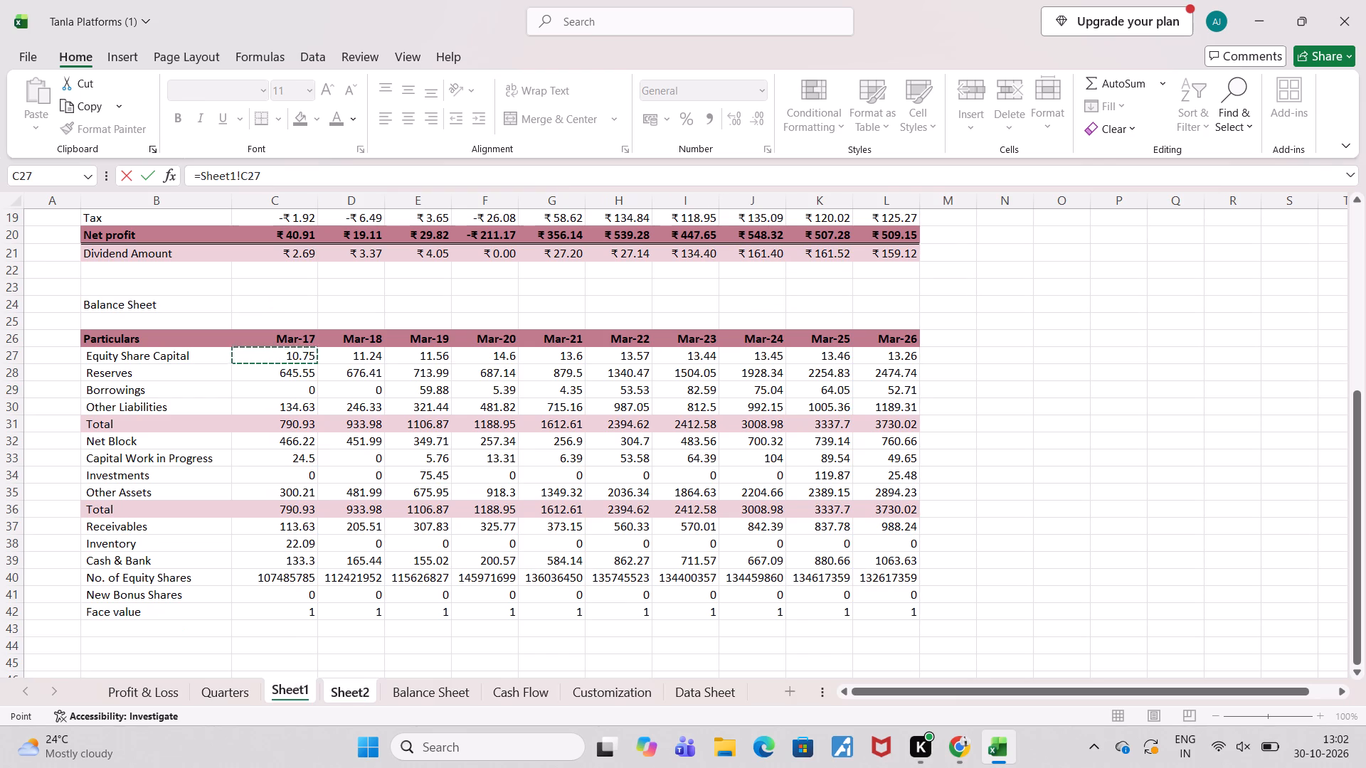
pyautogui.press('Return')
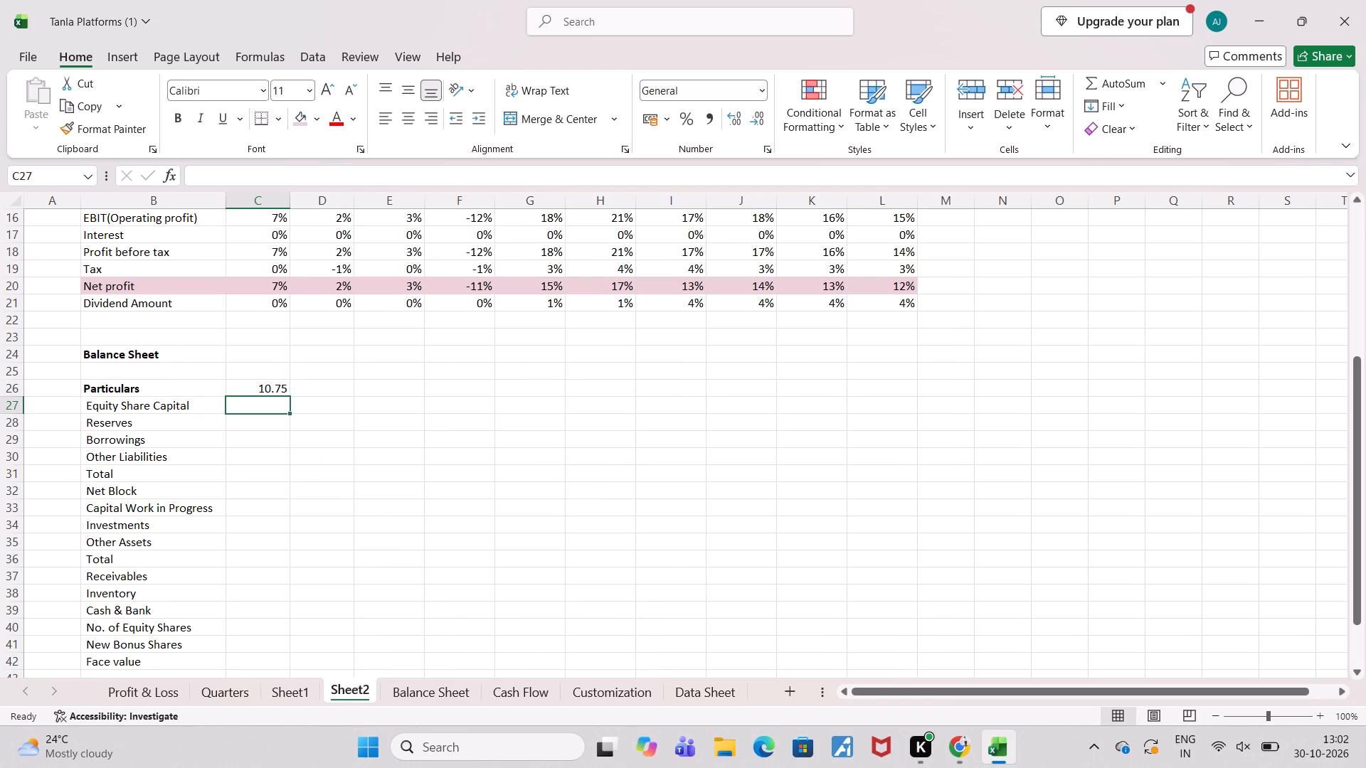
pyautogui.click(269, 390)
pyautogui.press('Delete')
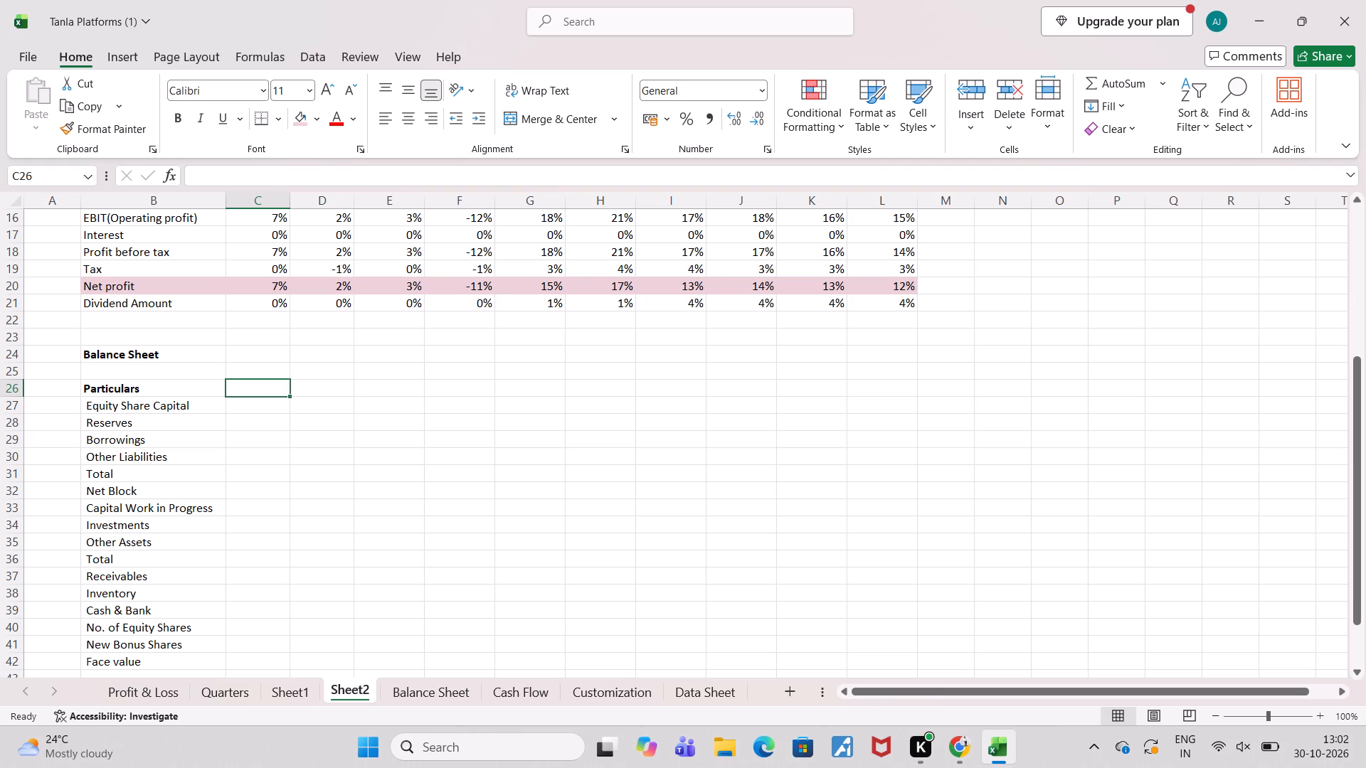
# Link C26 in Sheet2 to the Mar-17 date header in Sheet1 cell C26.
pyautogui.press('=')
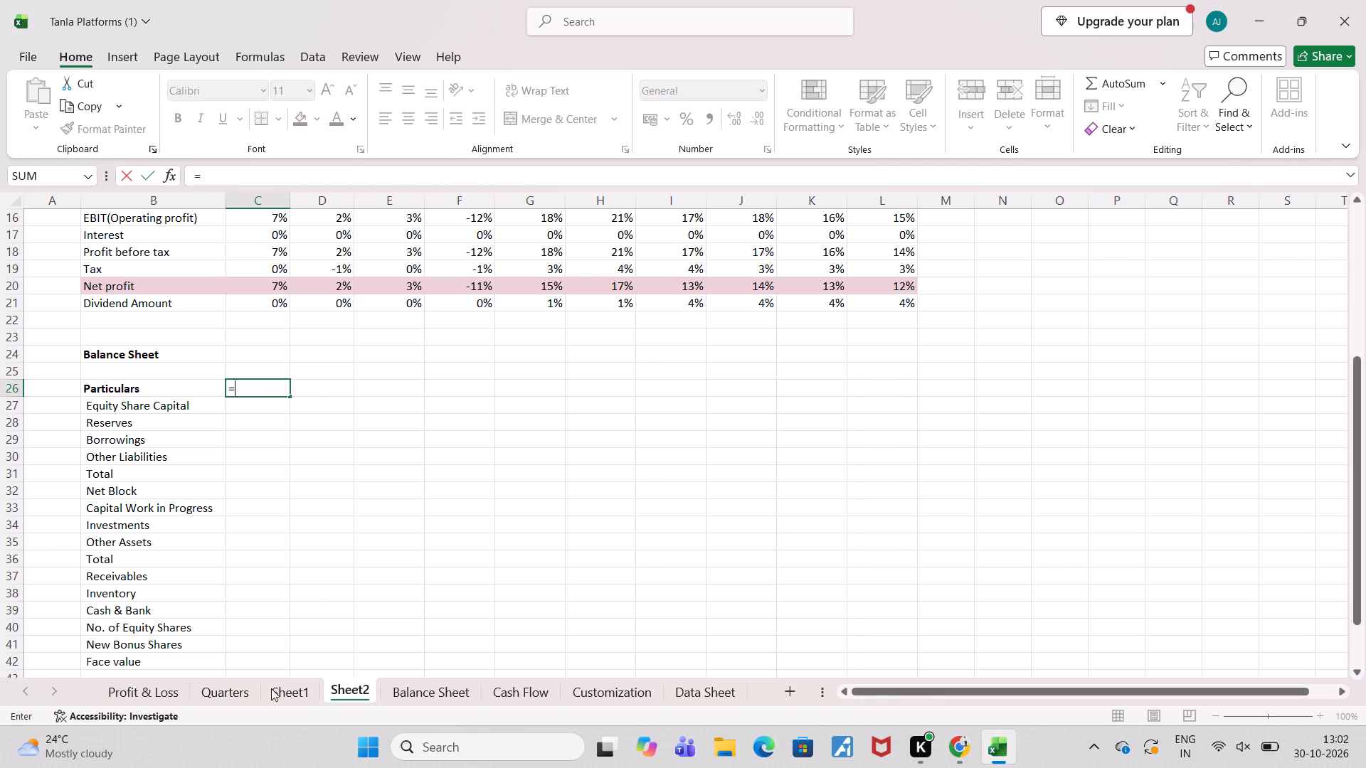
pyautogui.click(280, 695)
pyautogui.click(292, 345)
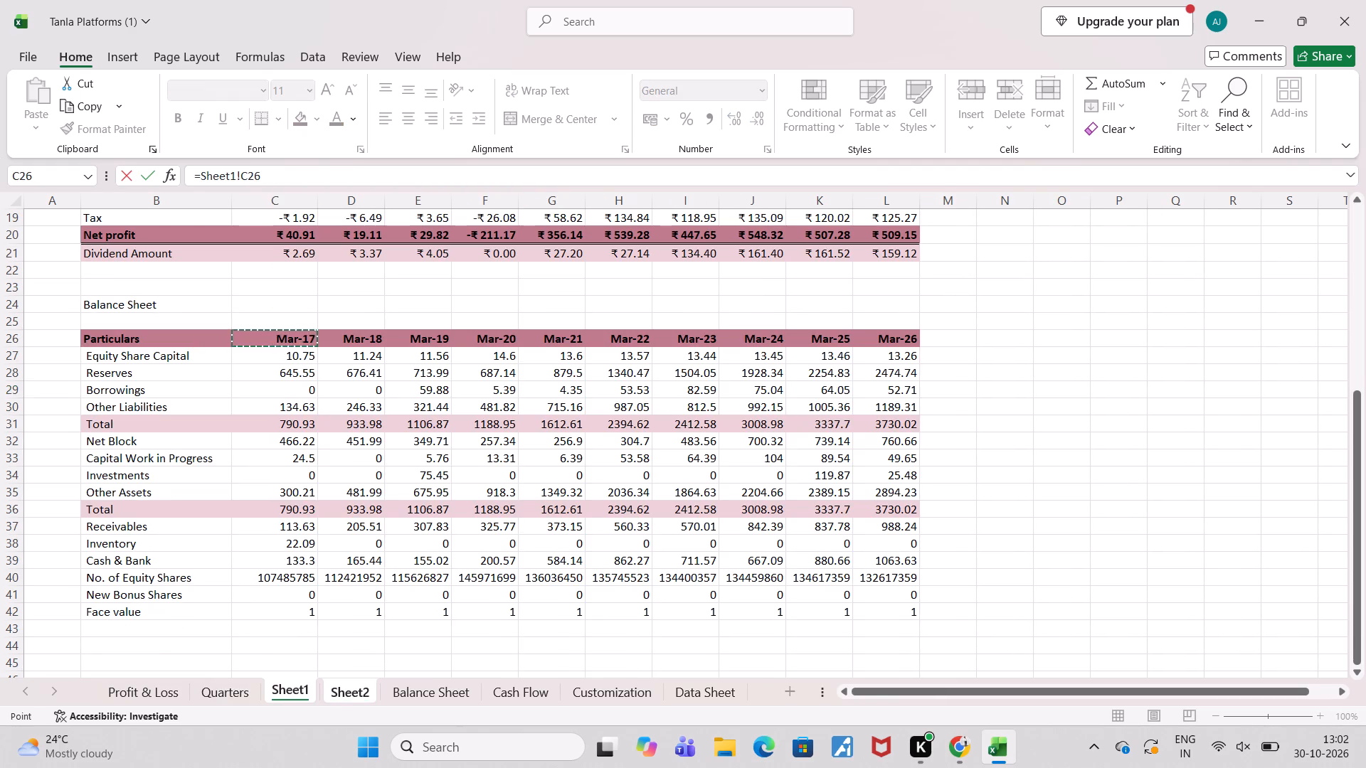
pyautogui.press('Return')
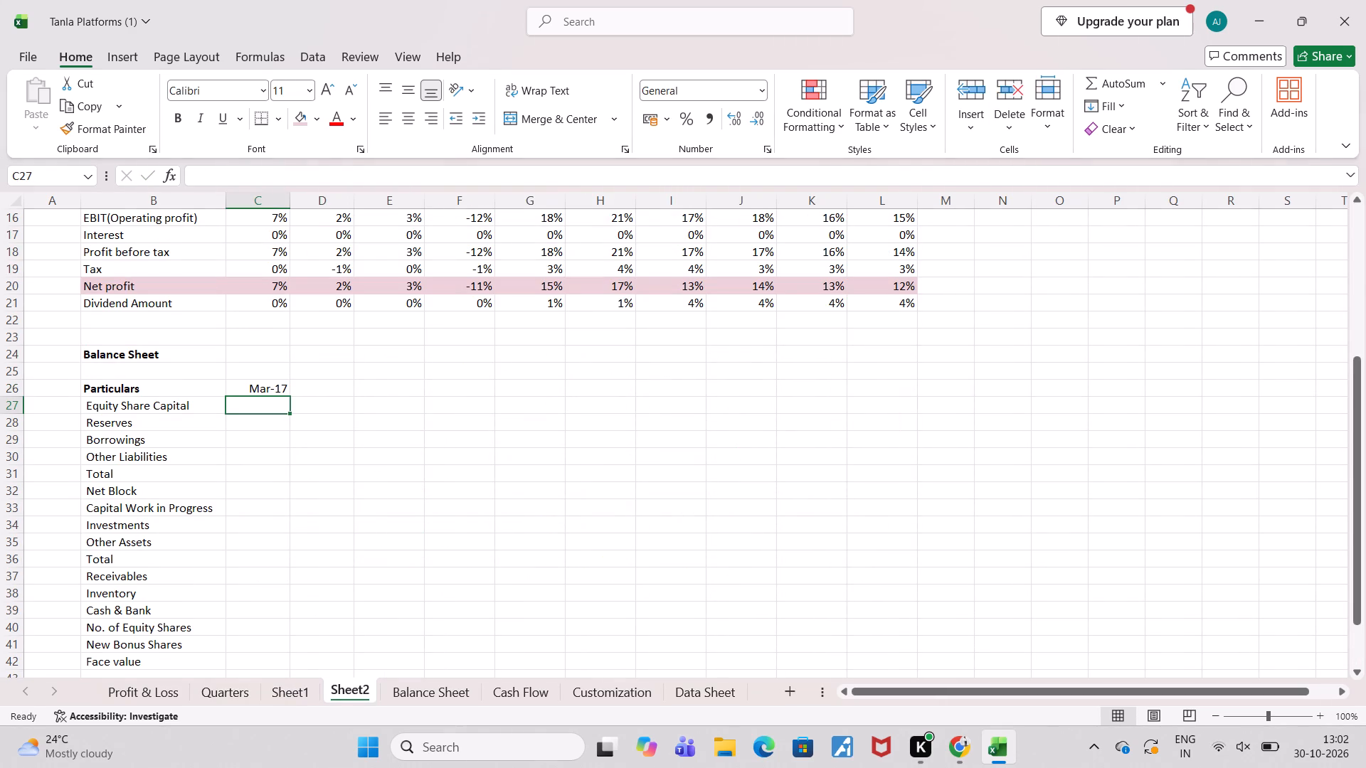
# Fill the linked date header in C26 across to L26, covering Mar-17 to Mar-26.
pyautogui.click(263, 388)
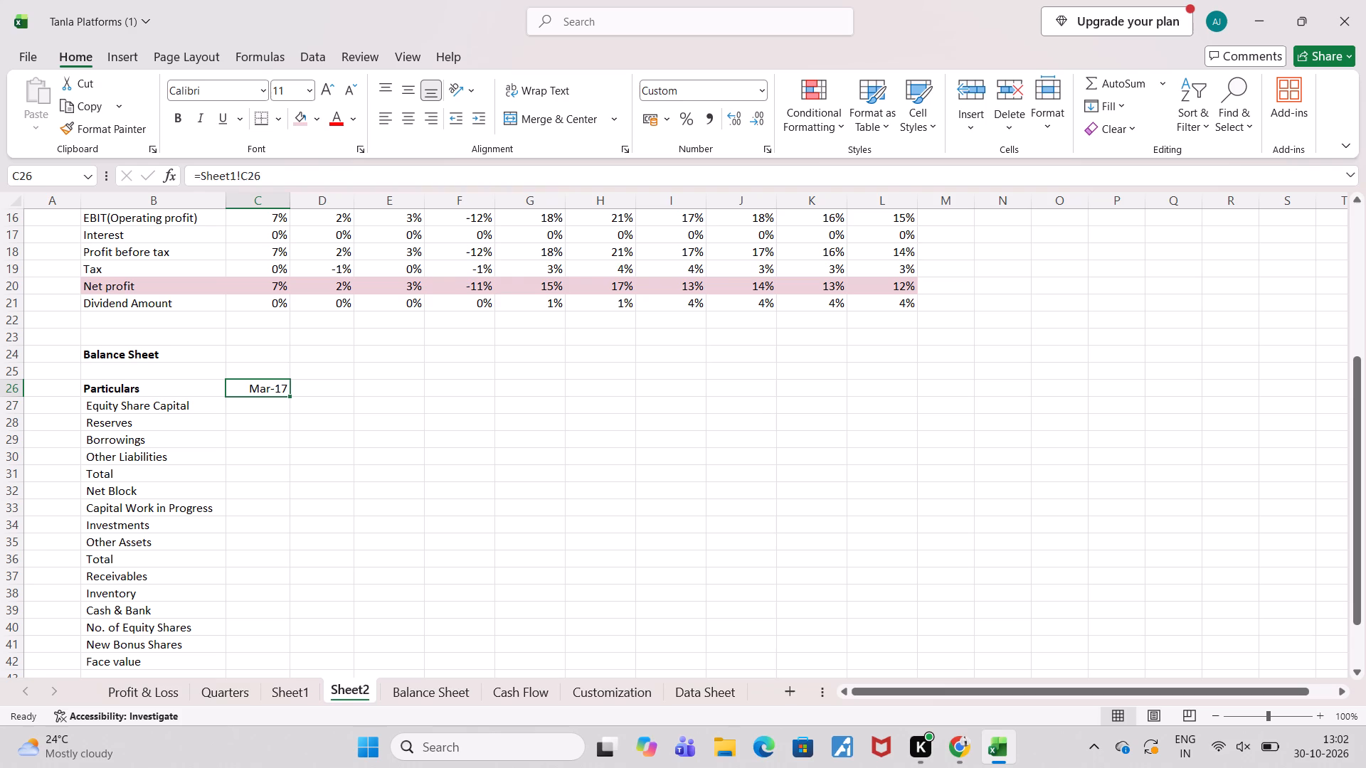
pyautogui.moveTo(289, 394); pyautogui.dragTo(845, 395)
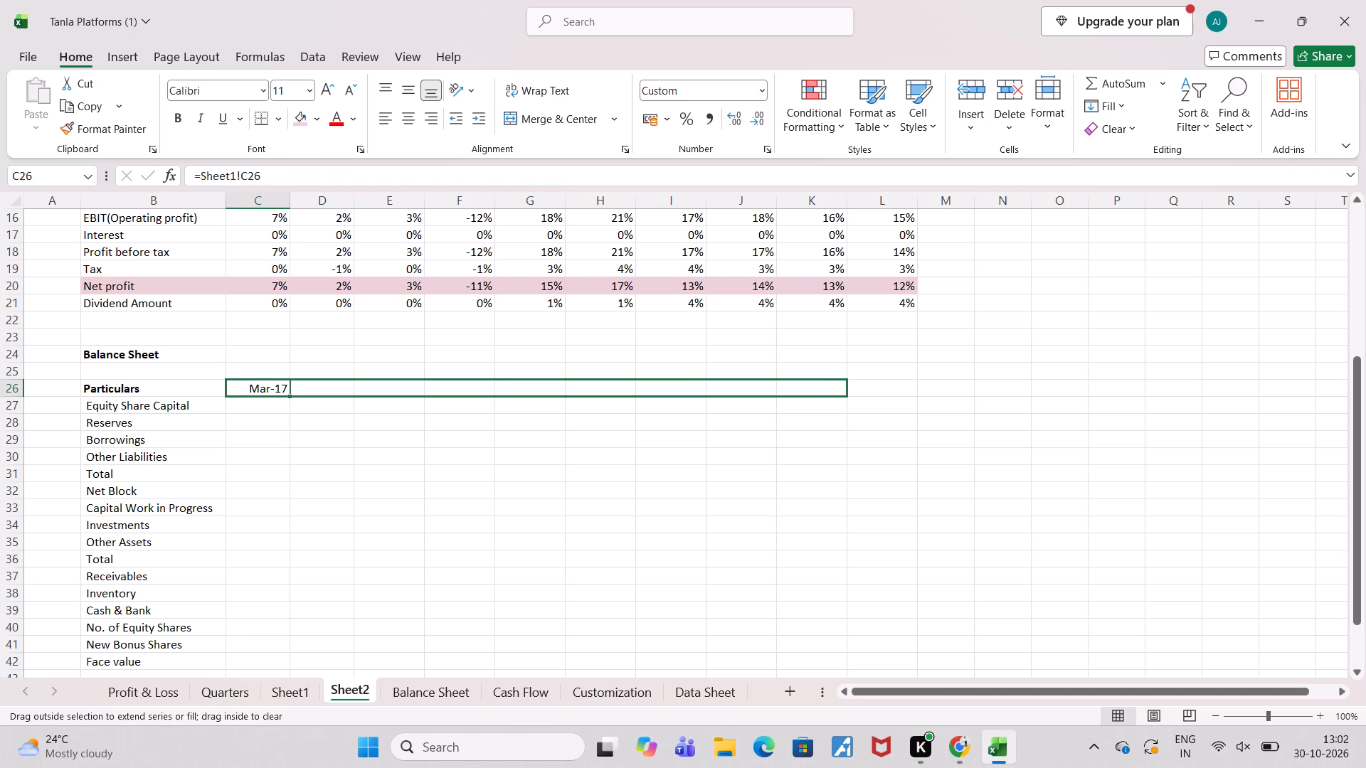
pyautogui.moveTo(845, 395); pyautogui.dragTo(911, 390)
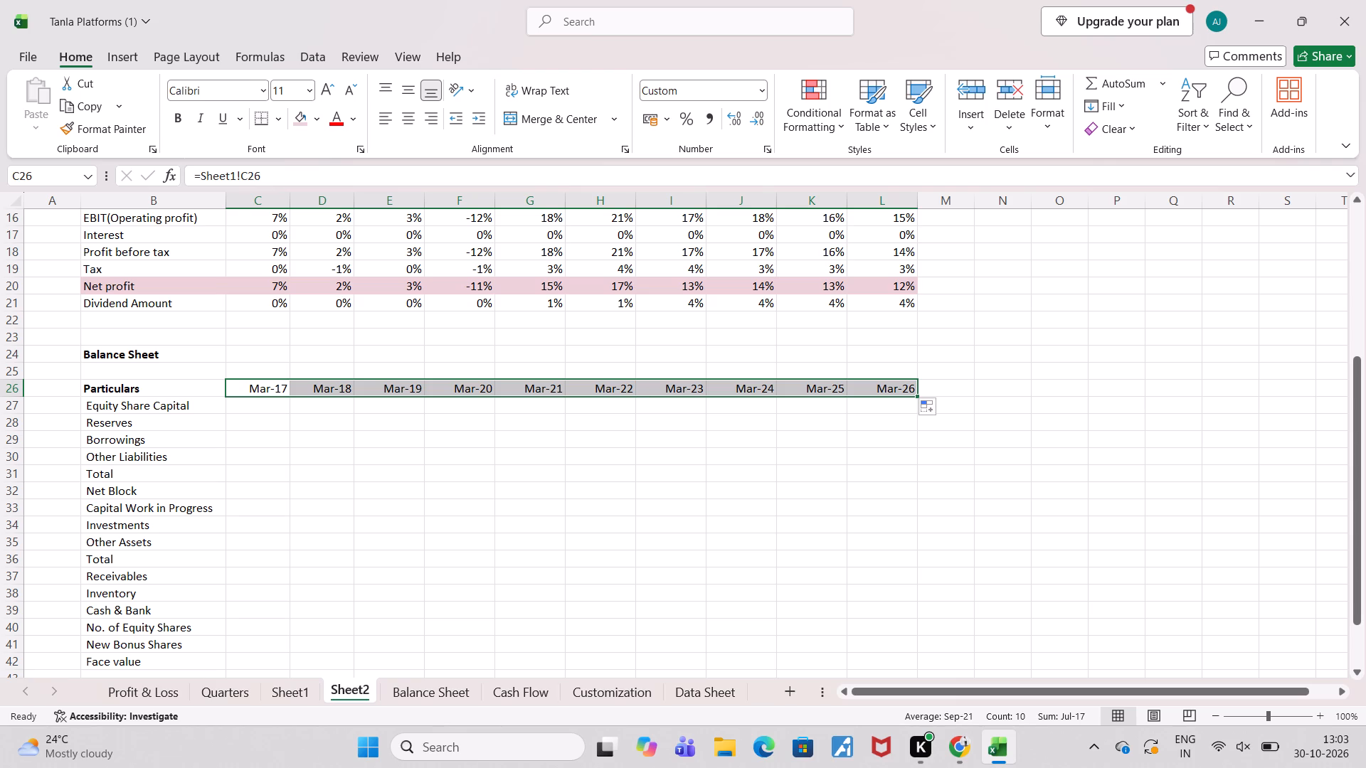
pyautogui.click(1059, 483)
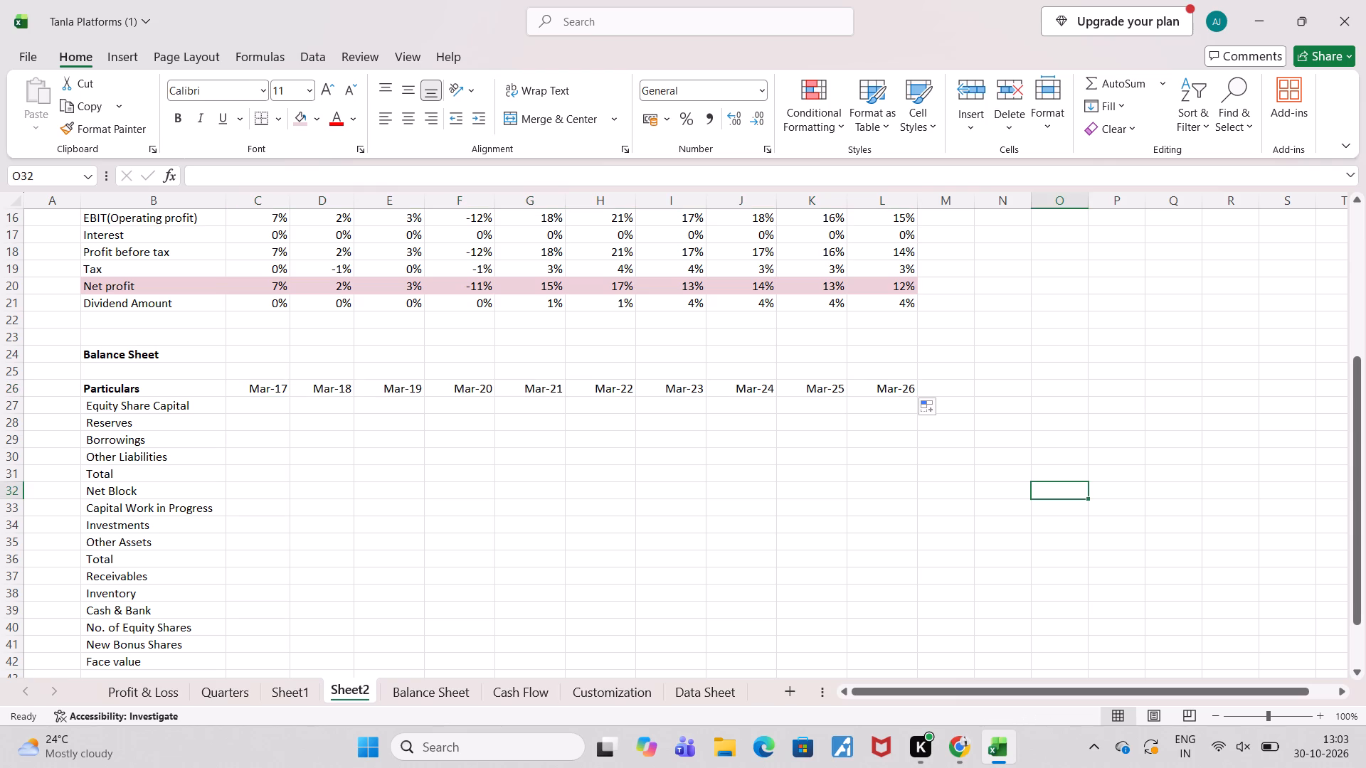
# Make the whole balance sheet header row bold, from Particulars in B26 to Mar-26 in L26.
pyautogui.click(135, 381)
pyautogui.hotkey('shift', 'Right')
pyautogui.hotkey('shift', 'Right')
pyautogui.hotkey('shift', 'Right')
pyautogui.hotkey('shift', 'Right')
pyautogui.hotkey('shift', 'Right')
pyautogui.hotkey('shift', 'Right')
pyautogui.hotkey('shift', 'Right')
pyautogui.hotkey('shift', 'Right')
pyautogui.hotkey('shift', 'Right')
pyautogui.hotkey('shift', 'Right')
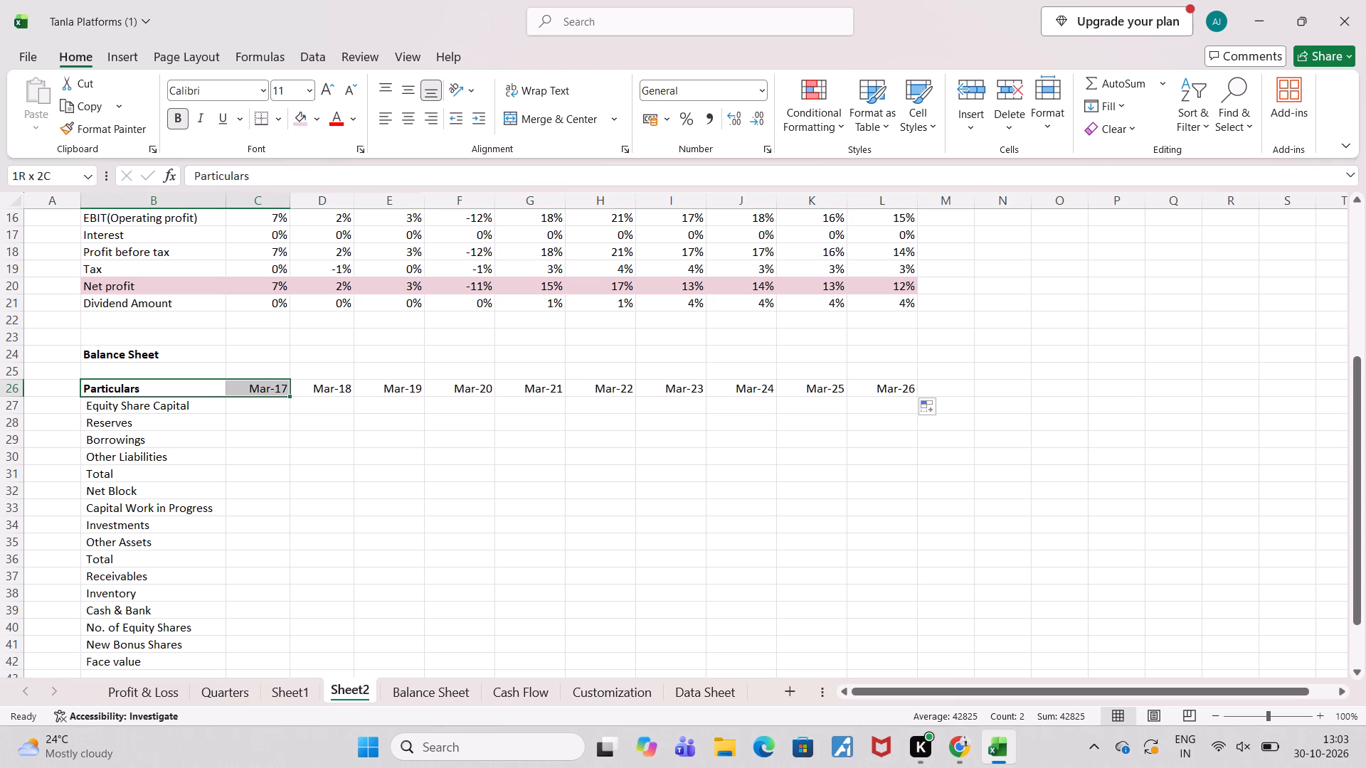
pyautogui.click(171, 124)
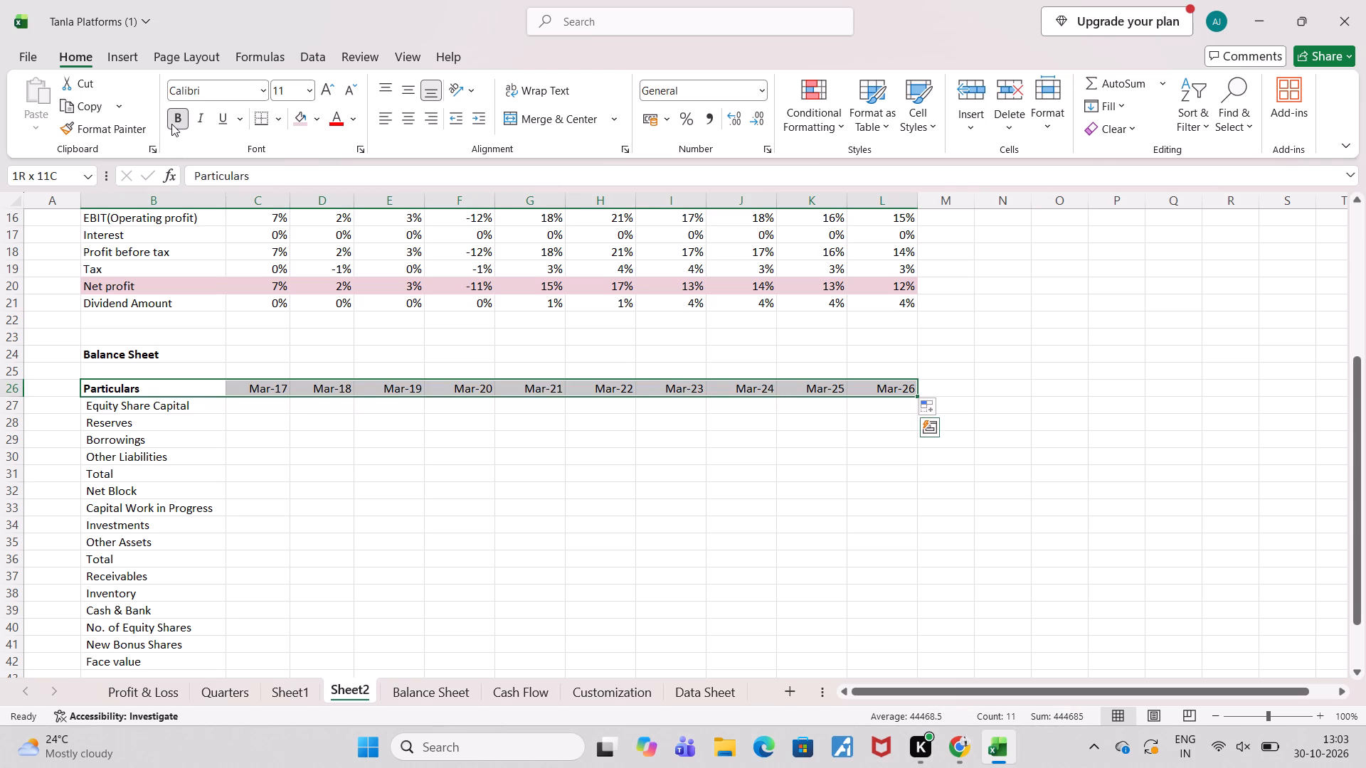
pyautogui.click(171, 124)
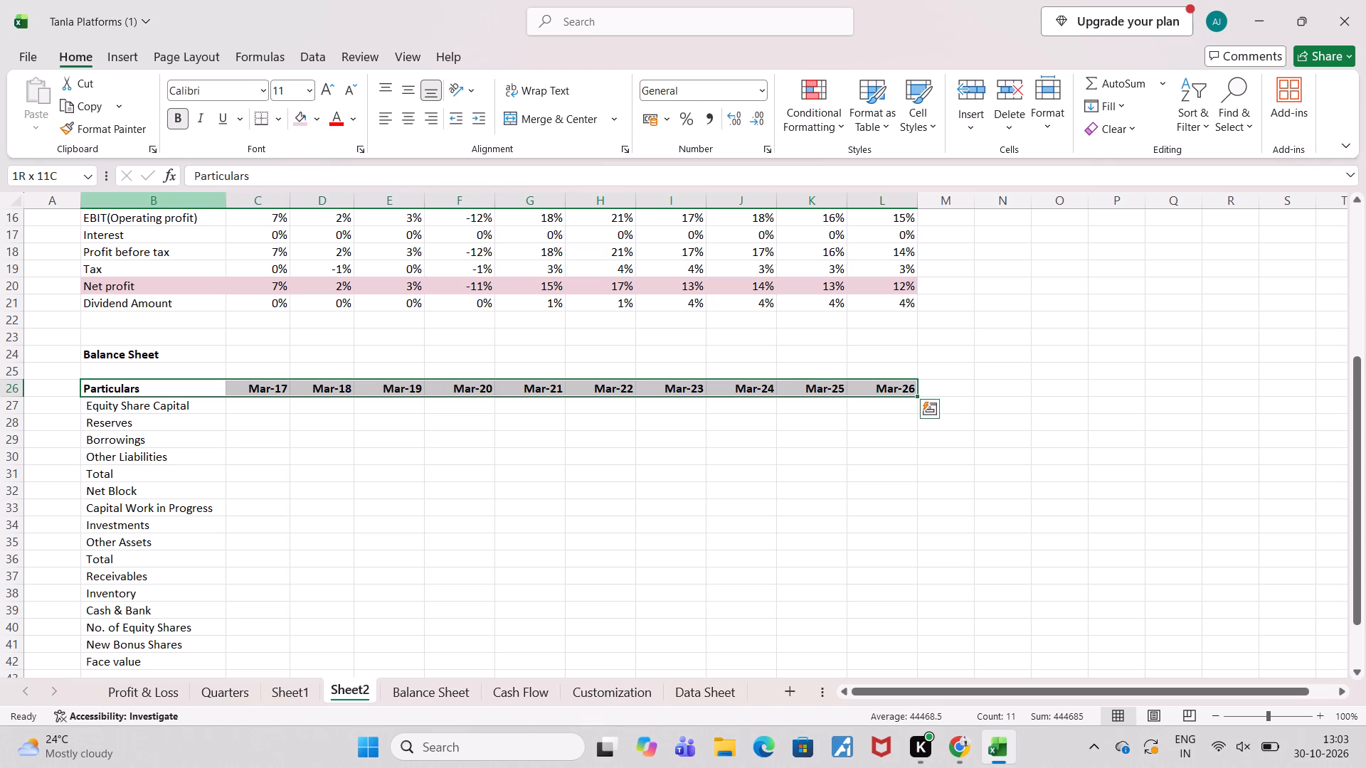
# Enter the Mar-17 Equity Share Capital ratio in C27 as Sheet1 cell C27 divided by Sheet1 cell C27.
pyautogui.press('Down')
pyautogui.press('Right')
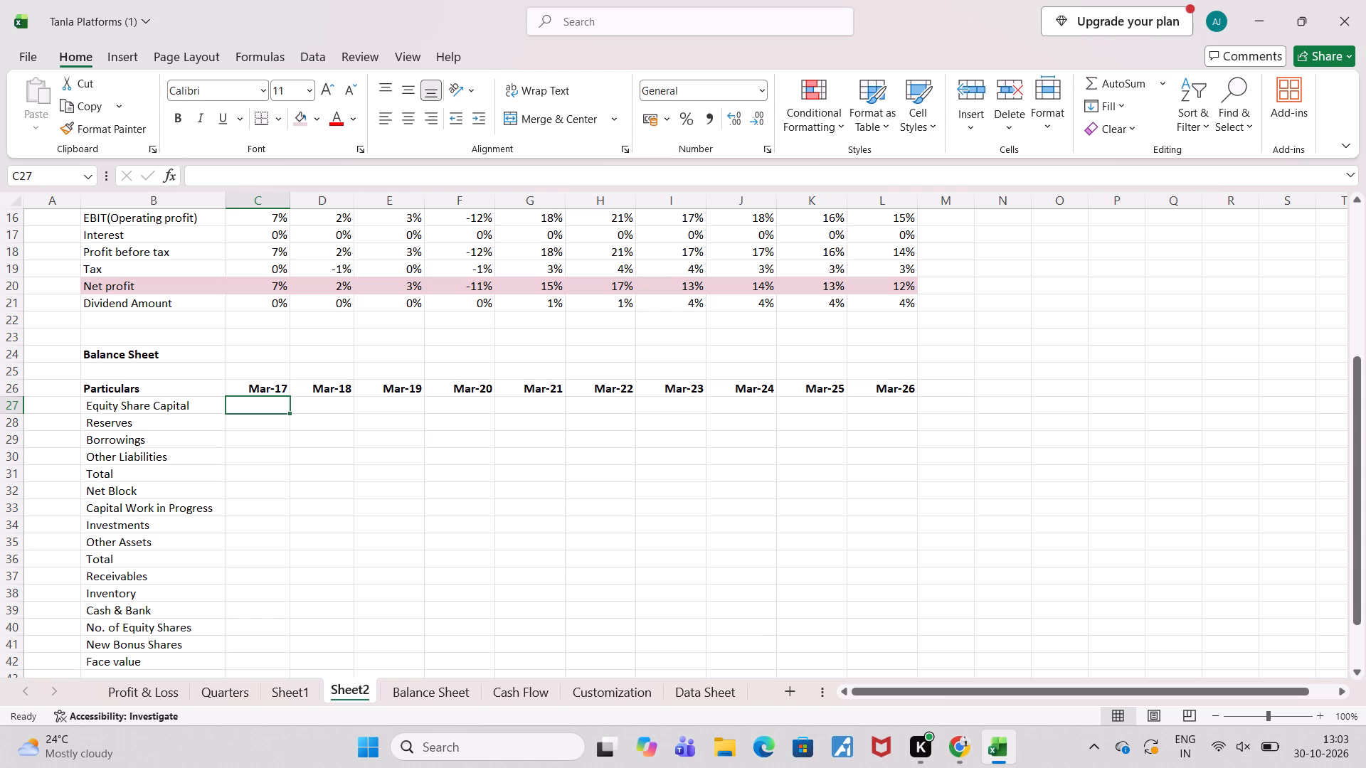
pyautogui.press('=')
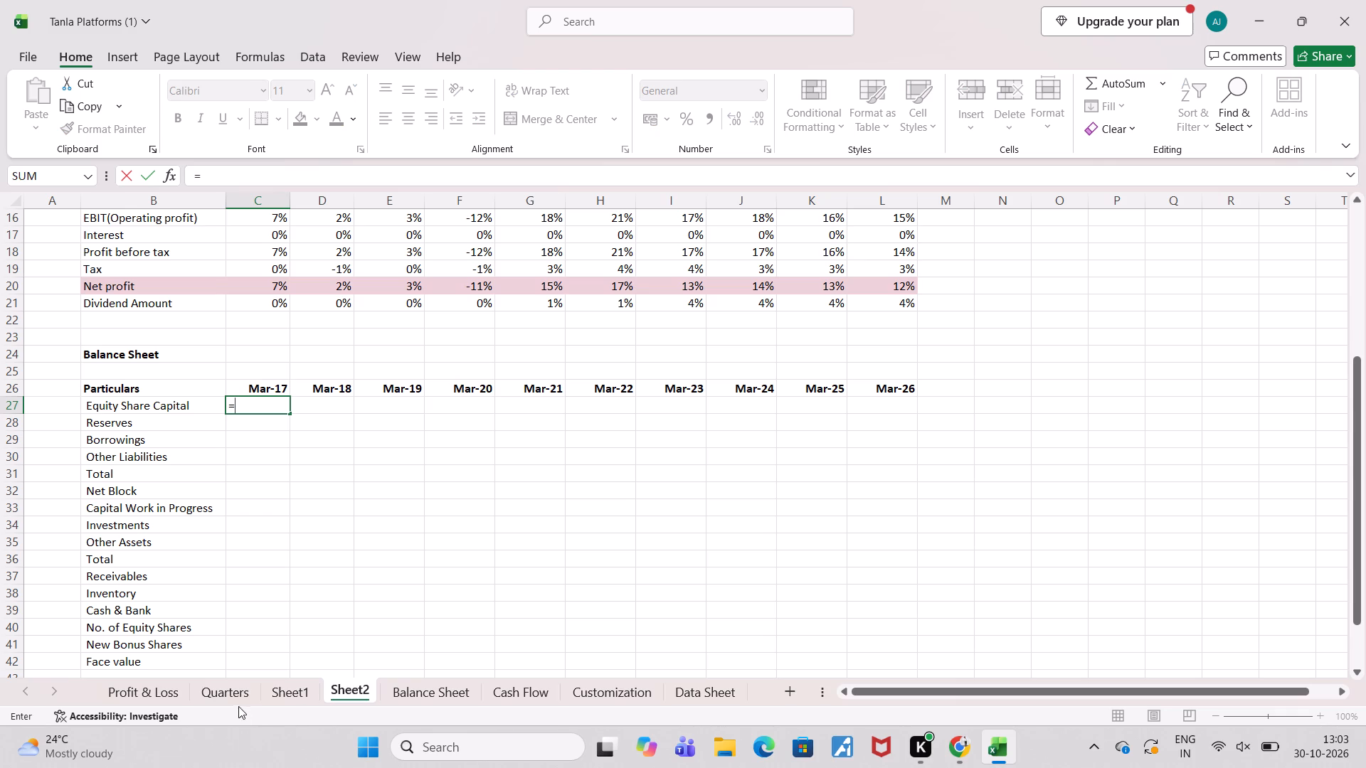
pyautogui.click(312, 690)
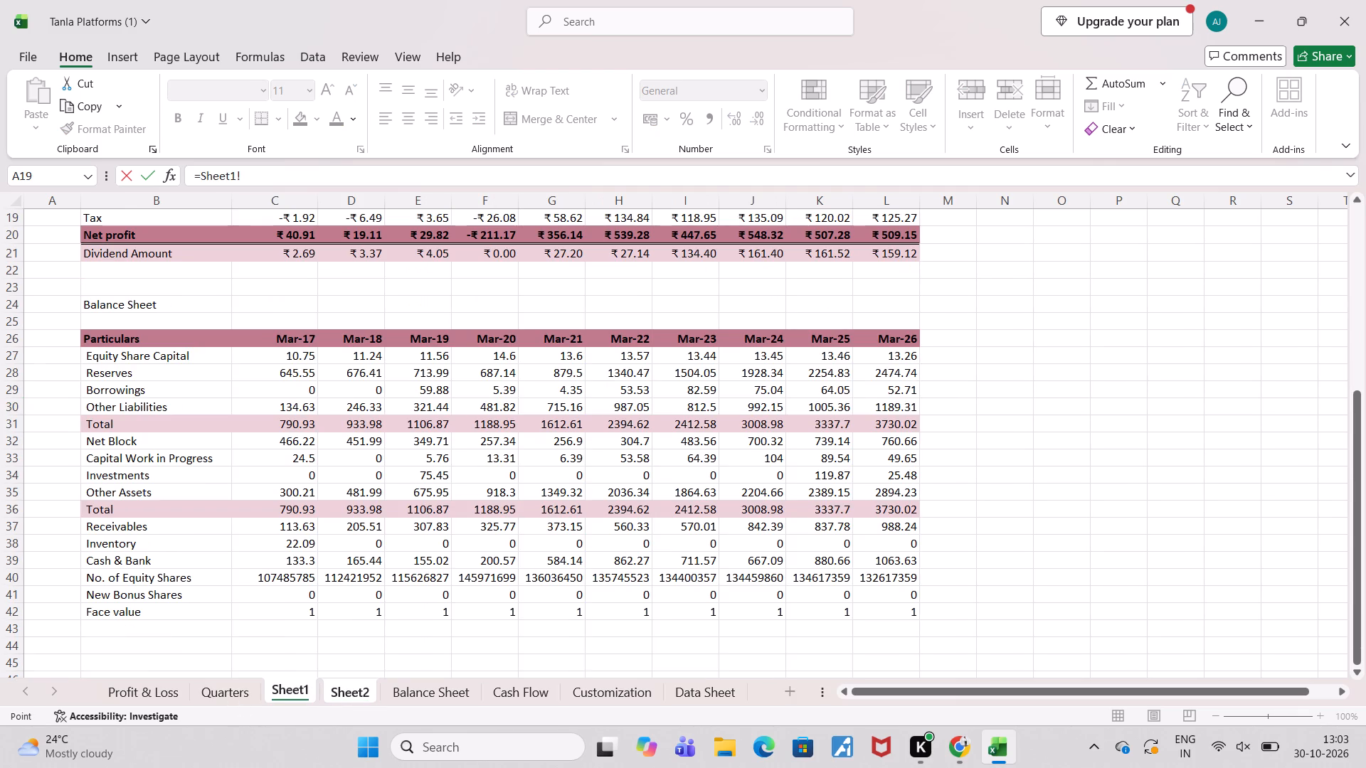
pyautogui.click(299, 356)
pyautogui.press('/')
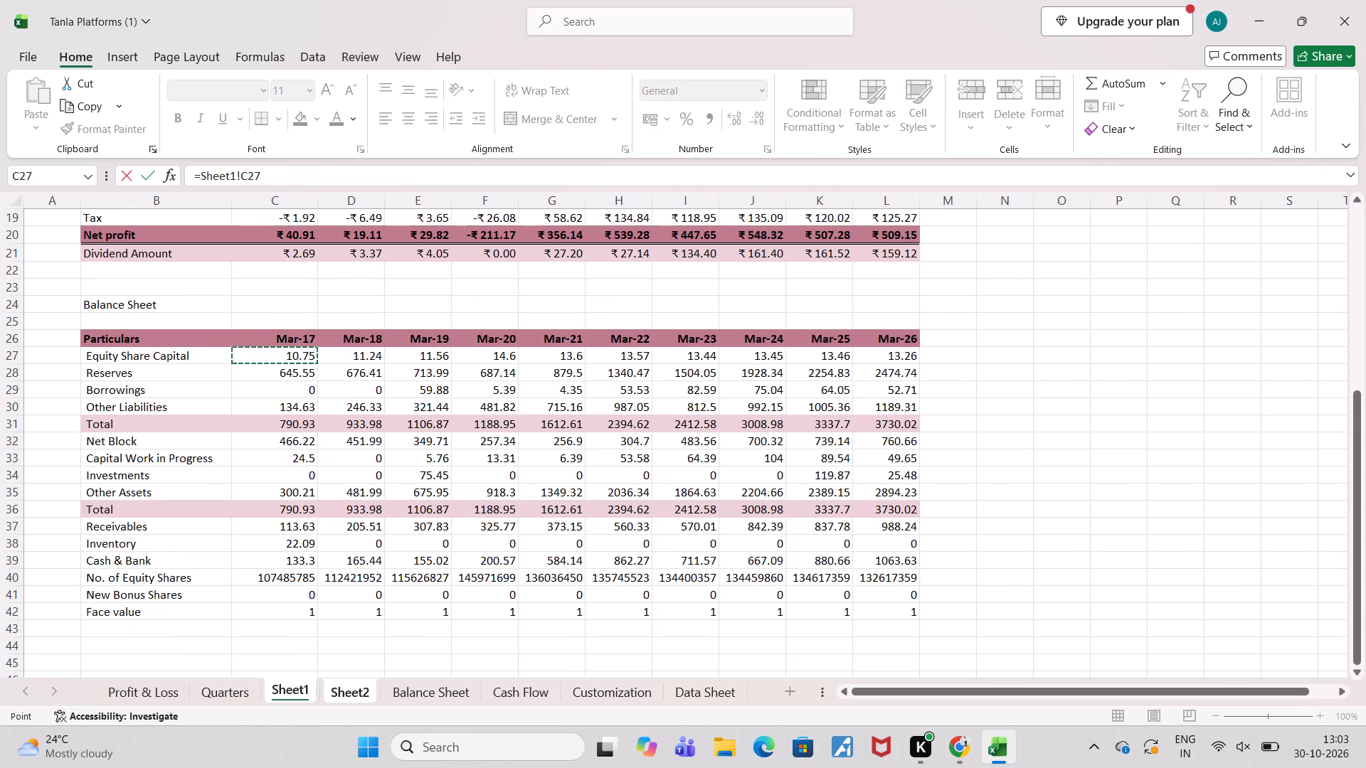
pyautogui.click(299, 356)
pyautogui.press('Return')
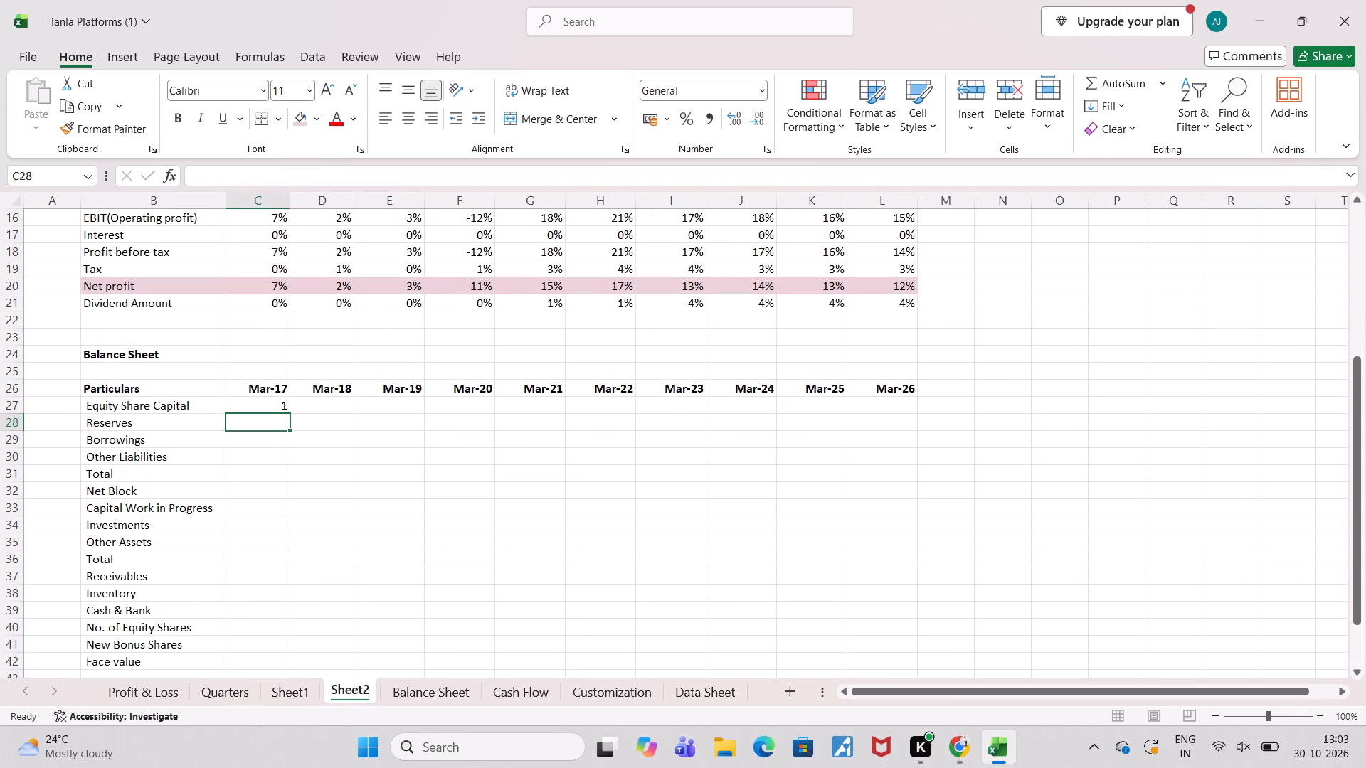
# Format the Equity Share Capital ratio in C27 as a percentage.
pyautogui.click(275, 405)
pyautogui.click(689, 117)
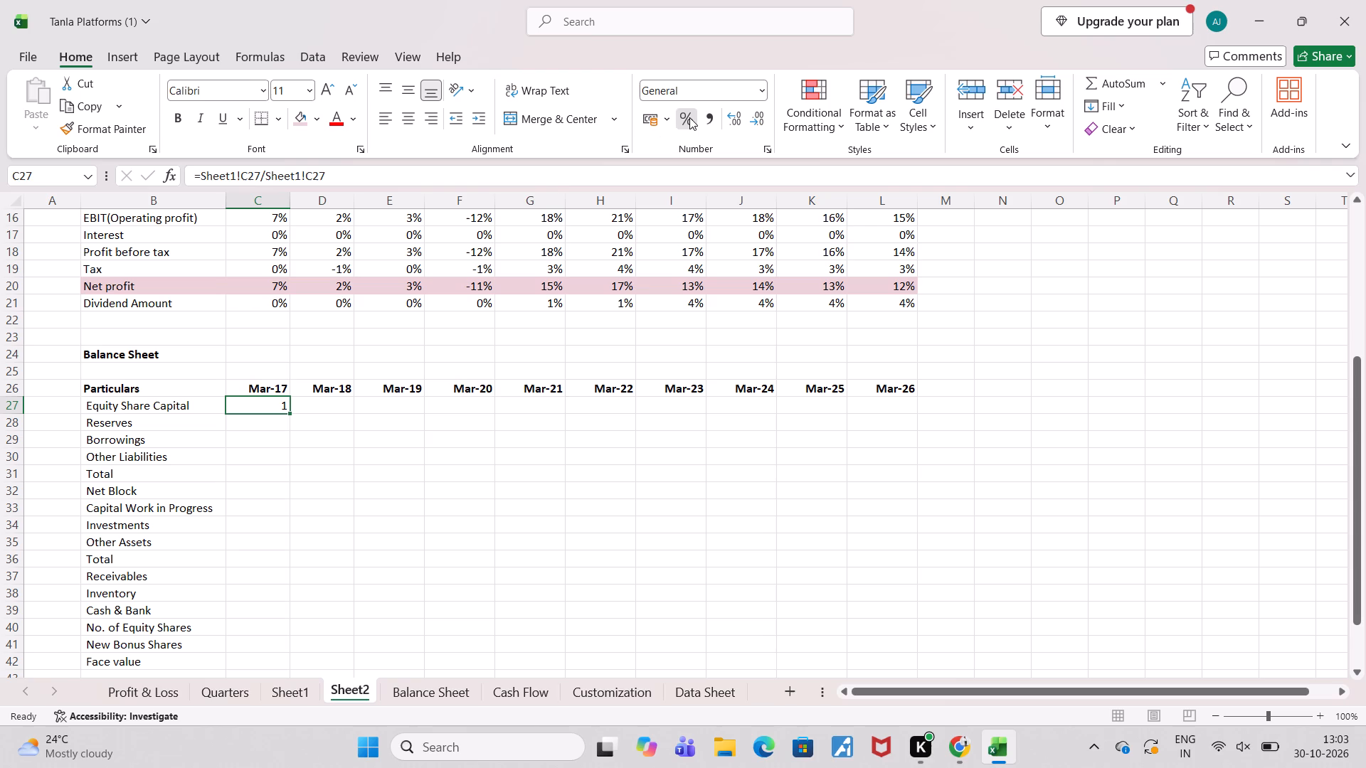
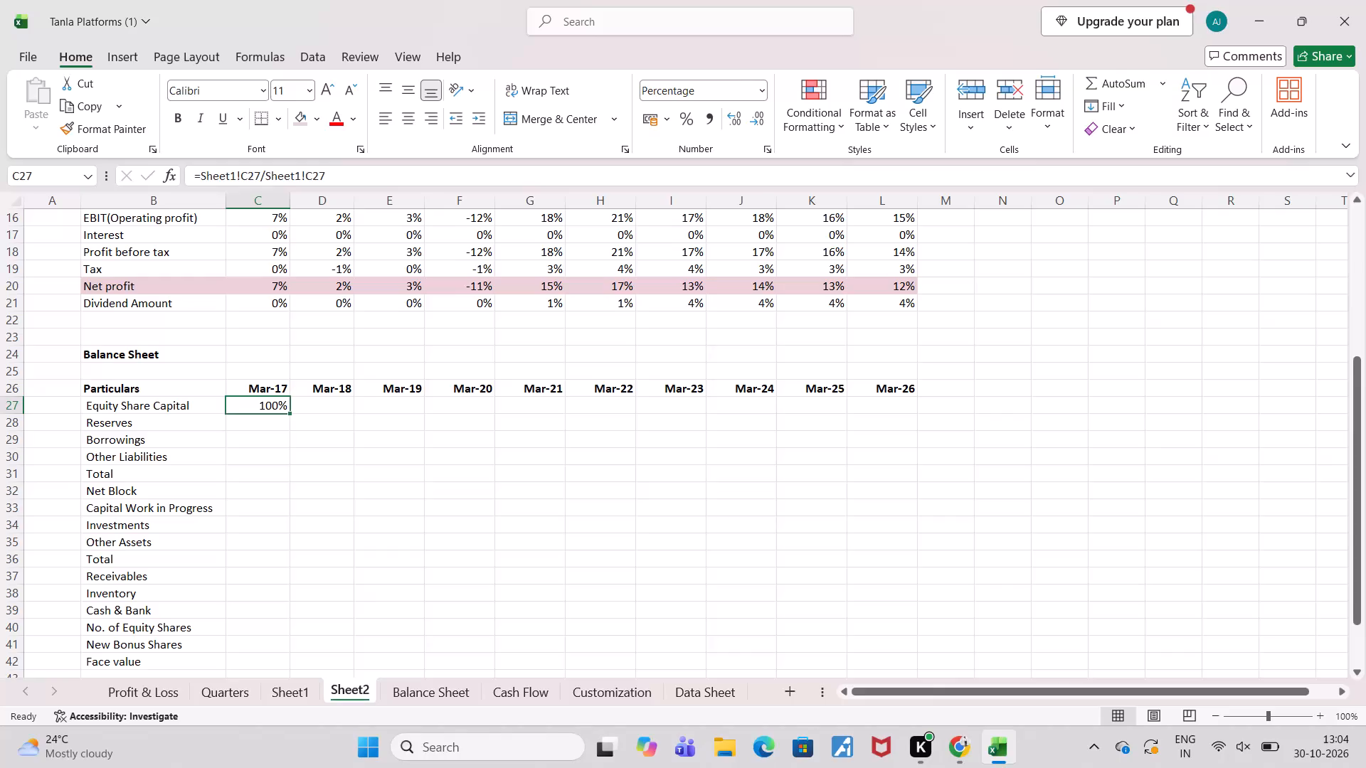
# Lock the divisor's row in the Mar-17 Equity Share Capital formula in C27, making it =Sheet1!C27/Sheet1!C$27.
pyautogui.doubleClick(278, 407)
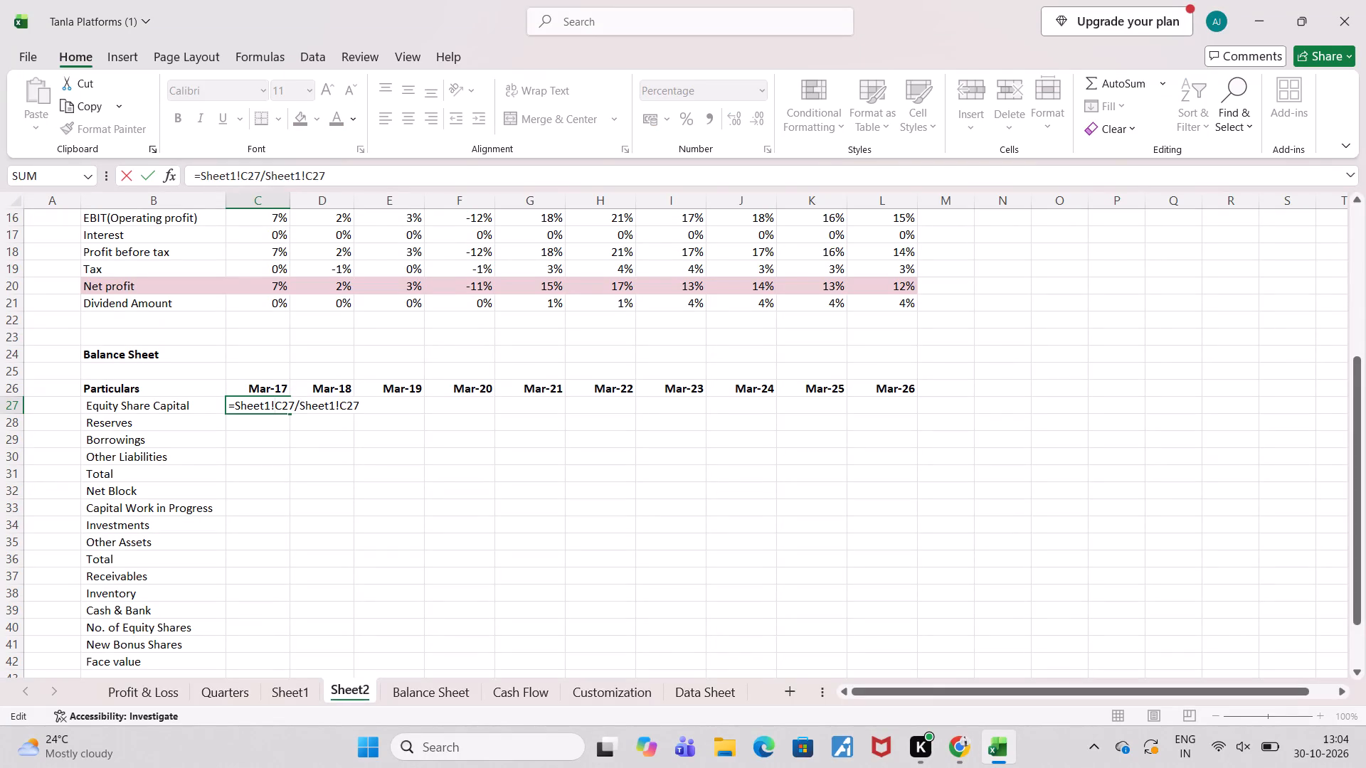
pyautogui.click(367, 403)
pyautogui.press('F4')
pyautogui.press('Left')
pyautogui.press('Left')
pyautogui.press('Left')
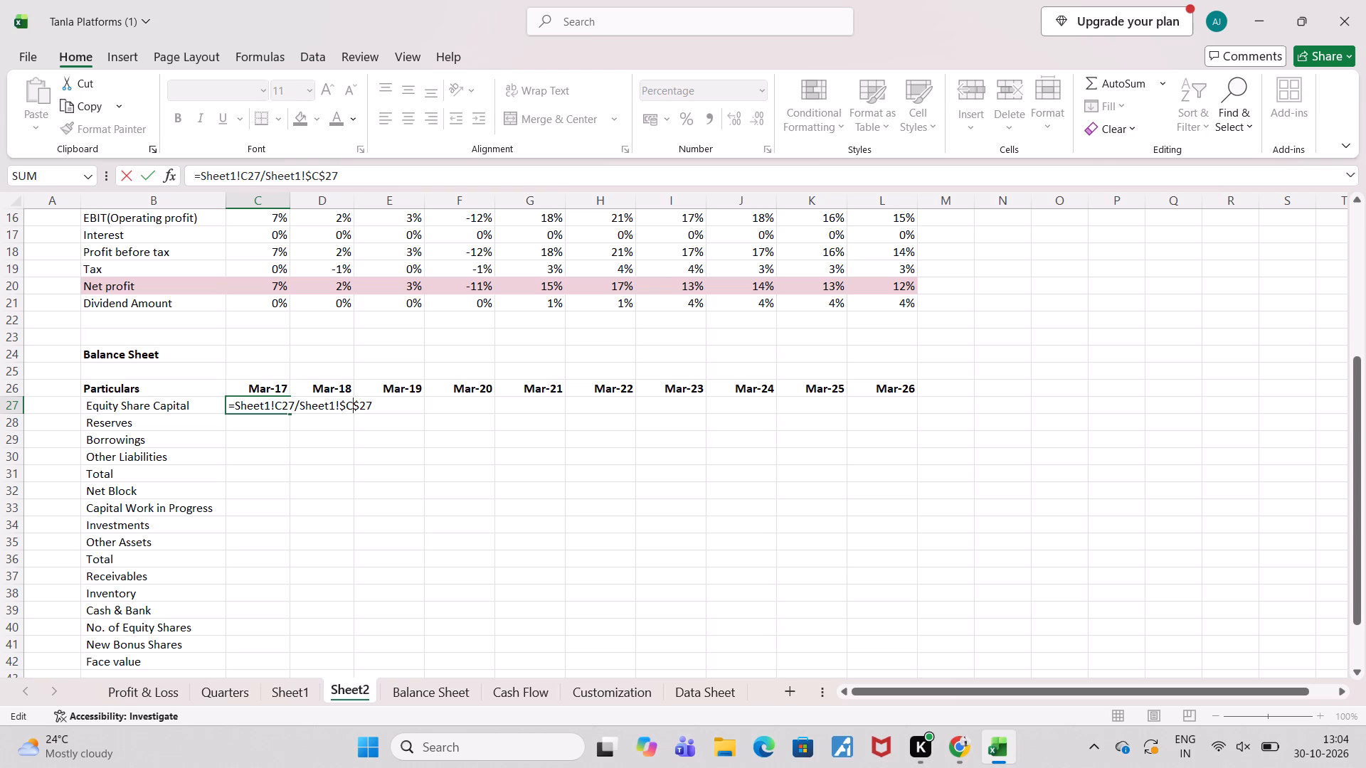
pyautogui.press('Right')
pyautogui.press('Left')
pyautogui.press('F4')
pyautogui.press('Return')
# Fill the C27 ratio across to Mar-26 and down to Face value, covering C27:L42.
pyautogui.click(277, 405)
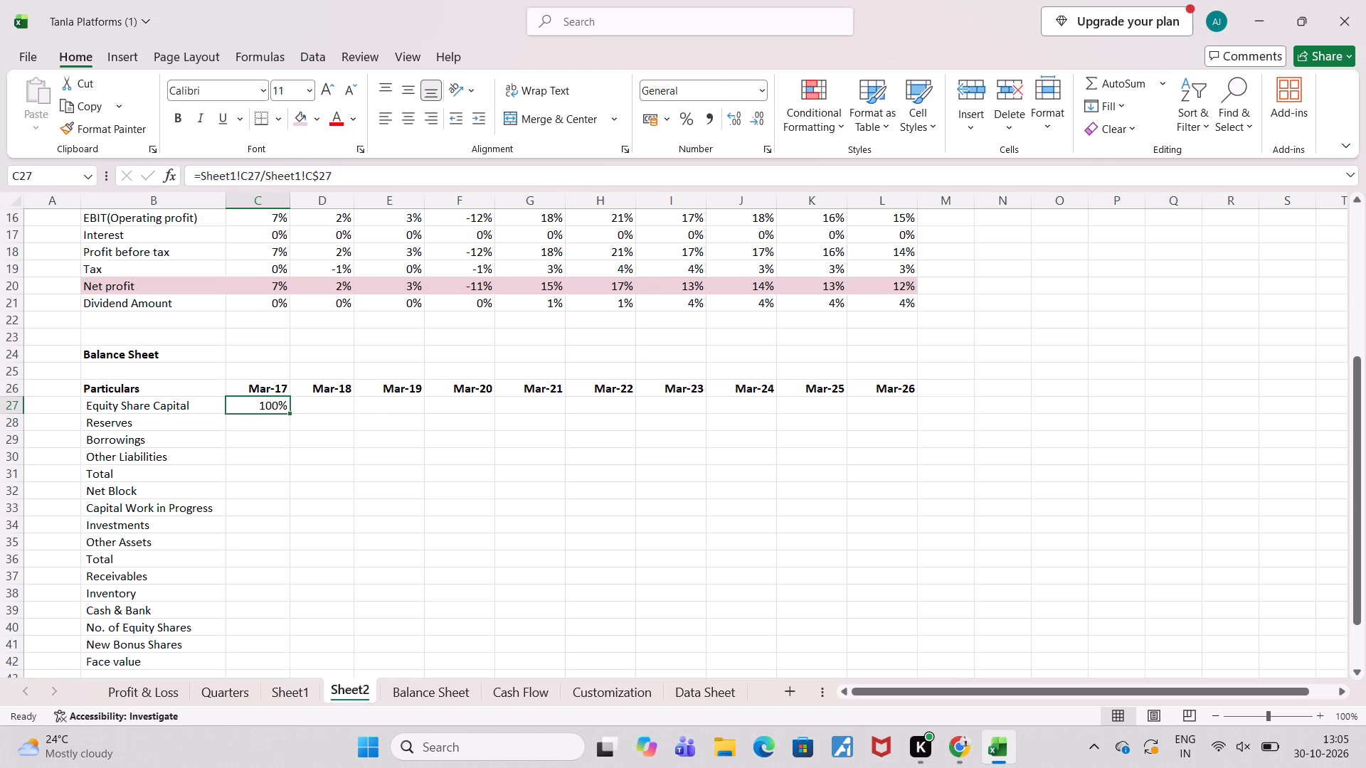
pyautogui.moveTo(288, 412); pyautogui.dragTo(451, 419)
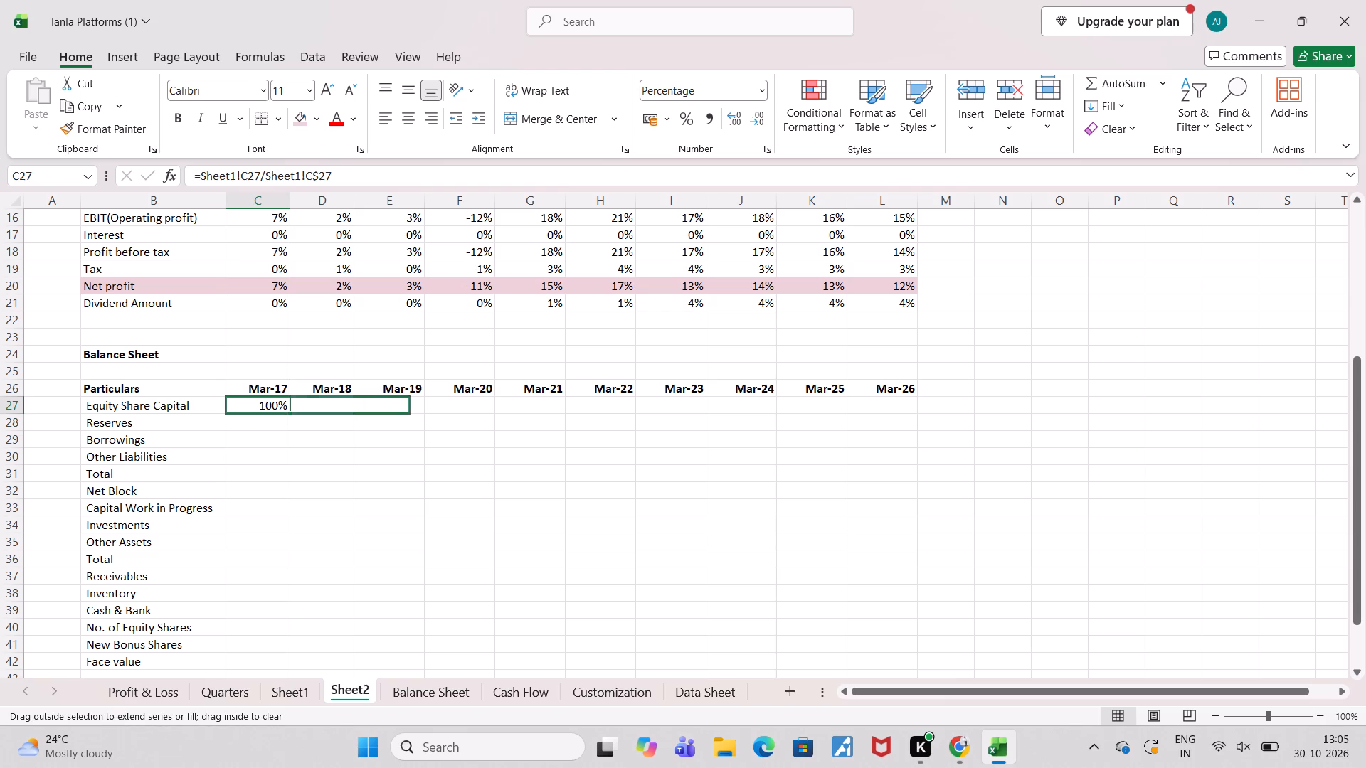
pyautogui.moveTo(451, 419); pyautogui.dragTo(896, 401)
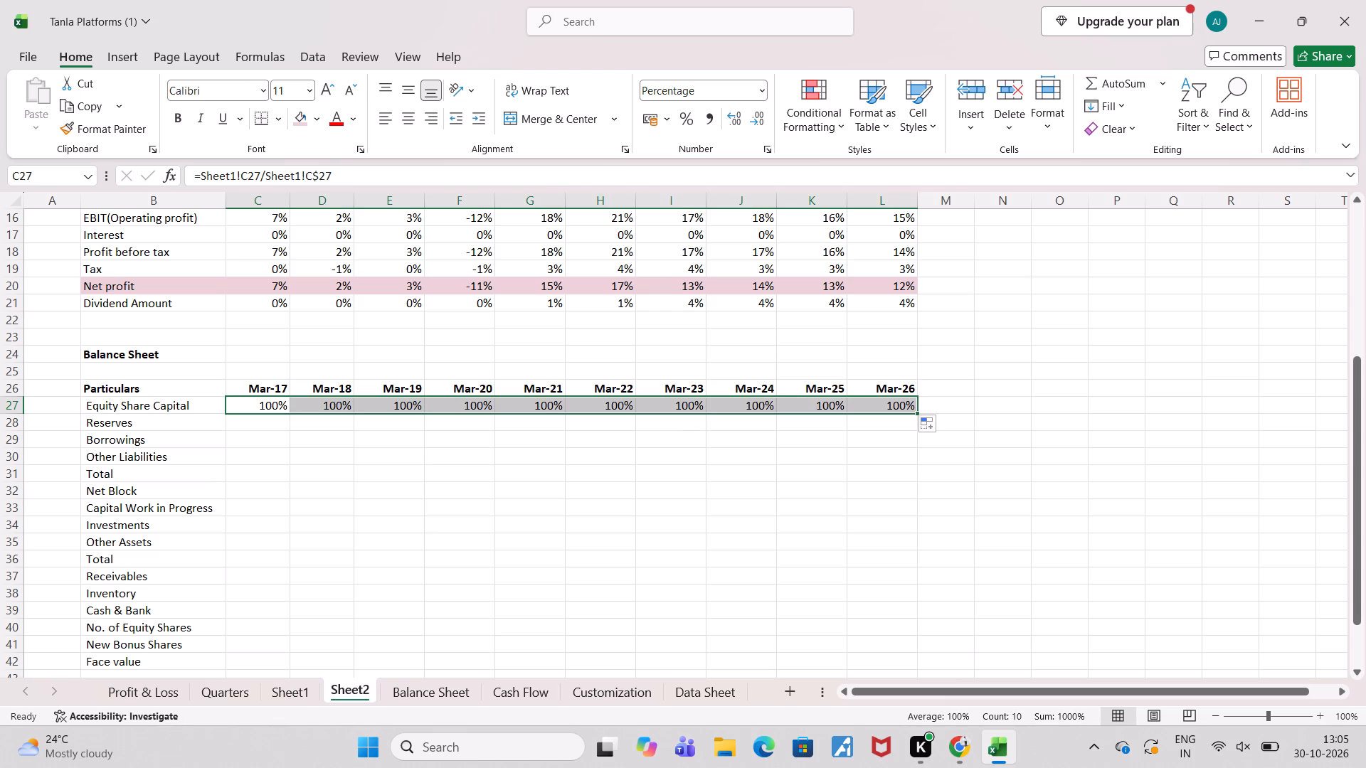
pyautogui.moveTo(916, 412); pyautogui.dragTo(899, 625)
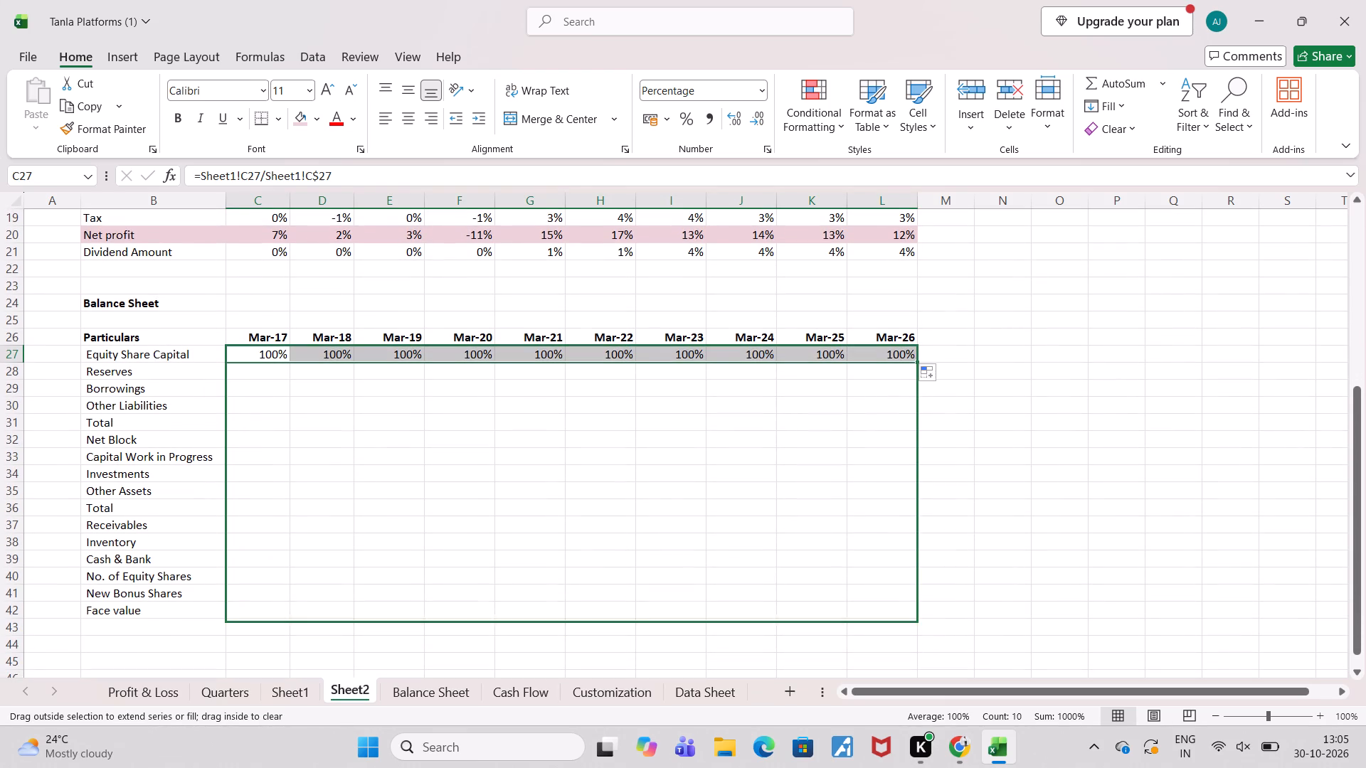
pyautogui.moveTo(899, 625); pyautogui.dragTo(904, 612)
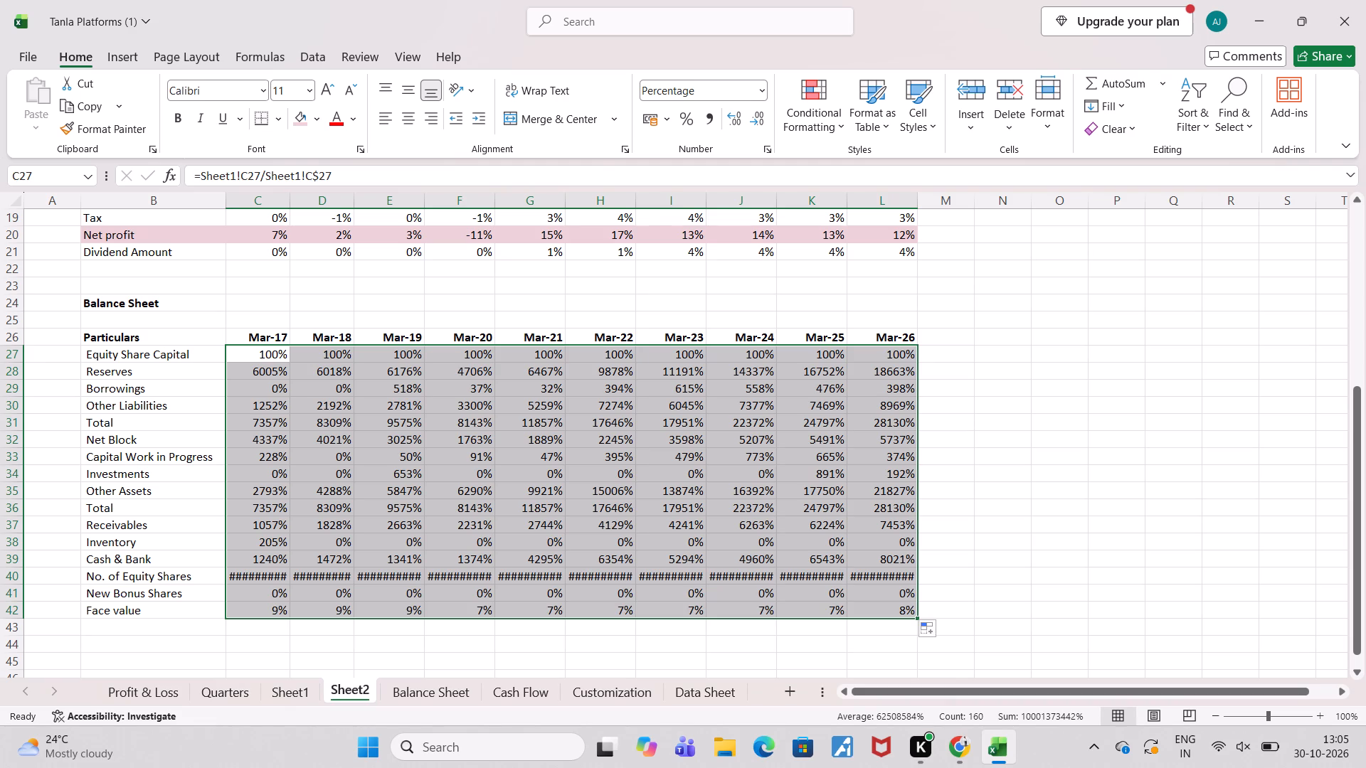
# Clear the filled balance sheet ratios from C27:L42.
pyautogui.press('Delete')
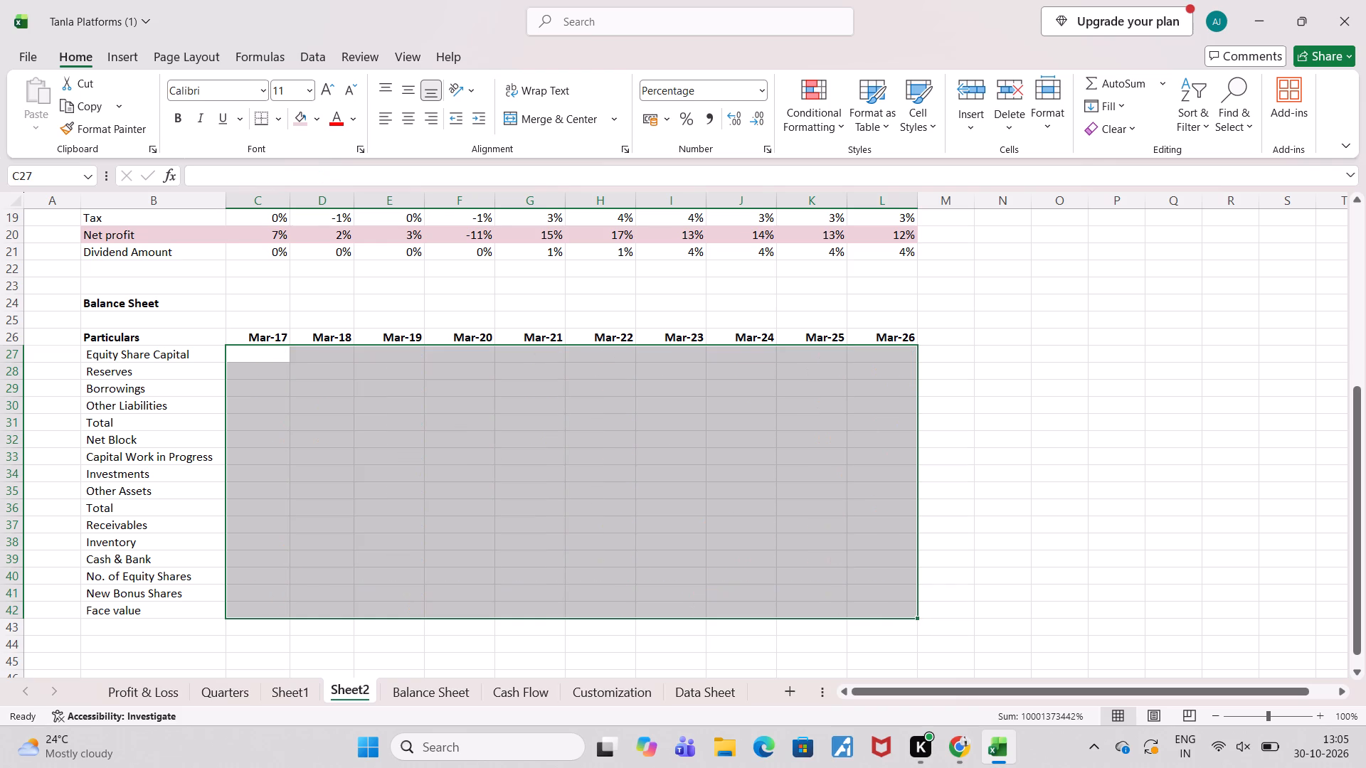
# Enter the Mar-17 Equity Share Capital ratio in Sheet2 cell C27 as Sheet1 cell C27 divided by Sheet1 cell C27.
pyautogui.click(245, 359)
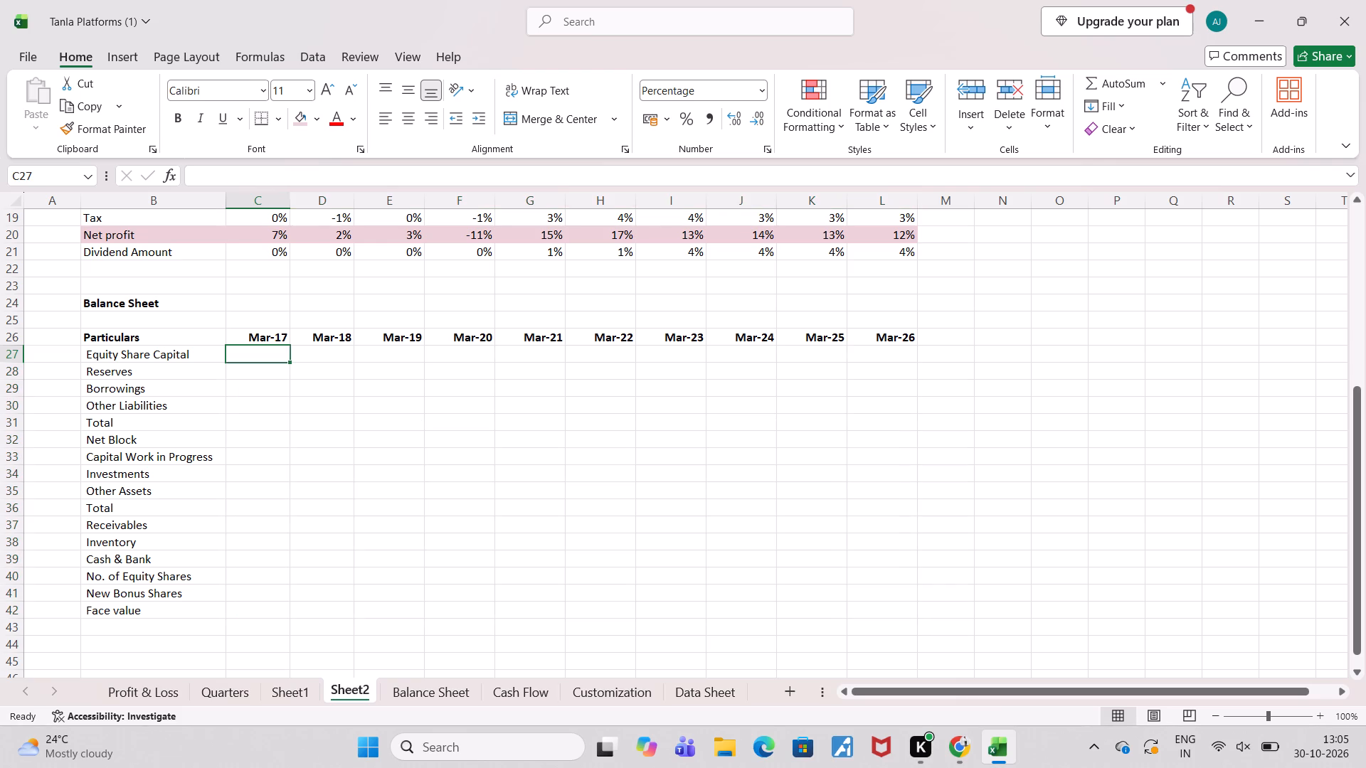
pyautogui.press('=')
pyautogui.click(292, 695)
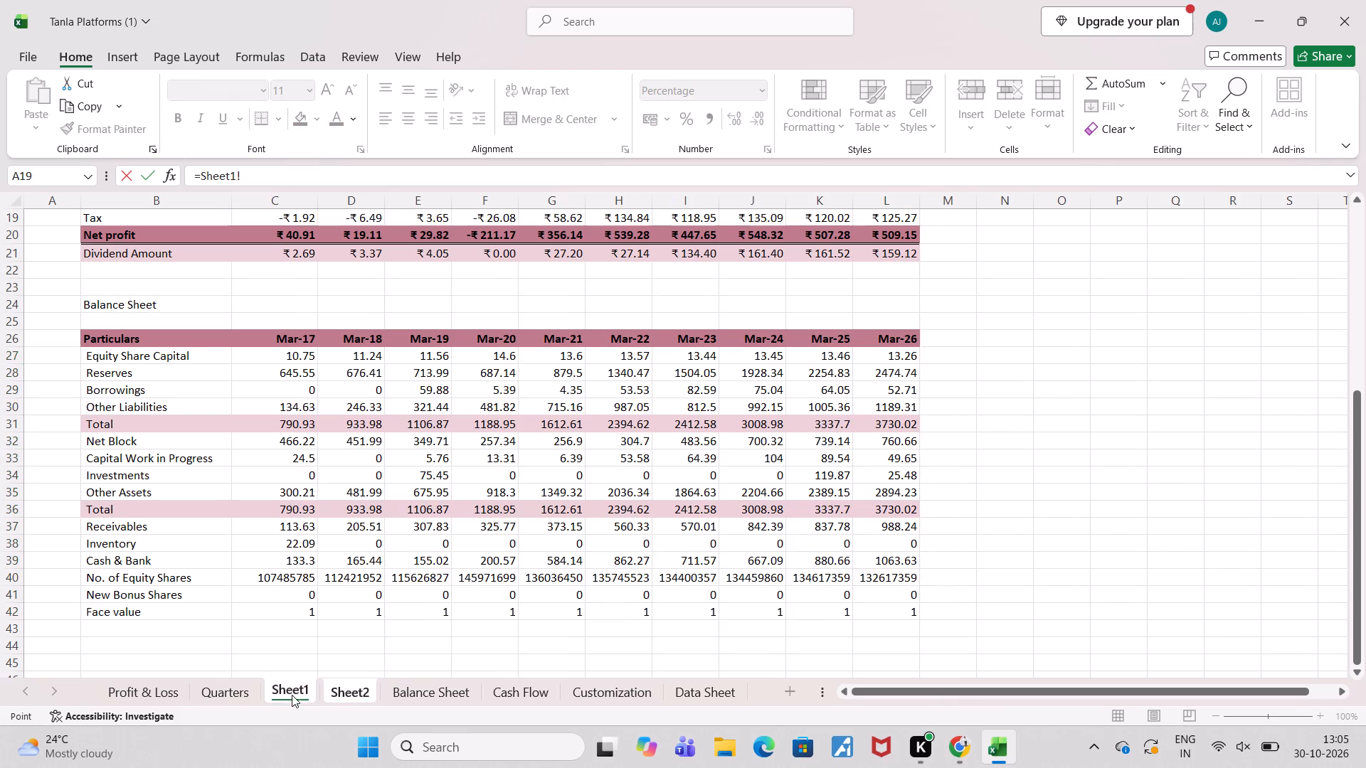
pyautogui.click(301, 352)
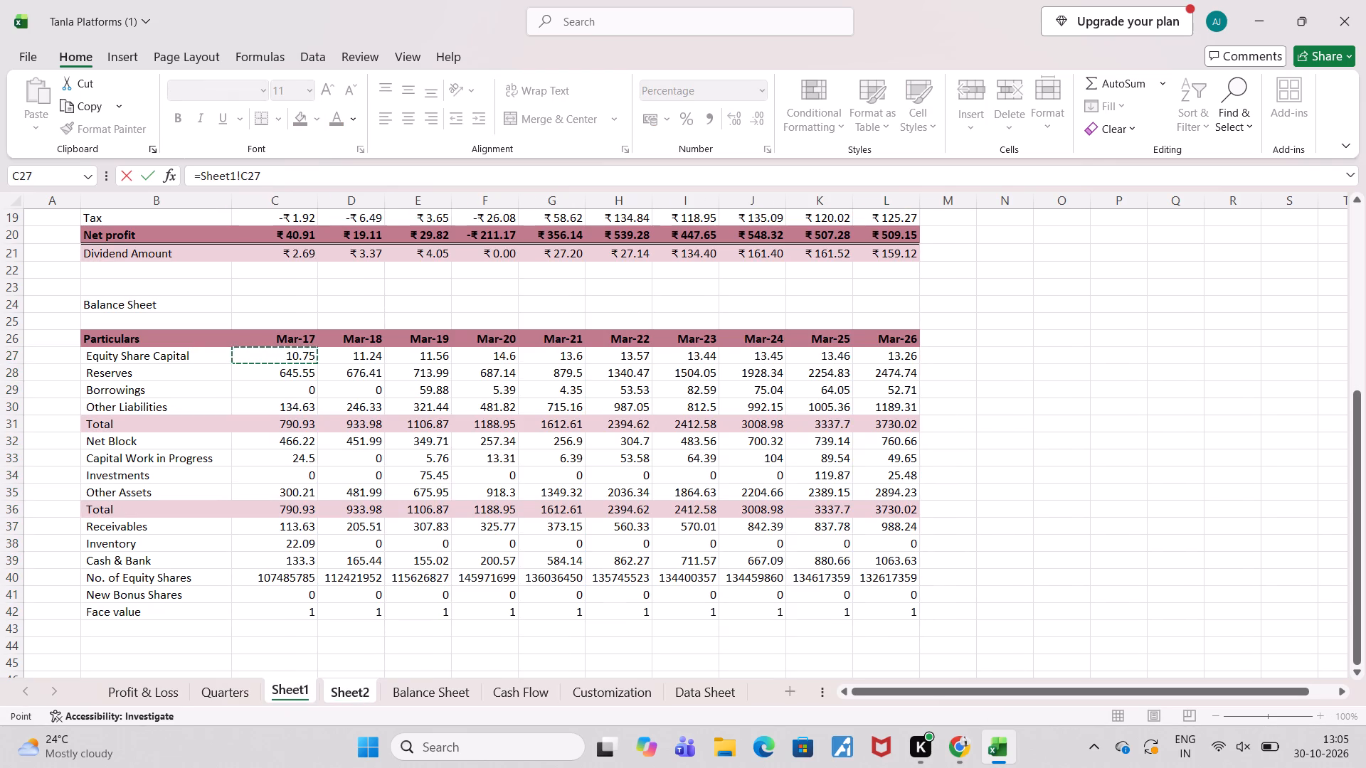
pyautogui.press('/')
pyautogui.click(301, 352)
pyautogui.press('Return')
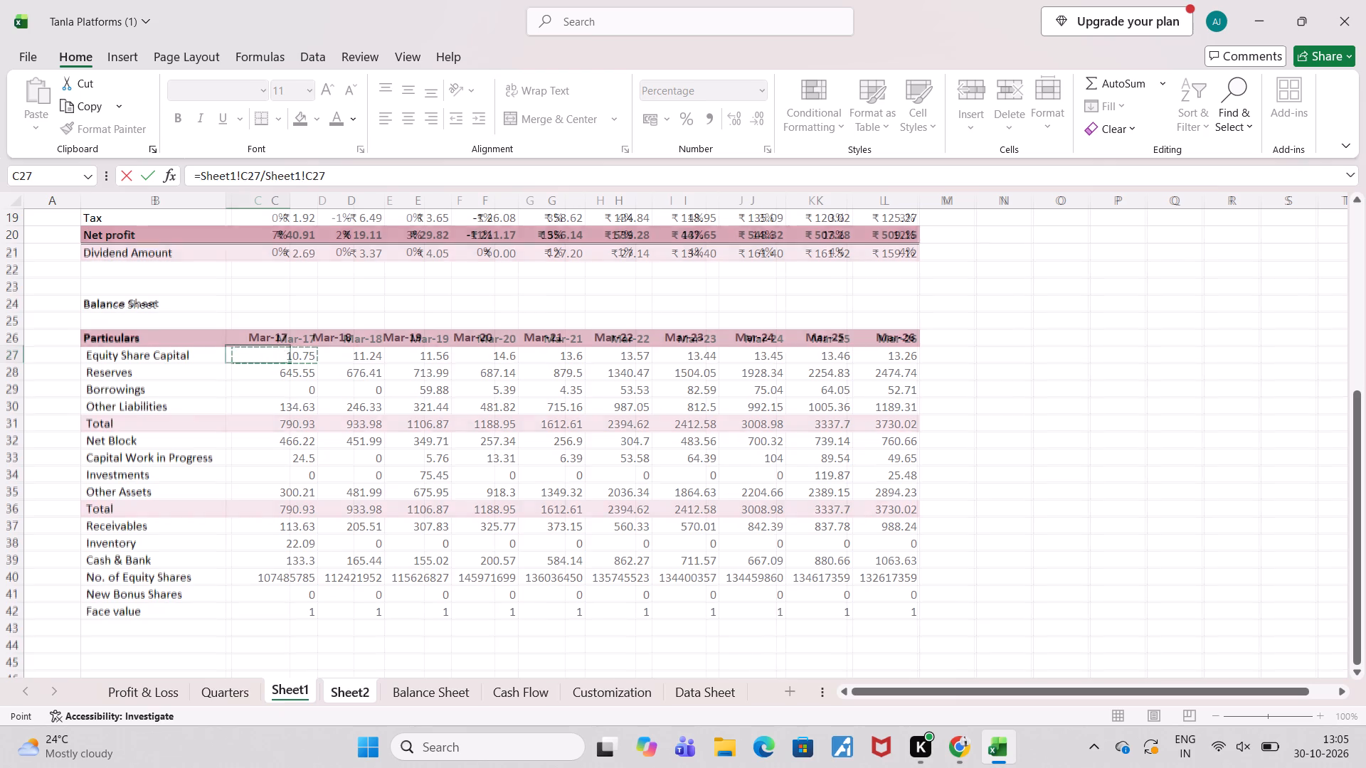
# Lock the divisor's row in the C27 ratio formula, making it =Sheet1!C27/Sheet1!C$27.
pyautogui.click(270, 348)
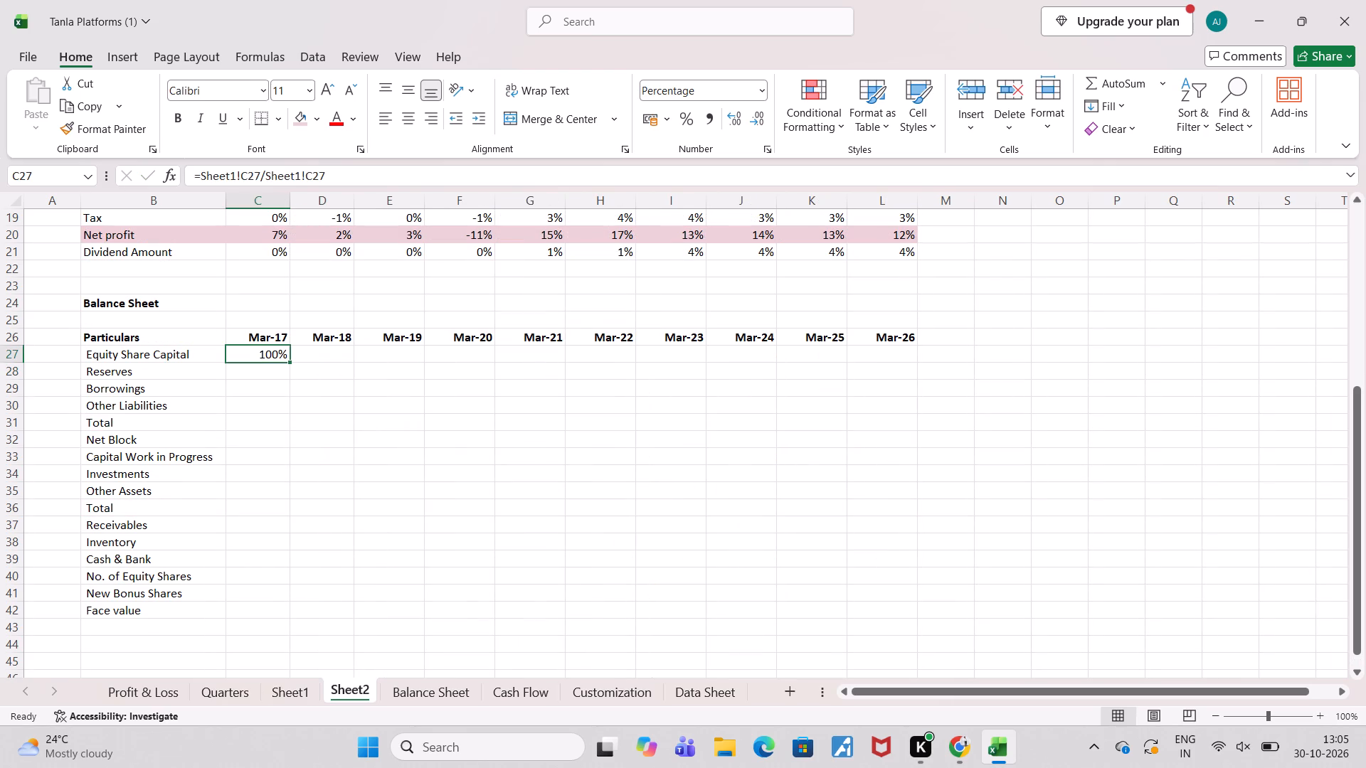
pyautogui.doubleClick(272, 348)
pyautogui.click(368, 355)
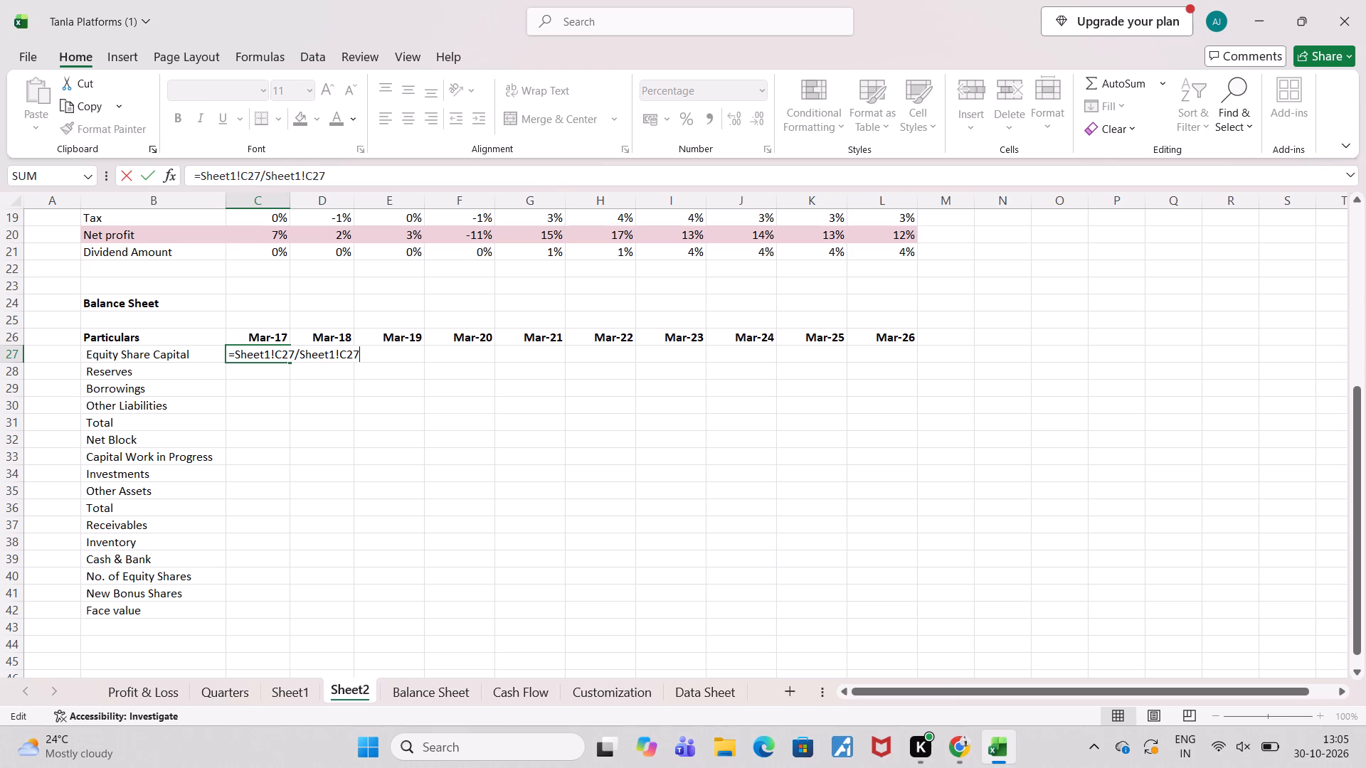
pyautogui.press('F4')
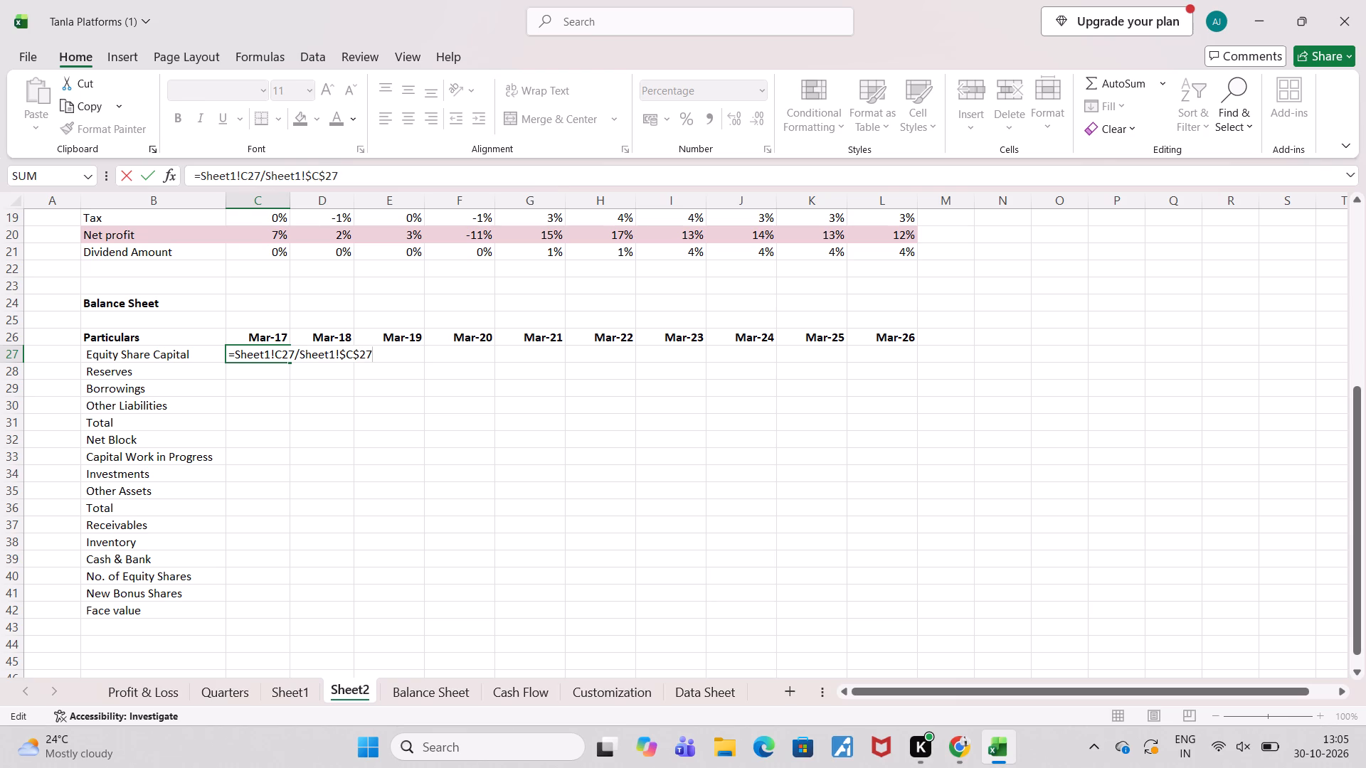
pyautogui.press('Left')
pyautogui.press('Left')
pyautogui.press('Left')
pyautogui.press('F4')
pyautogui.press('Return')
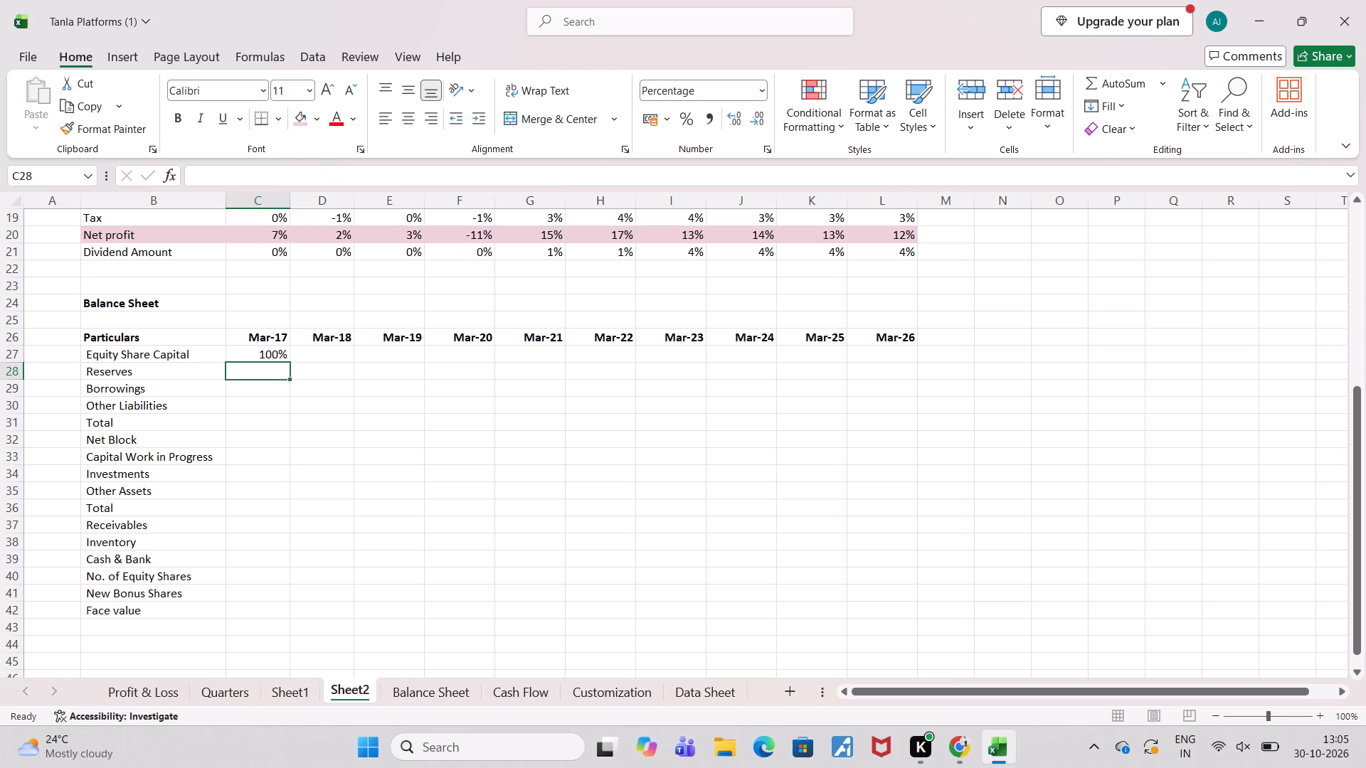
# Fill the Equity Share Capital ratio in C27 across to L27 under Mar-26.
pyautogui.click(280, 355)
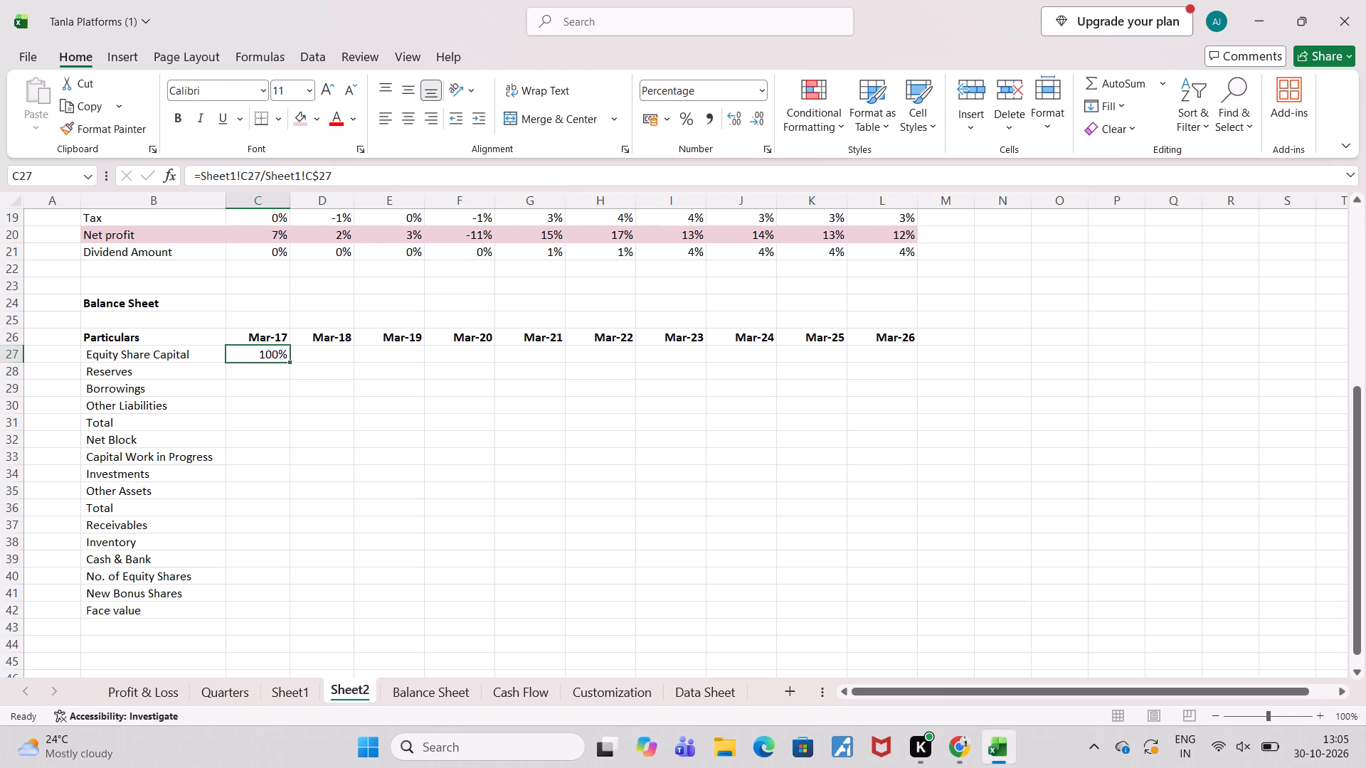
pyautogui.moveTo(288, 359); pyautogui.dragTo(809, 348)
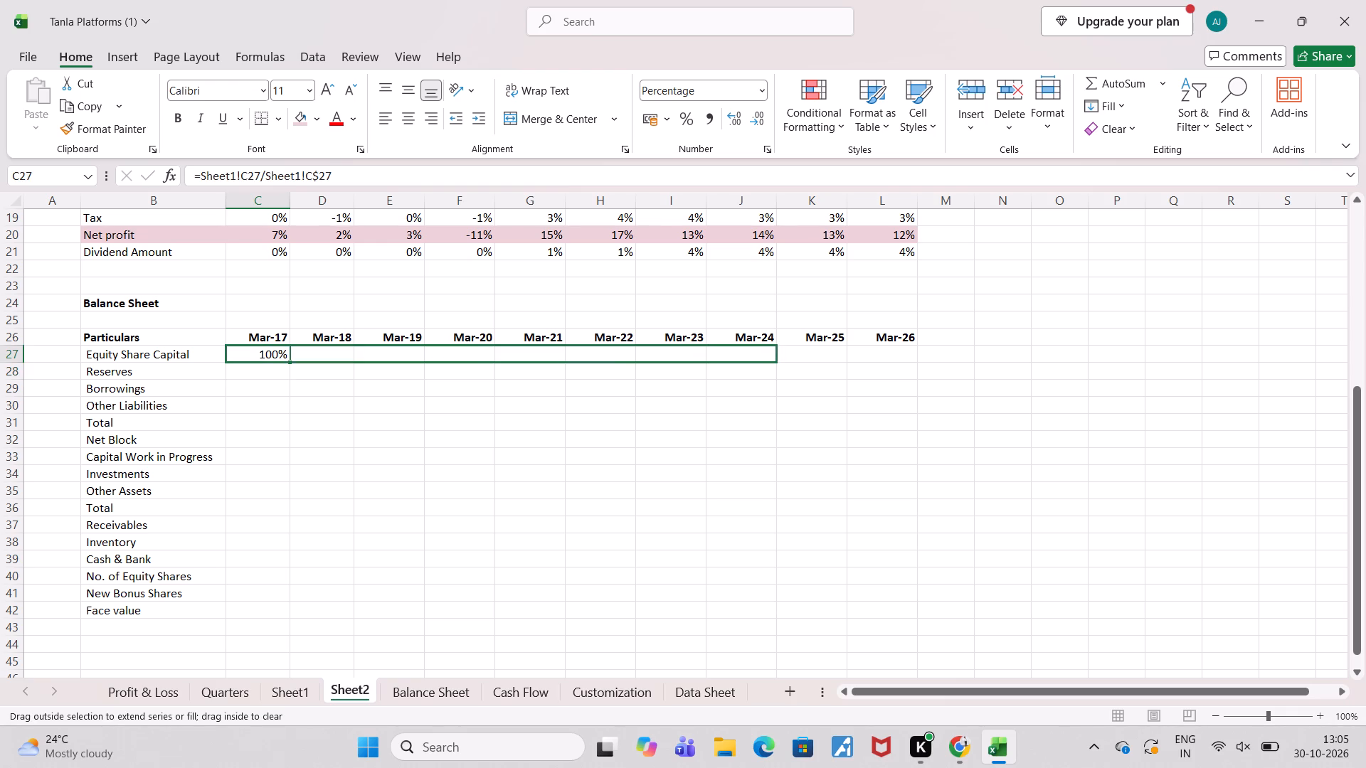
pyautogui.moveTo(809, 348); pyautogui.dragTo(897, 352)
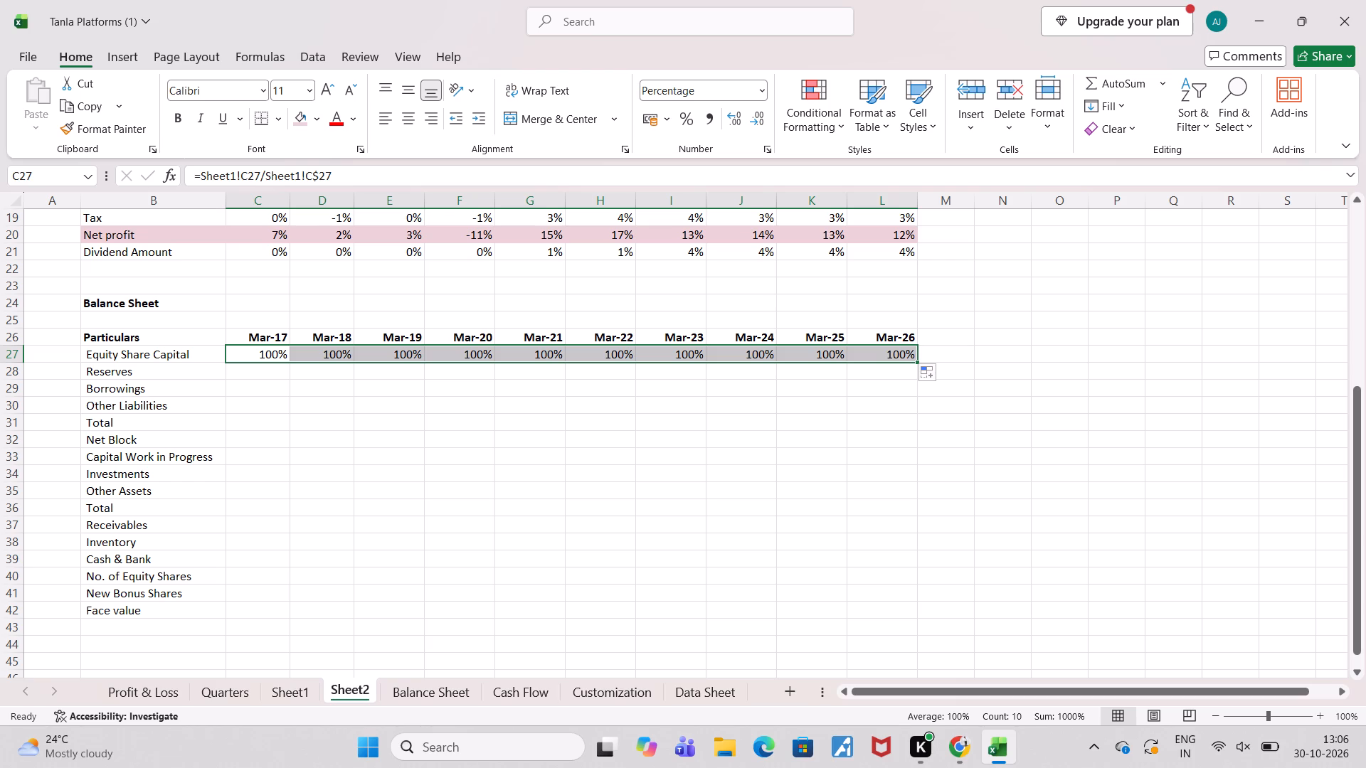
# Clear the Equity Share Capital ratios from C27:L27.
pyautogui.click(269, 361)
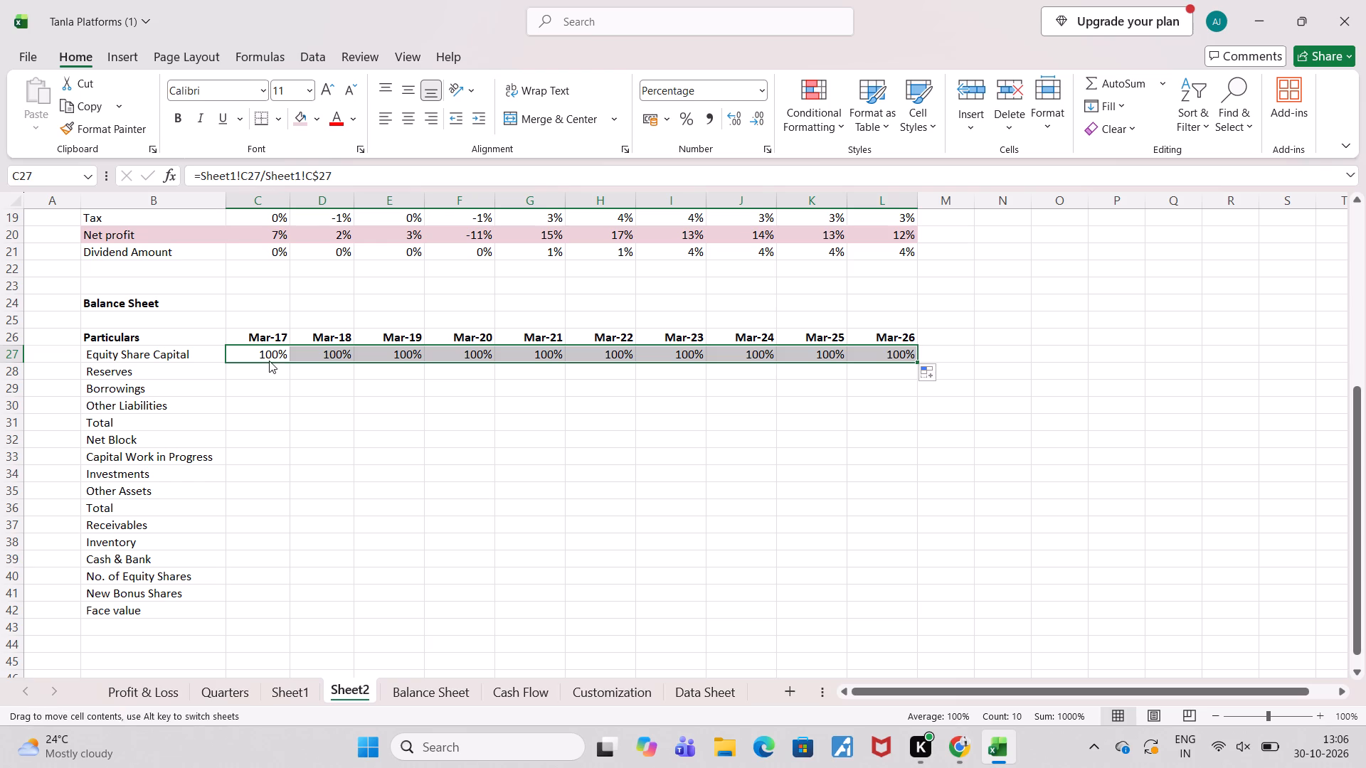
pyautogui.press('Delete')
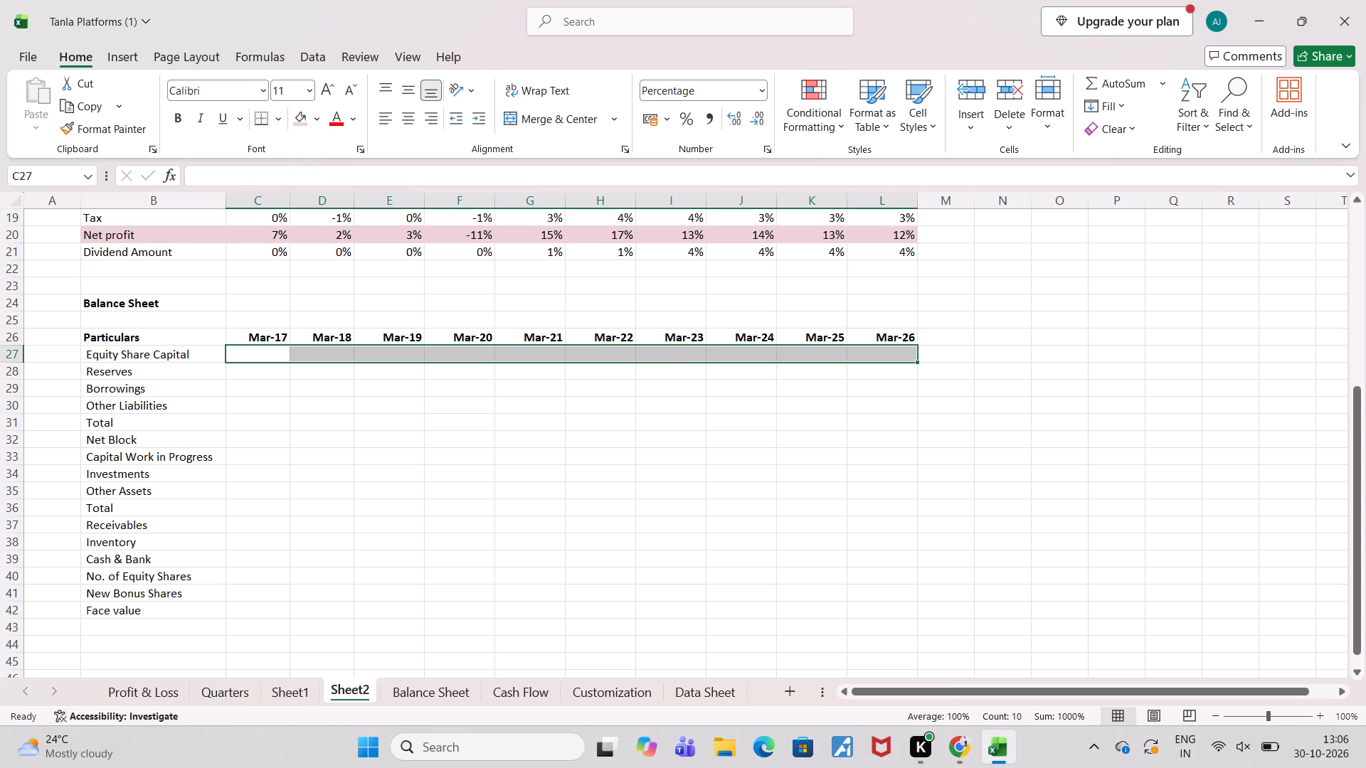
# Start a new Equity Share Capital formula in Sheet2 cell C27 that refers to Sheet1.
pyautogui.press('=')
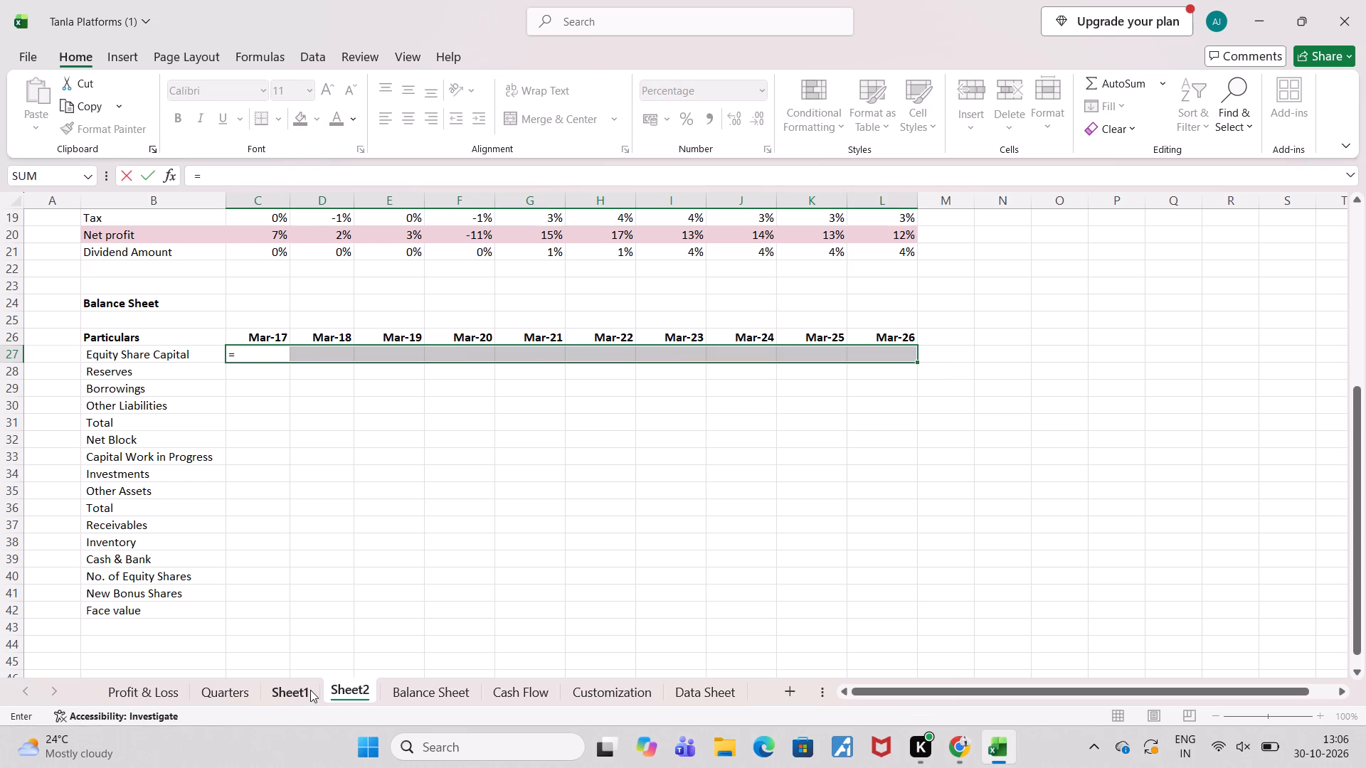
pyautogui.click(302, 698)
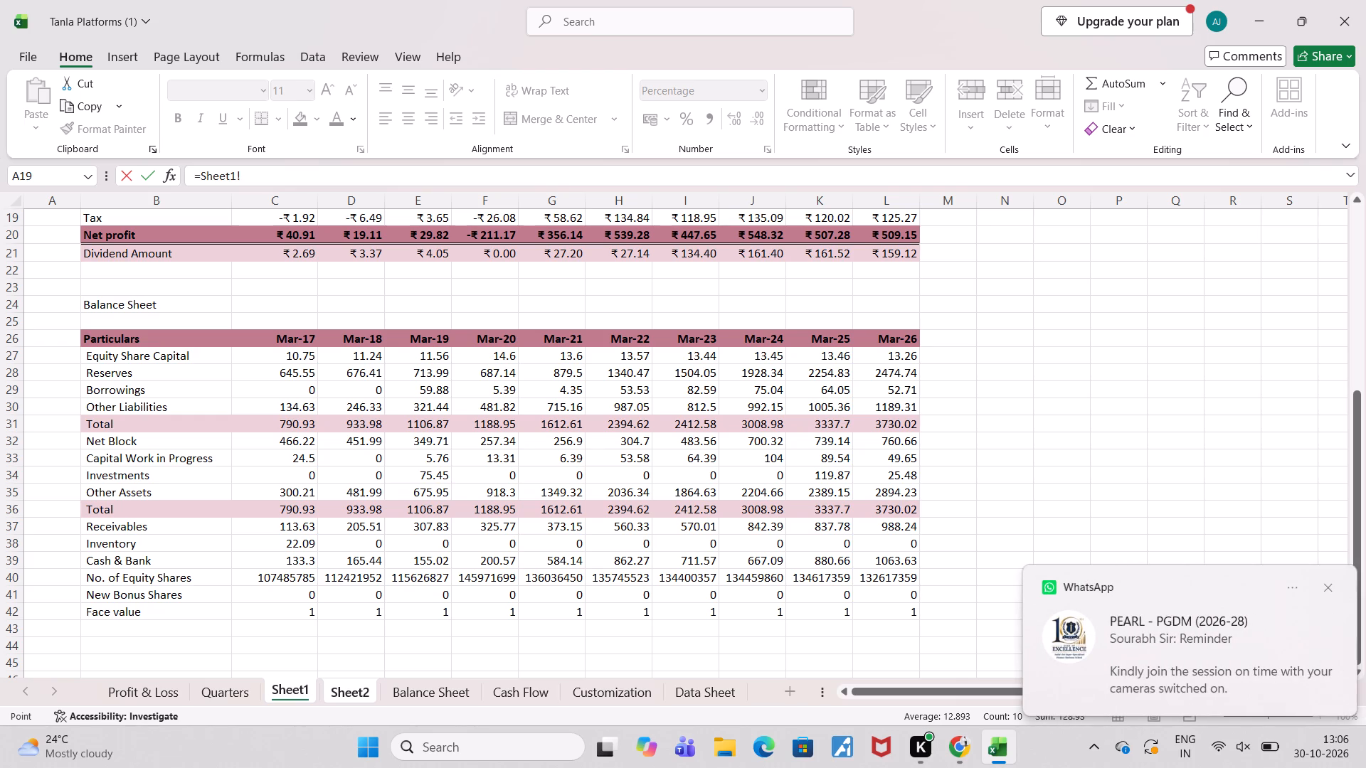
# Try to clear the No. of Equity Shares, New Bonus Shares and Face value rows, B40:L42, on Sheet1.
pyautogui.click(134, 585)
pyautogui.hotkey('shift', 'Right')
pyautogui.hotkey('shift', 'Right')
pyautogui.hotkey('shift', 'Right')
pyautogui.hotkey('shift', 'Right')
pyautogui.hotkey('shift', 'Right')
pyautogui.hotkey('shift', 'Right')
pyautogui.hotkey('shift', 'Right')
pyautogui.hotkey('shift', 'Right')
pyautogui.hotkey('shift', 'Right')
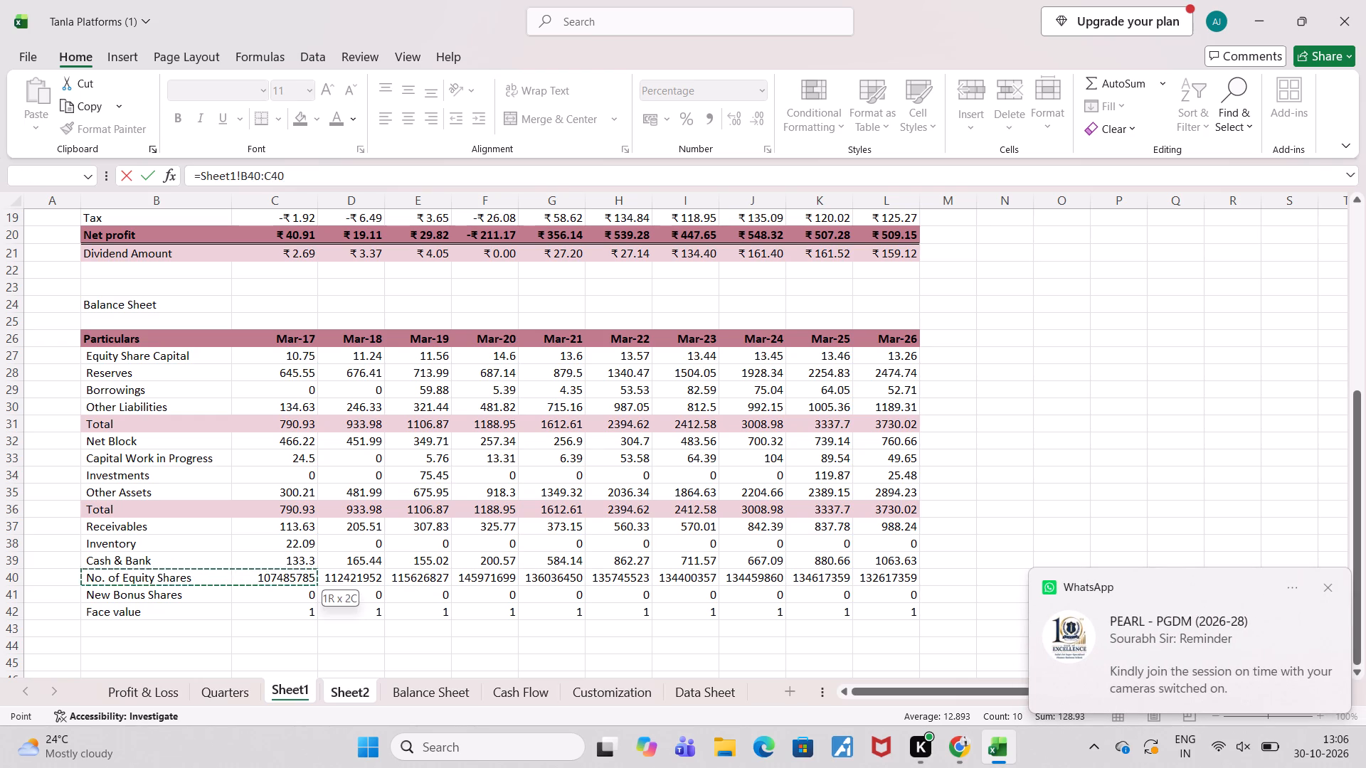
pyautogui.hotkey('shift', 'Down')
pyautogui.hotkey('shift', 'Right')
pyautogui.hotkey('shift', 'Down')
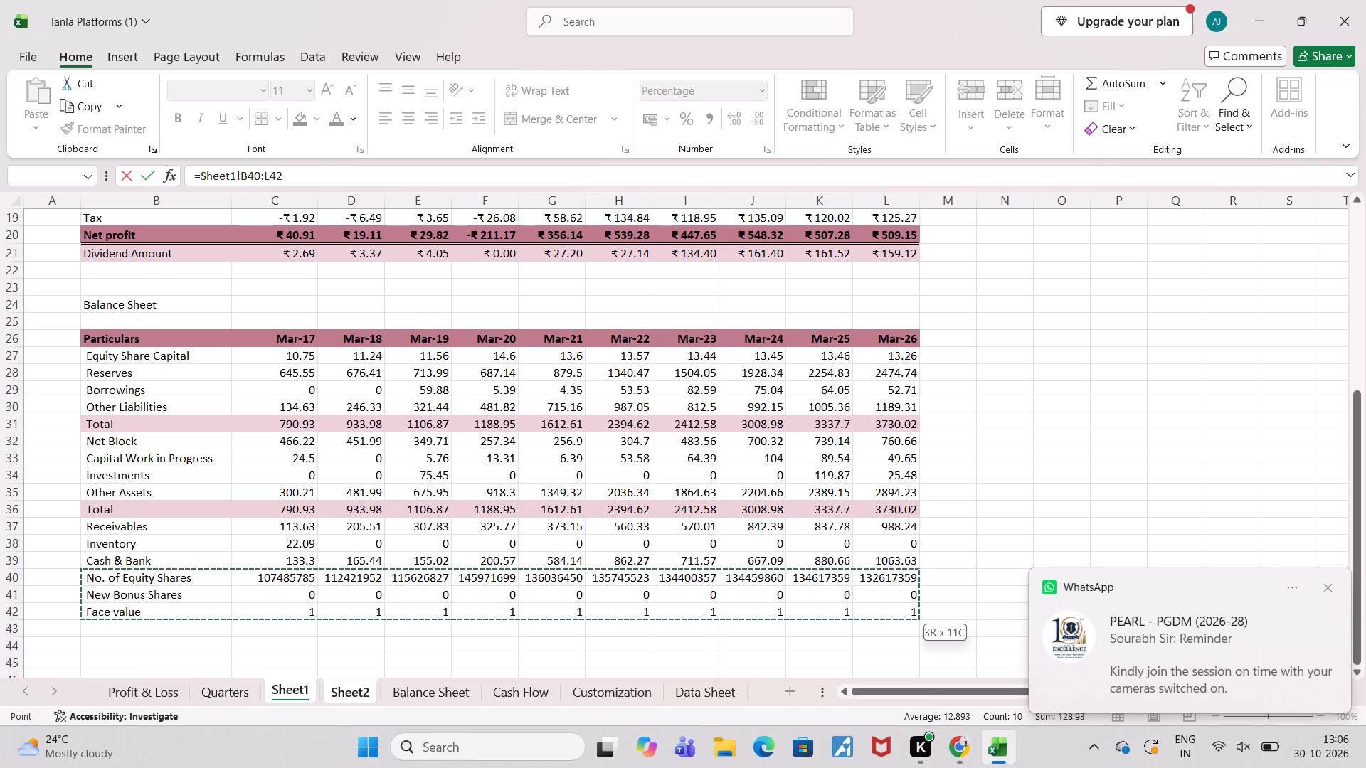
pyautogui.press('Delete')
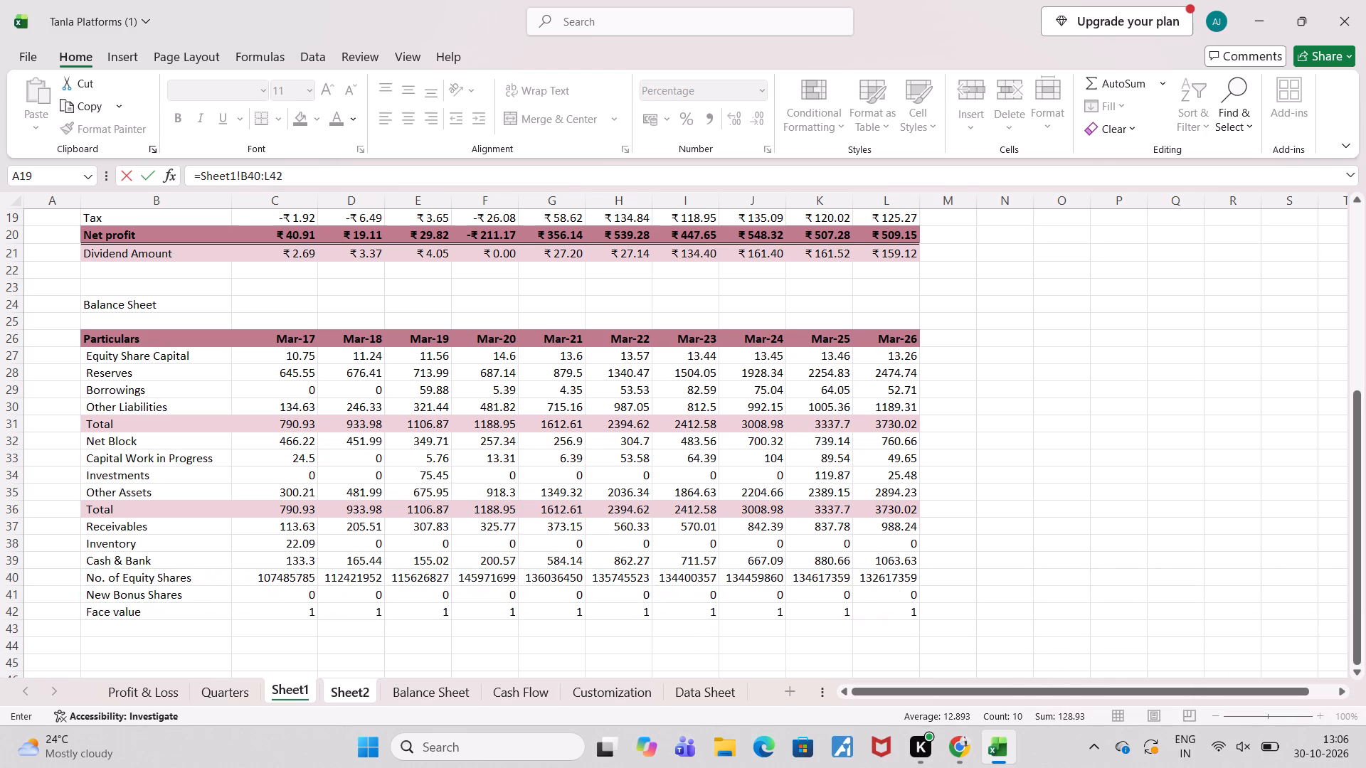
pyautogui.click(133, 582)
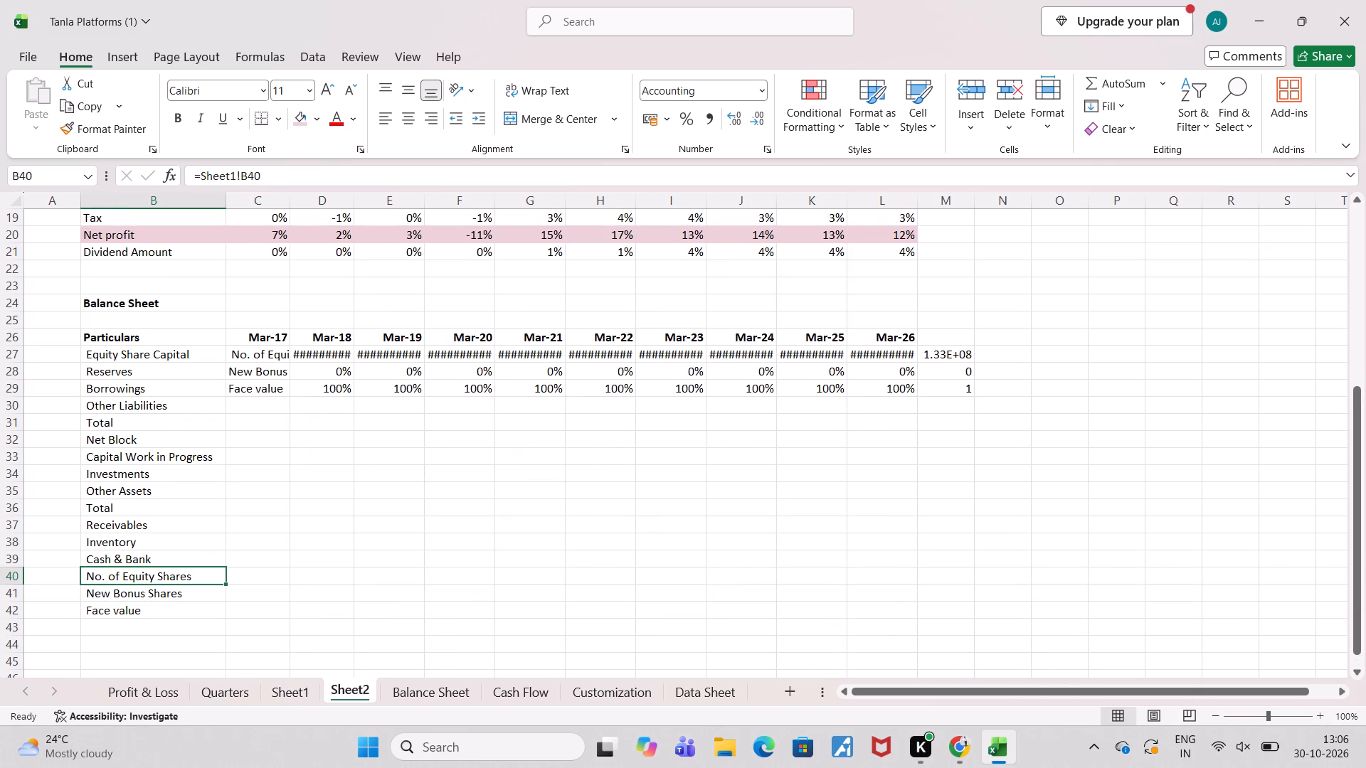
# Select the No. of Equity Shares, New Bonus Shares and Face value rows, B40:L42, on Sheet1.
pyautogui.click(282, 703)
pyautogui.click(144, 577)
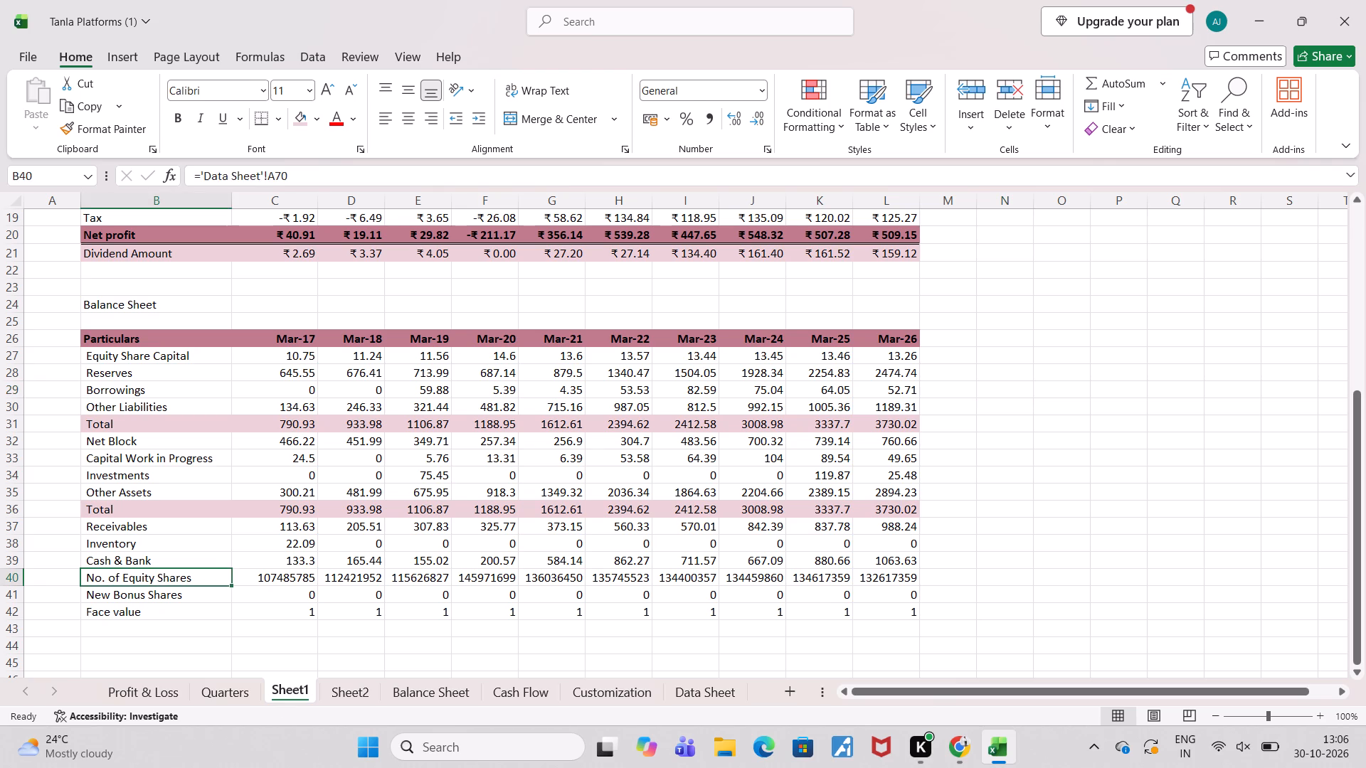
pyautogui.hotkey('shift', 'Right')
pyautogui.hotkey('shift', 'Right')
pyautogui.hotkey('shift', 'Right')
pyautogui.hotkey('shift', 'Right')
pyautogui.hotkey('shift', 'Right')
pyautogui.hotkey('shift', 'Right')
pyautogui.hotkey('shift', 'Right')
pyautogui.hotkey('shift', 'Right')
pyautogui.hotkey('shift', 'Right')
pyautogui.hotkey('shift', 'Right')
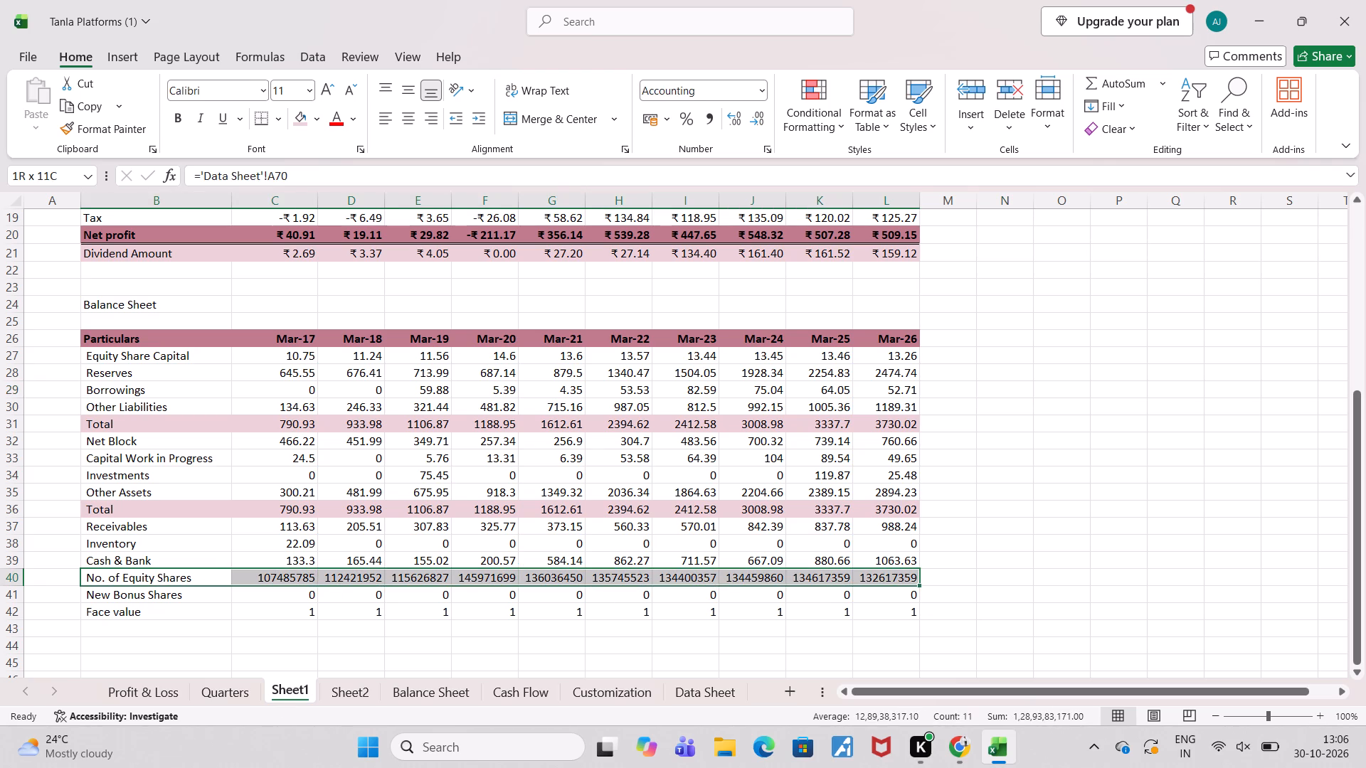
pyautogui.hotkey('shift', 'Down')
pyautogui.hotkey('shift', 'Down')
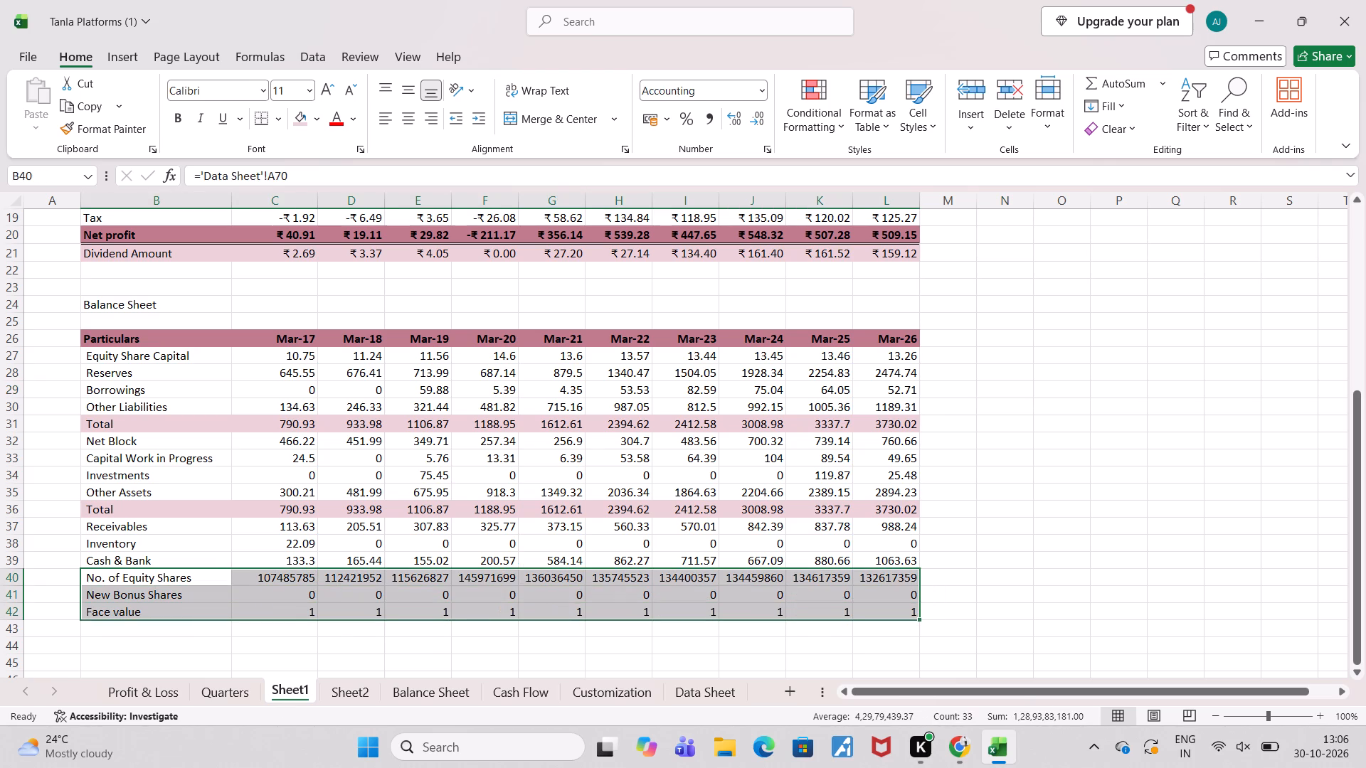
# Delete the No. of Equity Shares, New Bonus Shares and Face value entries in B40:L42 of the Sheet1 balance sheet.
pyautogui.press('Delete')
pyautogui.press('Right')
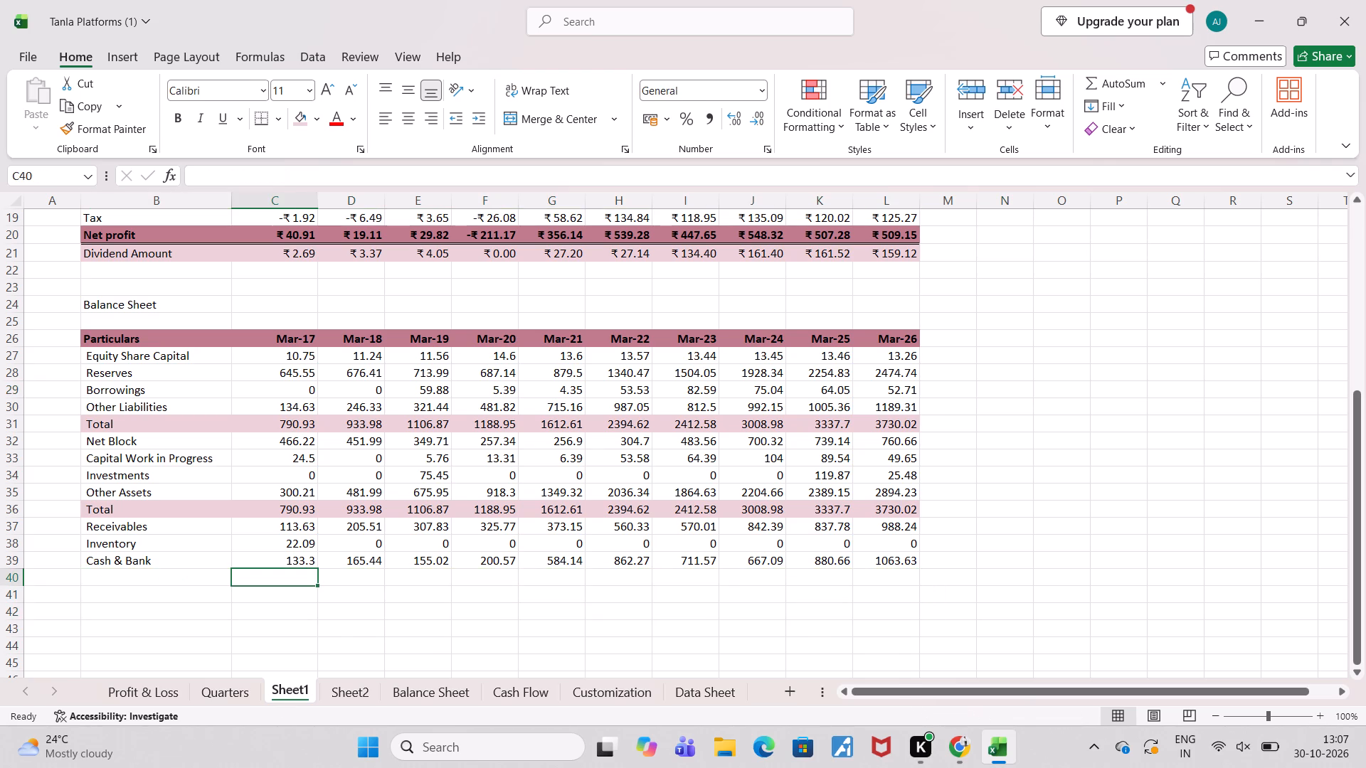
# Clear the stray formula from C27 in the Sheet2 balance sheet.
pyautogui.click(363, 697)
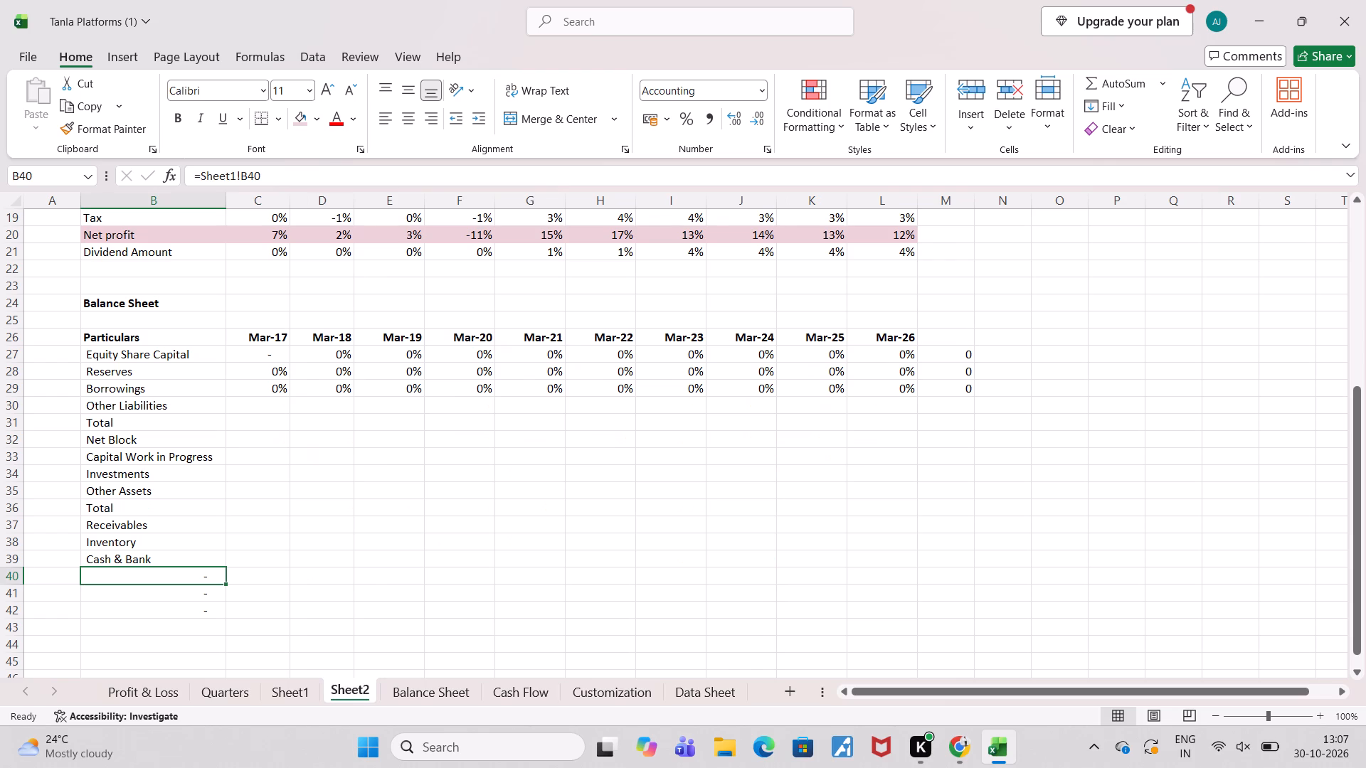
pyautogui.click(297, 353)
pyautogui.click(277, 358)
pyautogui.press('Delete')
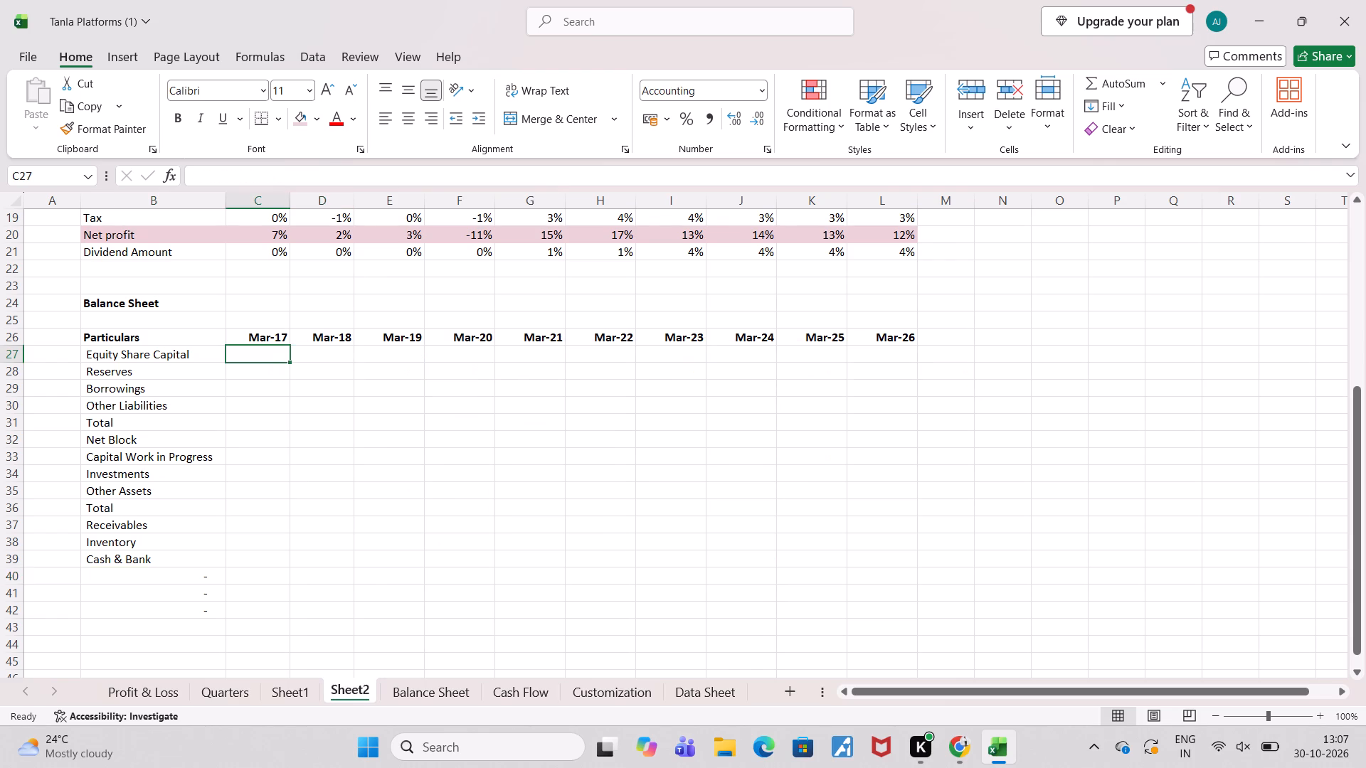
# Enter the Equity Share Capital ratio in Sheet2 cell C27 as =Sheet1!C27/Sheet1!C$31.
pyautogui.press('=')
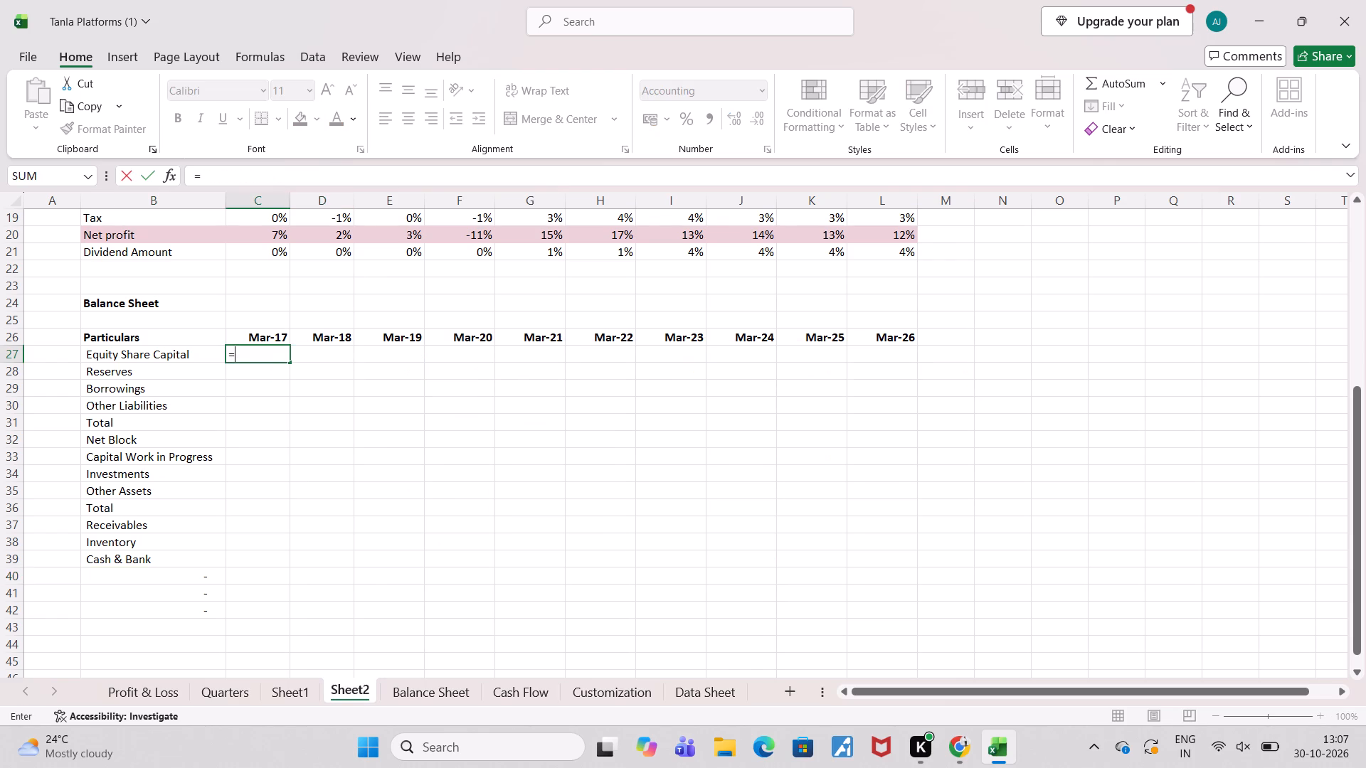
pyautogui.click(280, 698)
pyautogui.click(293, 364)
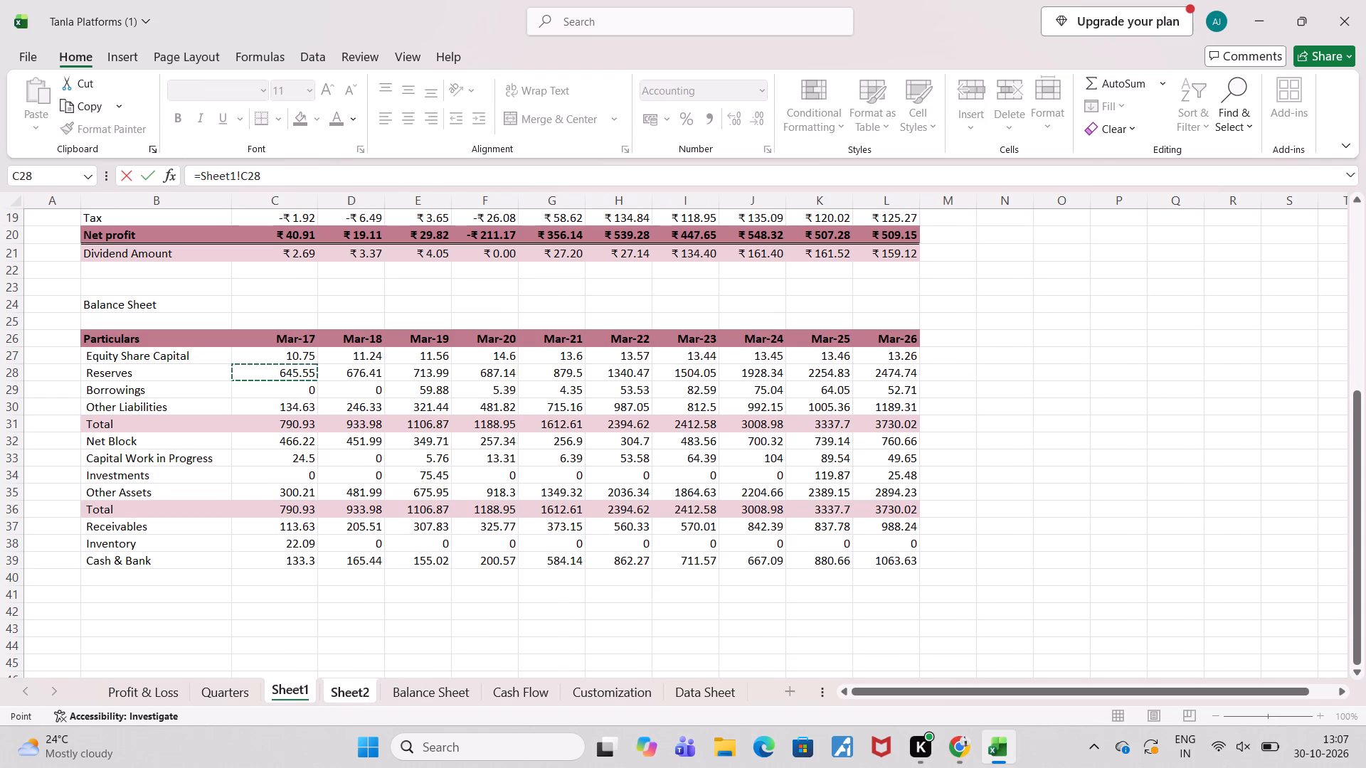
pyautogui.click(293, 355)
pyautogui.press('/')
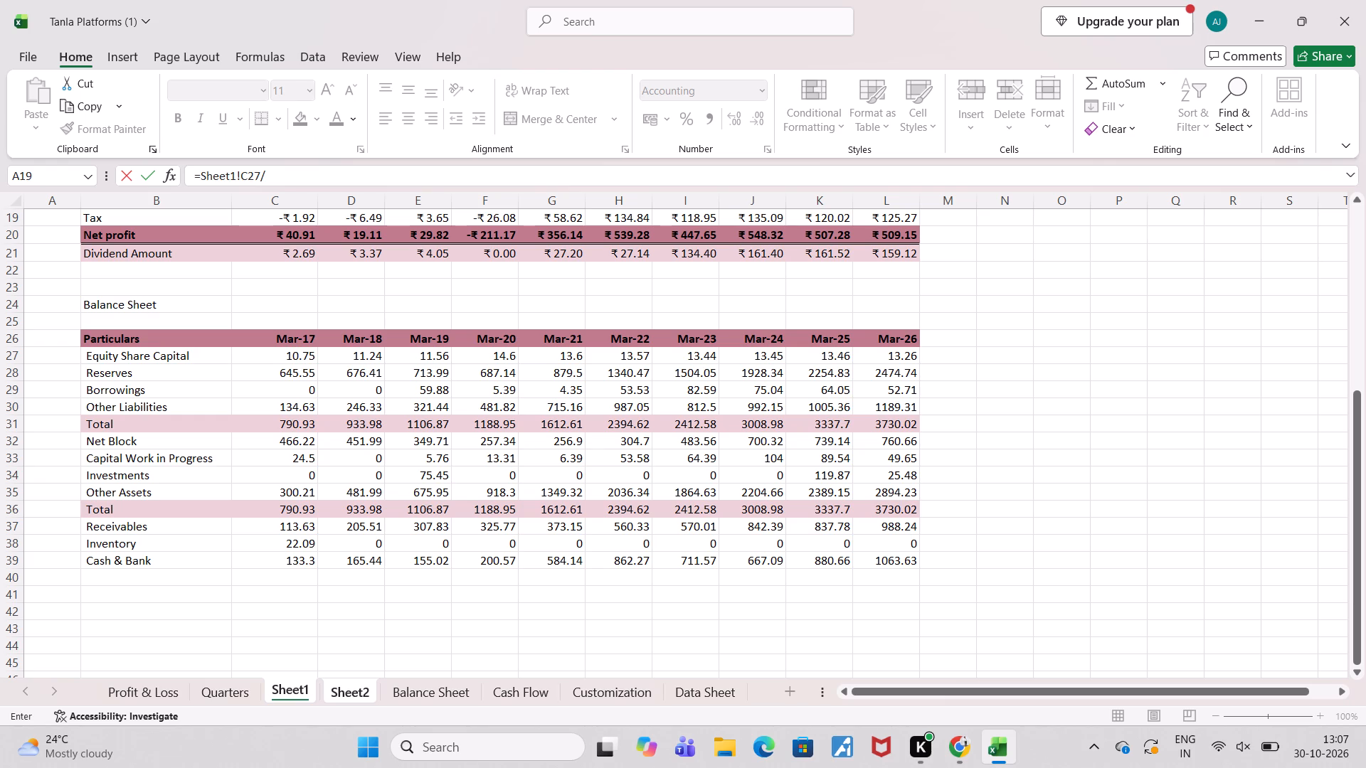
pyautogui.click(302, 427)
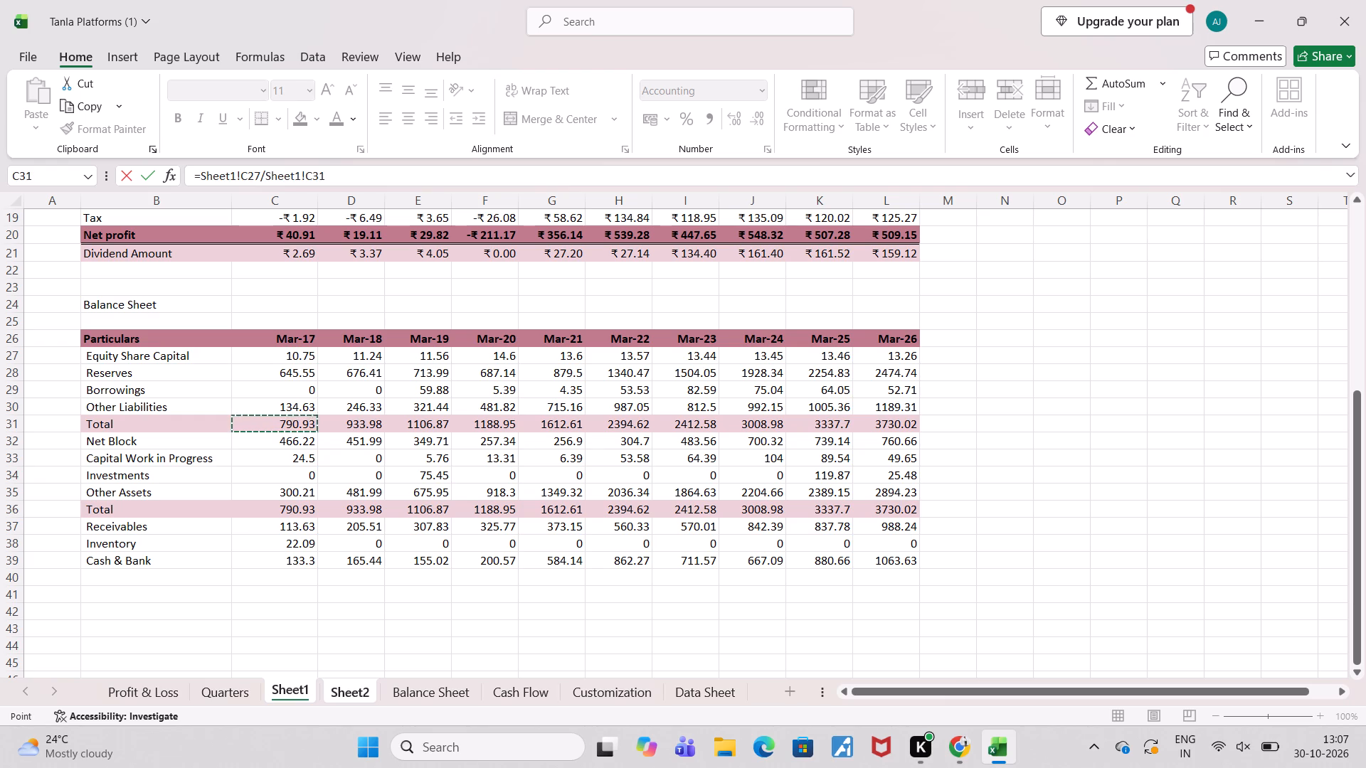
pyautogui.press('F4')
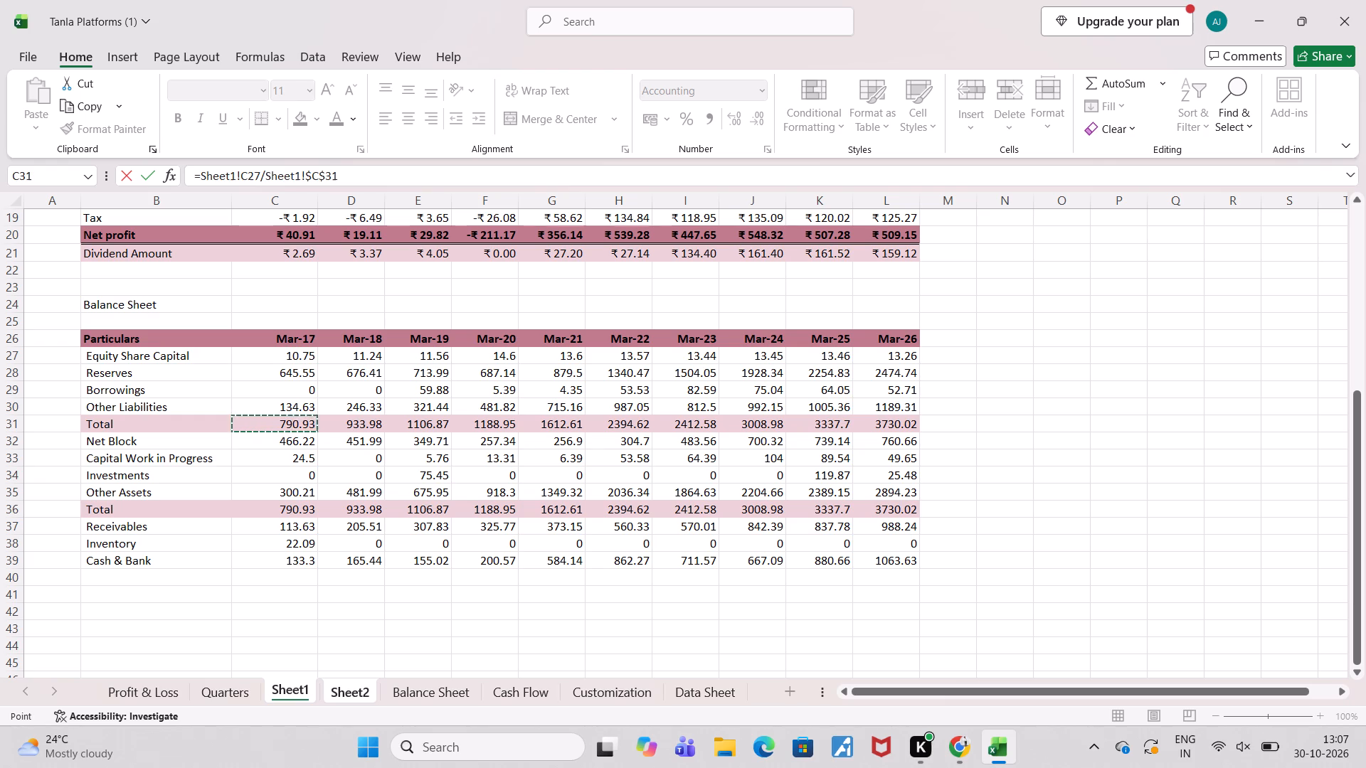
pyautogui.click(323, 174)
pyautogui.click(317, 174)
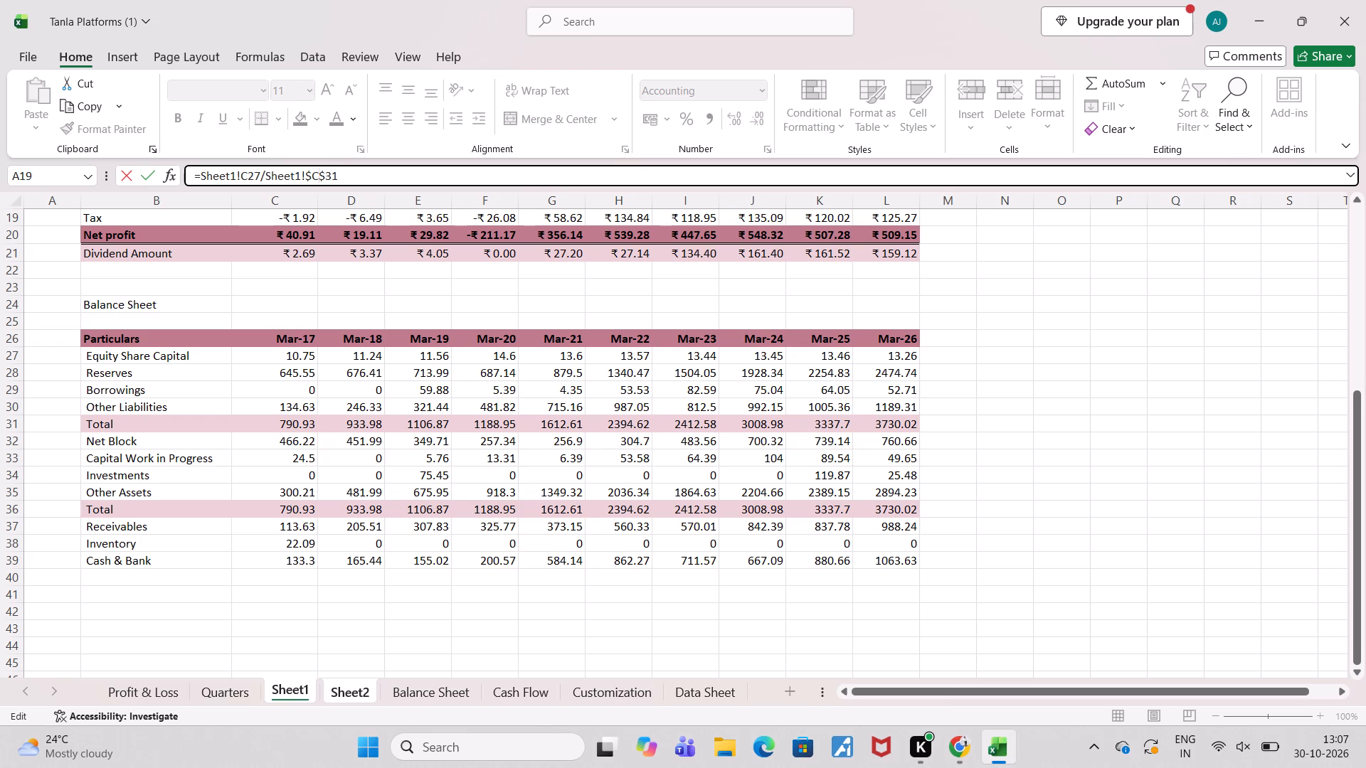
pyautogui.press('F4')
pyautogui.press('Return')
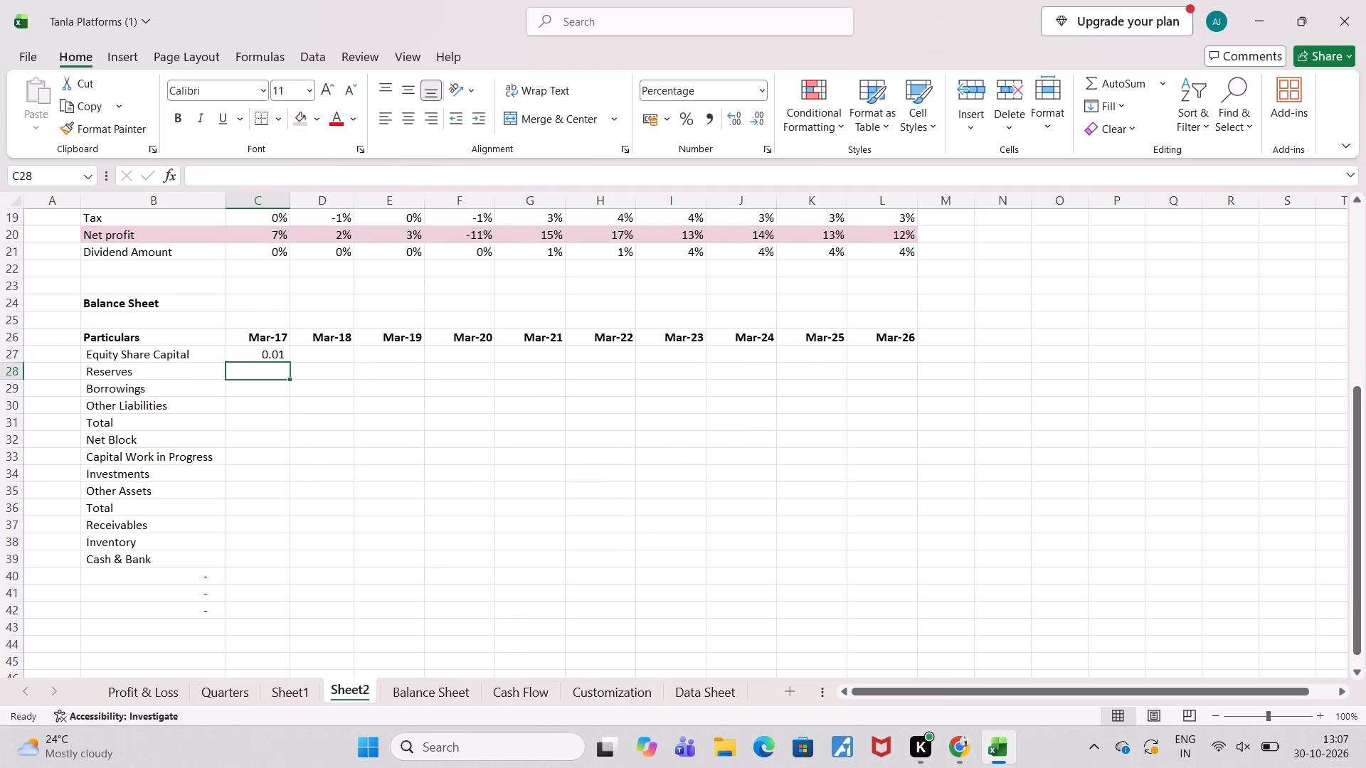
# Format the Mar-17 Equity Share Capital ratio in C27 as a percentage with two decimal places.
pyautogui.click(272, 353)
pyautogui.moveTo(704, 112); pyautogui.dragTo(687, 111)
pyautogui.click(687, 111)
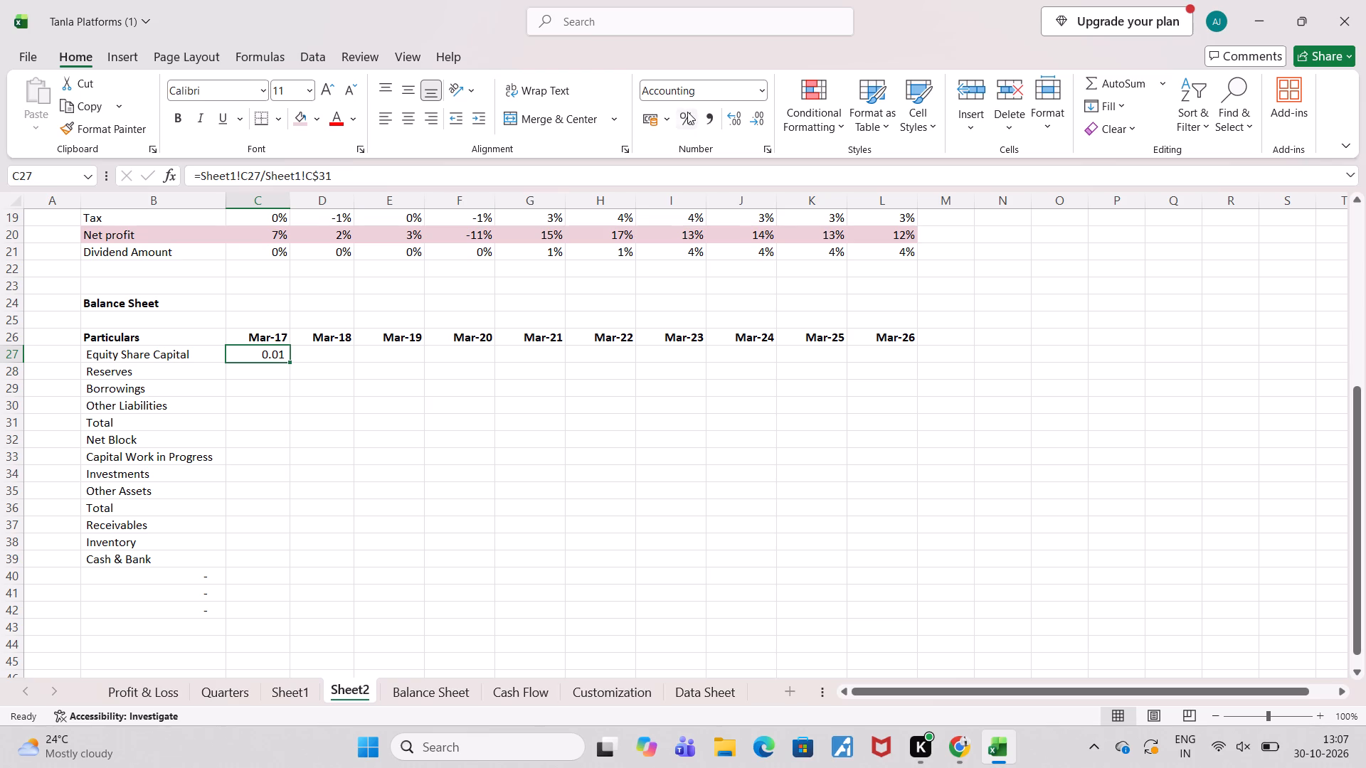
pyautogui.doubleClick(738, 117)
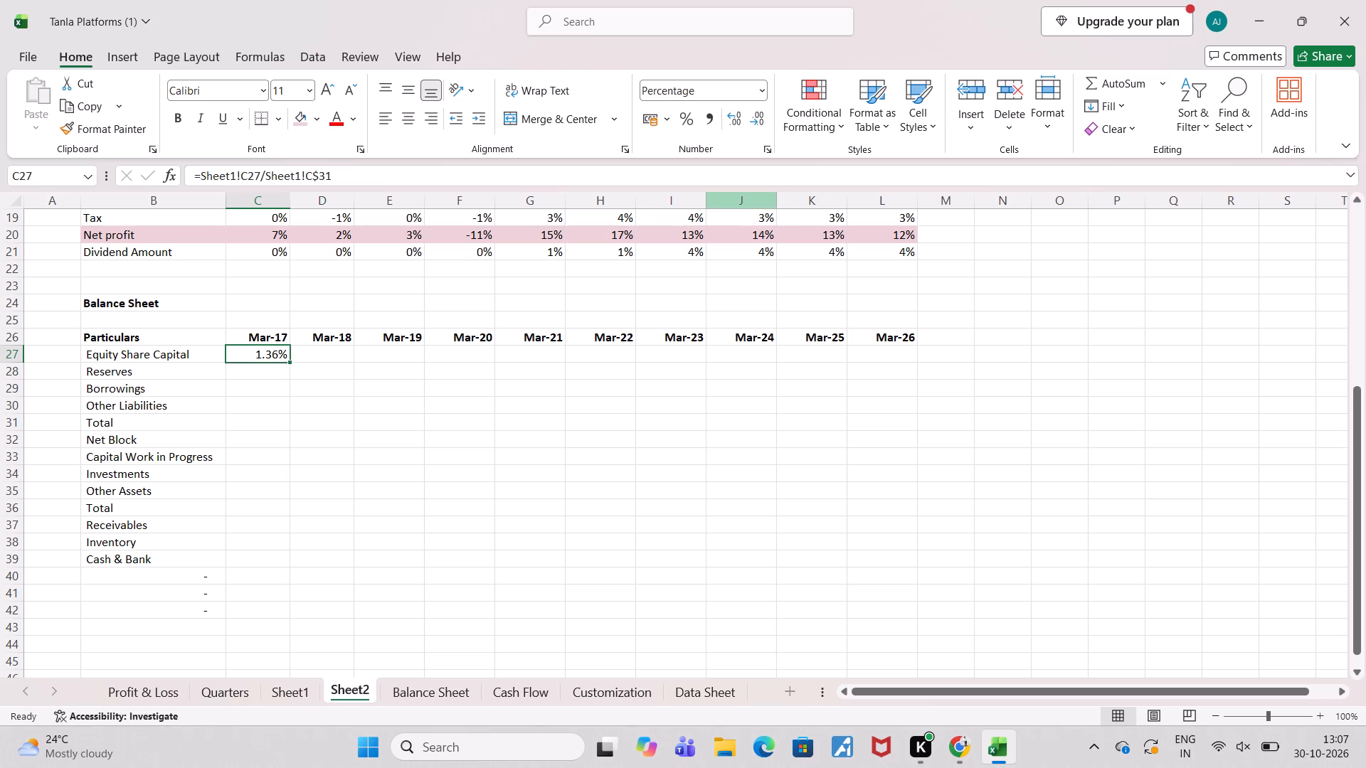
# Fill the Equity Share Capital percentage formula from C27 across to Mar-26 in L27.
pyautogui.moveTo(290, 362); pyautogui.dragTo(713, 377)
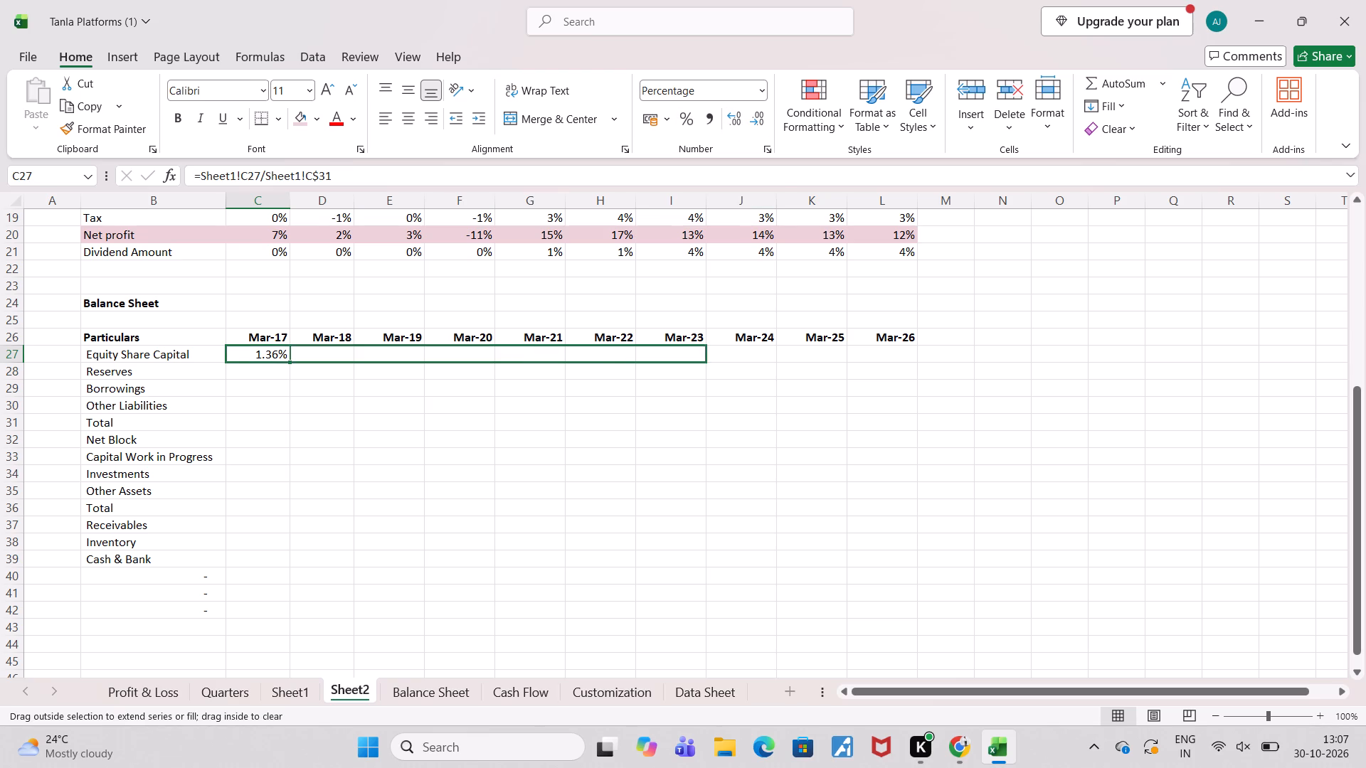
pyautogui.moveTo(713, 377); pyautogui.dragTo(920, 362)
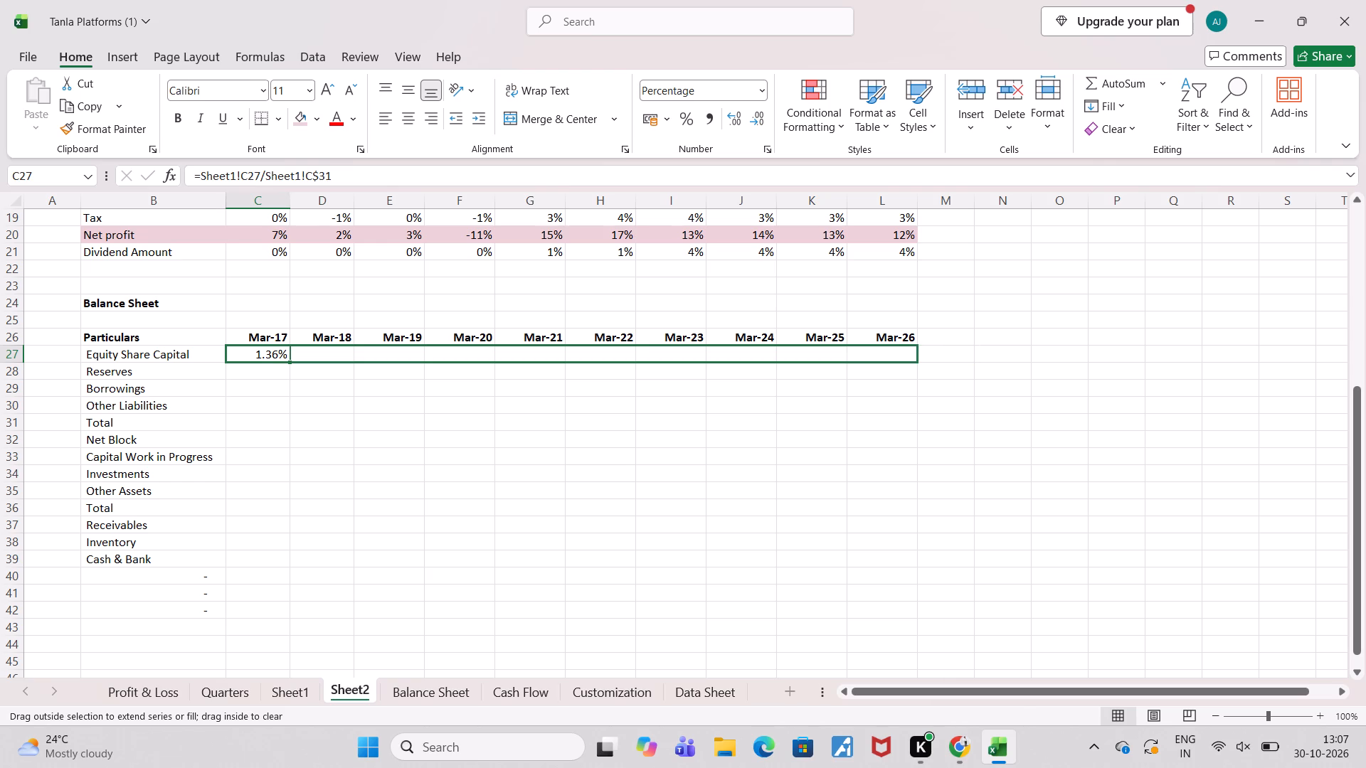
pyautogui.moveTo(920, 362); pyautogui.dragTo(920, 361)
pyautogui.click(1004, 486)
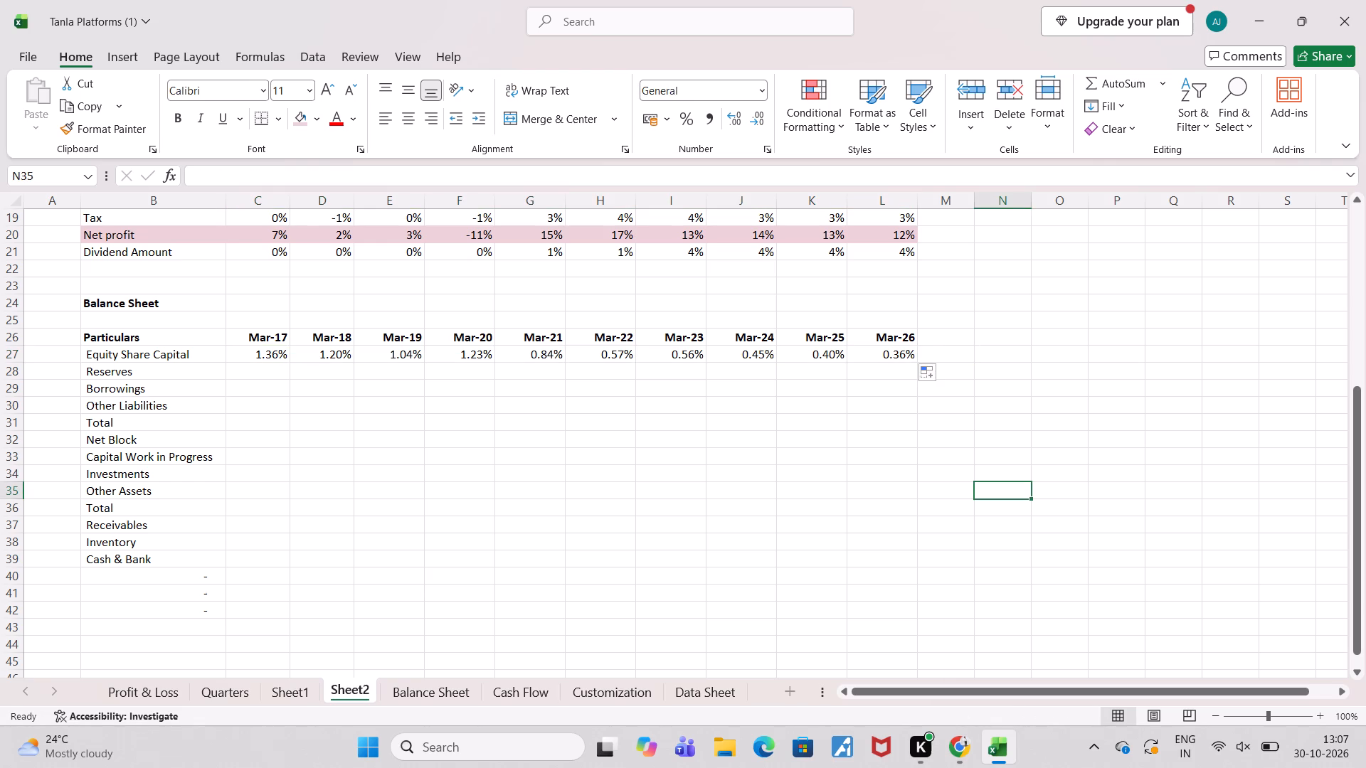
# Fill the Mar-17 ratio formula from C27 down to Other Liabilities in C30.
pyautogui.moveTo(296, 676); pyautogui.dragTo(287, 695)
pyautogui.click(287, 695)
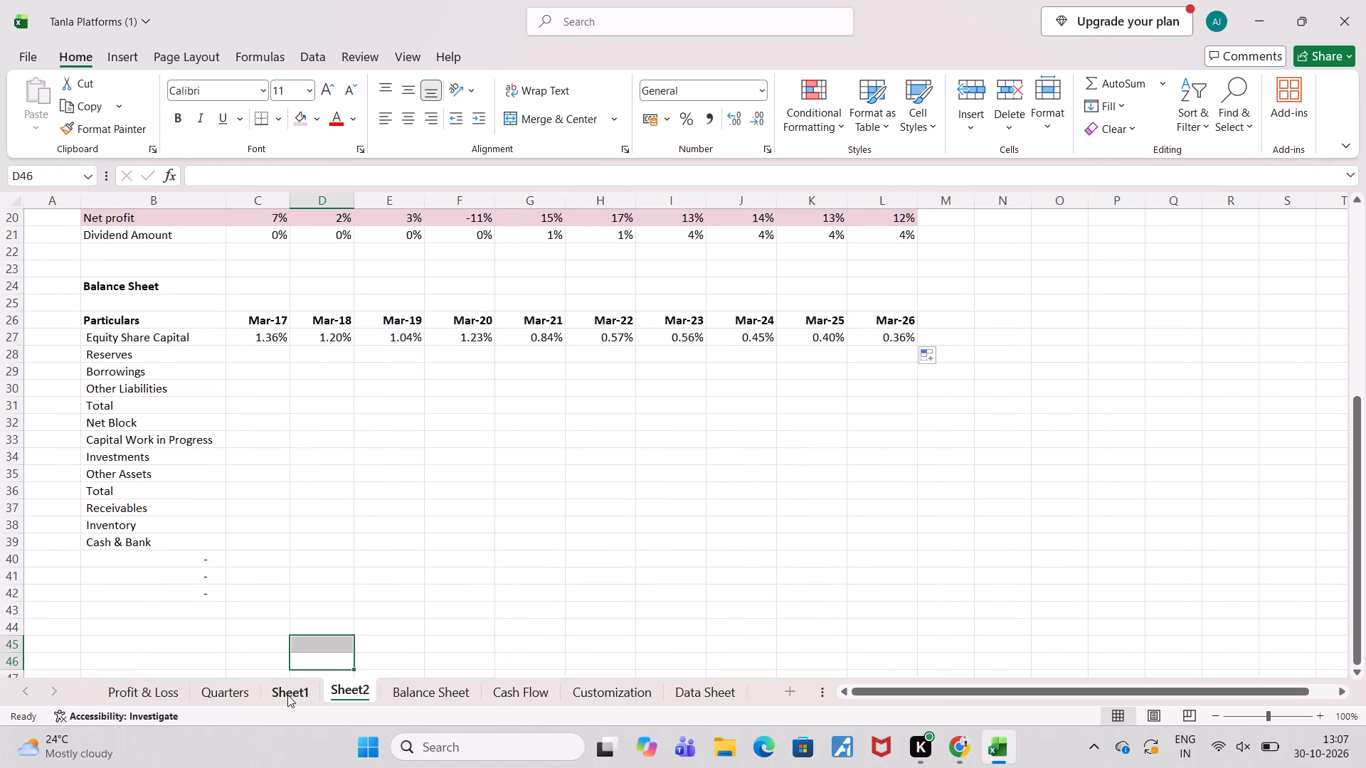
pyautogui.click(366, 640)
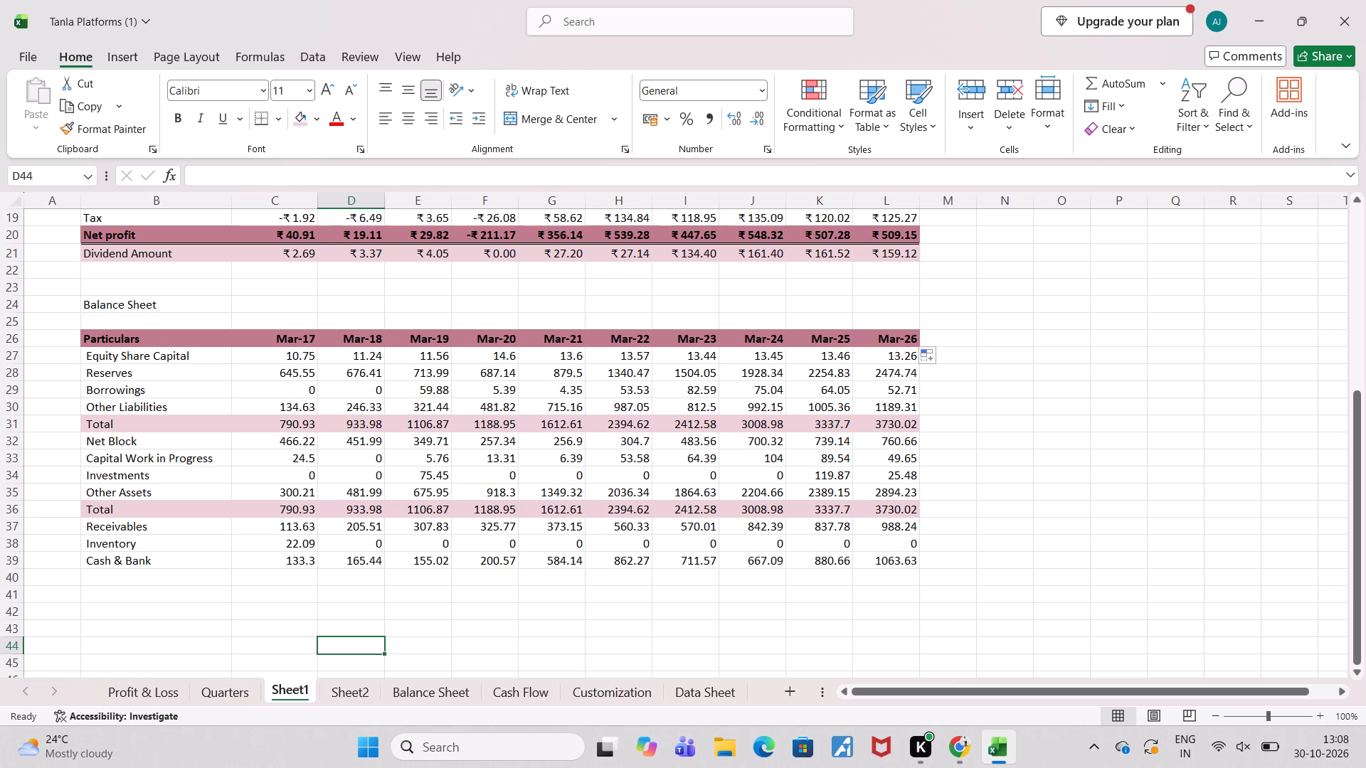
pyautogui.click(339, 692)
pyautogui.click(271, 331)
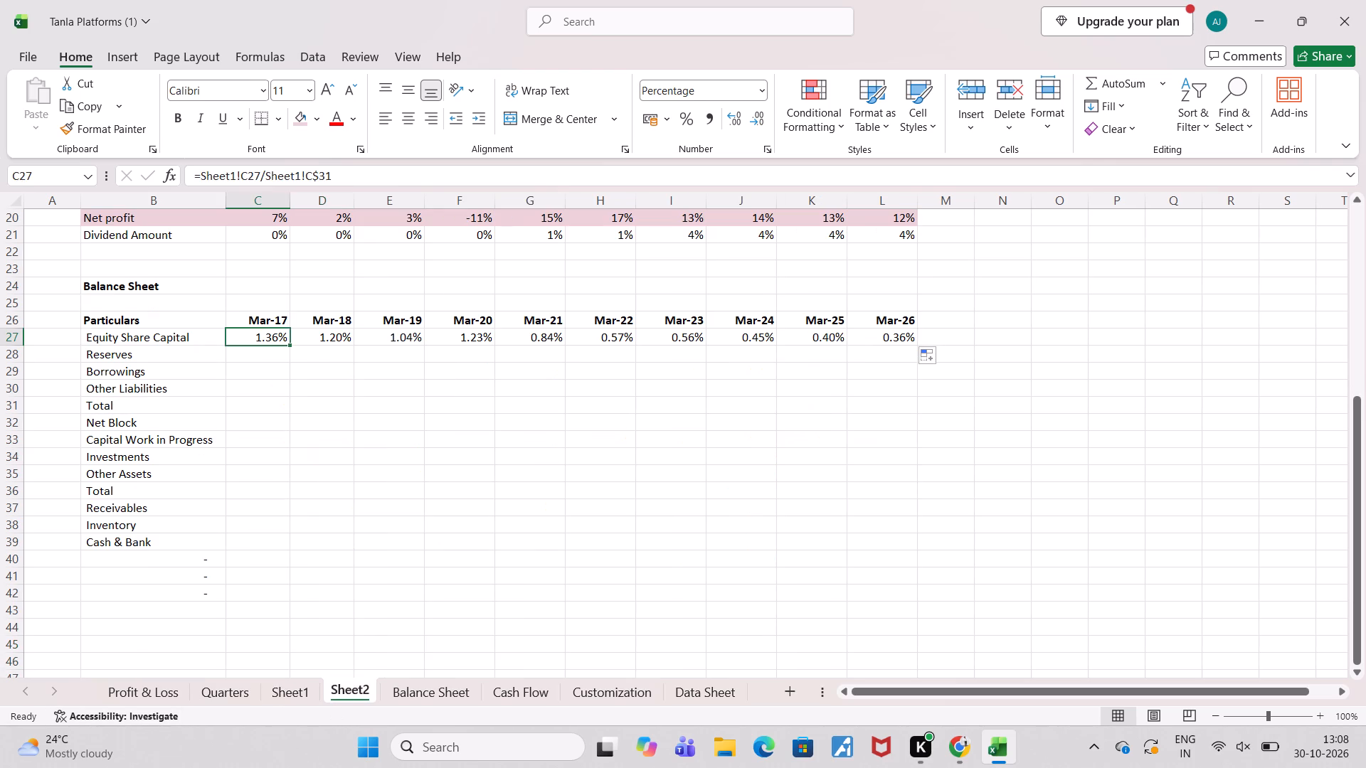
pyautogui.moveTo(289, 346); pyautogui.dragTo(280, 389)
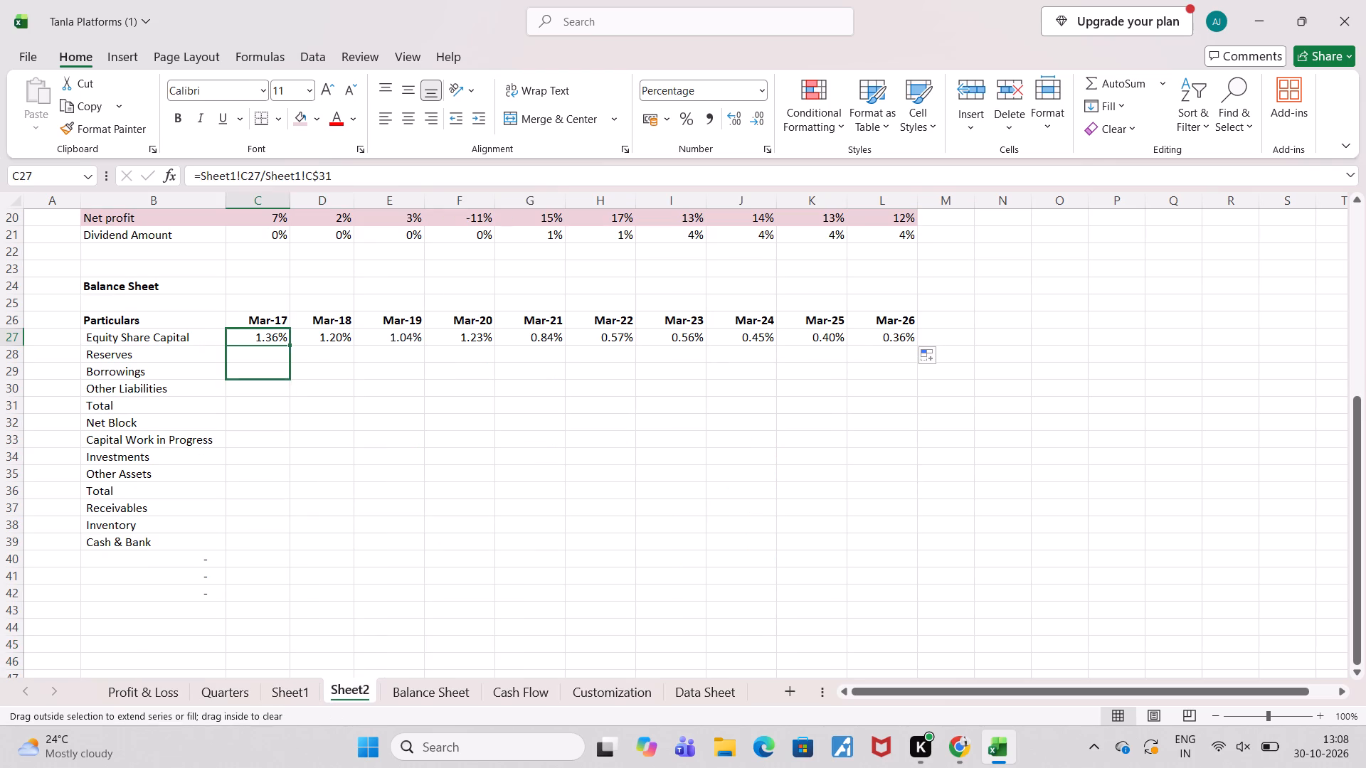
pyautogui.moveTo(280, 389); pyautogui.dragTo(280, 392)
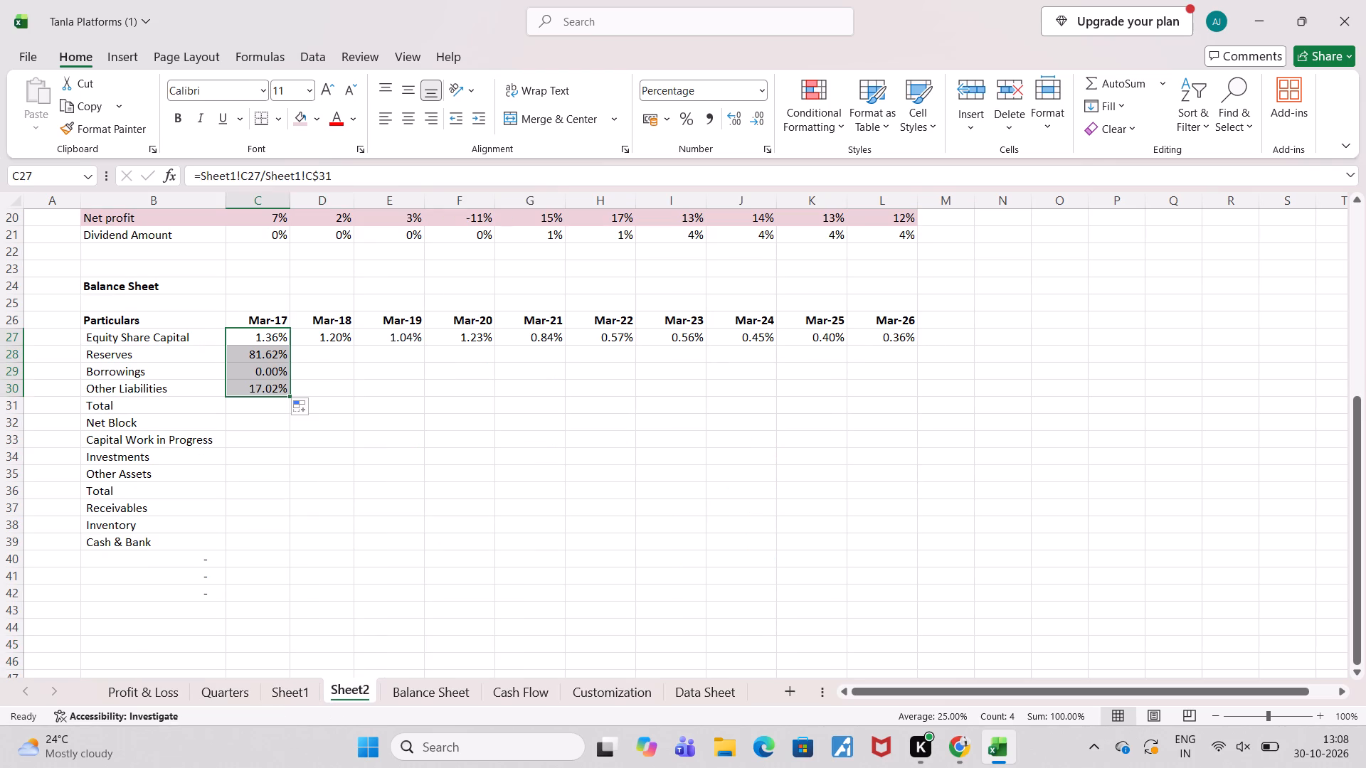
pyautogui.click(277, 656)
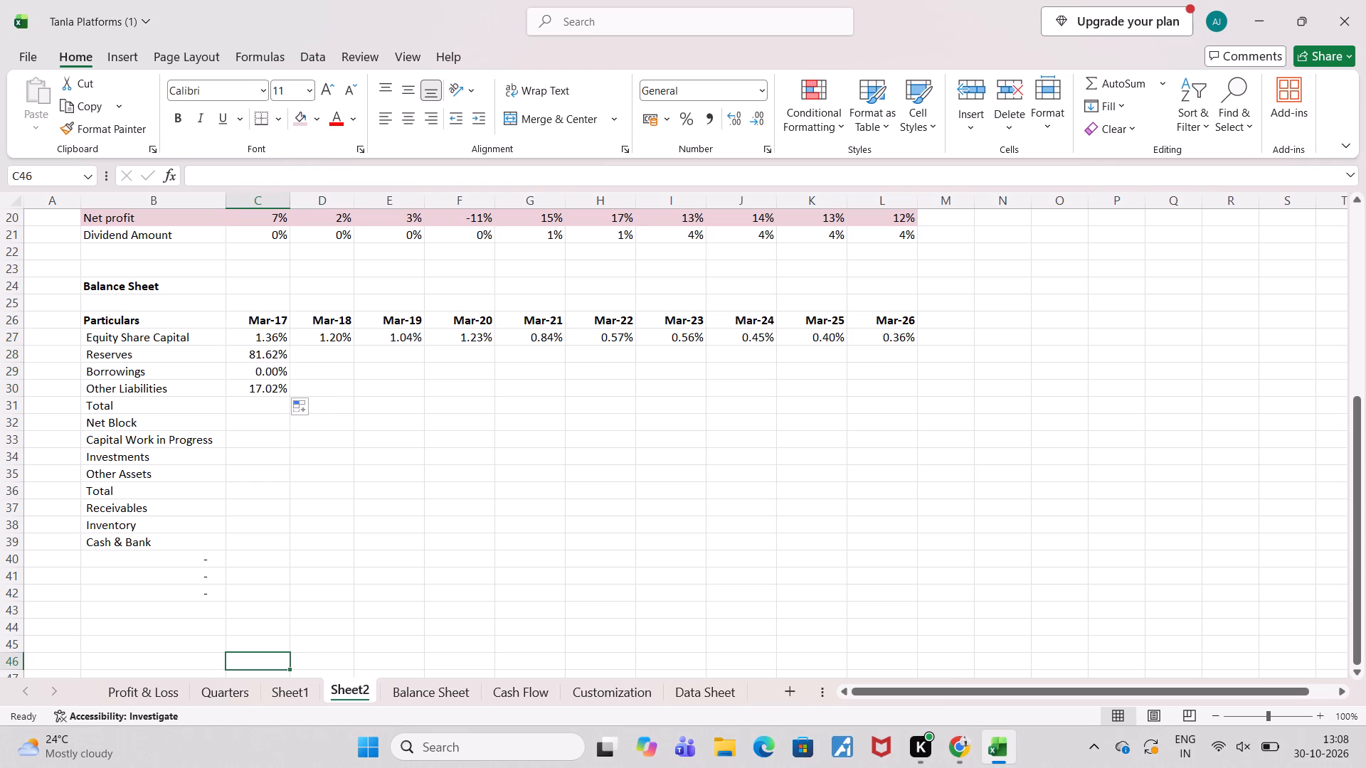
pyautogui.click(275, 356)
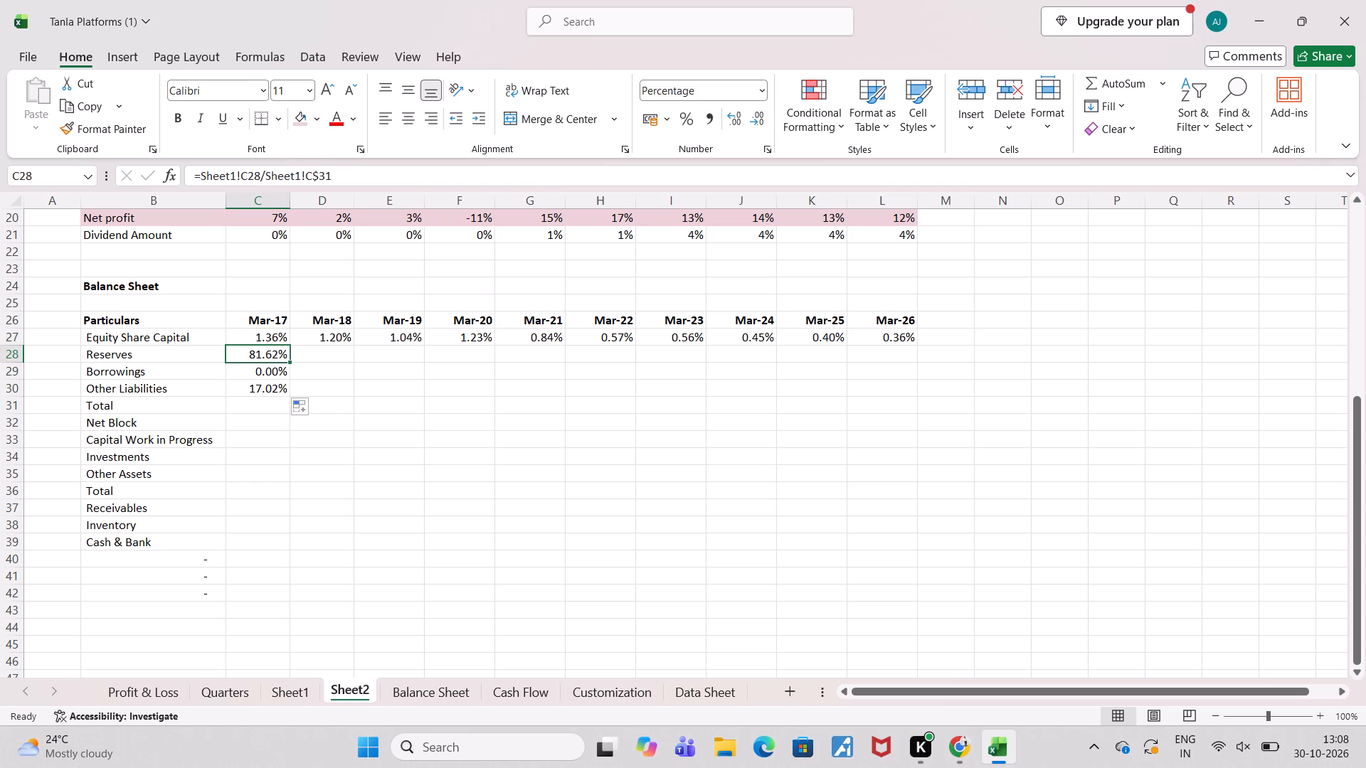
# Fill the Equity Share Capital ratios in C27:L27 down through the Reserves, Borrowings and Other Liabilities rows to row 30.
pyautogui.click(271, 336)
pyautogui.hotkey('shift', 'Right')
pyautogui.hotkey('shift', 'Right')
pyautogui.hotkey('shift', 'Right')
pyautogui.hotkey('shift', 'Right')
pyautogui.hotkey('shift', 'Right')
pyautogui.hotkey('shift', 'Right')
pyautogui.hotkey('shift', 'Right')
pyautogui.hotkey('shift', 'Right')
pyautogui.hotkey('shift', 'Right')
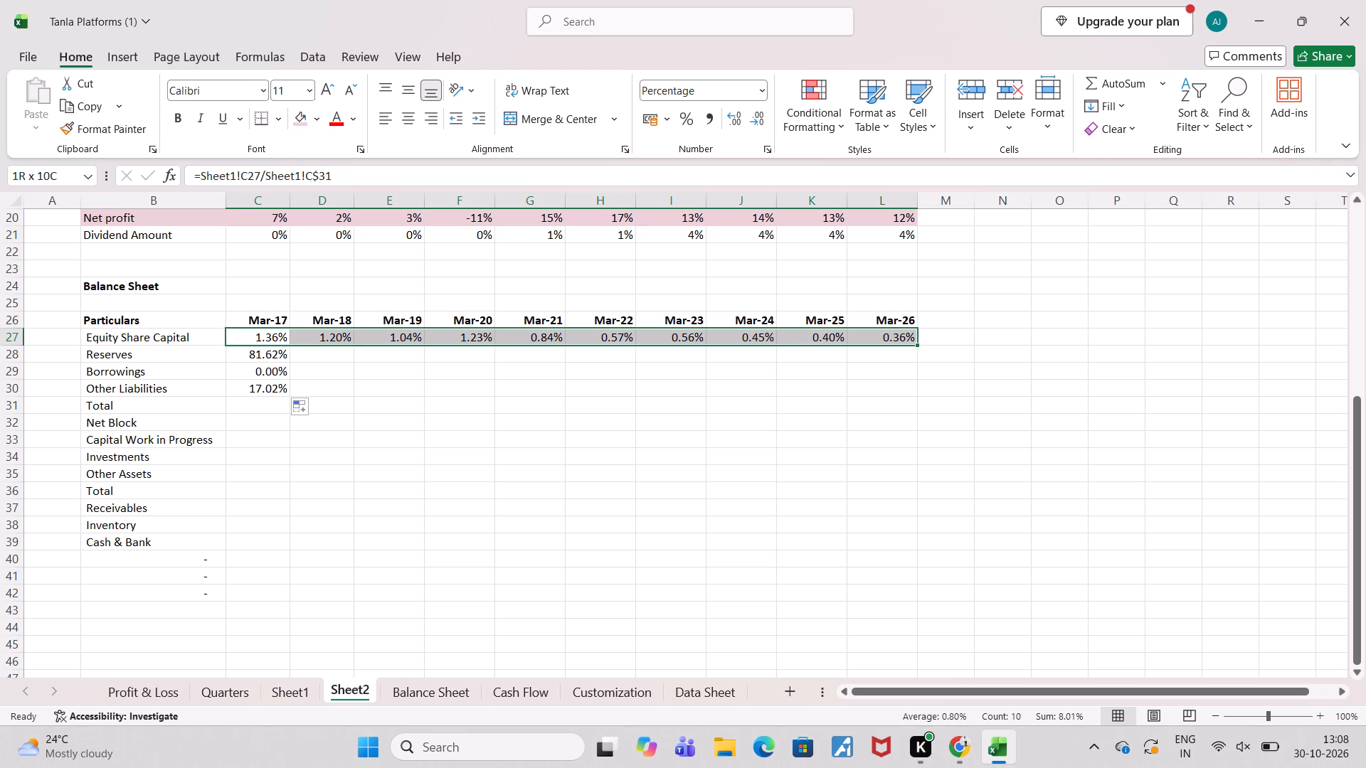
pyautogui.moveTo(917, 343); pyautogui.dragTo(914, 394)
pyautogui.click(1055, 482)
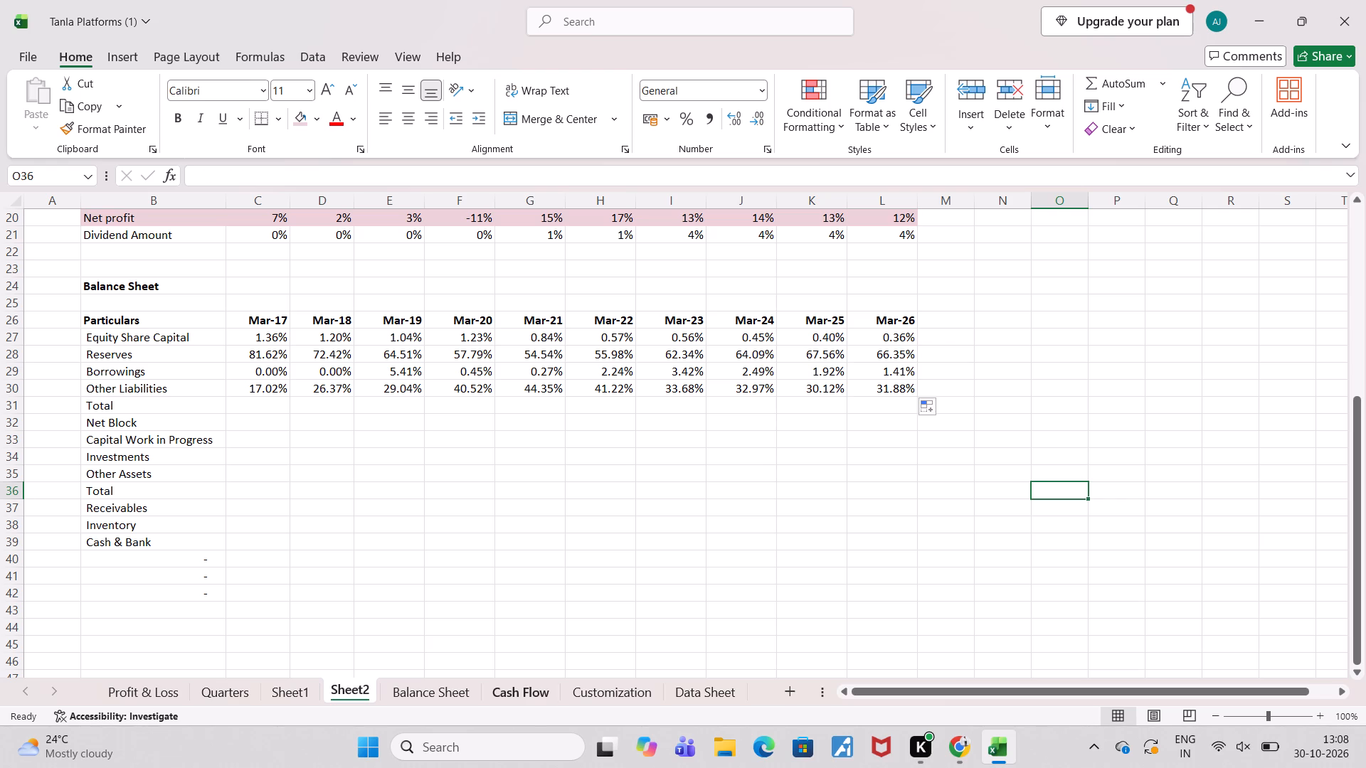
# Extend the Mar-17 ratio formula to the Total in C31 and fill it across to L31.
pyautogui.moveTo(287, 340); pyautogui.dragTo(281, 395)
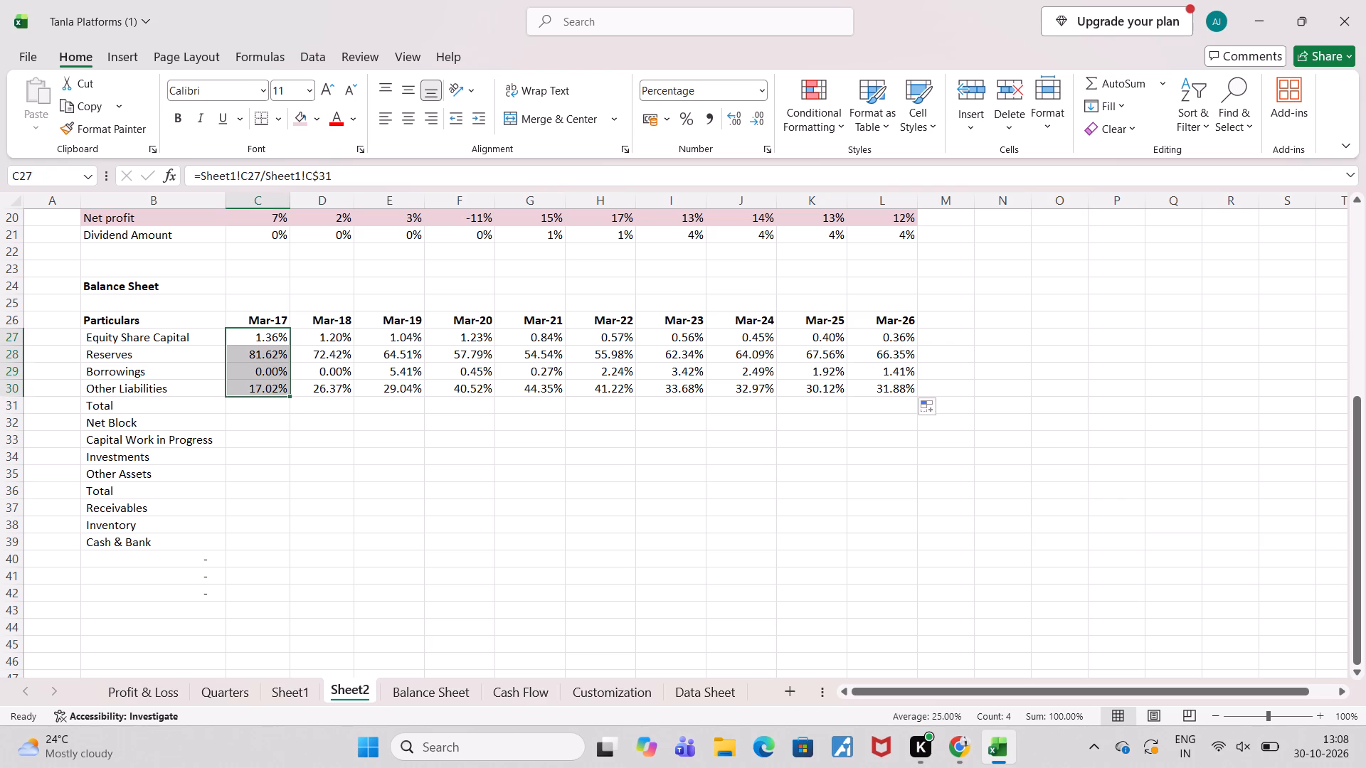
pyautogui.moveTo(288, 396); pyautogui.dragTo(287, 405)
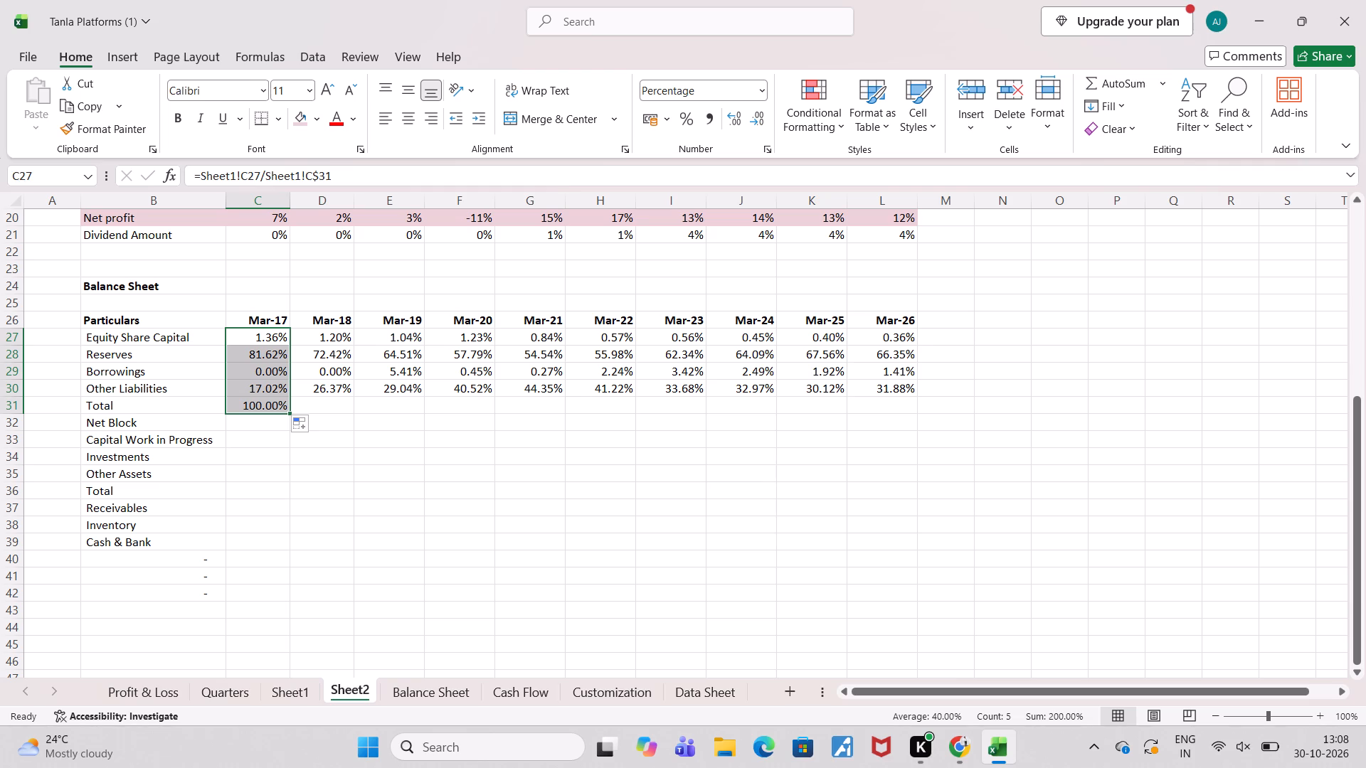
pyautogui.click(277, 410)
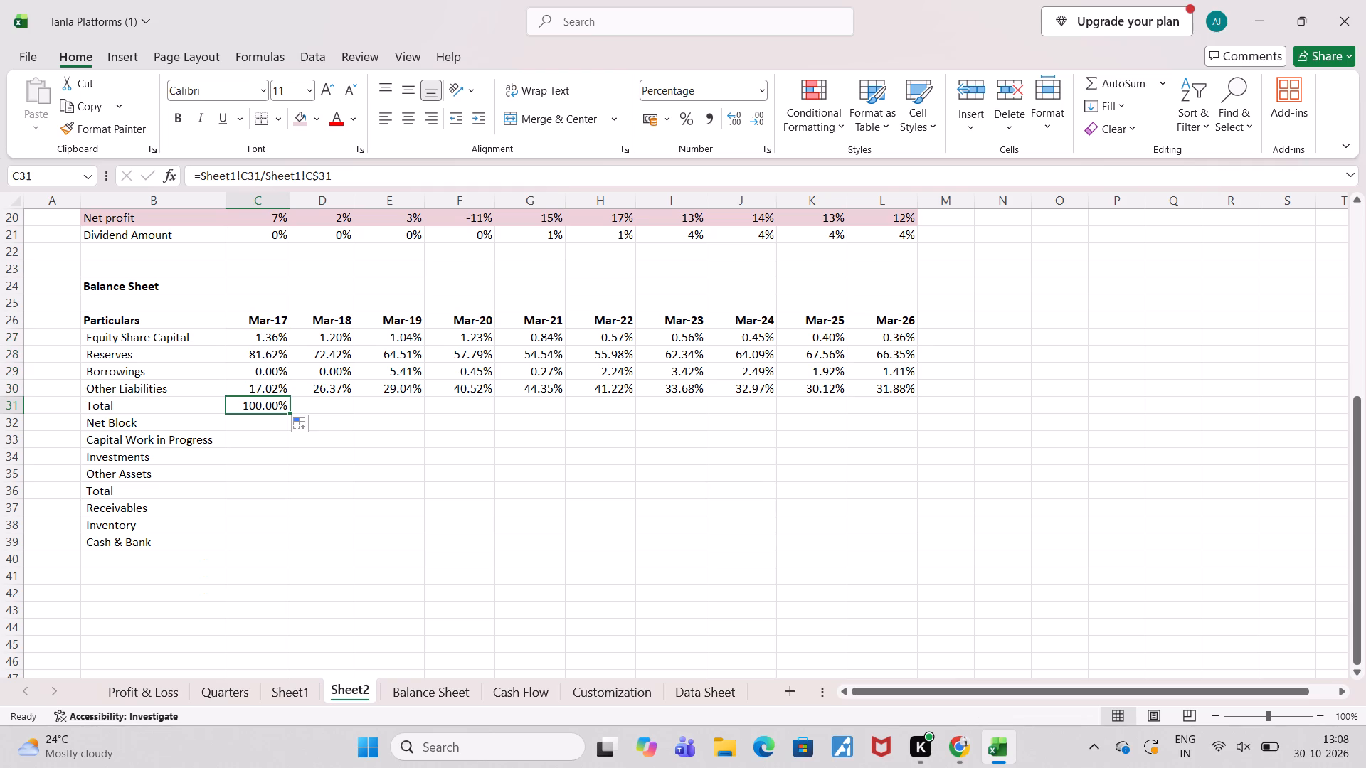
pyautogui.hotkey('shift', 'Right')
pyautogui.hotkey('shift', 'Right')
pyautogui.hotkey('shift', 'Right')
pyautogui.hotkey('shift', 'Right')
pyautogui.hotkey('shift', 'Right')
pyautogui.hotkey('shift', 'Right')
pyautogui.hotkey('shift', 'Right')
pyautogui.hotkey('shift', 'Right')
pyautogui.hotkey('shift', 'Right')
pyautogui.hotkey('shift', 'Right')
pyautogui.hotkey('shift', 'Left')
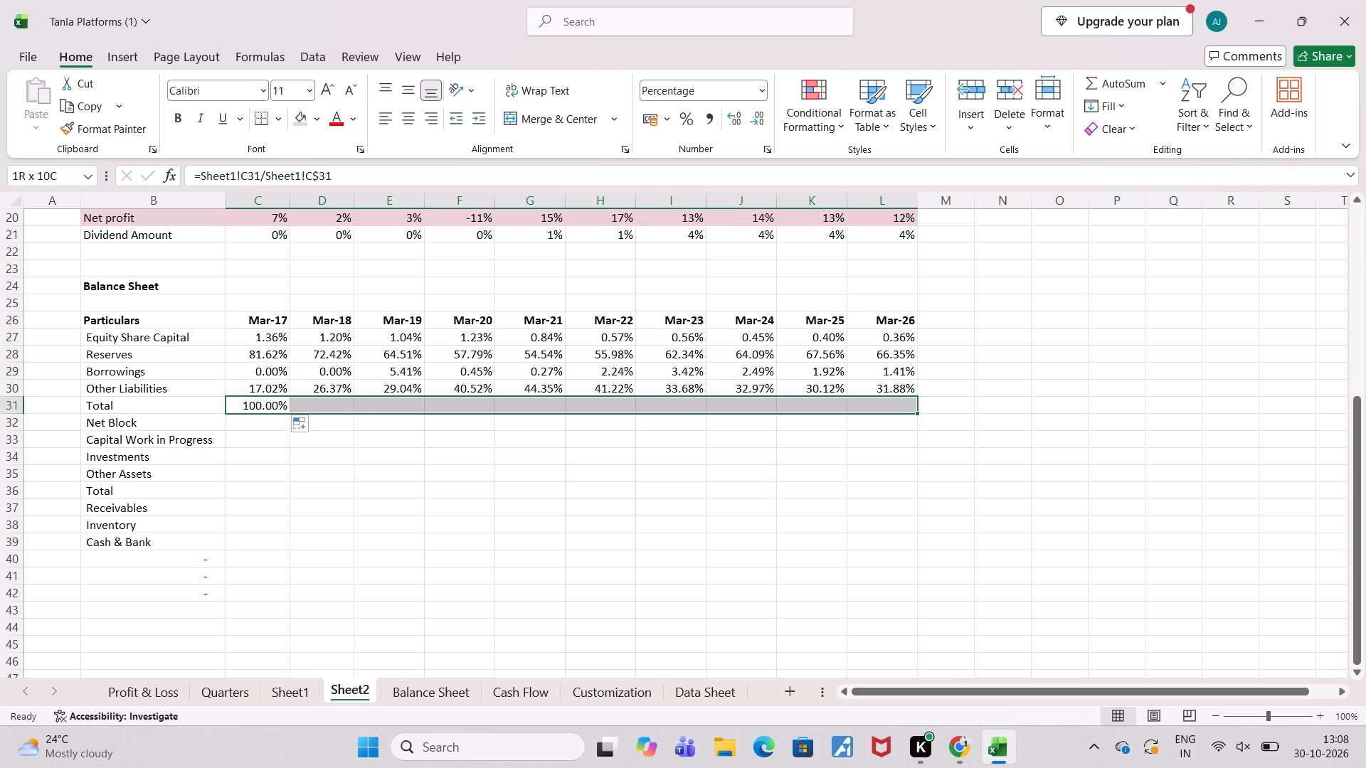
pyautogui.hotkey('ctrl', 'r')
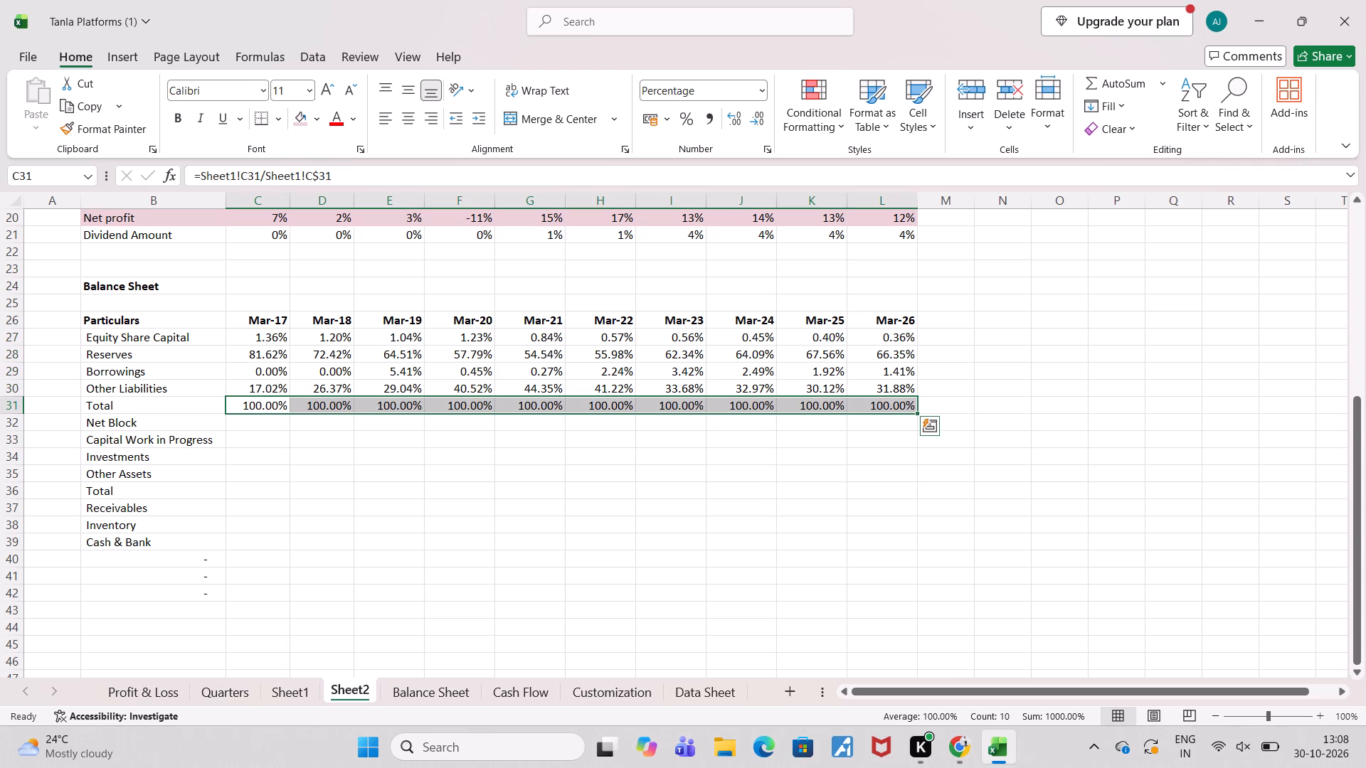
pyautogui.click(985, 521)
# Shade the liabilities Total row B31:L31 with the same light pink fill as the Net profit row.
pyautogui.click(268, 422)
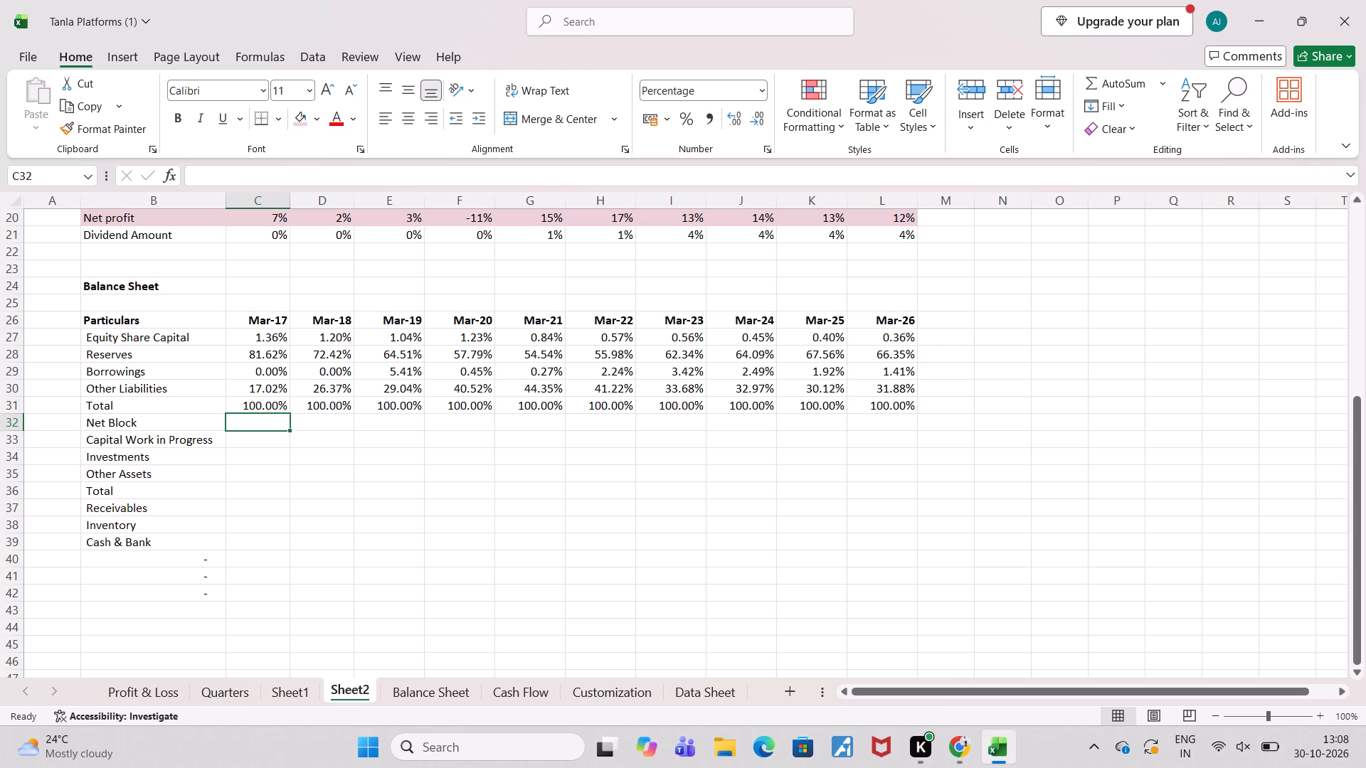
pyautogui.click(136, 402)
pyautogui.hotkey('shift', 'Right')
pyautogui.hotkey('shift', 'Right')
pyautogui.hotkey('shift', 'Right')
pyautogui.hotkey('shift', 'Right')
pyautogui.hotkey('shift', 'Right')
pyautogui.hotkey('shift', 'Right')
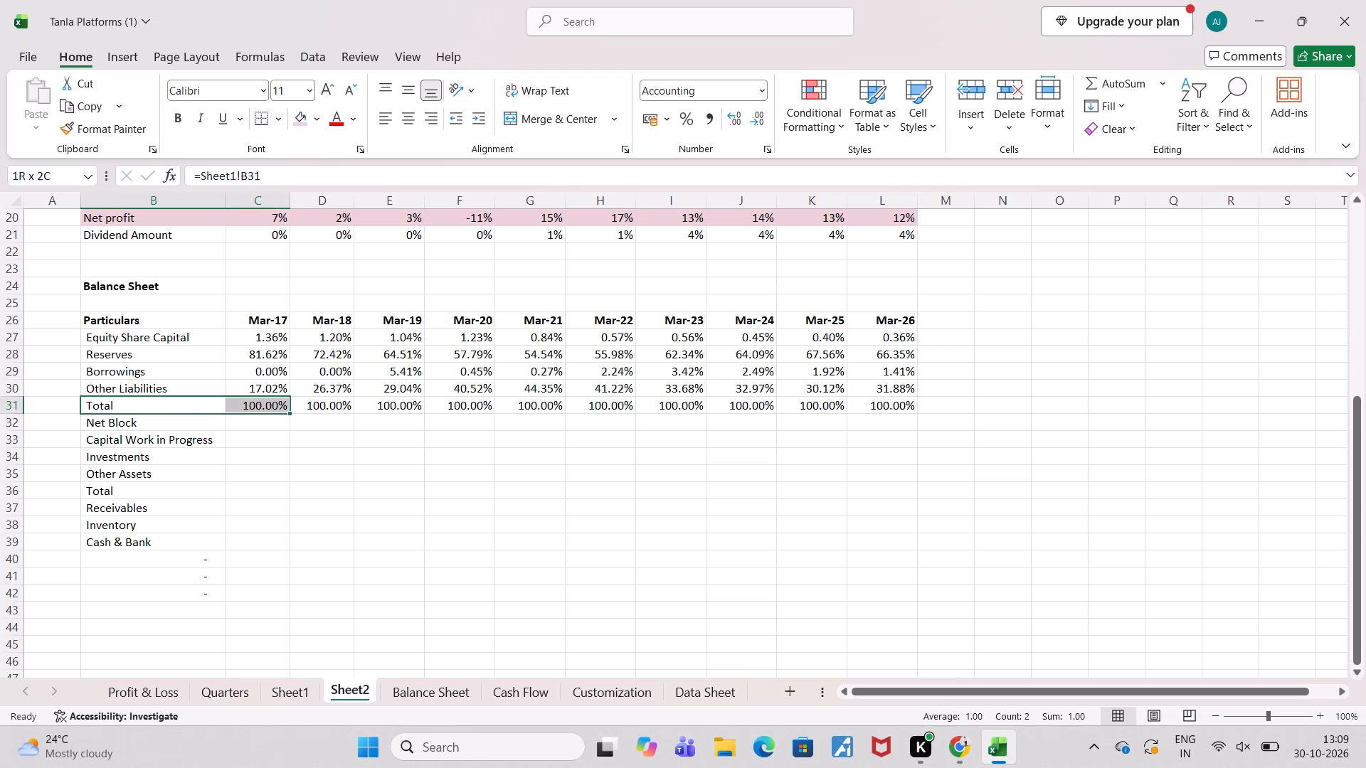
pyautogui.hotkey('shift', 'Right')
pyautogui.hotkey('shift', 'Right')
pyautogui.hotkey('shift', 'Right')
pyautogui.hotkey('shift', 'Right')
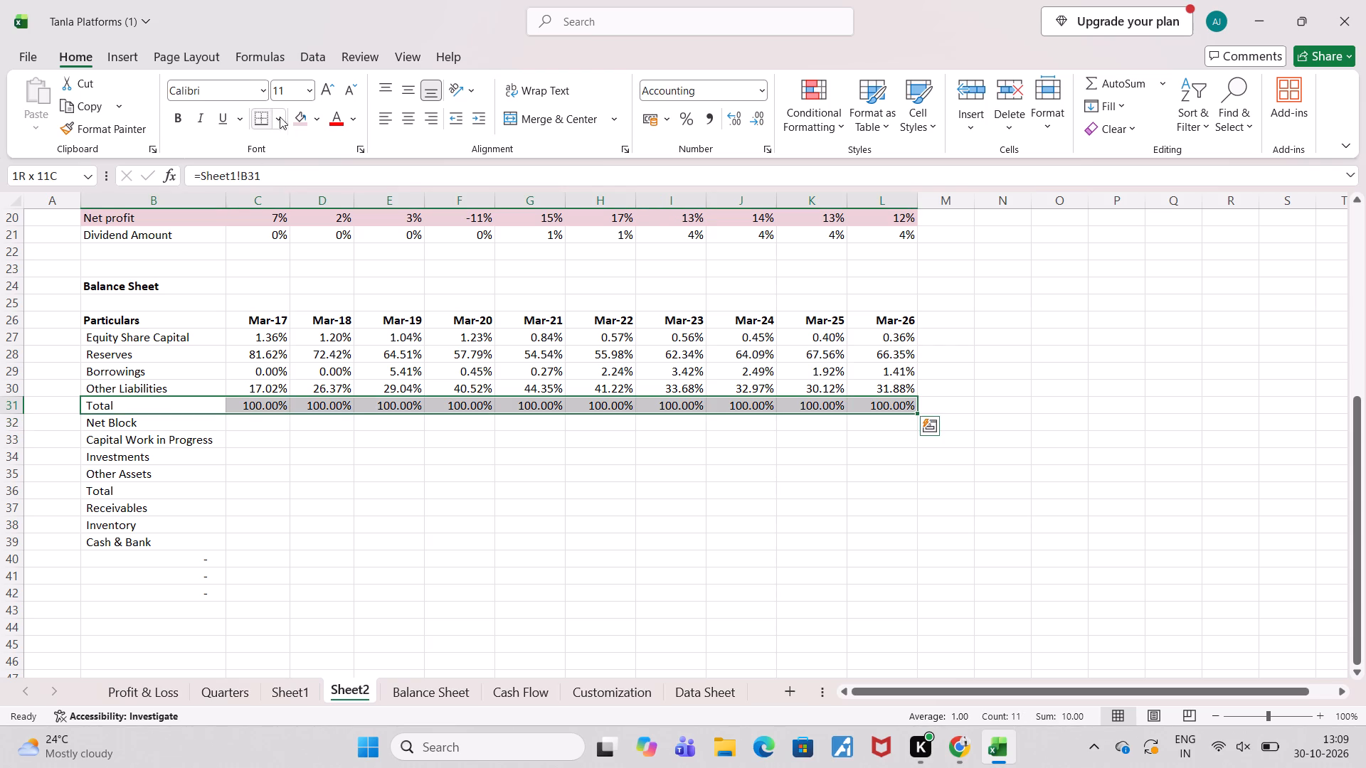
pyautogui.click(295, 120)
# Fill the balance sheet header row B26:L26 with the darker rose theme colour.
pyautogui.click(136, 317)
pyautogui.hotkey('shift', 'Right')
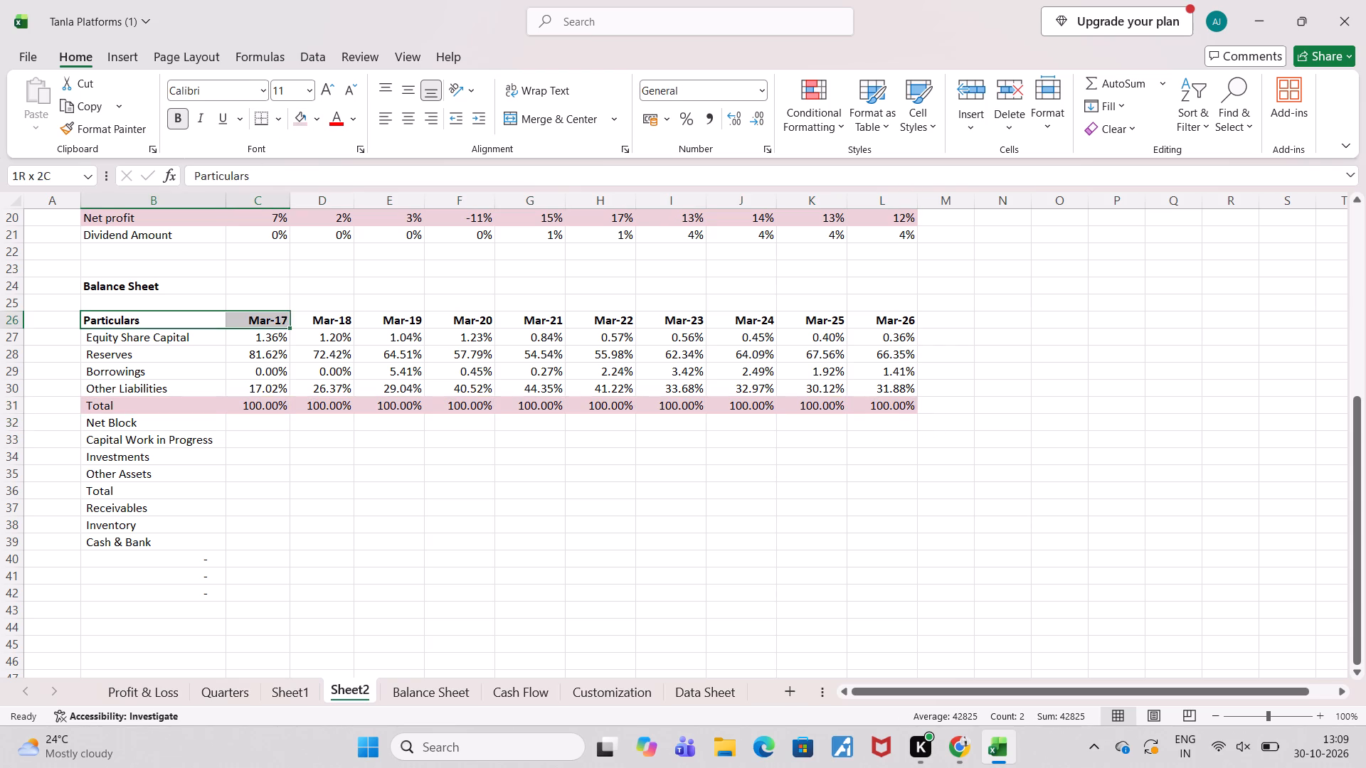
pyautogui.hotkey('shift', 'Right')
pyautogui.hotkey('shift', 'Right')
pyautogui.hotkey('shift', 'Right')
pyautogui.hotkey('shift', 'Right')
pyautogui.hotkey('shift', 'Right')
pyautogui.hotkey('shift', 'Right')
pyautogui.hotkey('shift', 'Right')
pyautogui.hotkey('shift', 'Right')
pyautogui.hotkey('shift', 'Right')
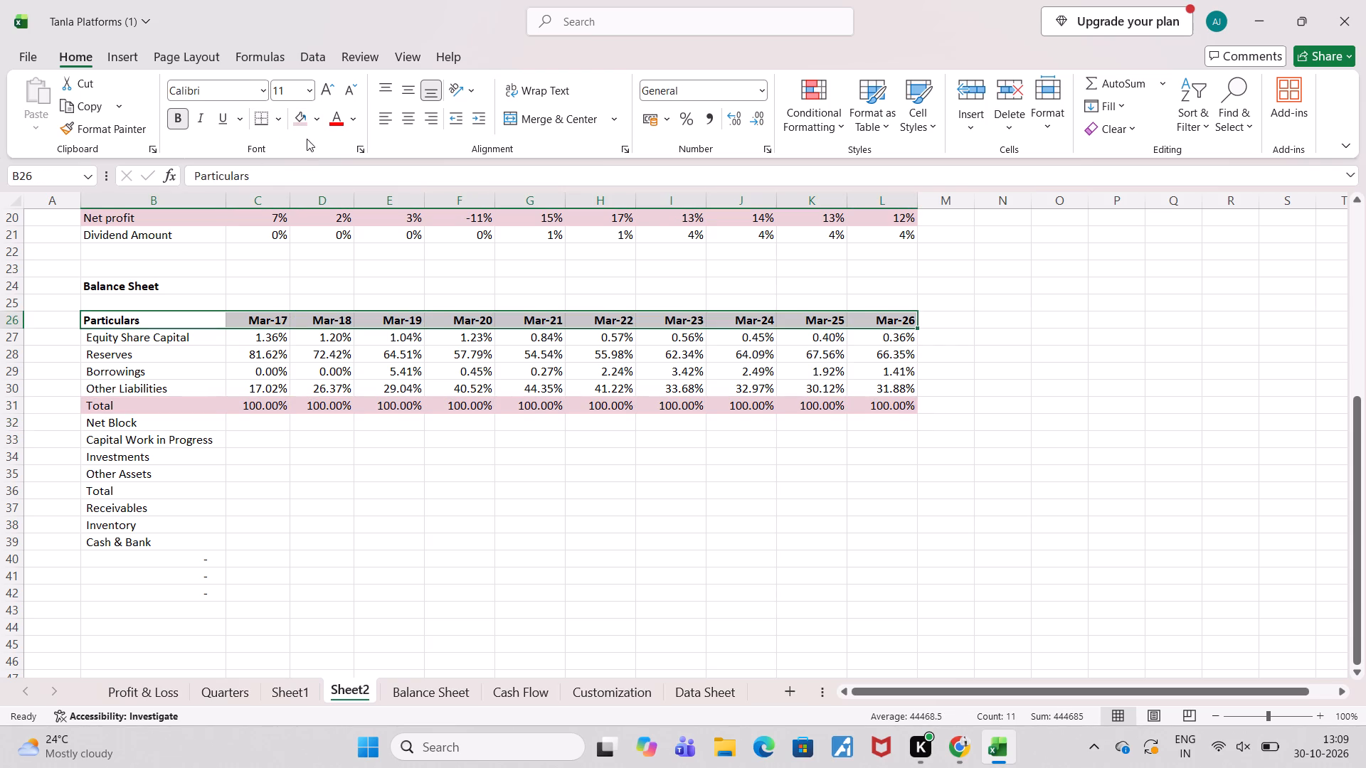
pyautogui.click(317, 120)
pyautogui.click(521, 283)
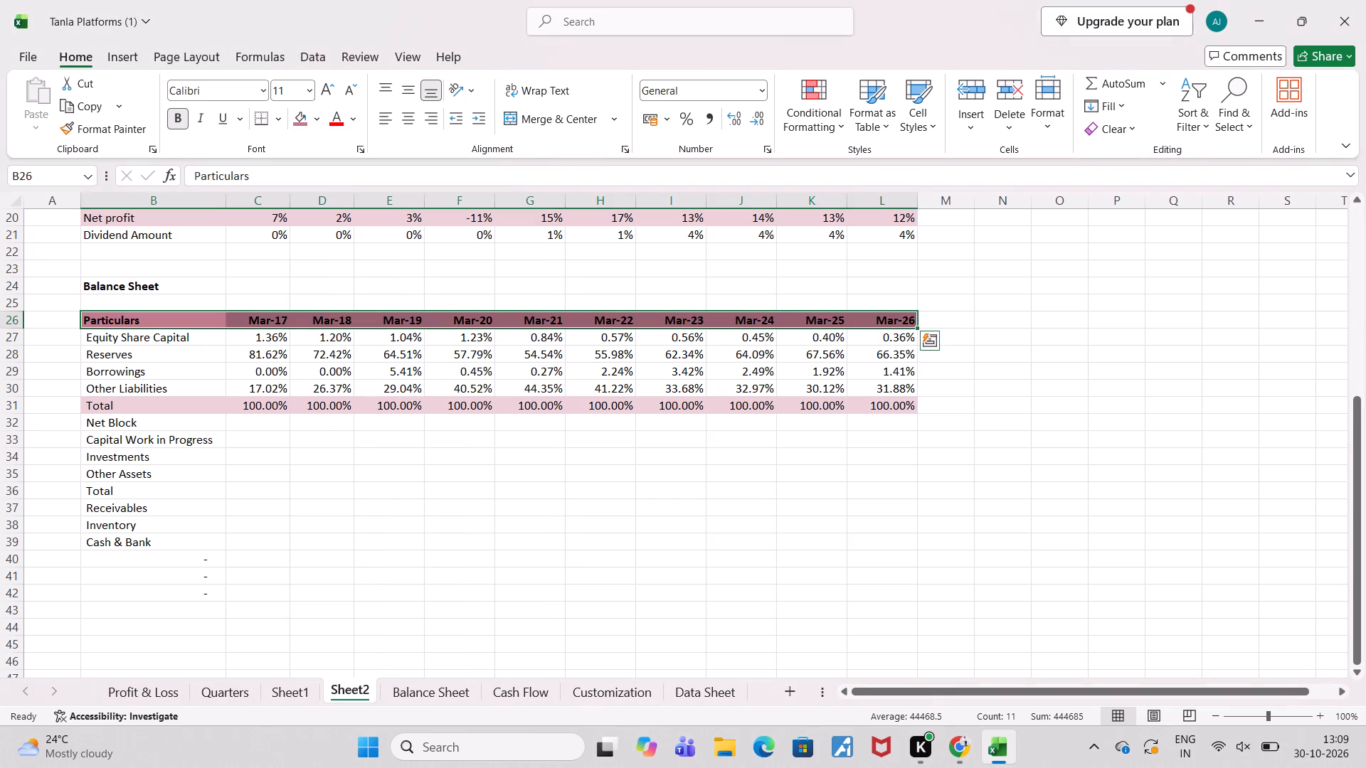
pyautogui.click(255, 601)
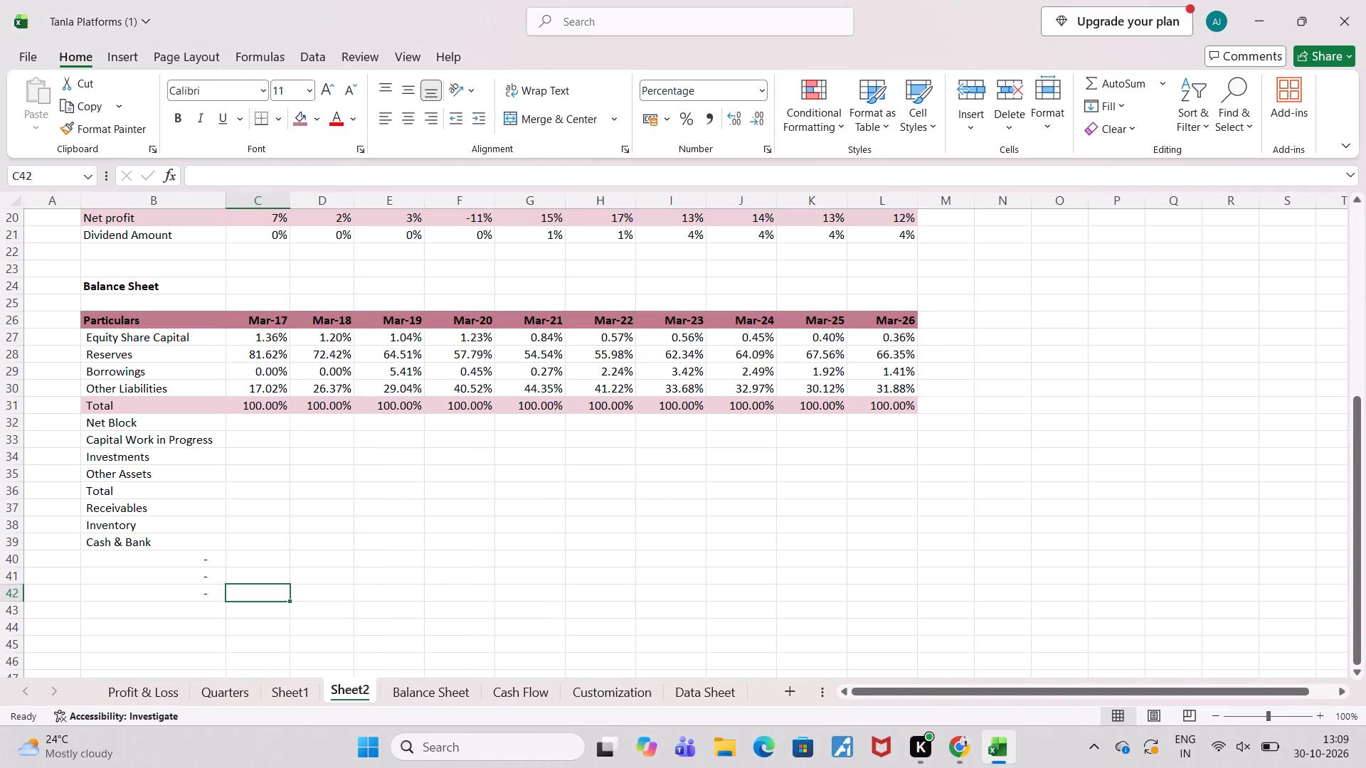
# Shade the assets Total row B36:L36 with the same light pink fill as the liabilities Total row.
pyautogui.click(191, 494)
pyautogui.hotkey('shift', 'Right')
pyautogui.hotkey('shift', 'Right')
pyautogui.hotkey('shift', 'Right')
pyautogui.hotkey('shift', 'Right')
pyautogui.hotkey('shift', 'Right')
pyautogui.hotkey('shift', 'Right')
pyautogui.hotkey('shift', 'Right')
pyautogui.hotkey('shift', 'Right')
pyautogui.hotkey('shift', 'Right')
pyautogui.hotkey('shift', 'Right')
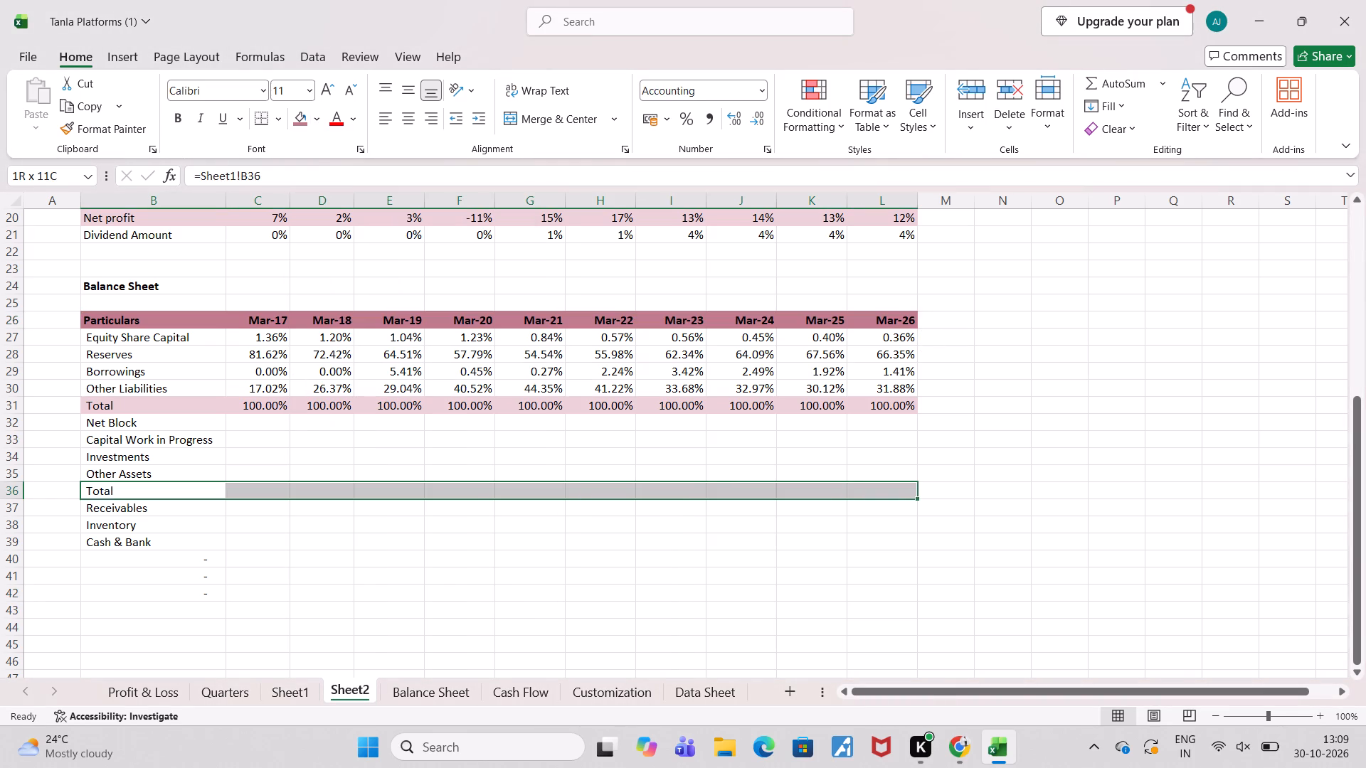
pyautogui.click(314, 114)
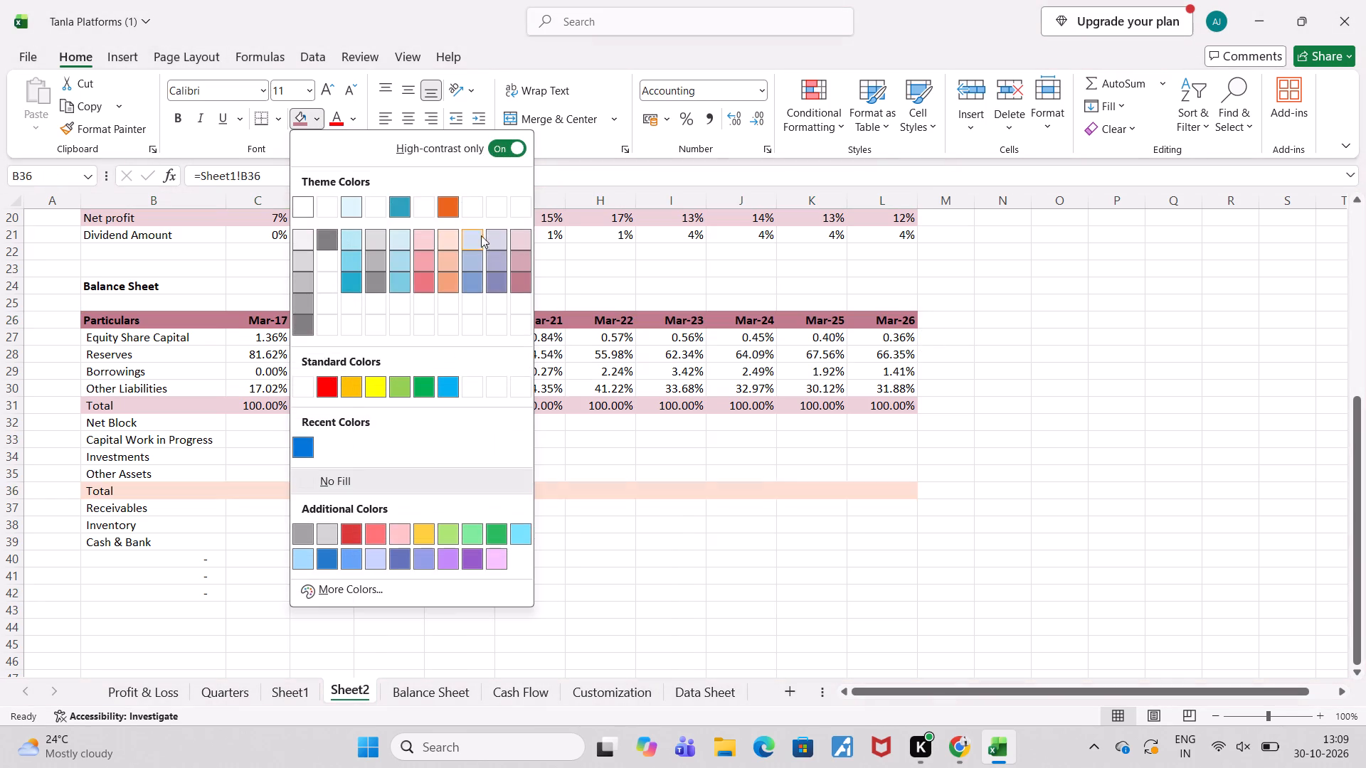
pyautogui.click(512, 236)
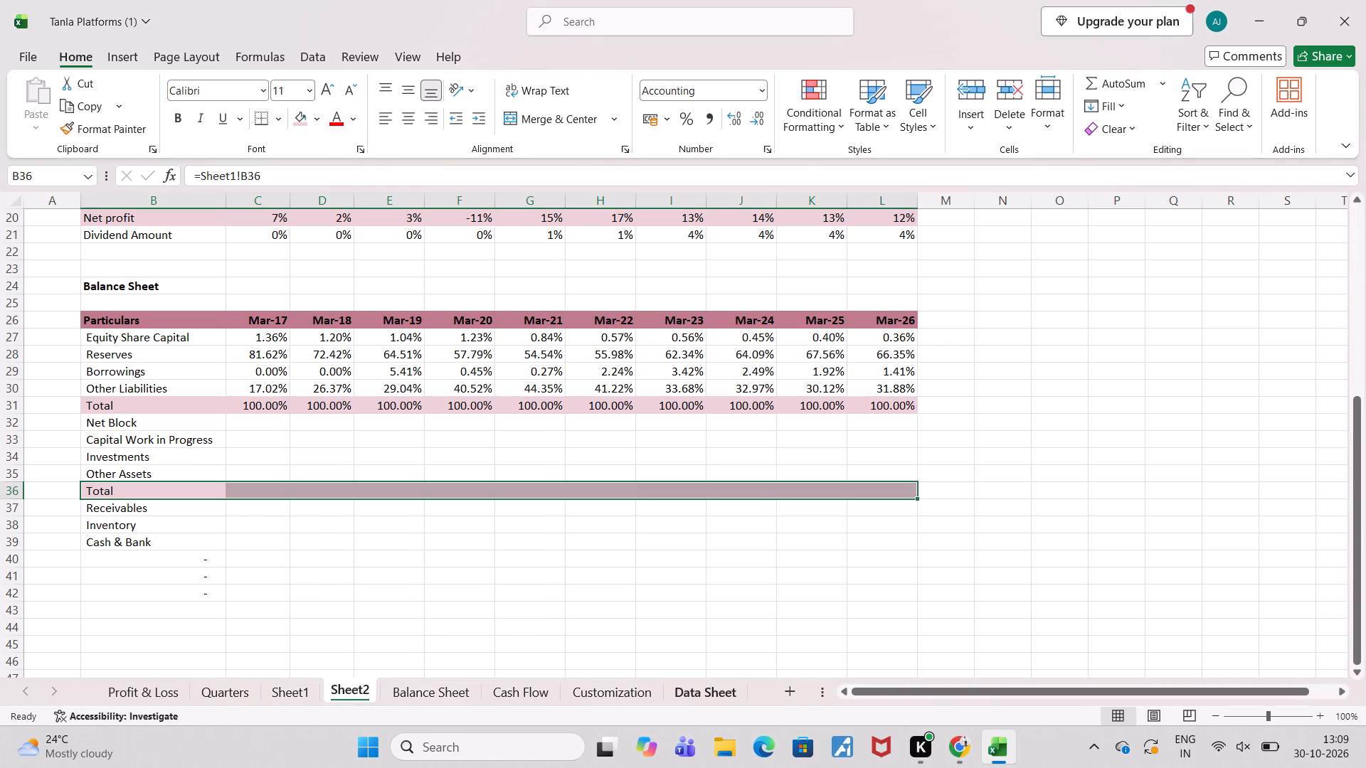
pyautogui.click(1111, 599)
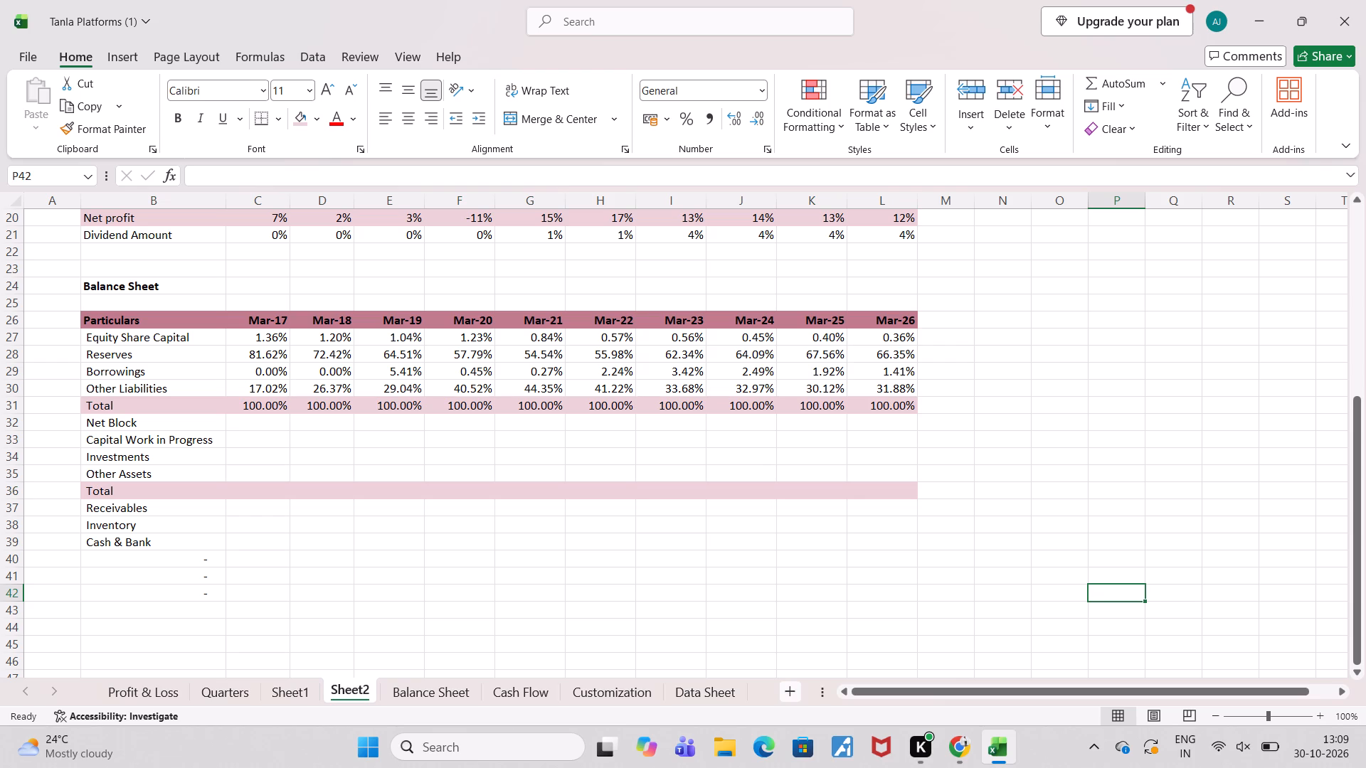
# Add a double-line bottom border to the liabilities Total row B31:L31.
pyautogui.click(219, 410)
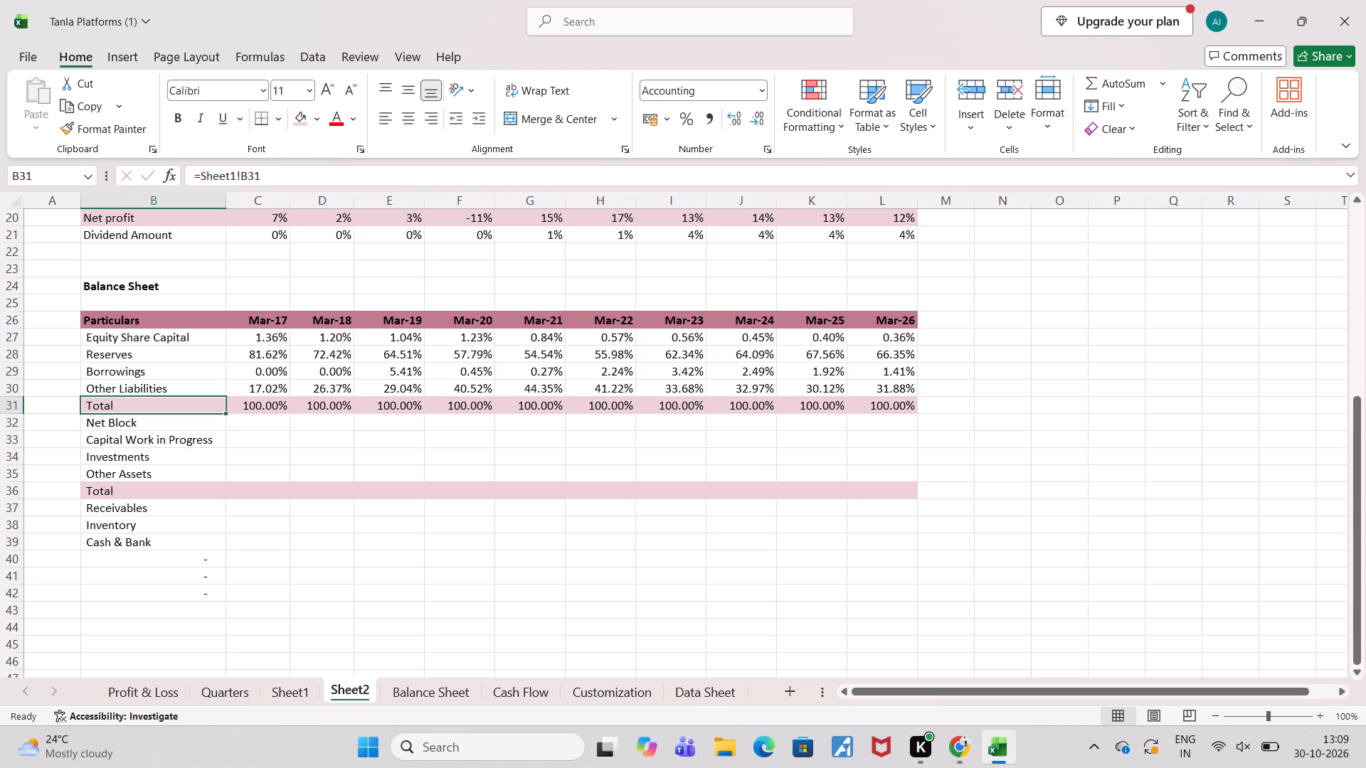
pyautogui.hotkey('shift', 'Right')
pyautogui.hotkey('shift', 'Right')
pyautogui.hotkey('shift', 'Right')
pyautogui.hotkey('shift', 'Right')
pyautogui.hotkey('shift', 'Right')
pyautogui.hotkey('shift', 'Right')
pyautogui.hotkey('shift', 'Right')
pyautogui.hotkey('shift', 'Right')
pyautogui.hotkey('shift', 'Right')
pyautogui.hotkey('shift', 'Right')
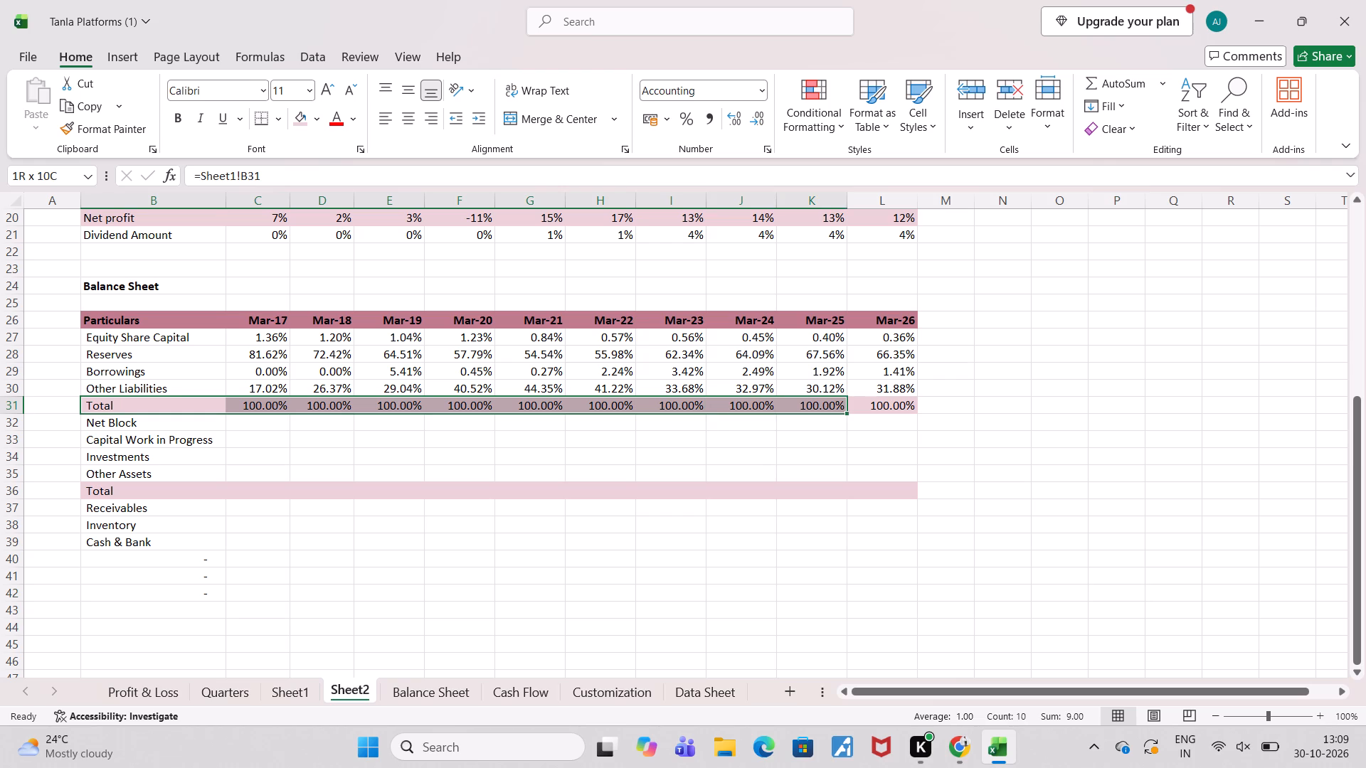
pyautogui.hotkey('ctrl', '1')
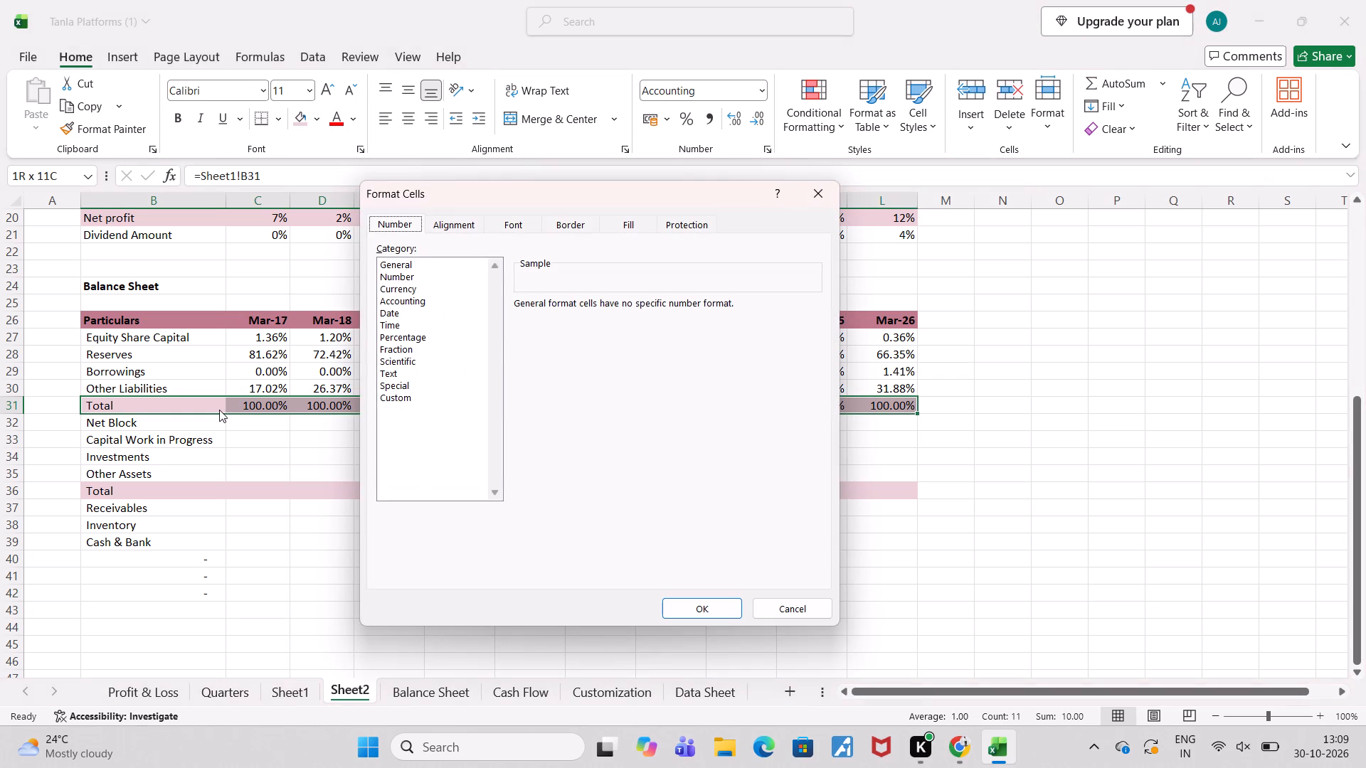
pyautogui.click(576, 220)
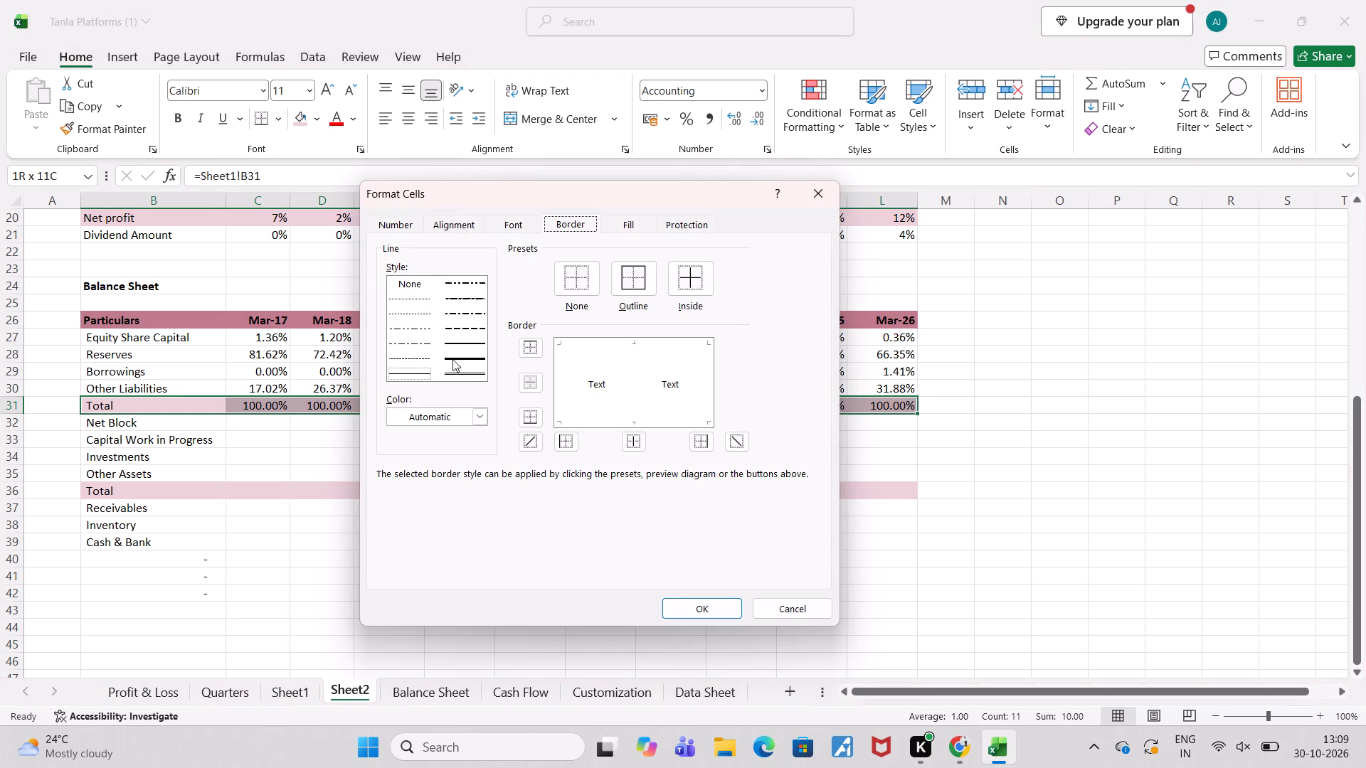
pyautogui.click(460, 370)
pyautogui.click(595, 413)
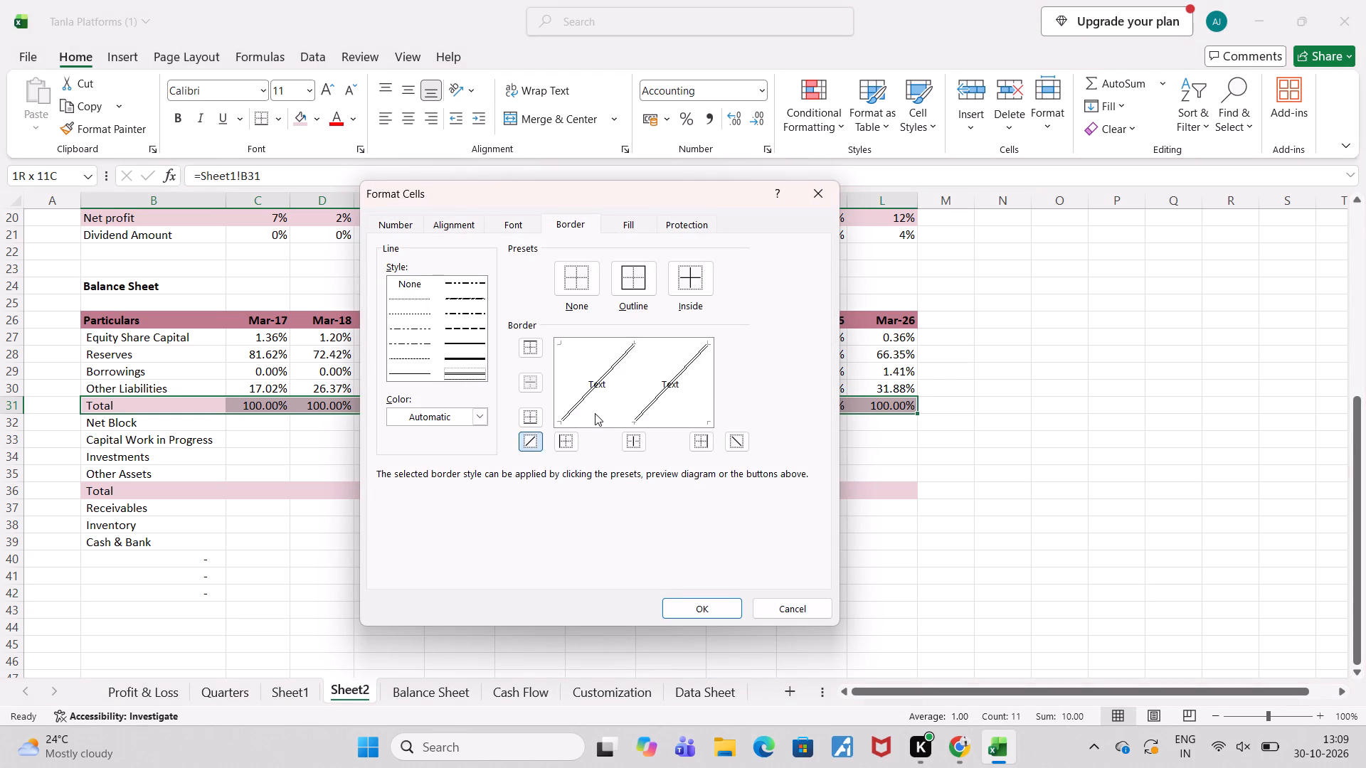
pyautogui.click(595, 413)
pyautogui.click(600, 421)
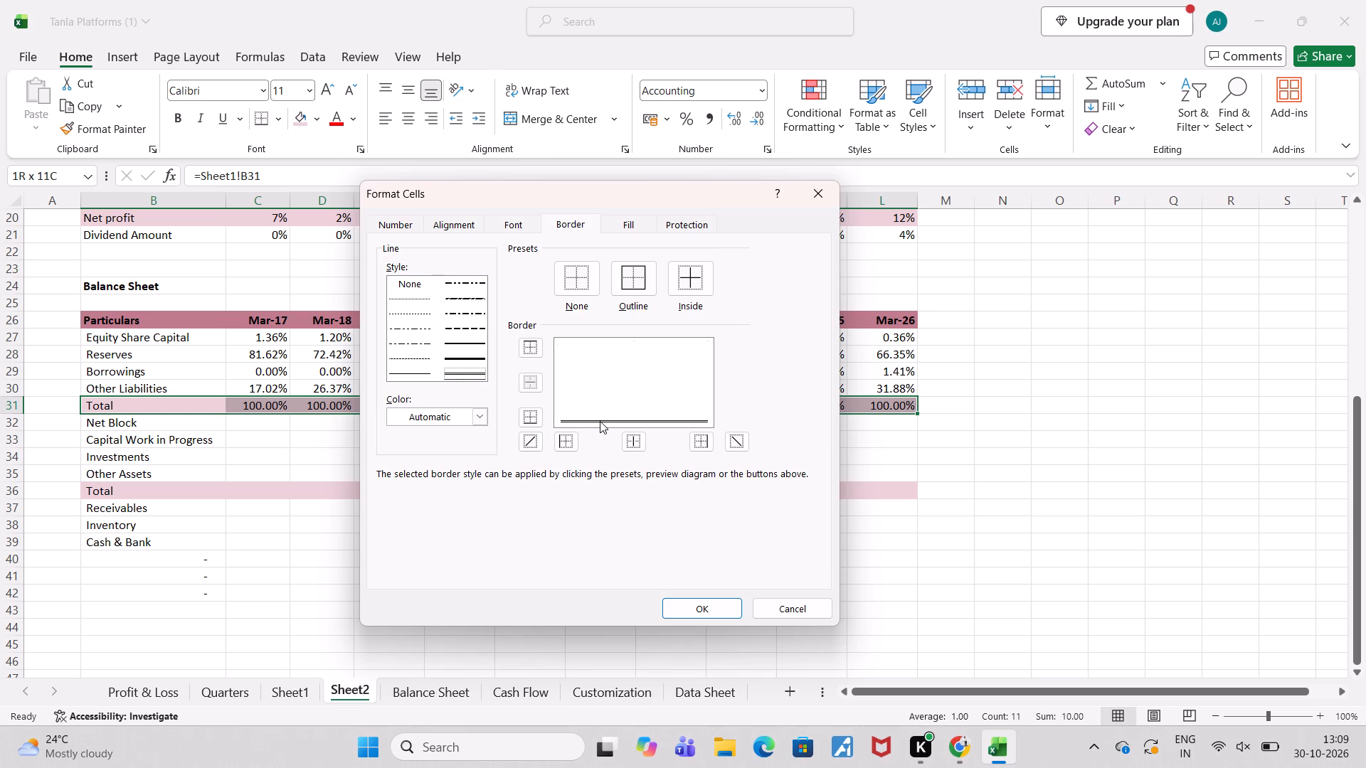
pyautogui.press('Return')
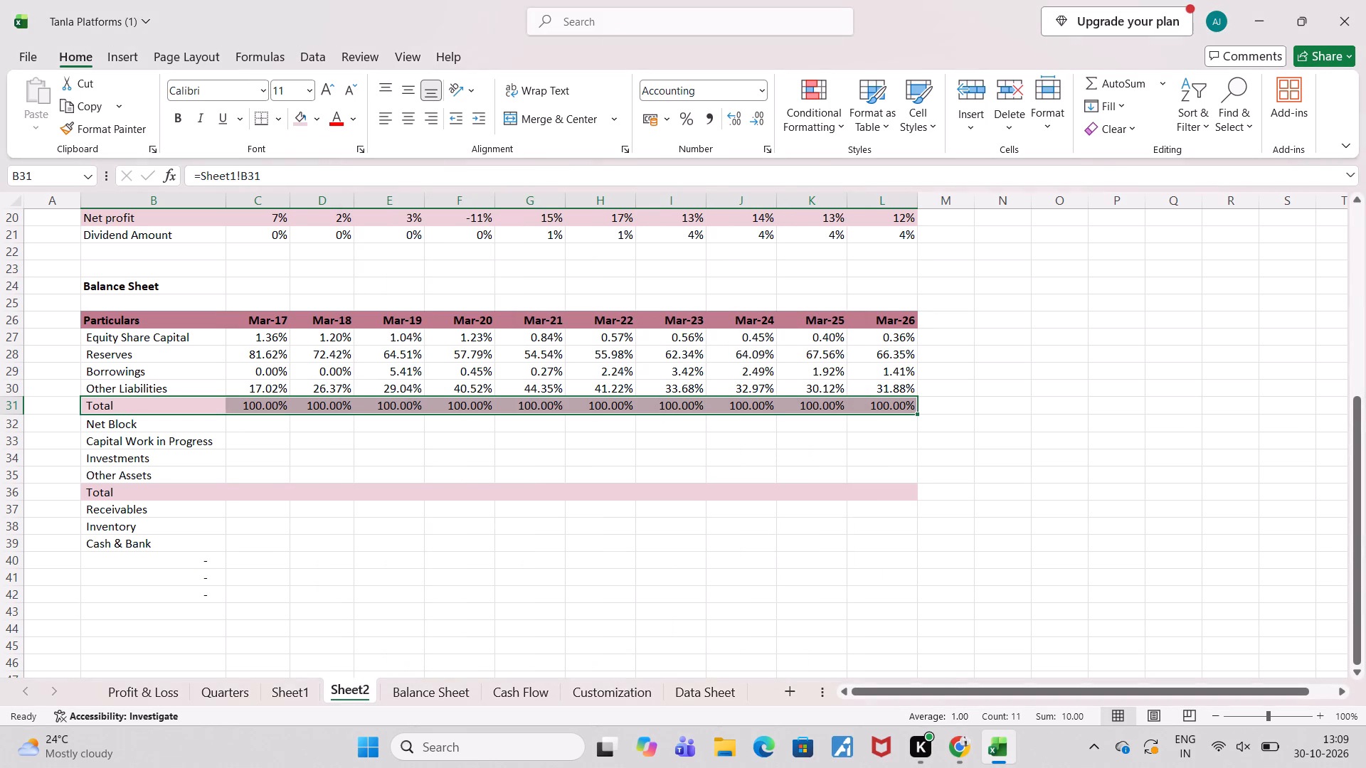
# Add a double-line bottom border to the assets Total row B36:L36.
pyautogui.click(175, 499)
pyautogui.hotkey('shift', 'Right')
pyautogui.hotkey('shift', 'Right')
pyautogui.hotkey('shift', 'Right')
pyautogui.hotkey('shift', 'Right')
pyautogui.hotkey('shift', 'Right')
pyautogui.hotkey('shift', 'Right')
pyautogui.hotkey('shift', 'Right')
pyautogui.hotkey('shift', 'Right')
pyautogui.hotkey('shift', 'Right')
pyautogui.hotkey('shift', 'Right')
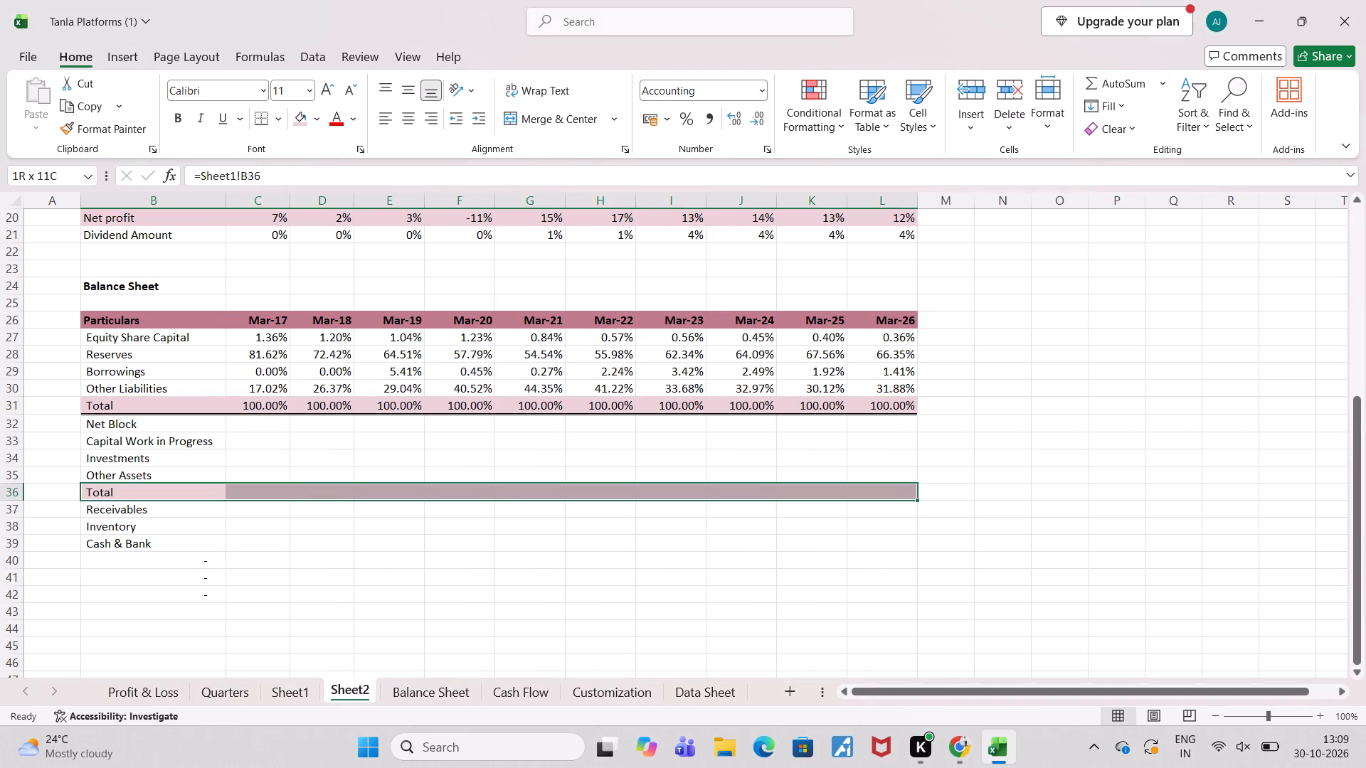
pyautogui.hotkey('ctrl', '1')
pyautogui.click(466, 370)
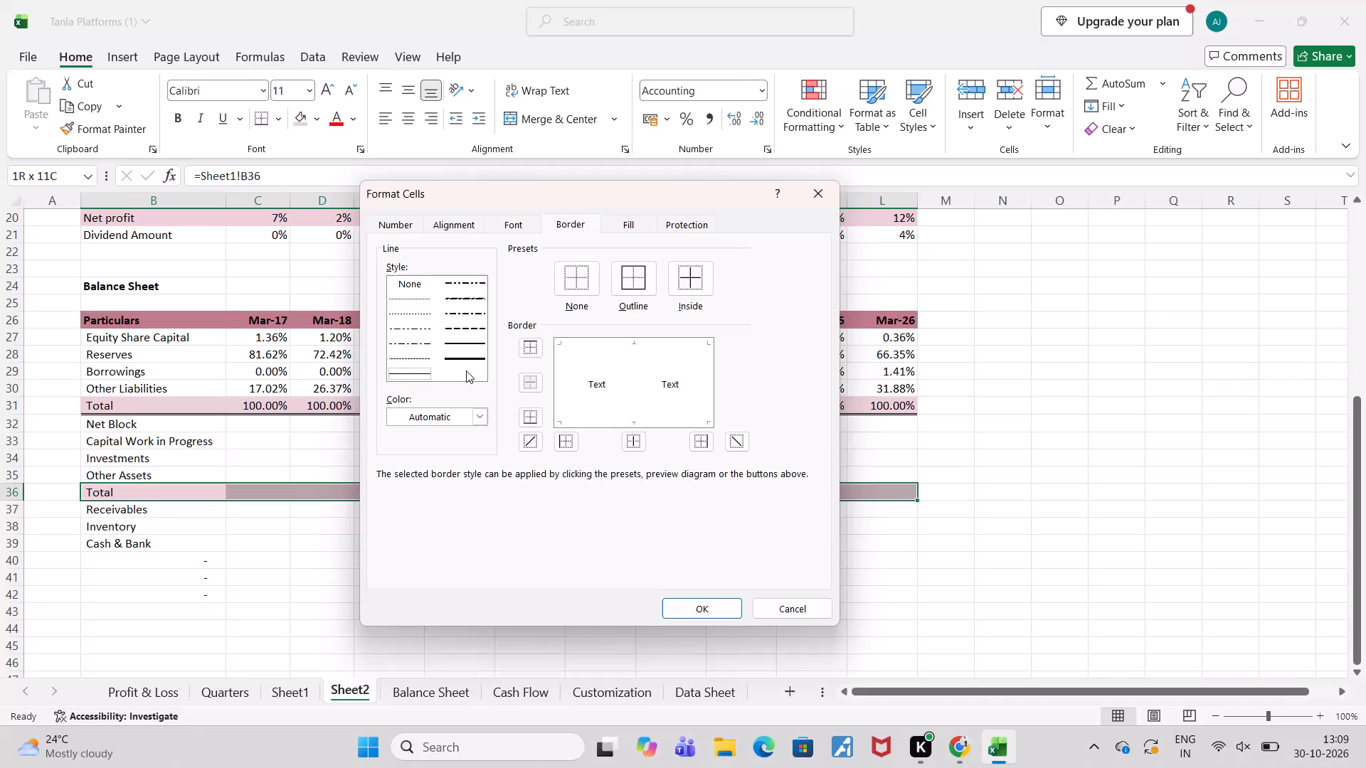
pyautogui.click(605, 421)
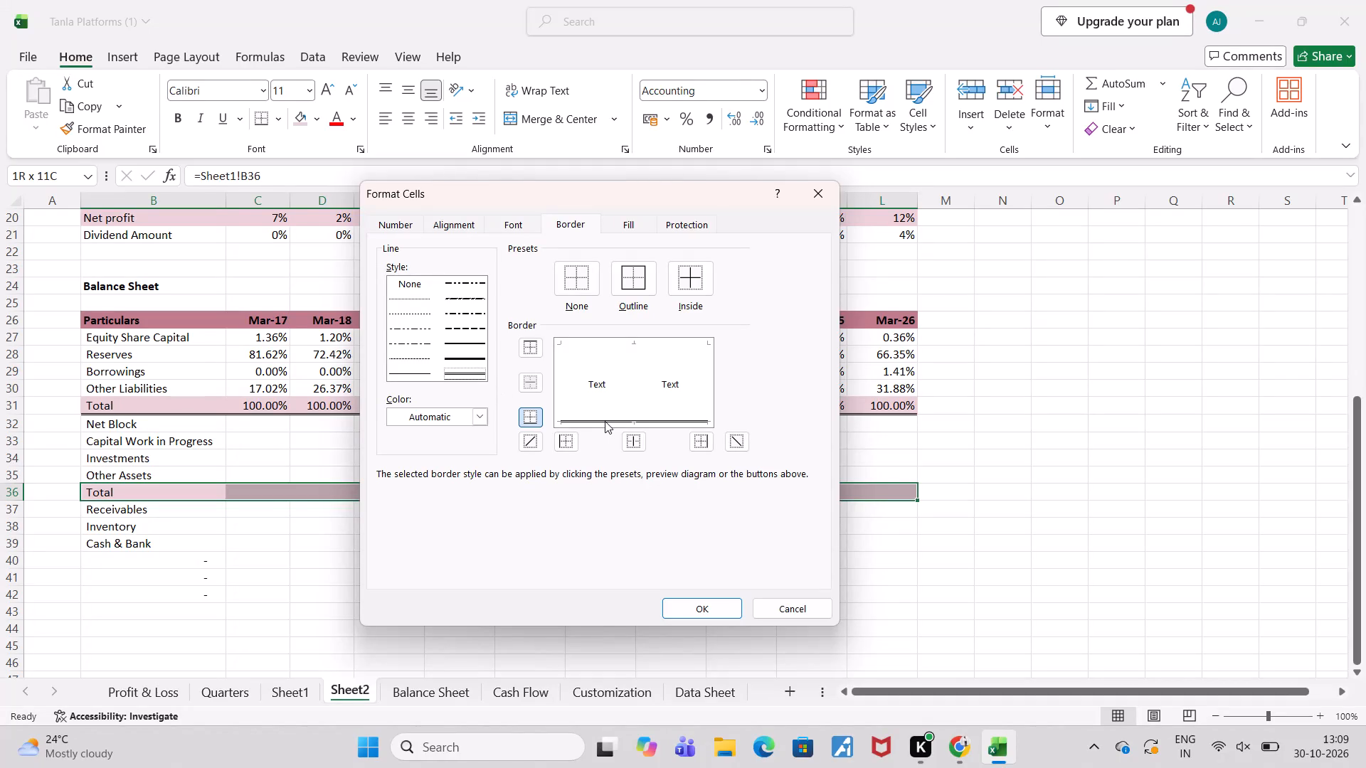
pyautogui.press('Return')
pyautogui.click(1070, 523)
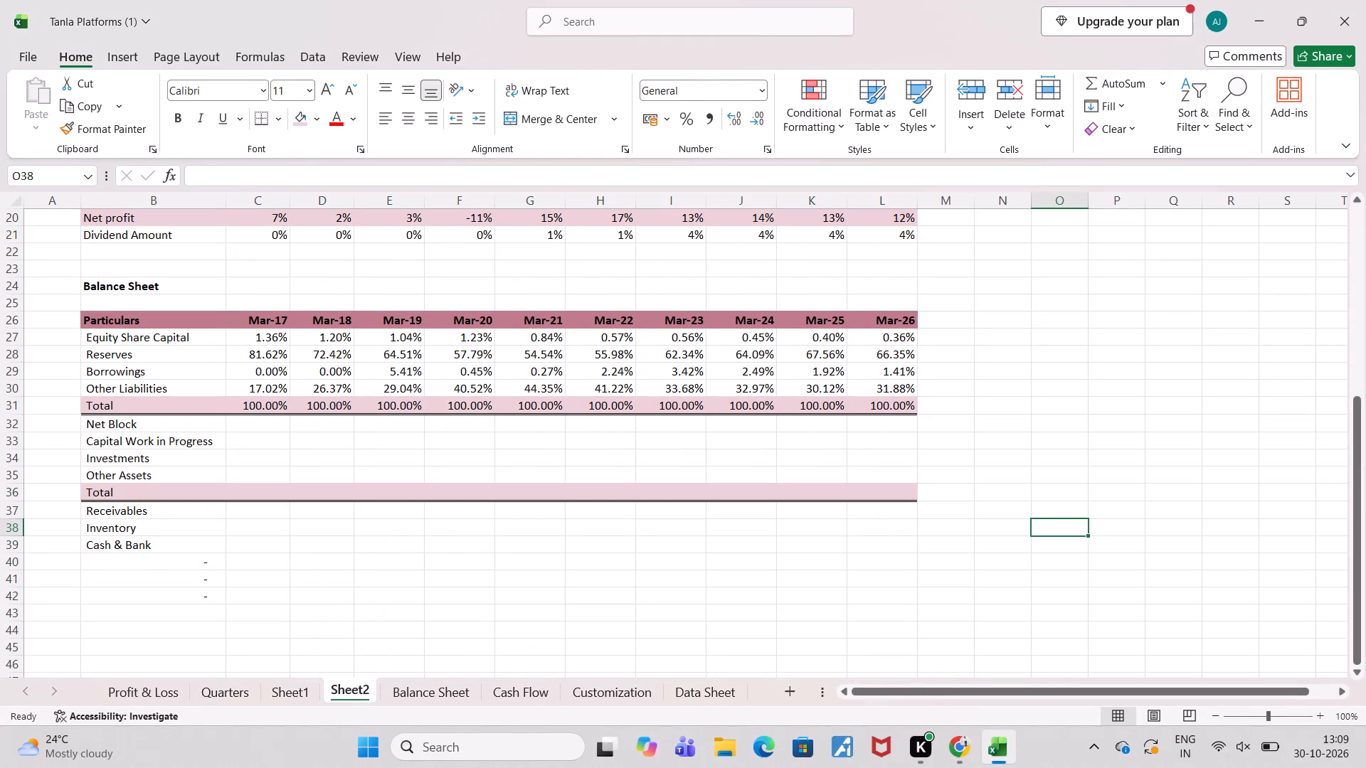
# Clear the leftover dash entries below Cash & Bank in B40:B43.
pyautogui.click(200, 564)
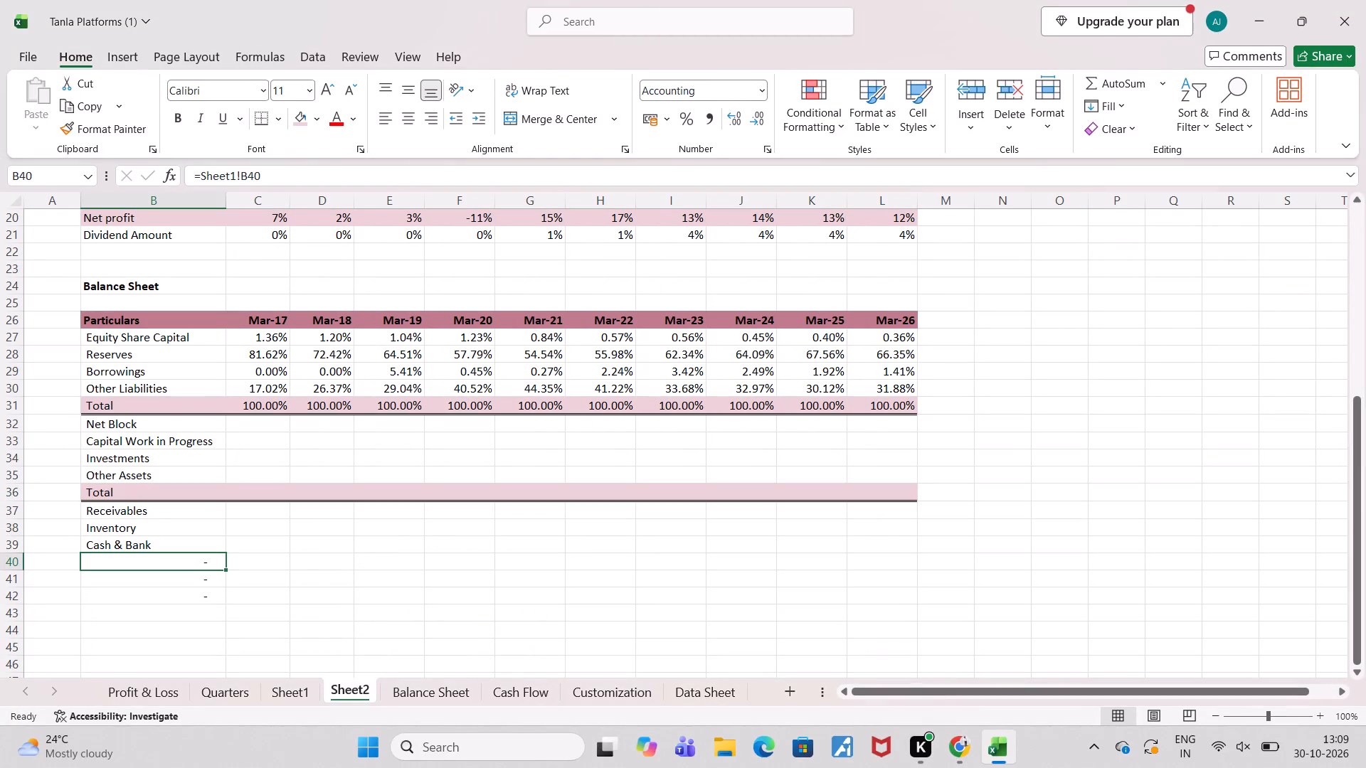
pyautogui.hotkey('shift', 'Down')
pyautogui.hotkey('shift', 'Down')
pyautogui.hotkey('shift', 'Down')
pyautogui.press('Delete')
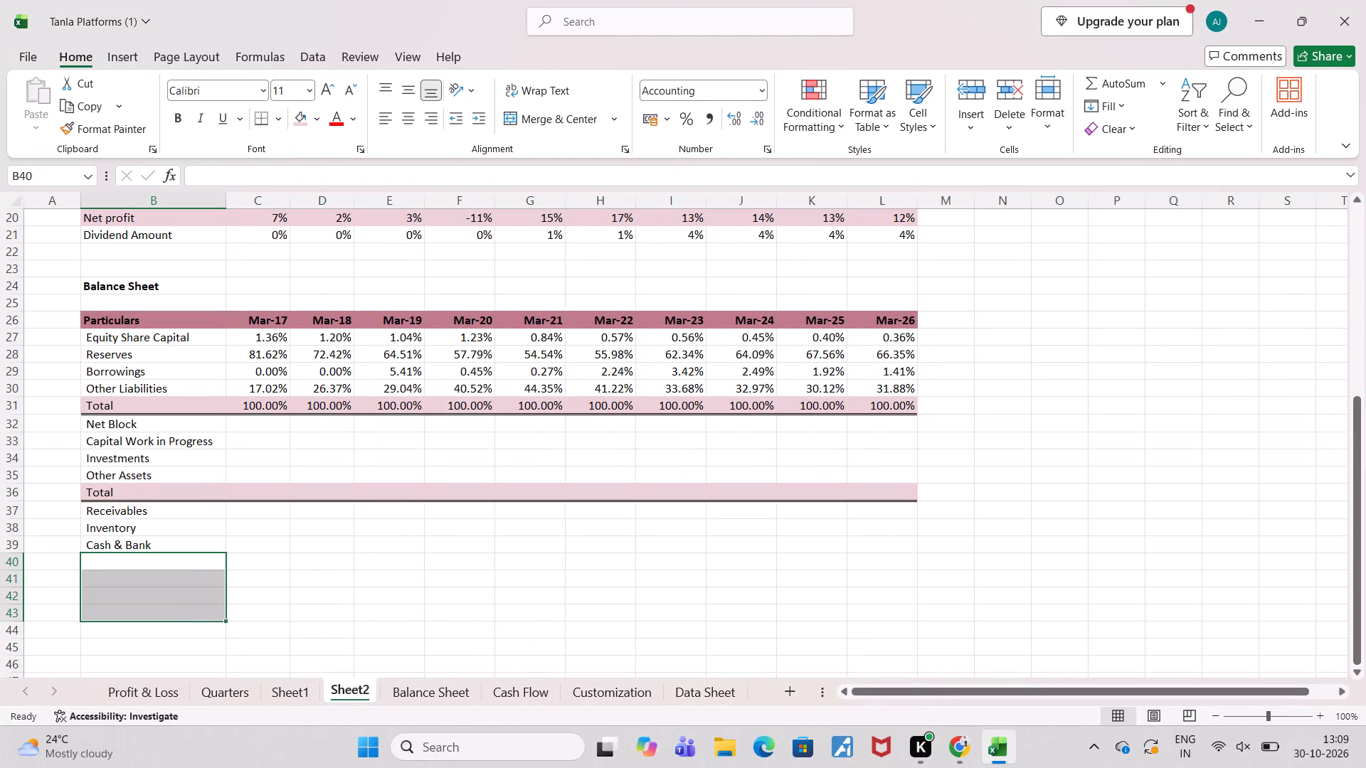
# In Sheet1, merge and center the Balance Sheet title across B24:L24 and make it bold.
pyautogui.click(287, 703)
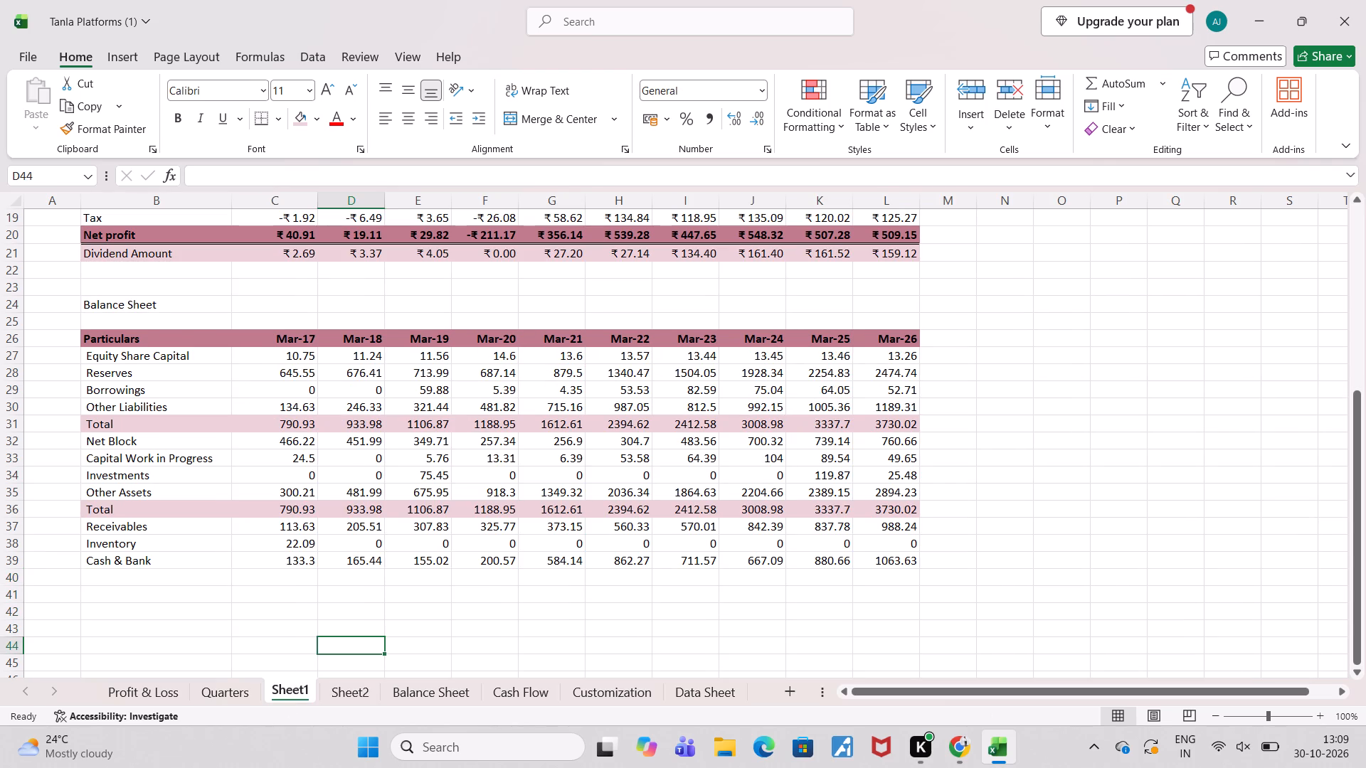
pyautogui.scroll(-3, 180, 607)
pyautogui.scroll(1, 180, 607)
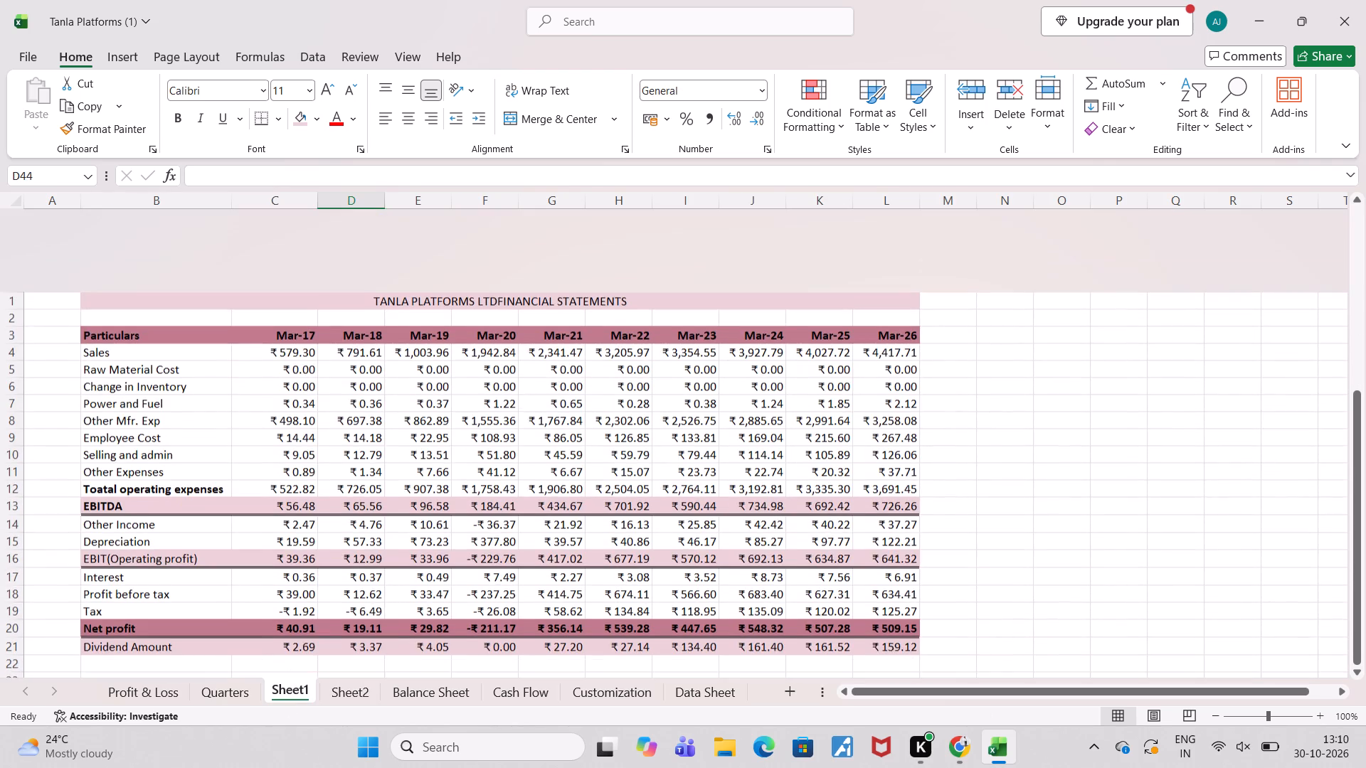
pyautogui.scroll(-3, 180, 607)
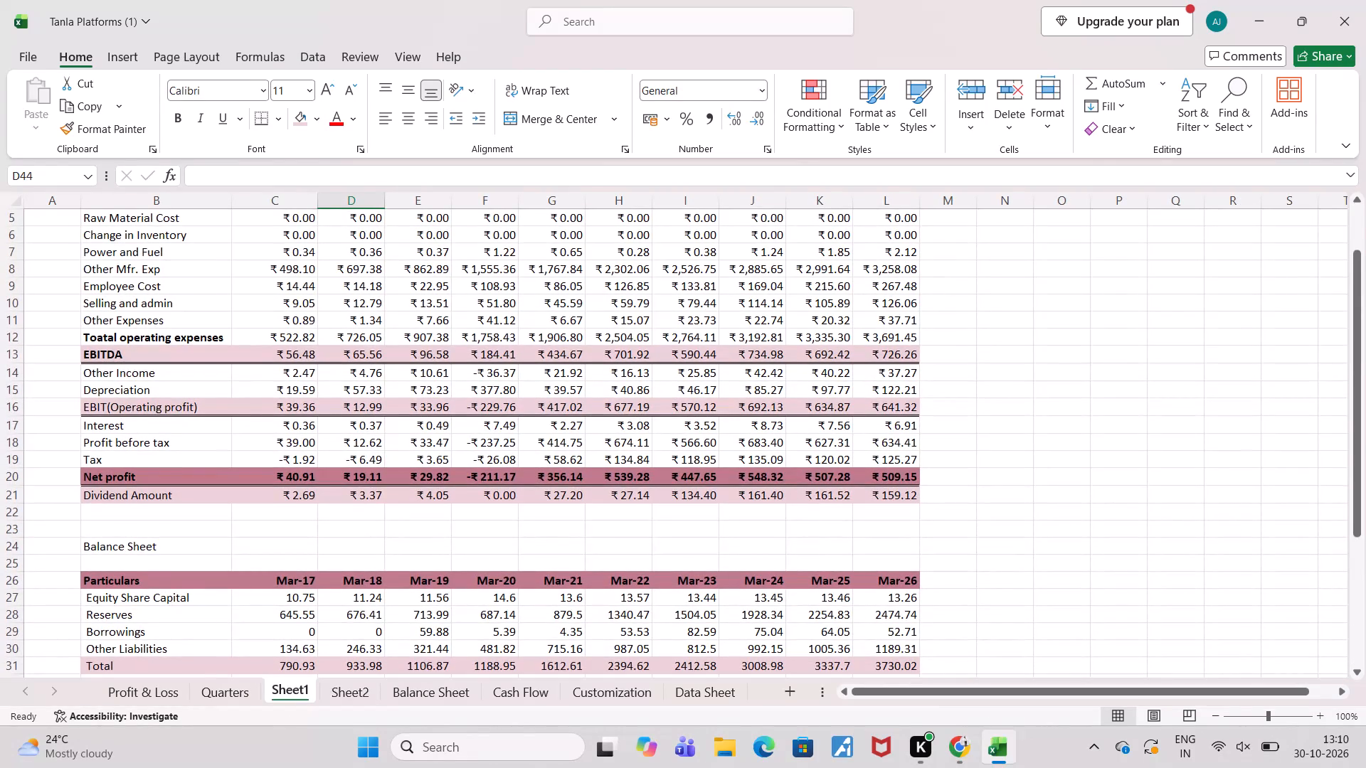
pyautogui.click(149, 546)
pyautogui.hotkey('shift', 'Right')
pyautogui.hotkey('shift', 'Right')
pyautogui.hotkey('shift', 'Right')
pyautogui.hotkey('shift', 'Right')
pyautogui.hotkey('shift', 'Right')
pyautogui.hotkey('shift', 'Right')
pyautogui.hotkey('shift', 'Right')
pyautogui.hotkey('shift', 'Right')
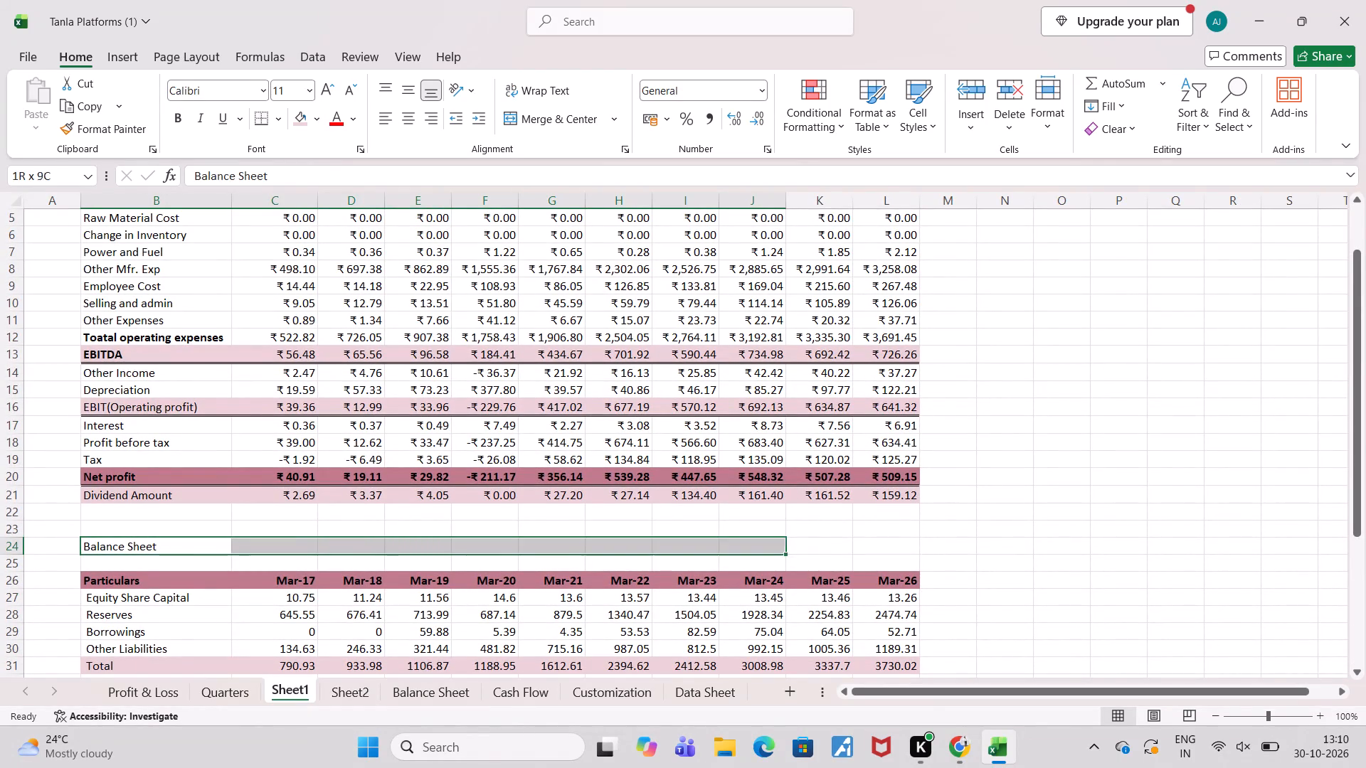
pyautogui.hotkey('shift', 'Right')
pyautogui.hotkey('shift', 'Right')
pyautogui.click(556, 111)
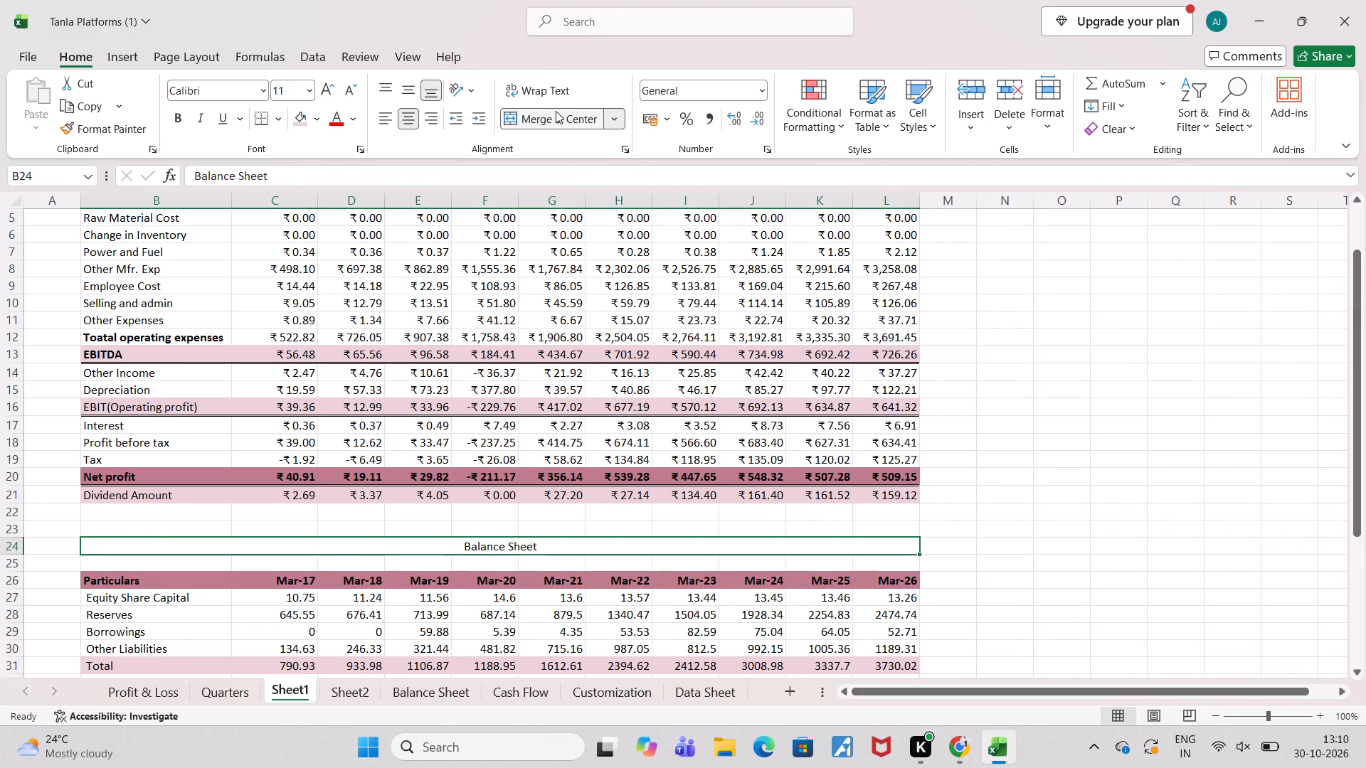
pyautogui.click(179, 113)
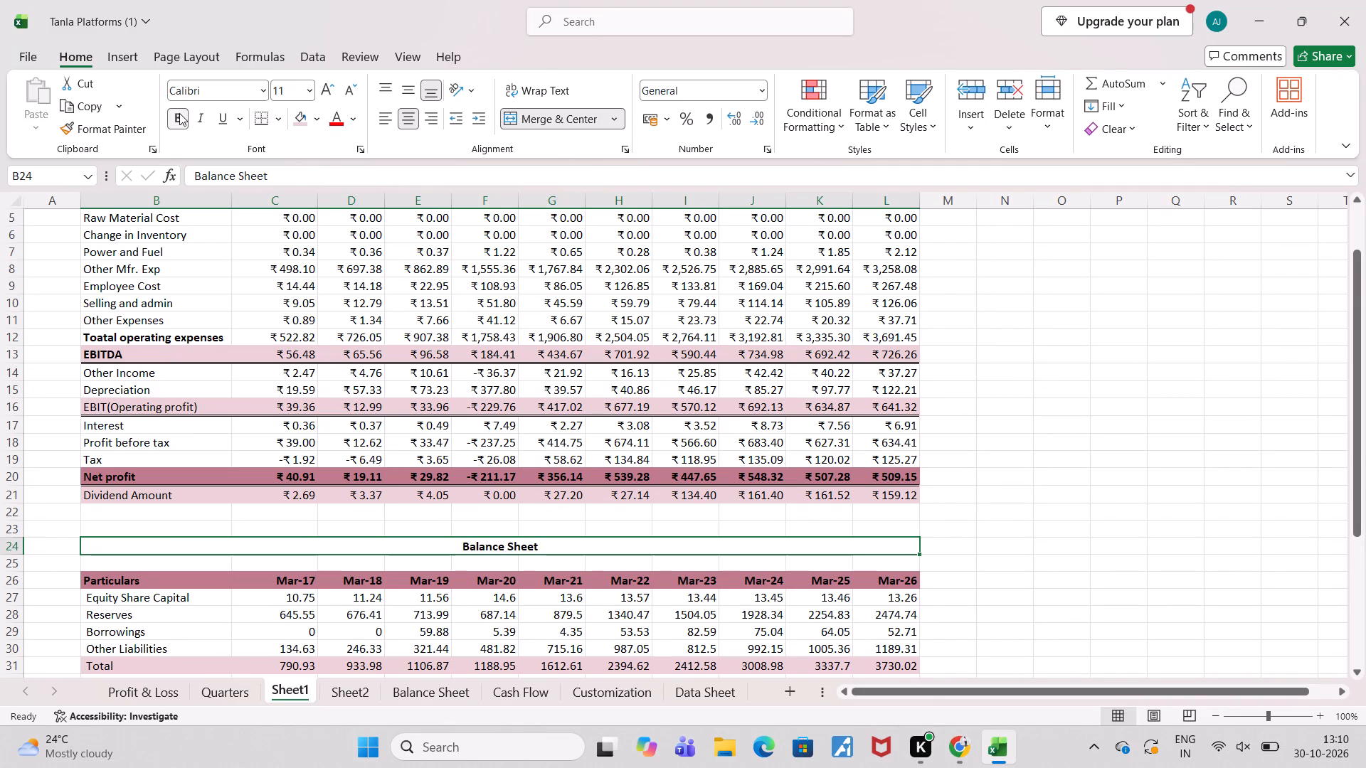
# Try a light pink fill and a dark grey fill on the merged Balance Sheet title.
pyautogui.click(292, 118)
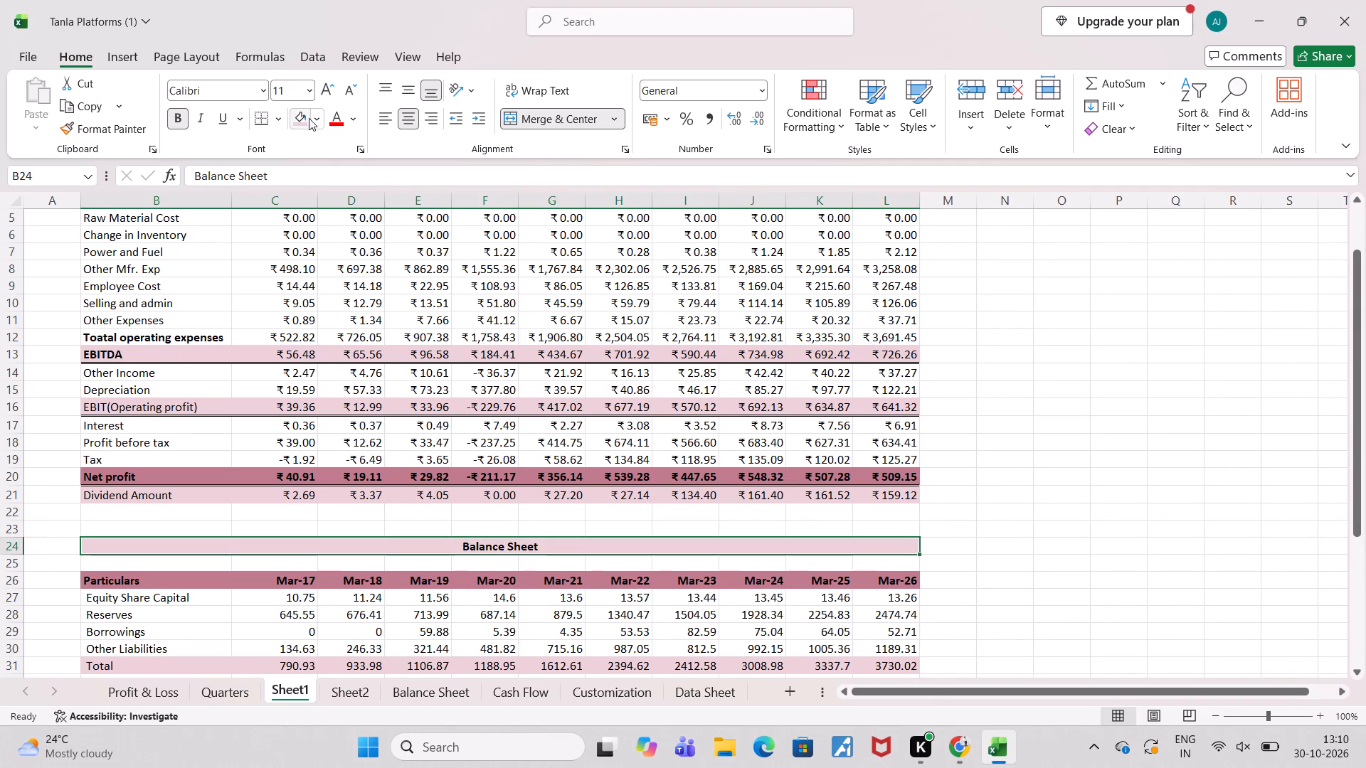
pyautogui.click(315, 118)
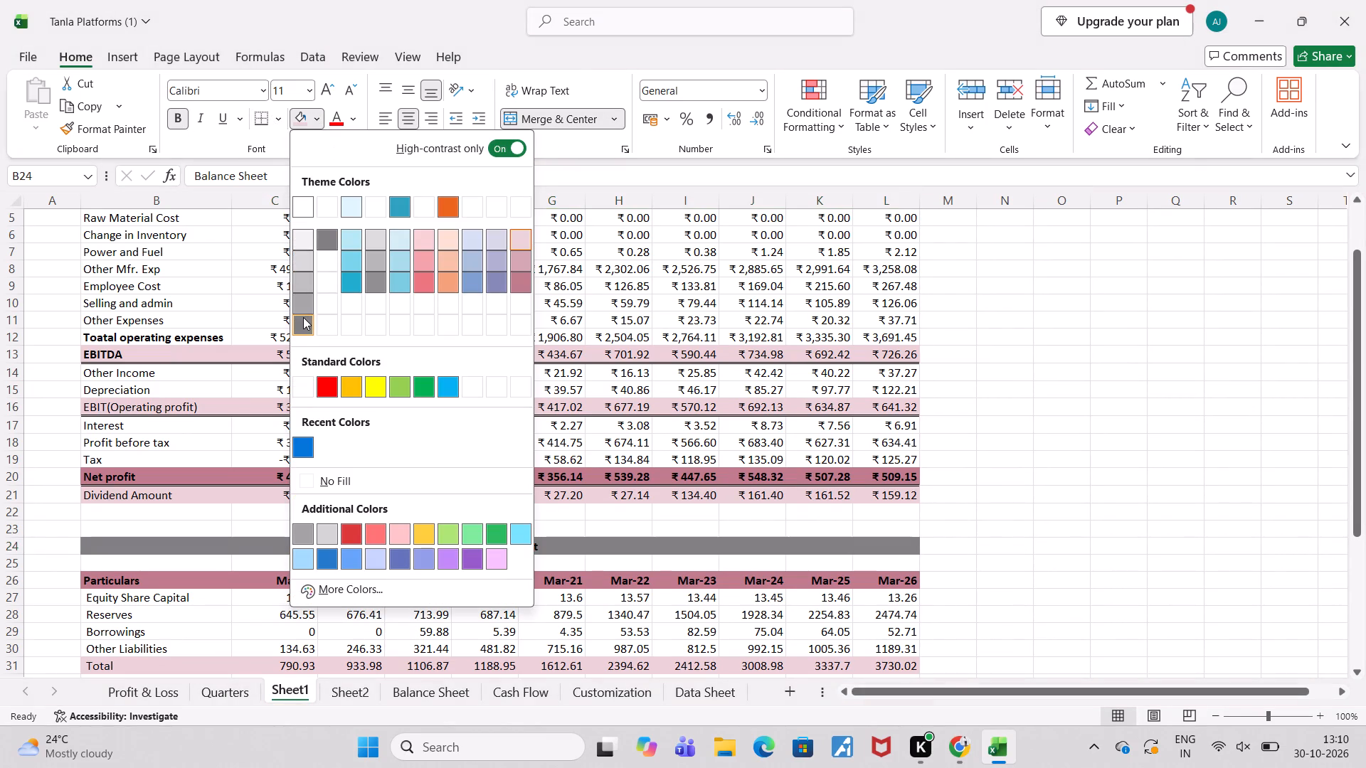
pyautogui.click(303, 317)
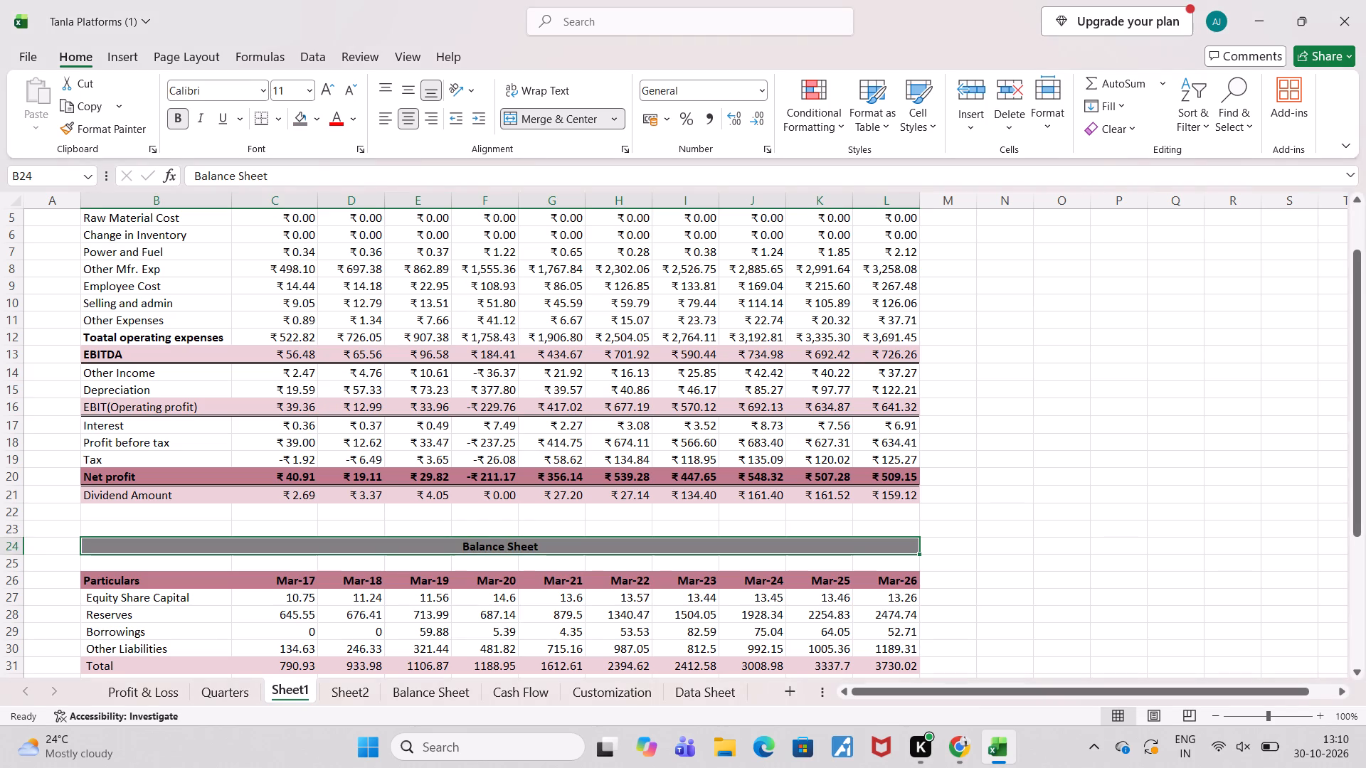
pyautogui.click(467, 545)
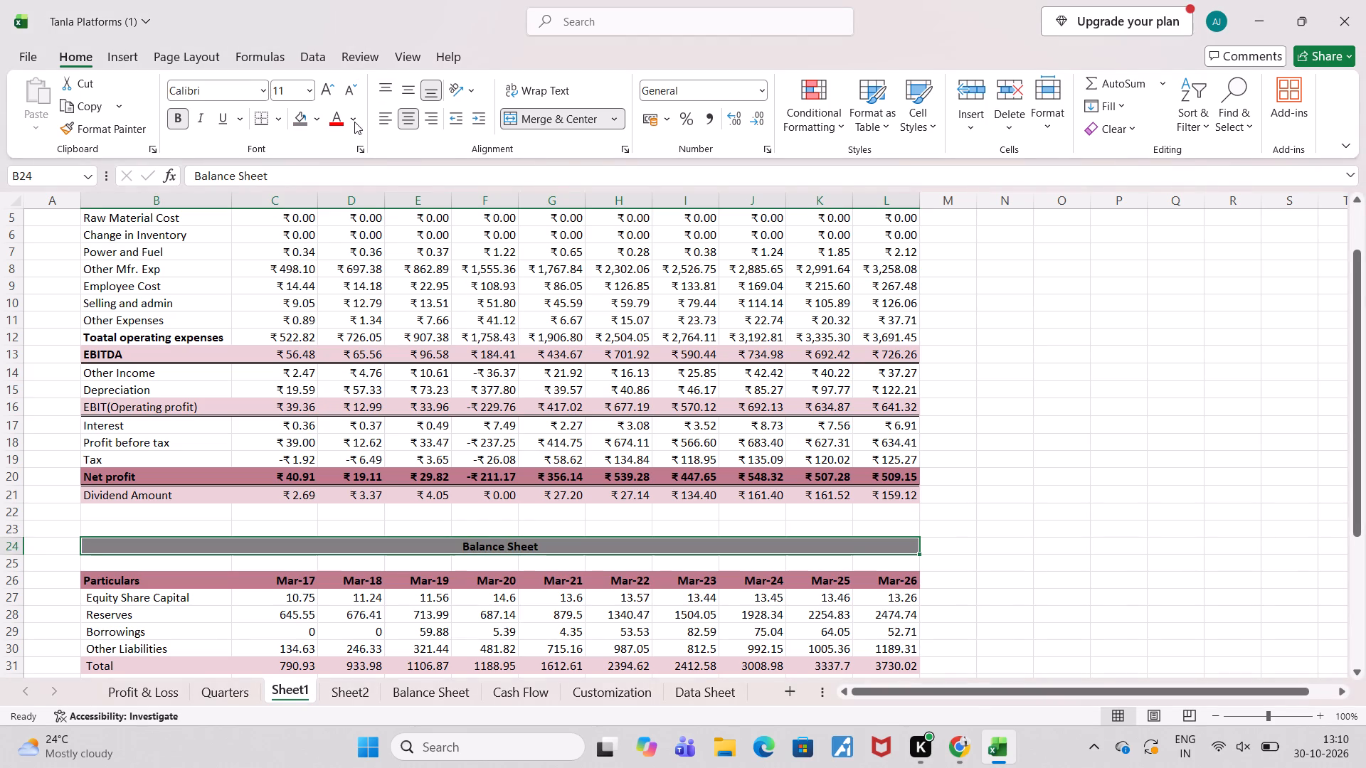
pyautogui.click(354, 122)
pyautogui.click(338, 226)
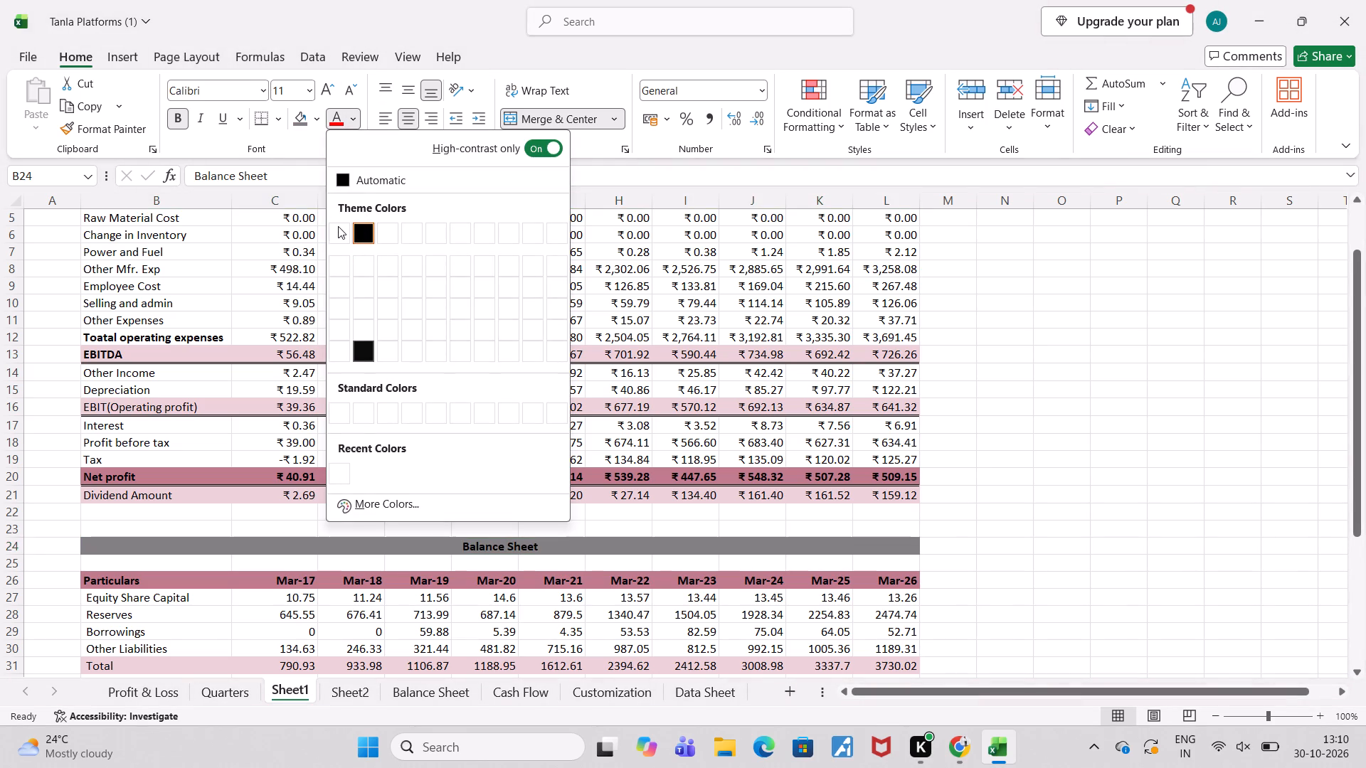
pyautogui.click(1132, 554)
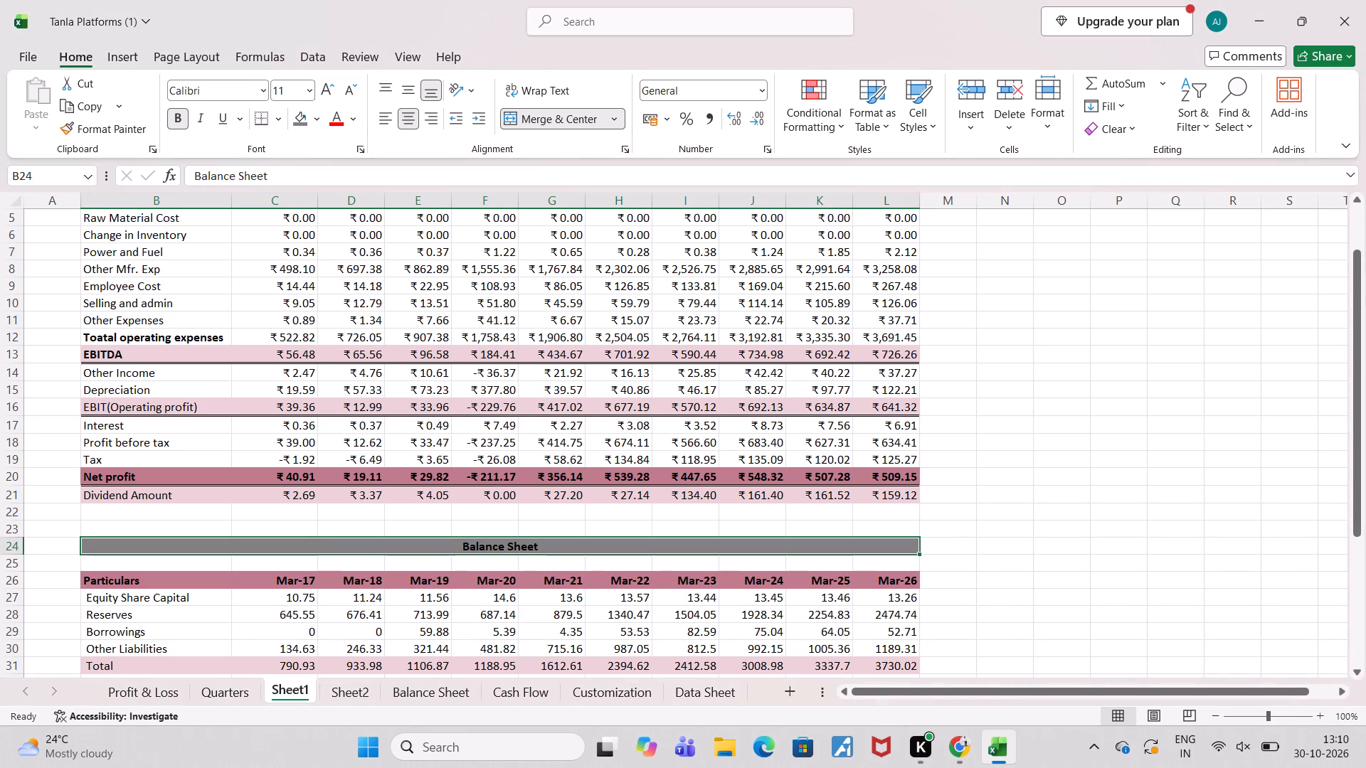
# Fill the merged Balance Sheet title in row 24 with the medium indigo-blue additional colour.
pyautogui.click(316, 110)
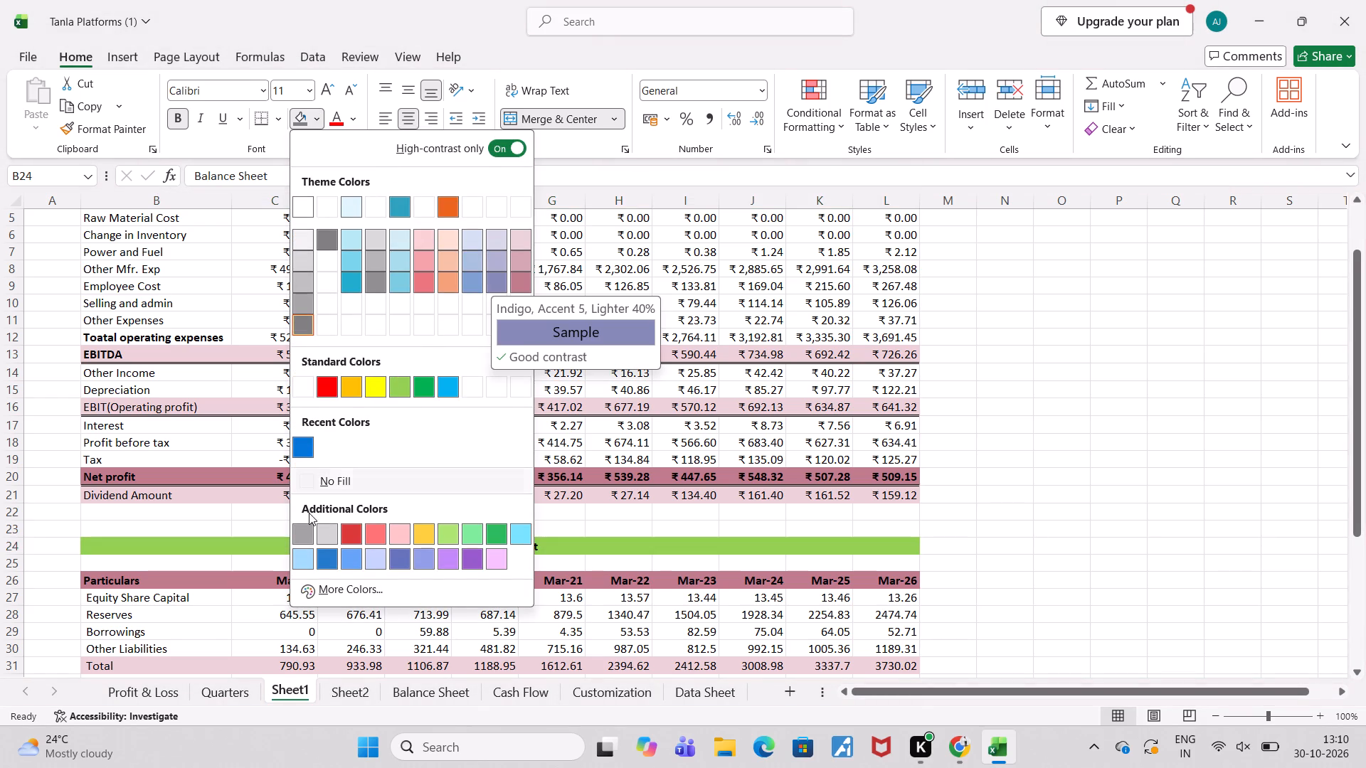
pyautogui.click(393, 551)
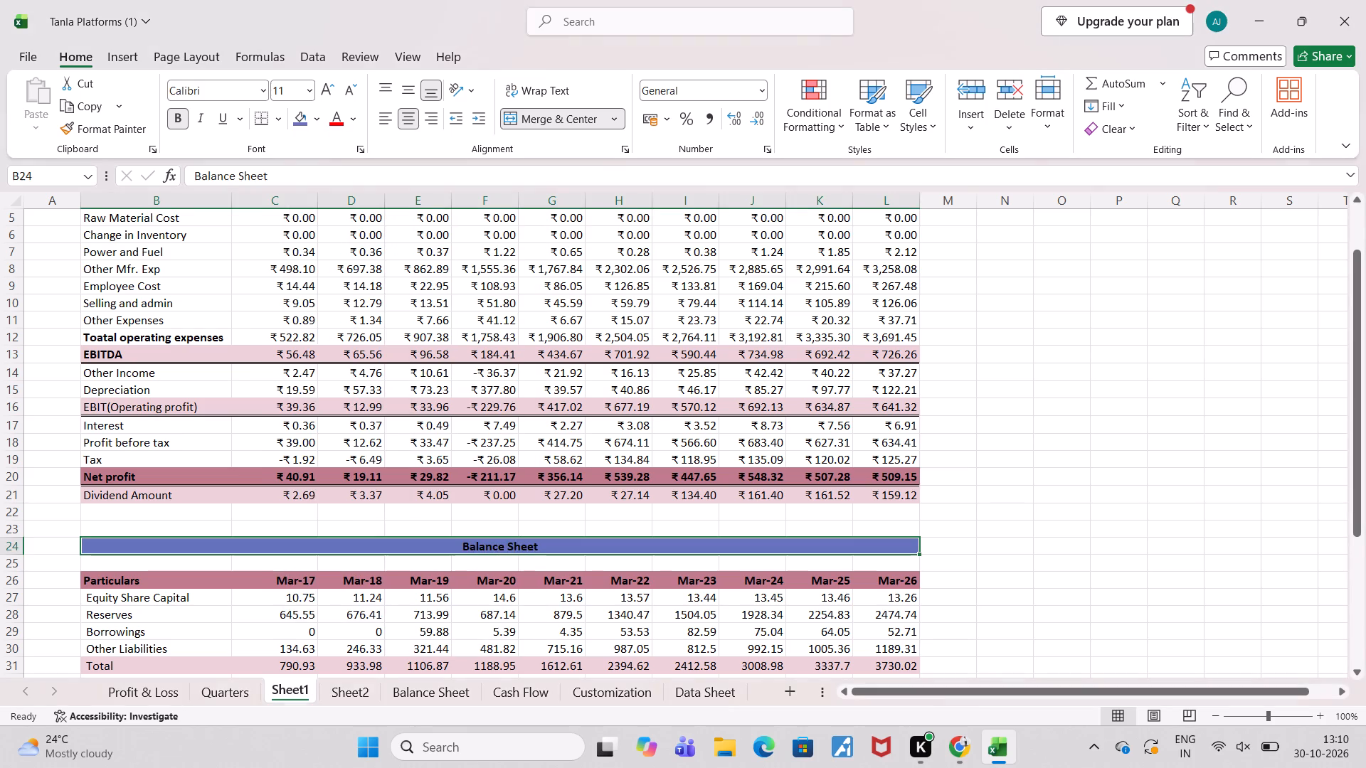
pyautogui.click(1072, 564)
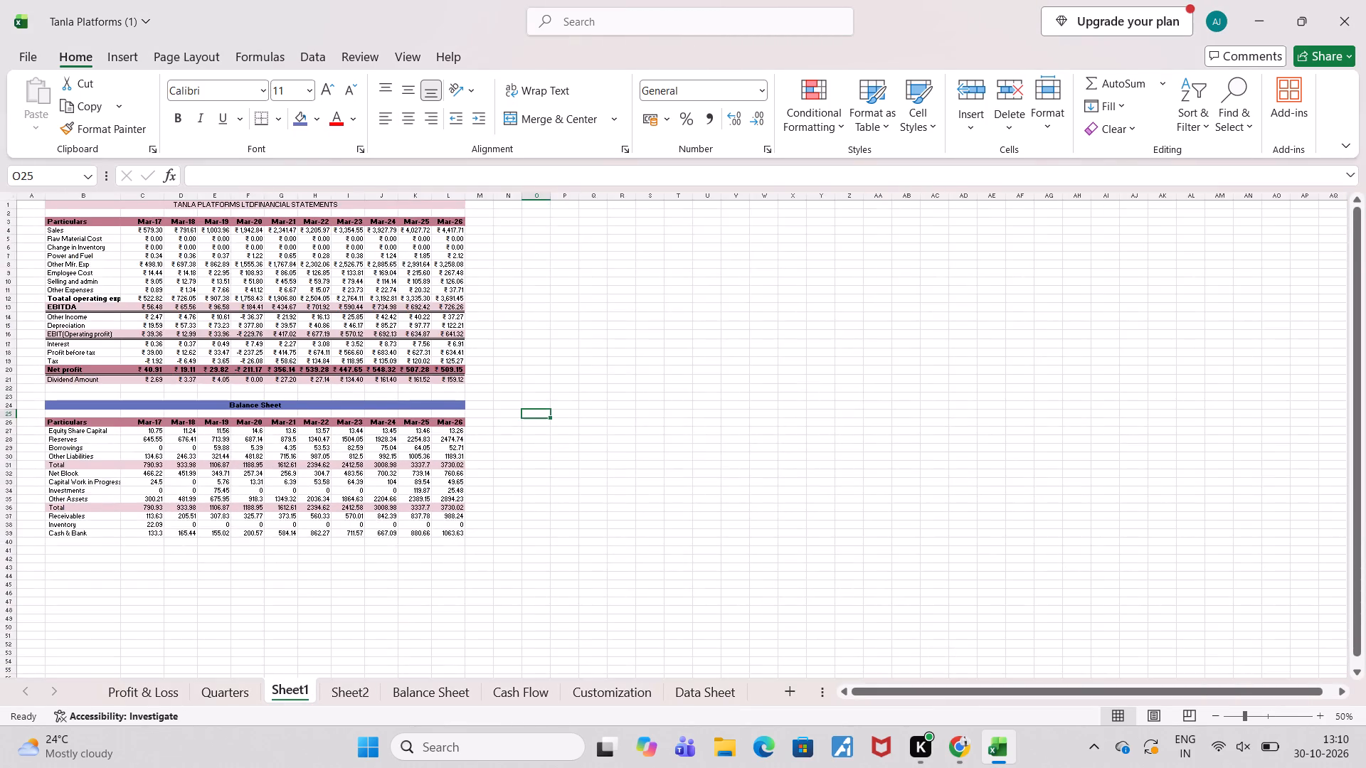
# Fill the financial statements title in row 1 with the same indigo blue as the Balance Sheet title.
pyautogui.scroll(1, 315, 480)
pyautogui.hscroll(1, 315, 480)
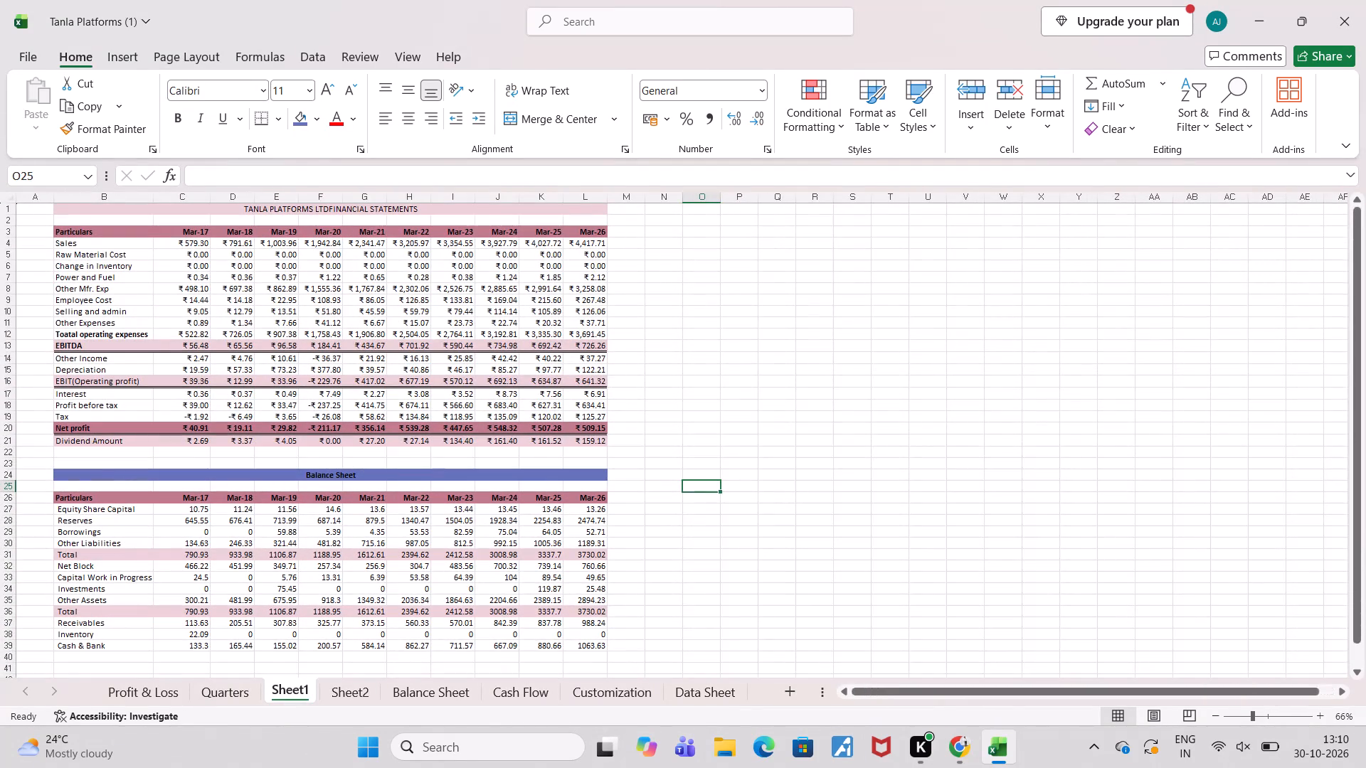
pyautogui.click(276, 201)
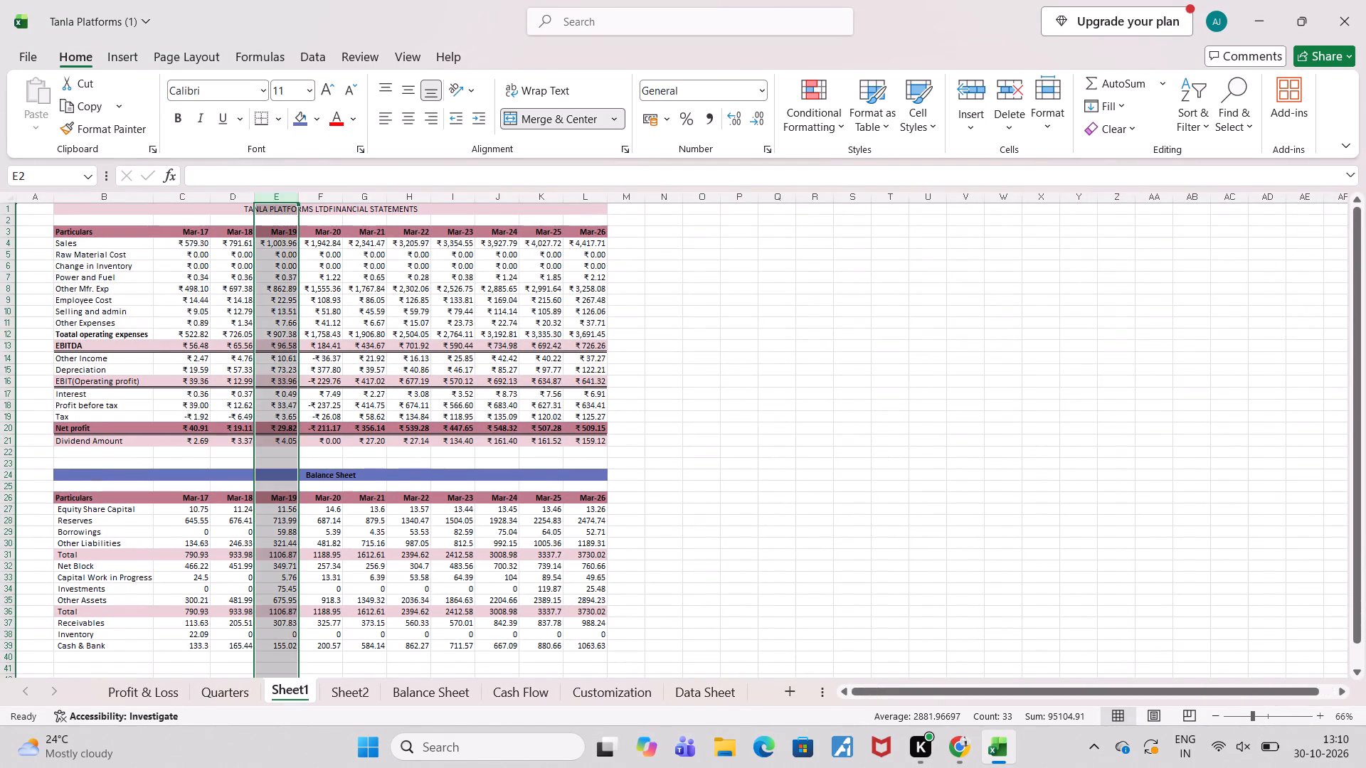
pyautogui.click(237, 209)
pyautogui.click(300, 119)
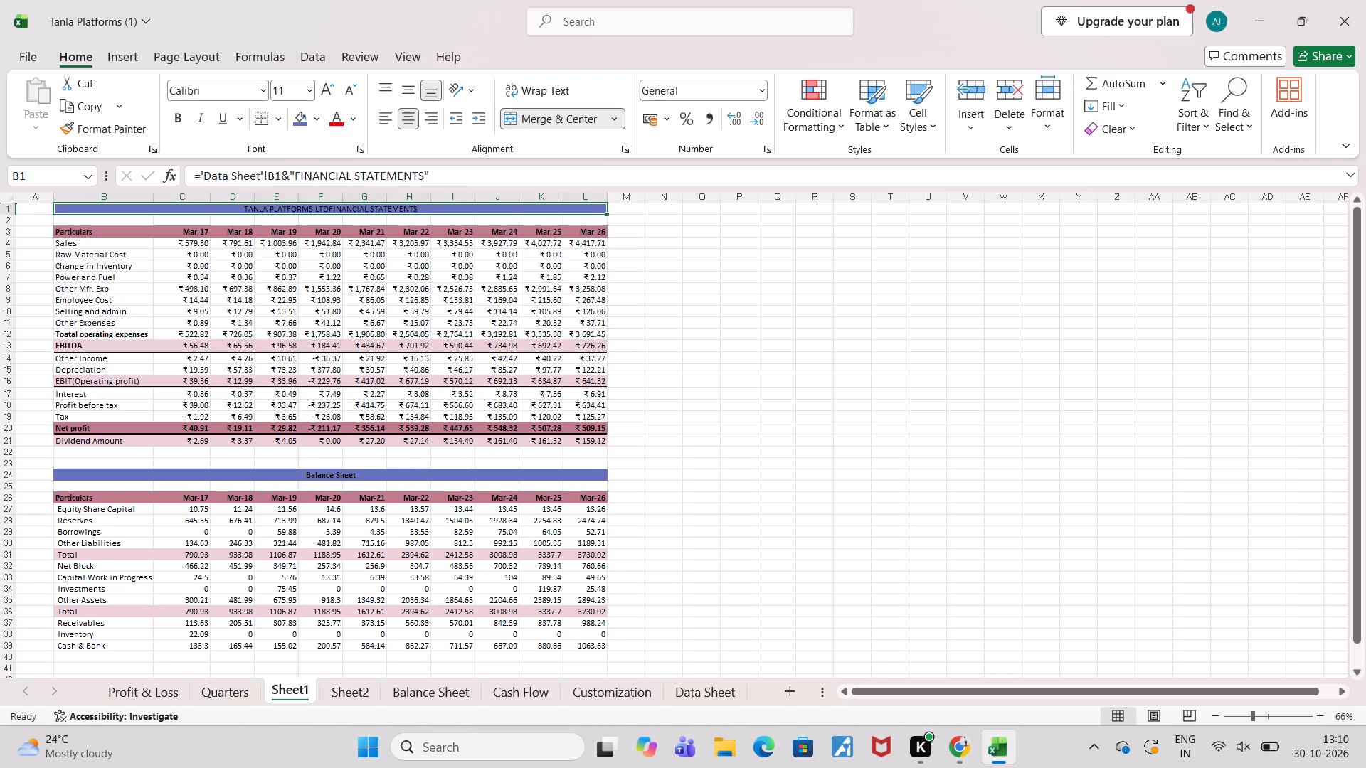
# Fill the empty cell U29 in Sheet1 with a dark navy blue from the standard colours of the Colors dialog.
pyautogui.click(919, 535)
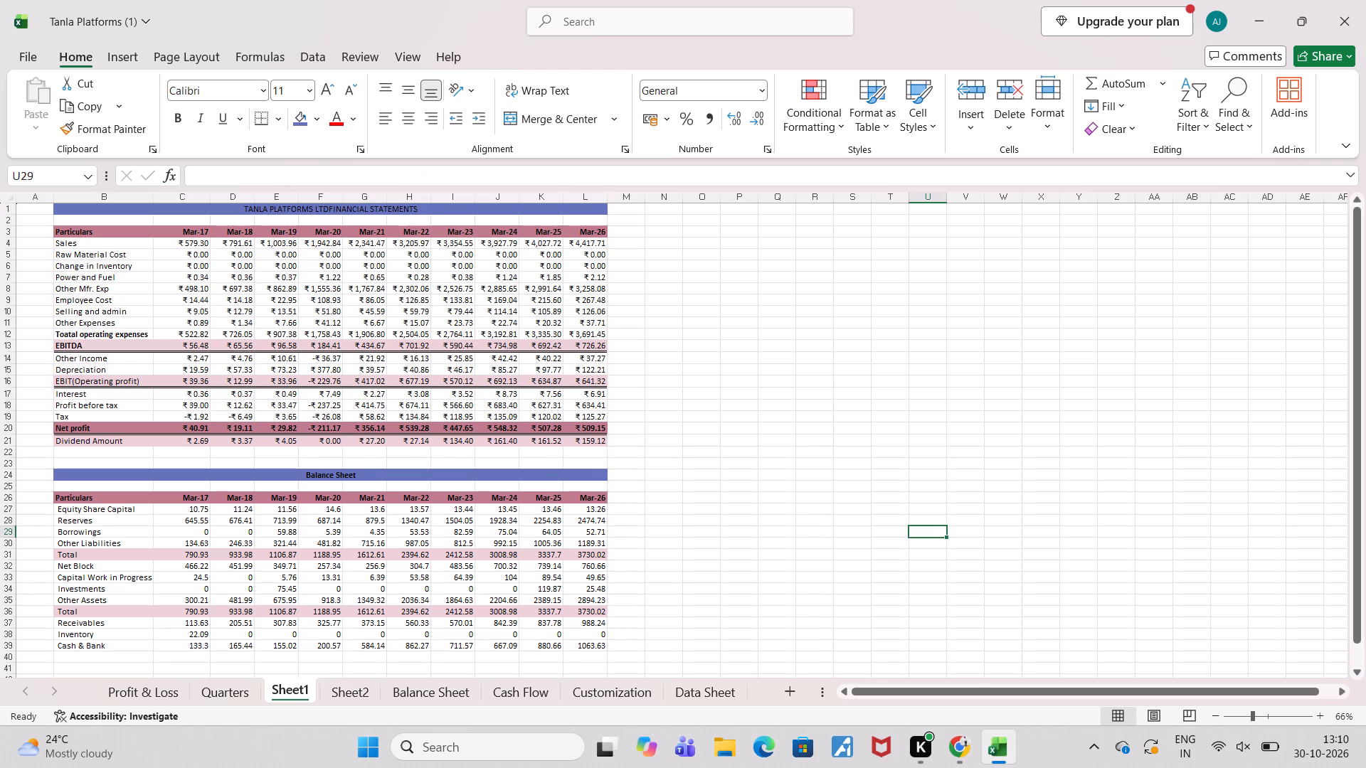
pyautogui.click(314, 117)
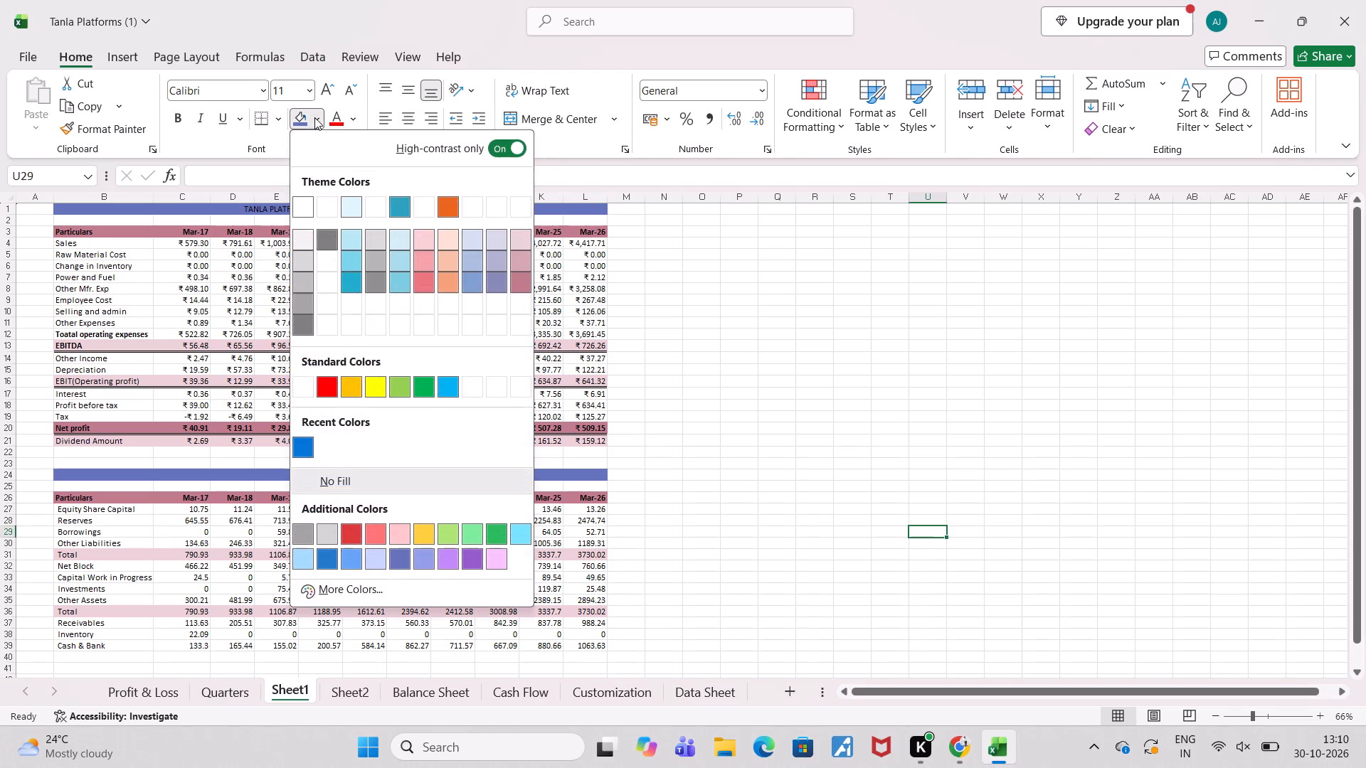
pyautogui.click(351, 505)
pyautogui.click(305, 589)
pyautogui.click(539, 301)
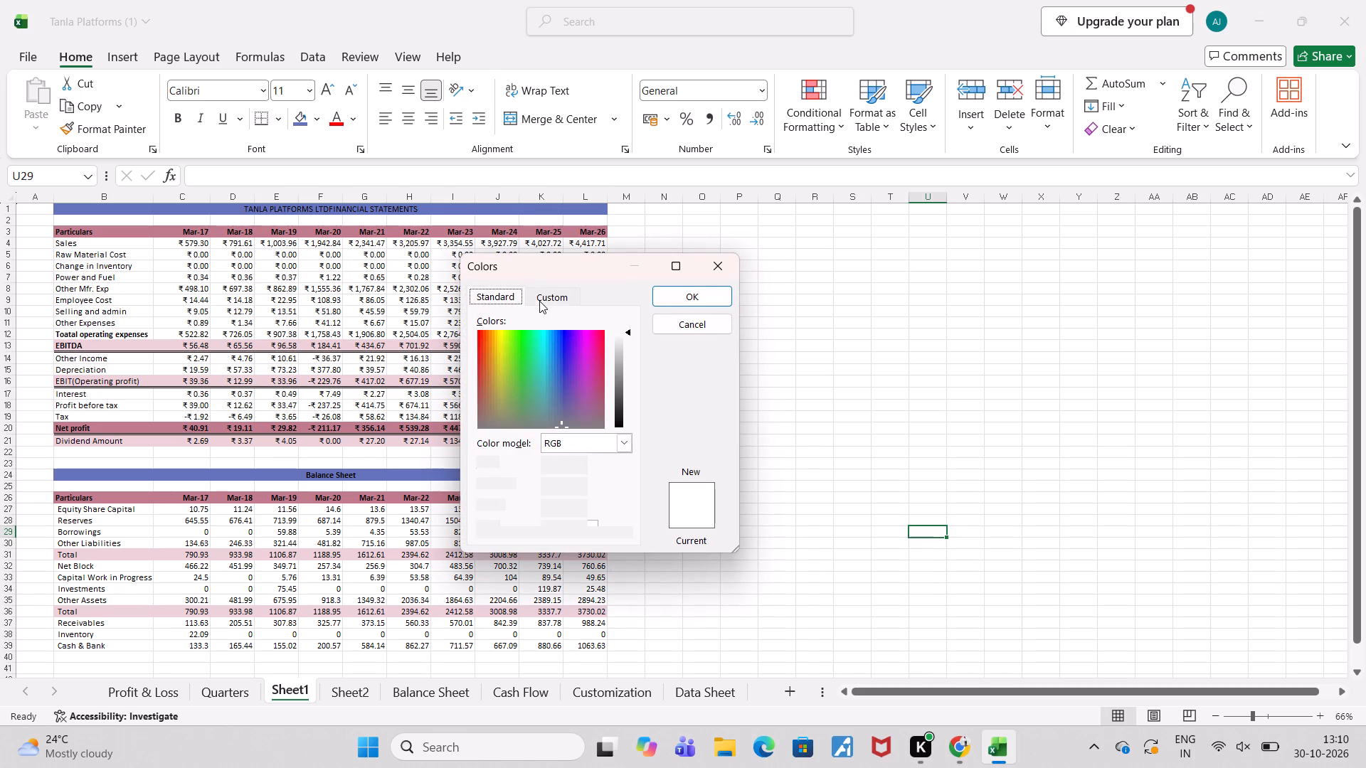
pyautogui.click(493, 297)
pyautogui.moveTo(557, 354); pyautogui.dragTo(563, 346)
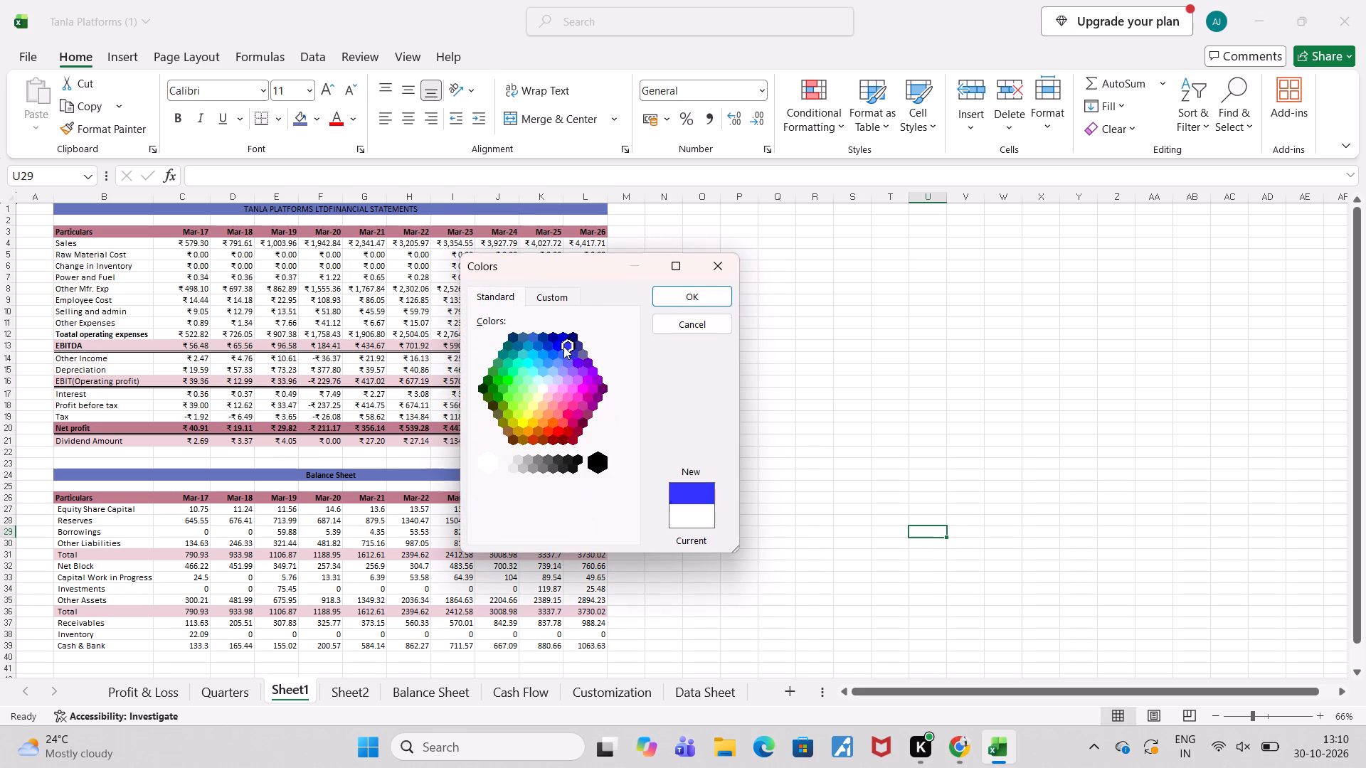
pyautogui.moveTo(563, 346); pyautogui.dragTo(603, 378)
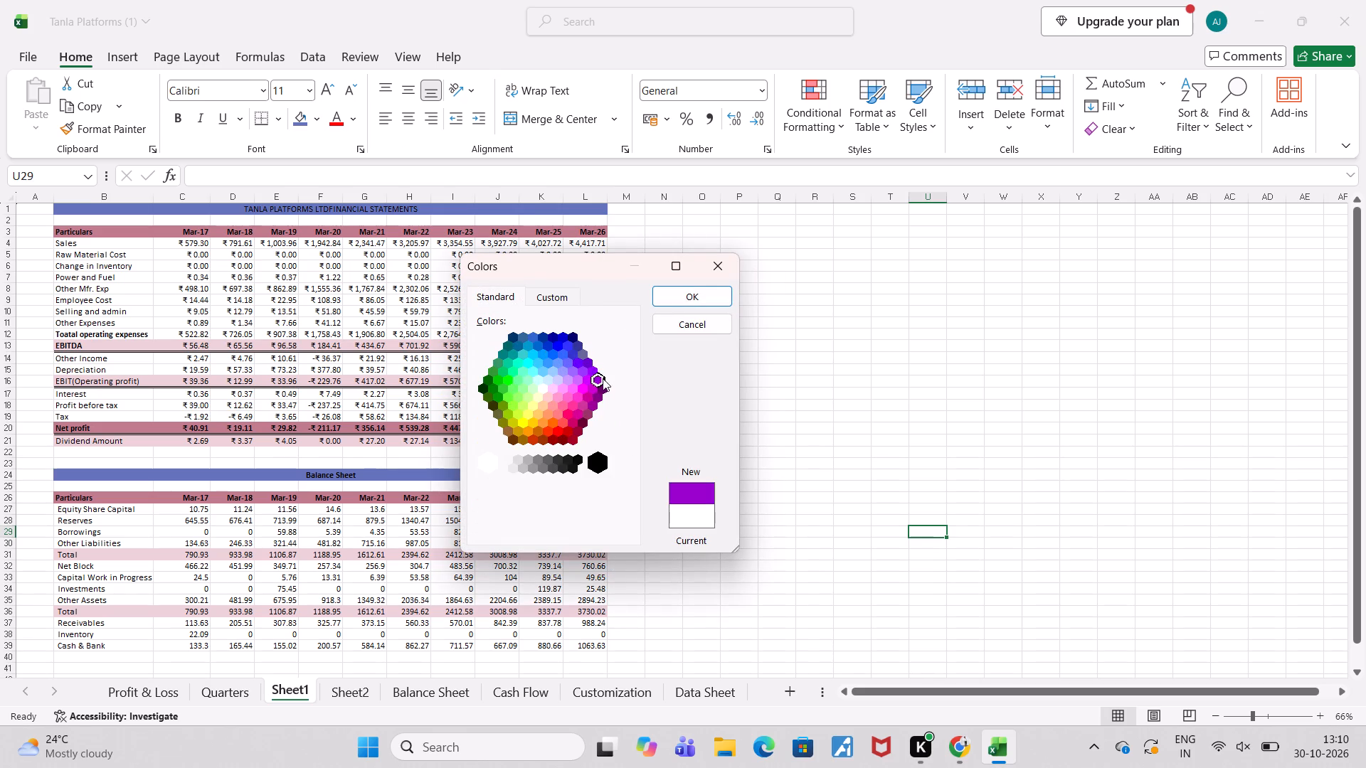
pyautogui.moveTo(603, 378); pyautogui.dragTo(588, 350)
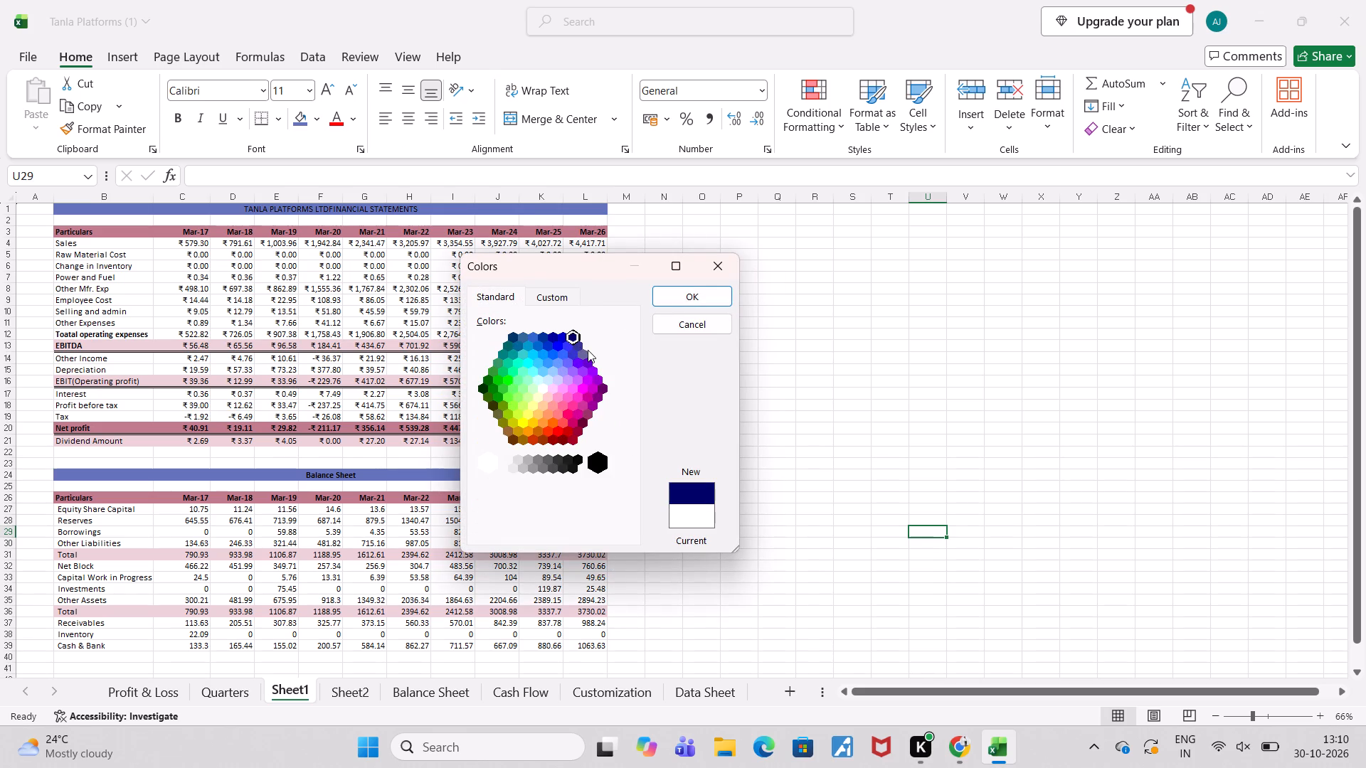
pyautogui.moveTo(588, 350); pyautogui.dragTo(589, 351)
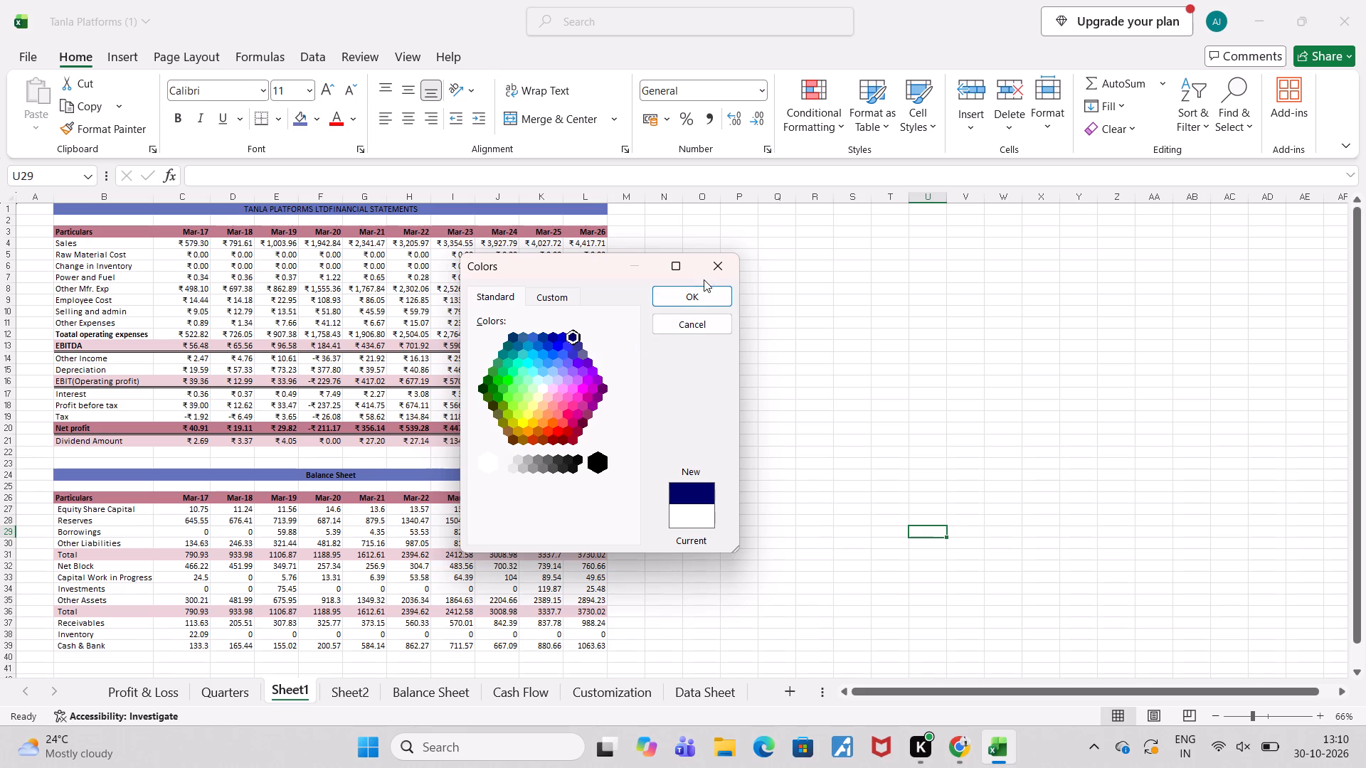
pyautogui.click(694, 294)
# Fill the financial statements title in row 1 of Sheet1 with the same dark navy blue.
pyautogui.click(179, 211)
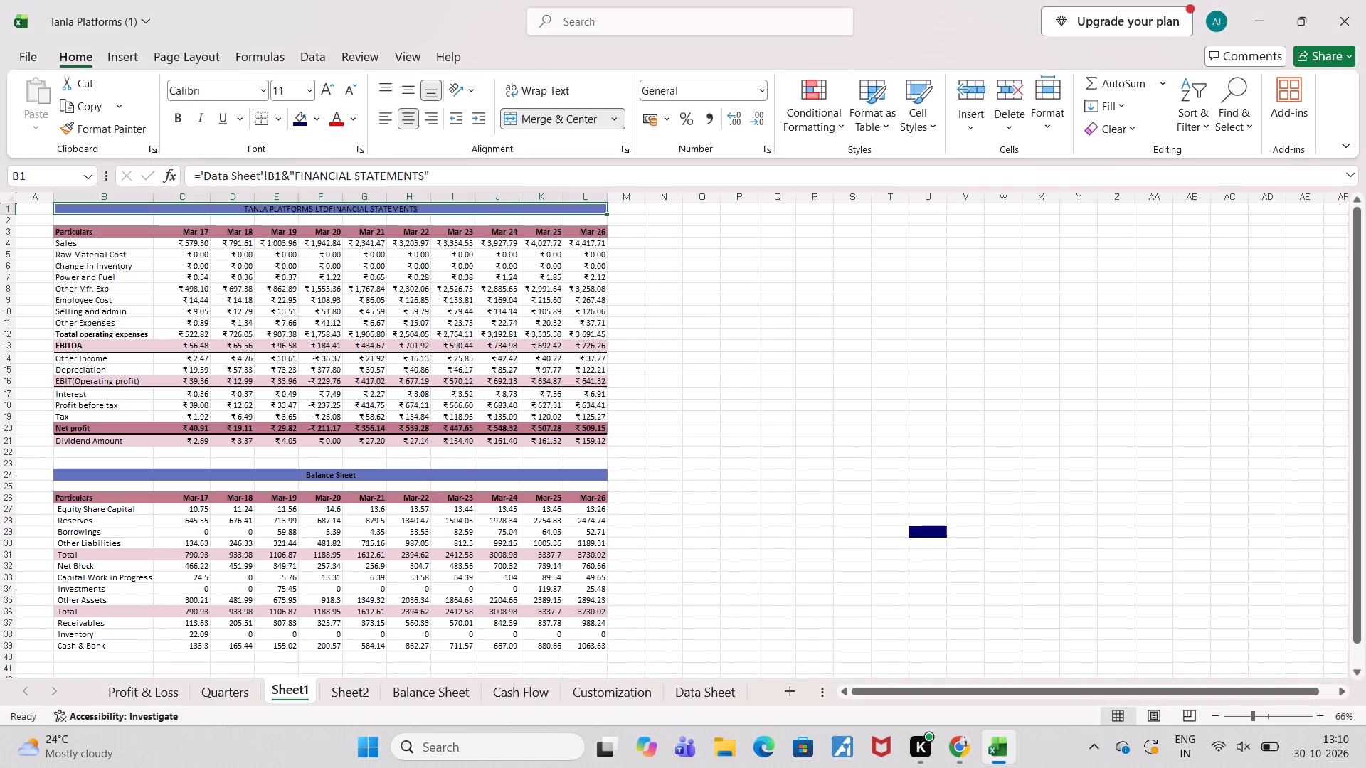
pyautogui.click(294, 122)
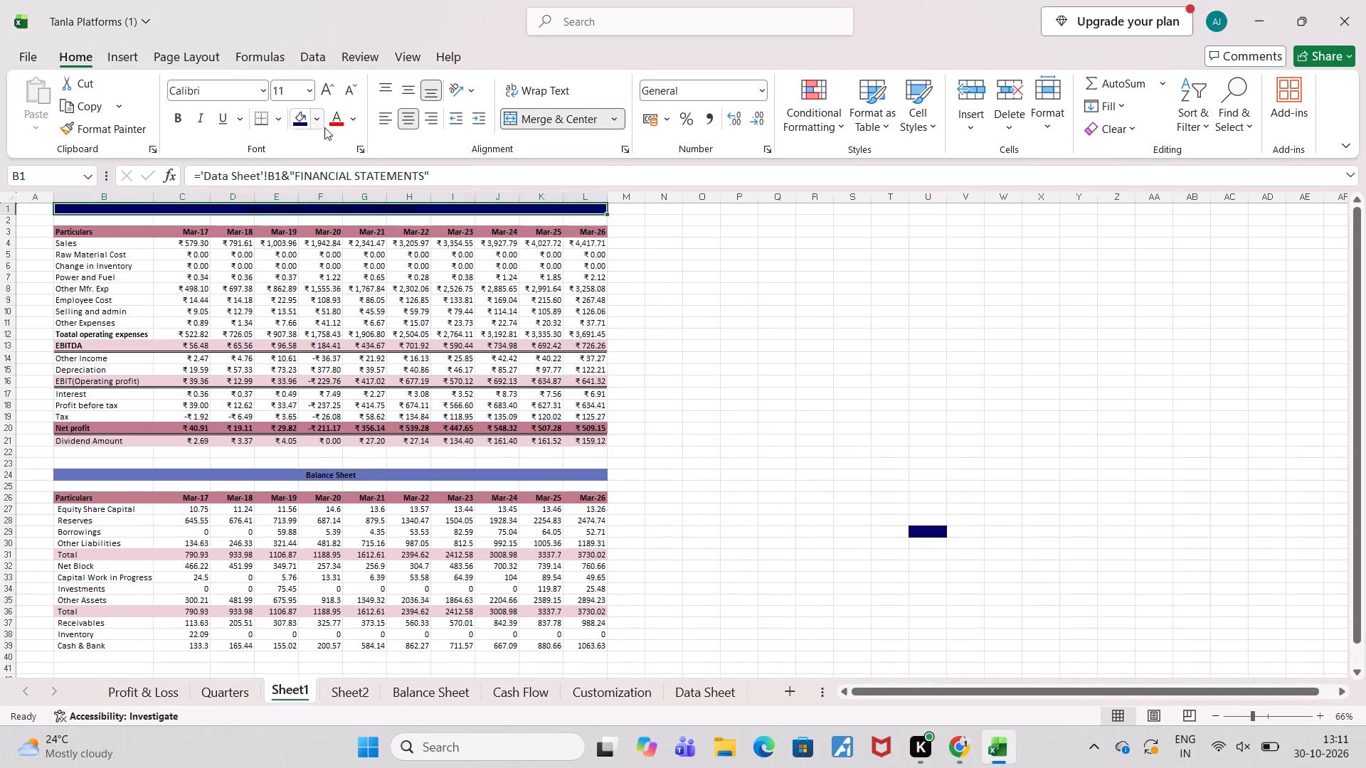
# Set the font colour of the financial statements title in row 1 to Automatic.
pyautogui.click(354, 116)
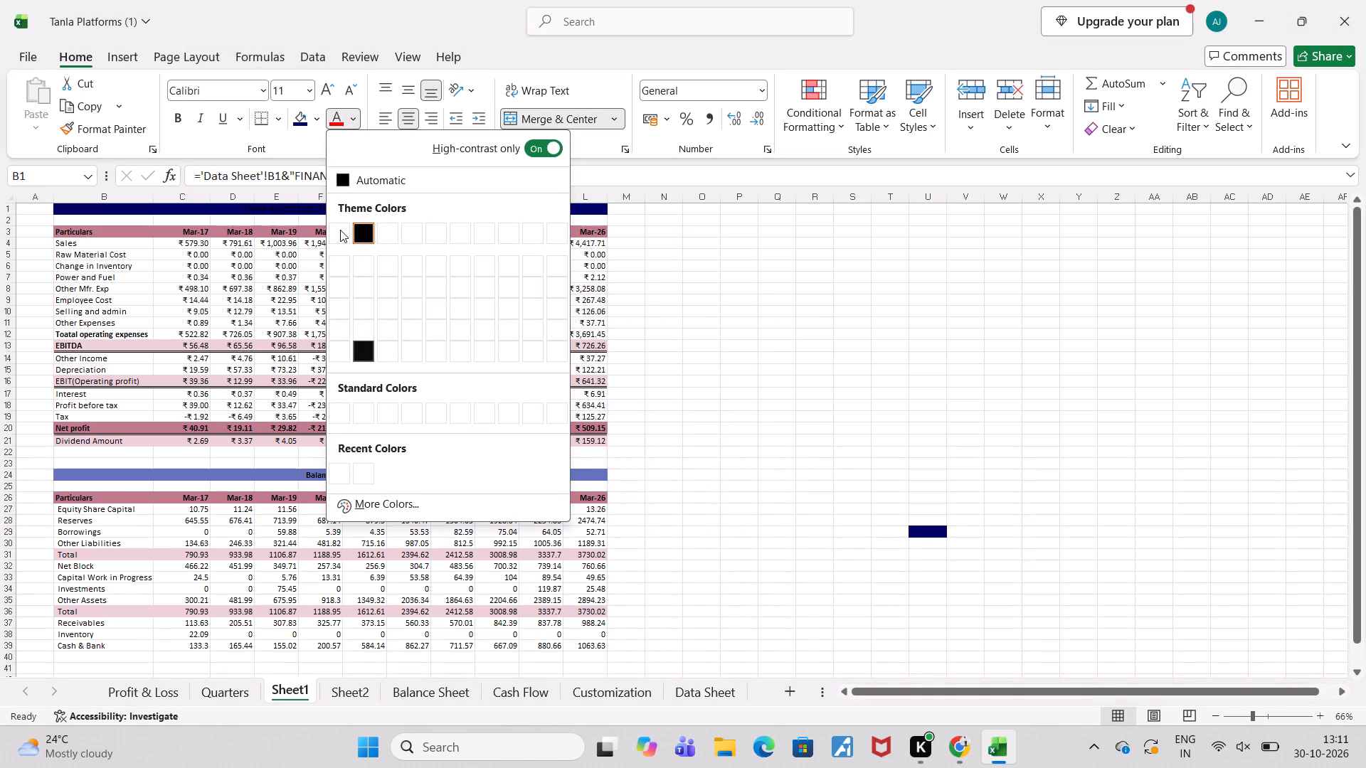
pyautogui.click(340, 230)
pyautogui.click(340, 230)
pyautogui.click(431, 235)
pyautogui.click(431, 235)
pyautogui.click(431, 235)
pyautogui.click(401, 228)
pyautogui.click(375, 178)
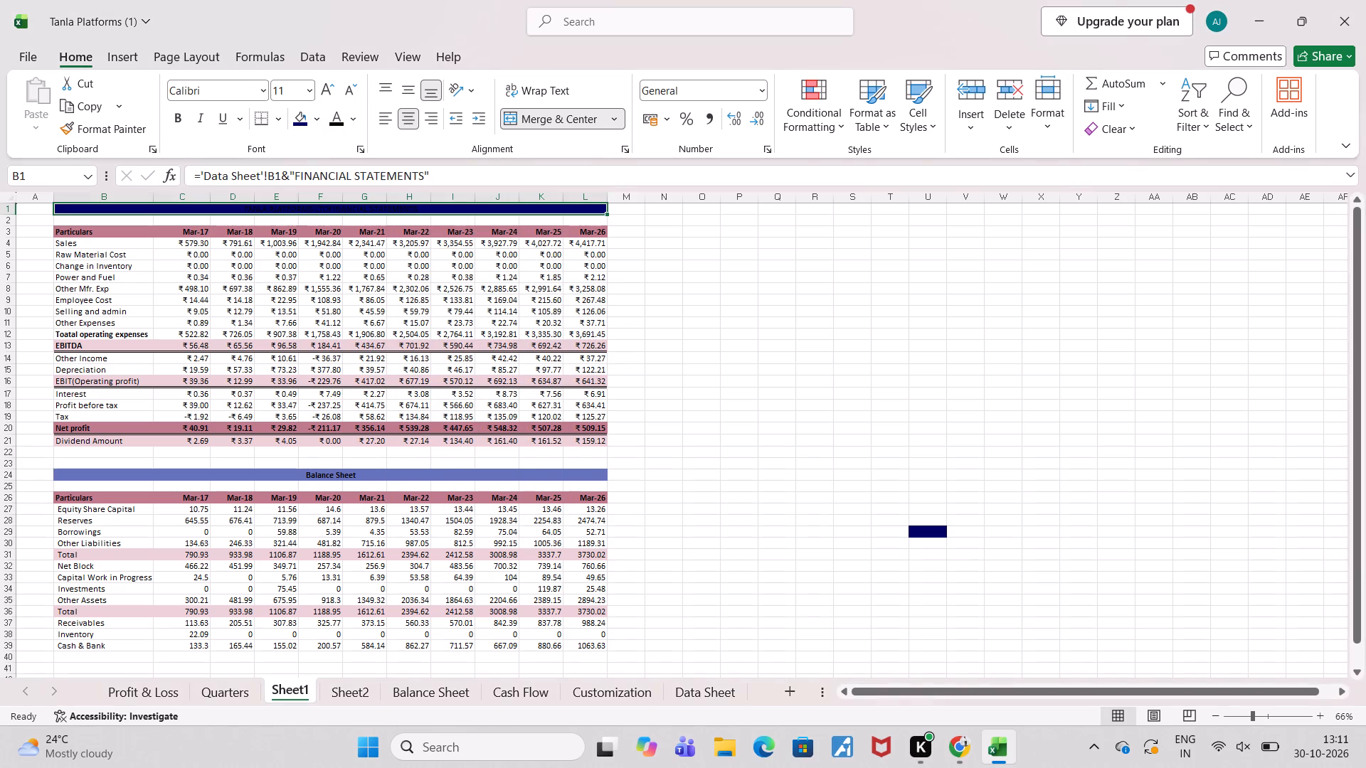
# Turn off the high-contrast-only colour filter and set the row 1 financial statements title's font colour to white.
pyautogui.click(371, 209)
pyautogui.click(353, 117)
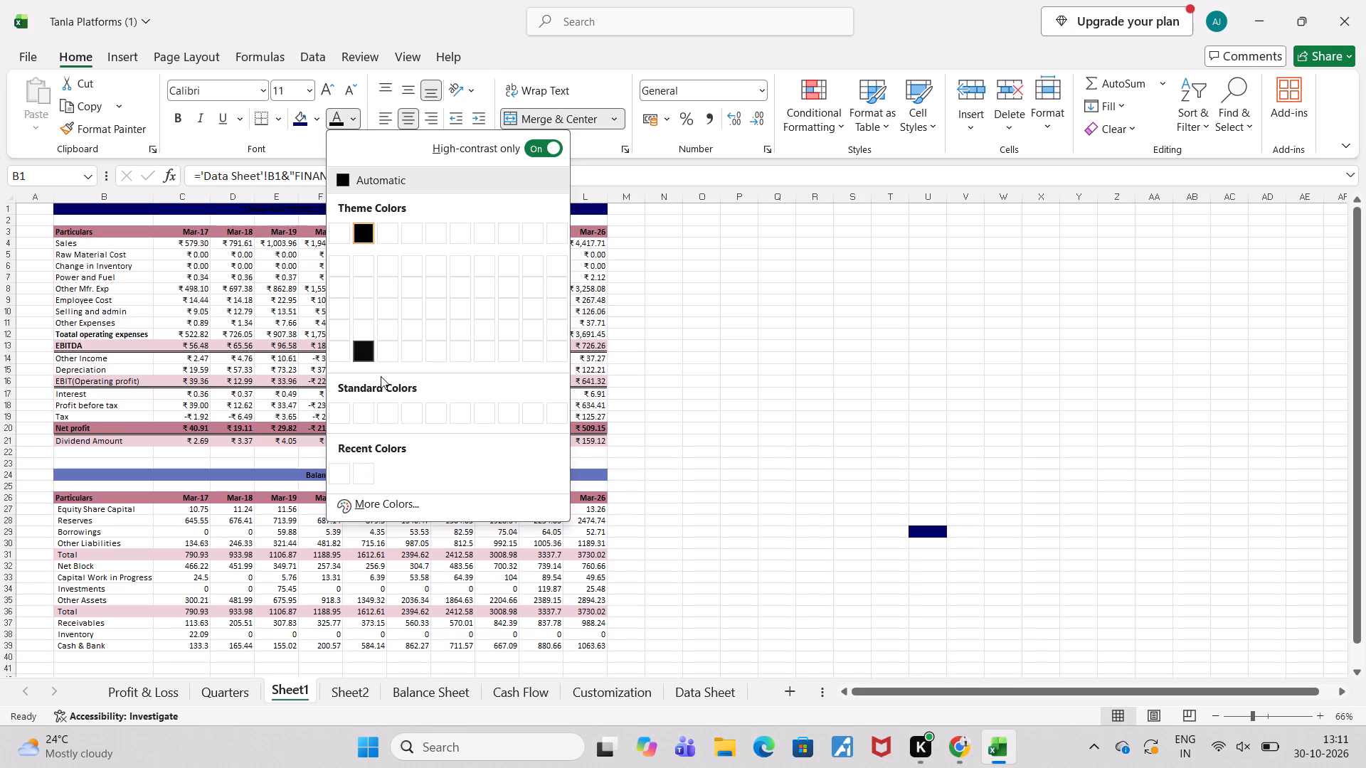
pyautogui.click(381, 376)
pyautogui.doubleClick(346, 412)
pyautogui.moveTo(346, 412); pyautogui.dragTo(433, 309)
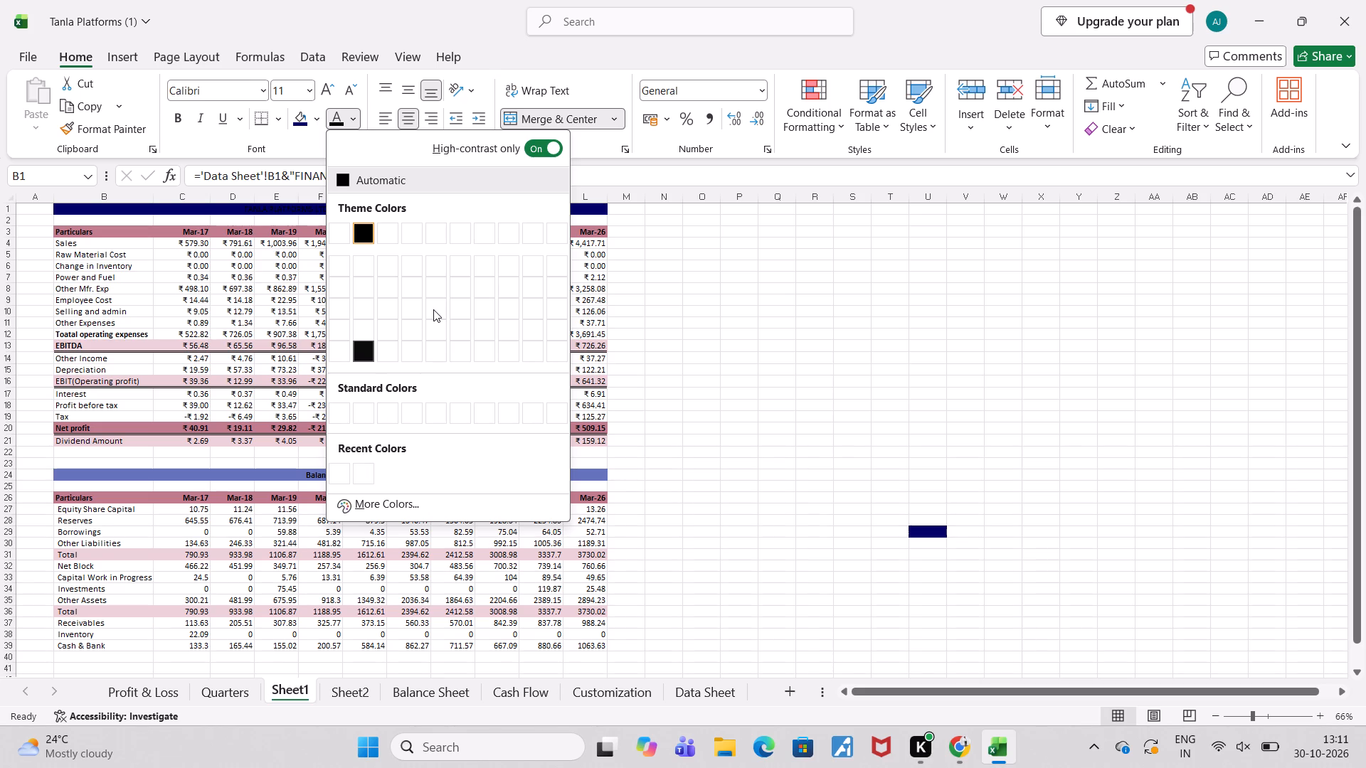
pyautogui.tripleClick(433, 309)
pyautogui.click(433, 309)
pyautogui.click(539, 138)
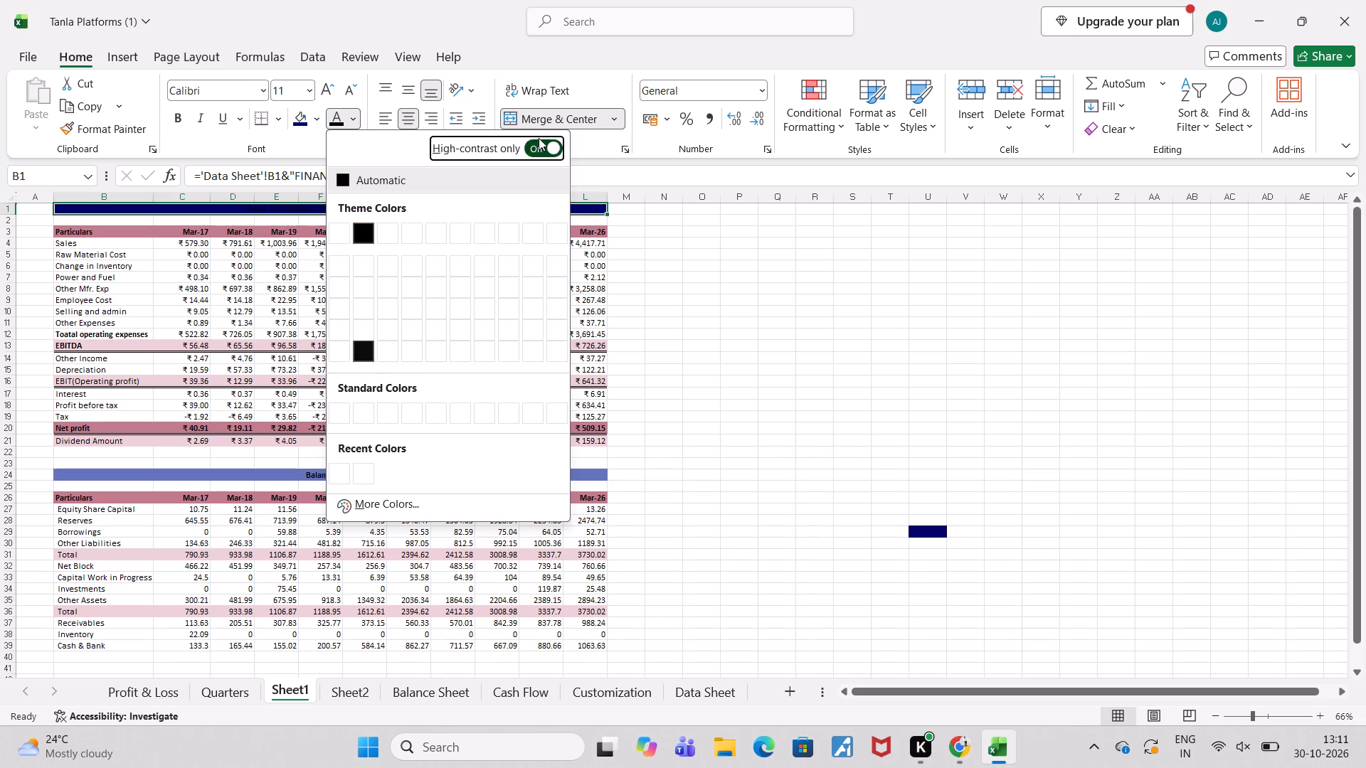
pyautogui.click(342, 231)
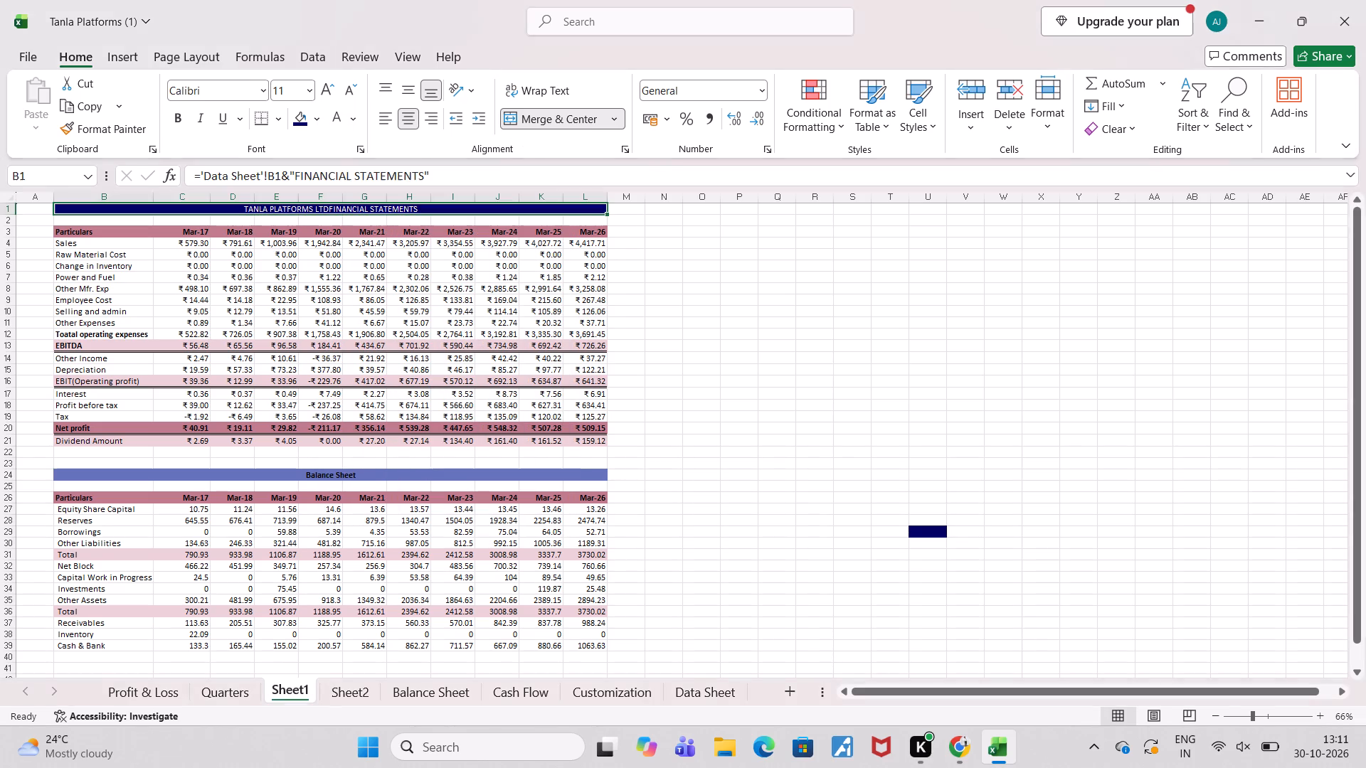
pyautogui.click(729, 409)
# Give the merged Balance Sheet title in row 24 of Sheet1 the dark navy blue fill and white text.
pyautogui.click(305, 475)
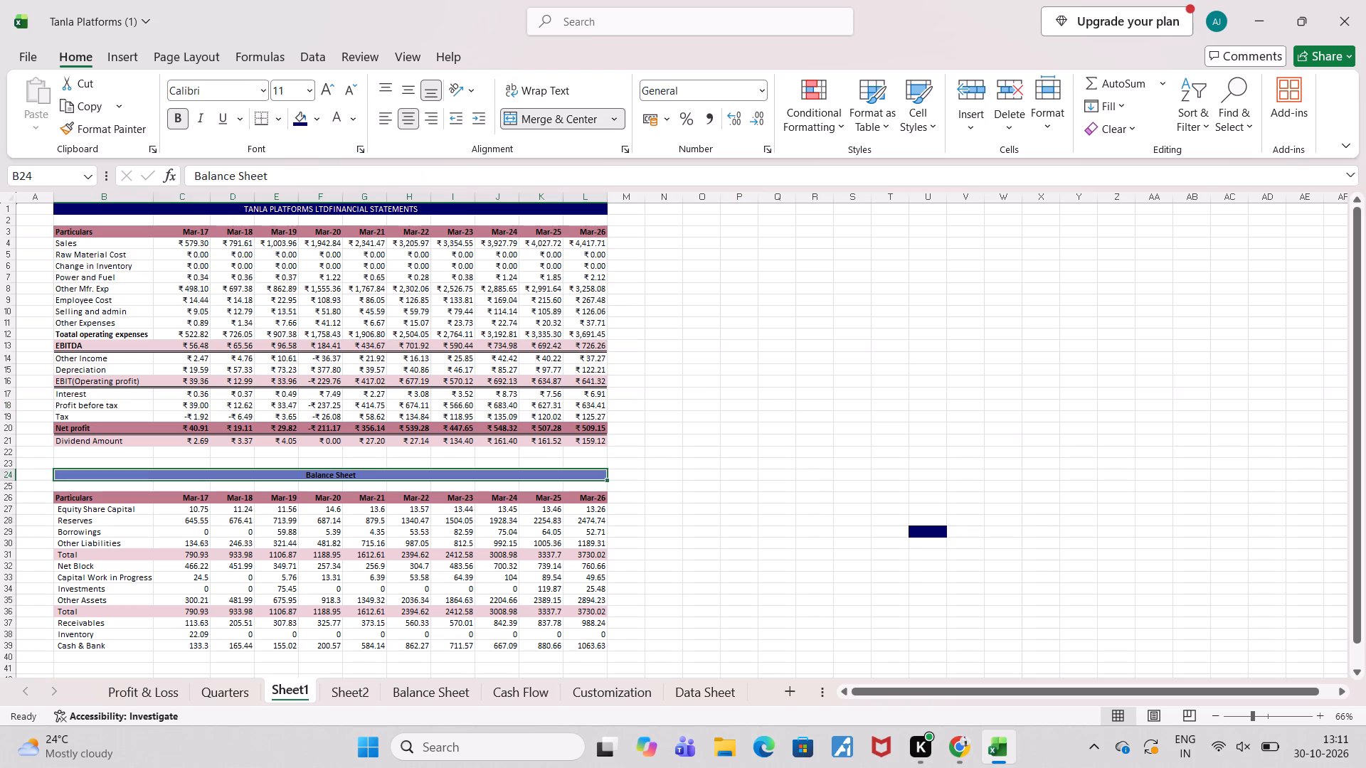
pyautogui.click(297, 120)
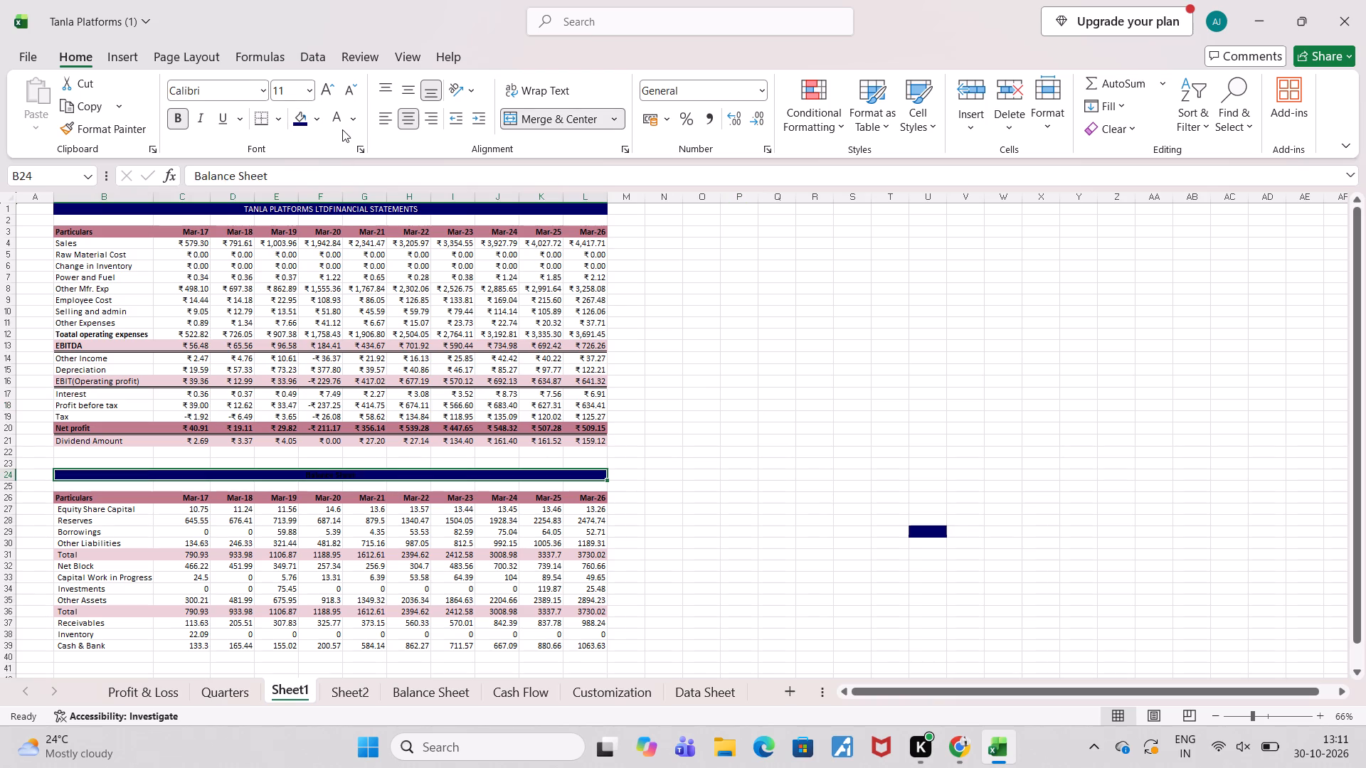
pyautogui.click(342, 114)
pyautogui.click(771, 476)
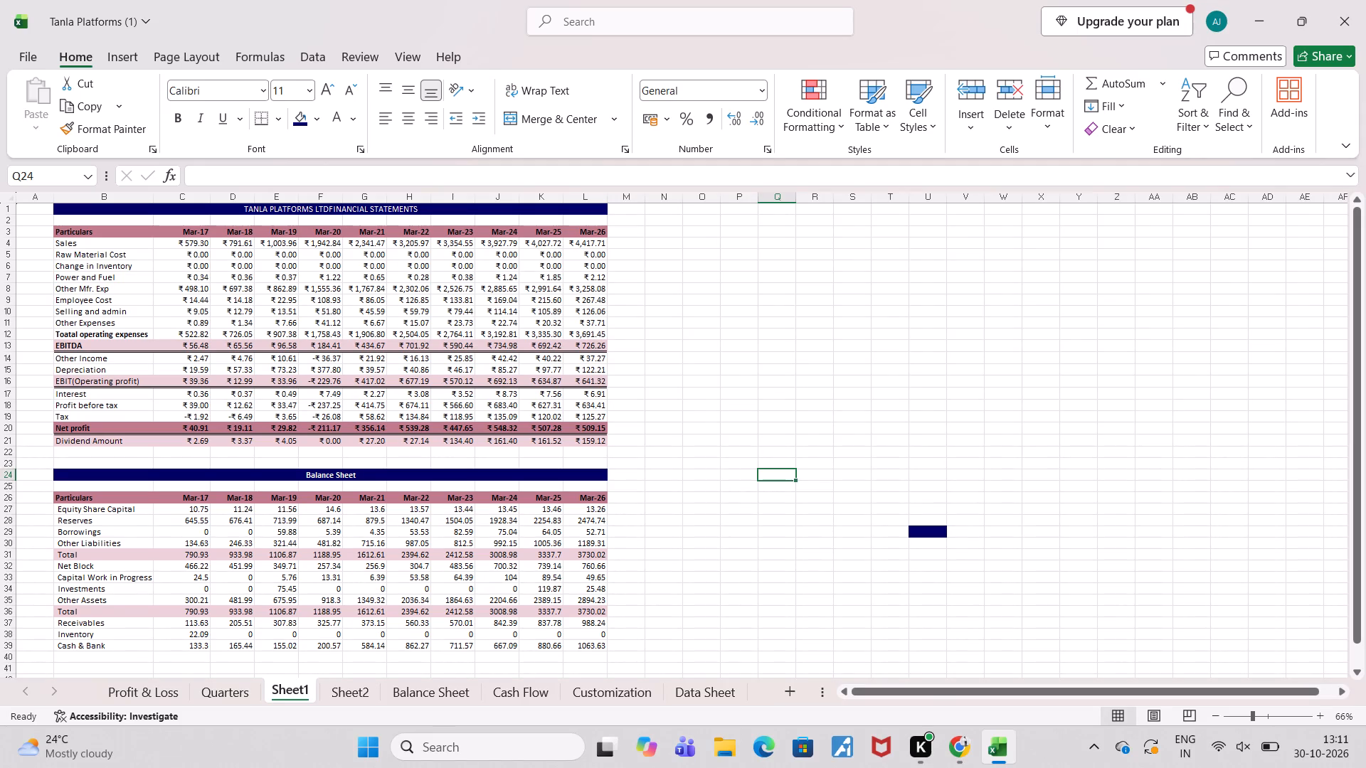
# In Sheet2, give the vertical analysis title in row 1 the dark navy blue fill and white text.
pyautogui.scroll(-1, 233, 612)
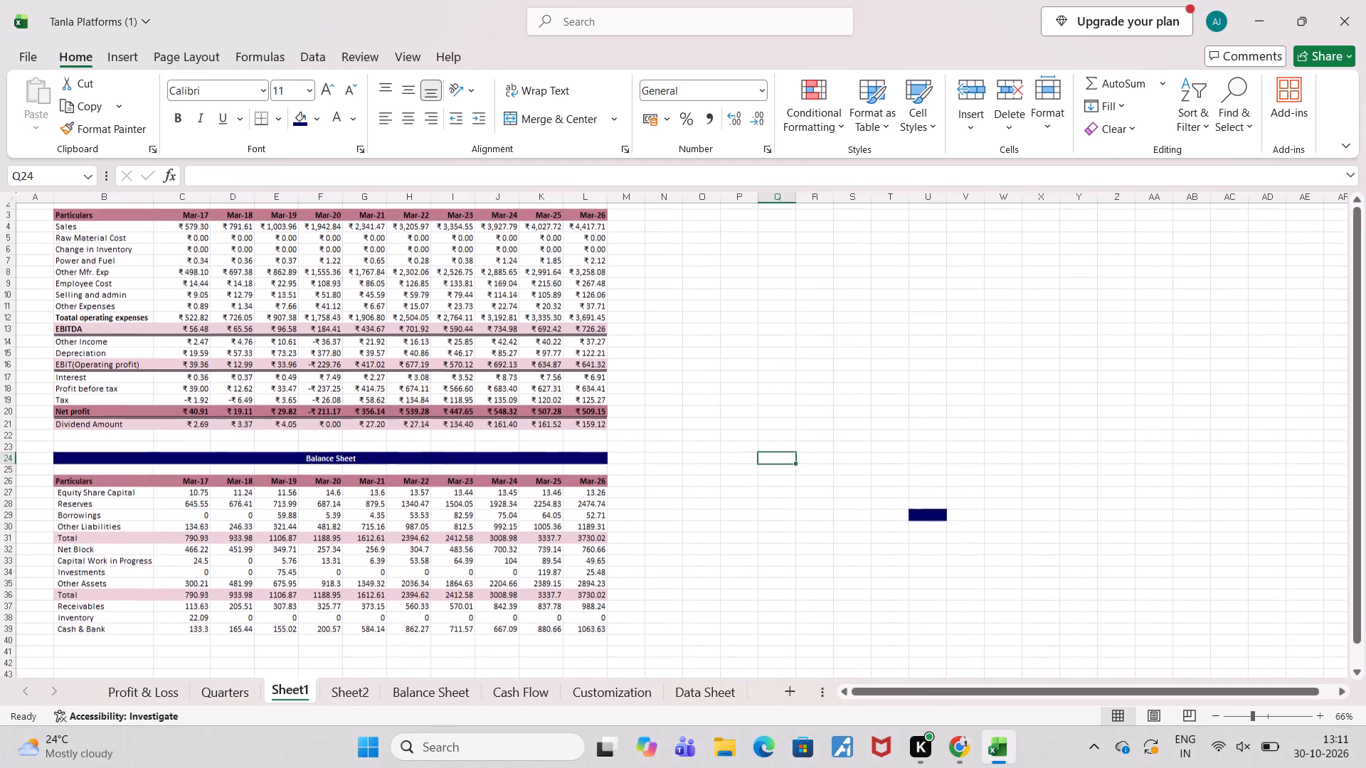
pyautogui.click(353, 705)
pyautogui.scroll(4, 346, 373)
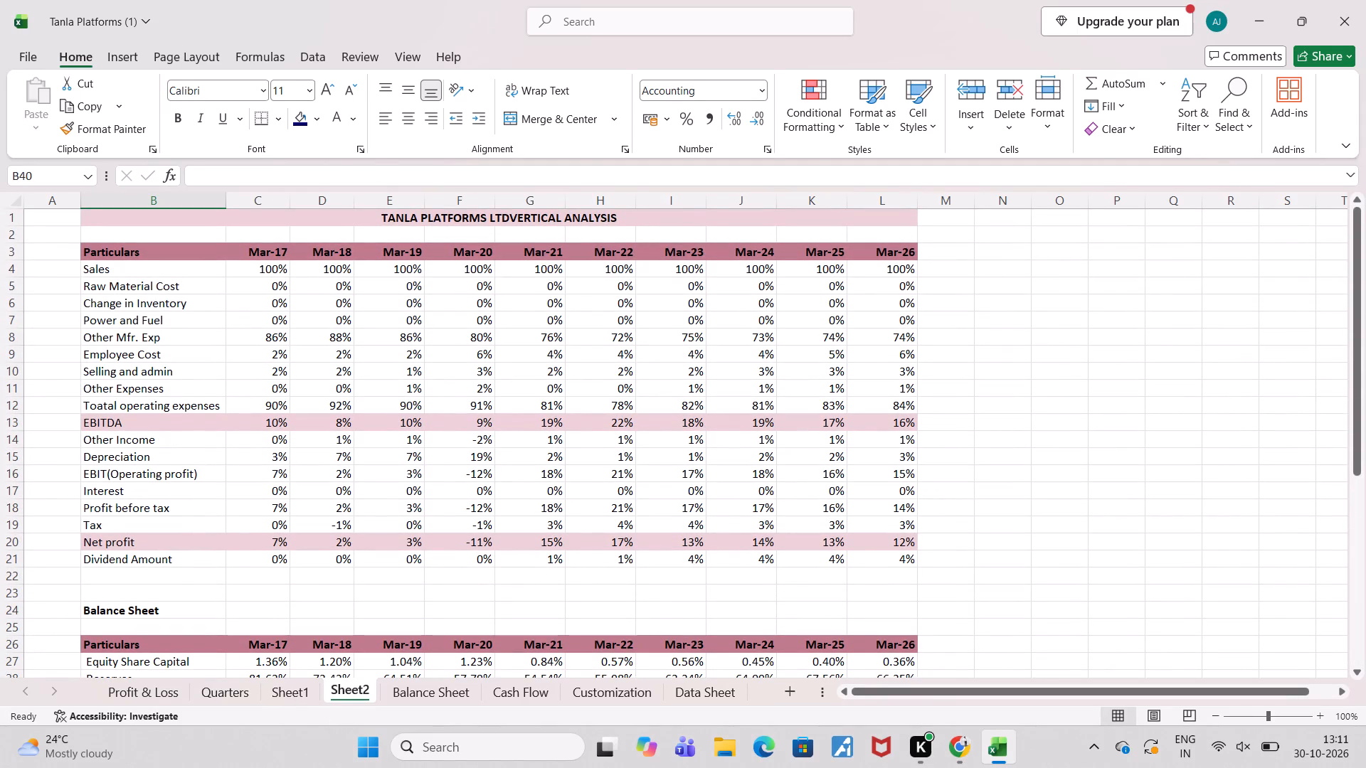
pyautogui.click(288, 220)
pyautogui.click(300, 119)
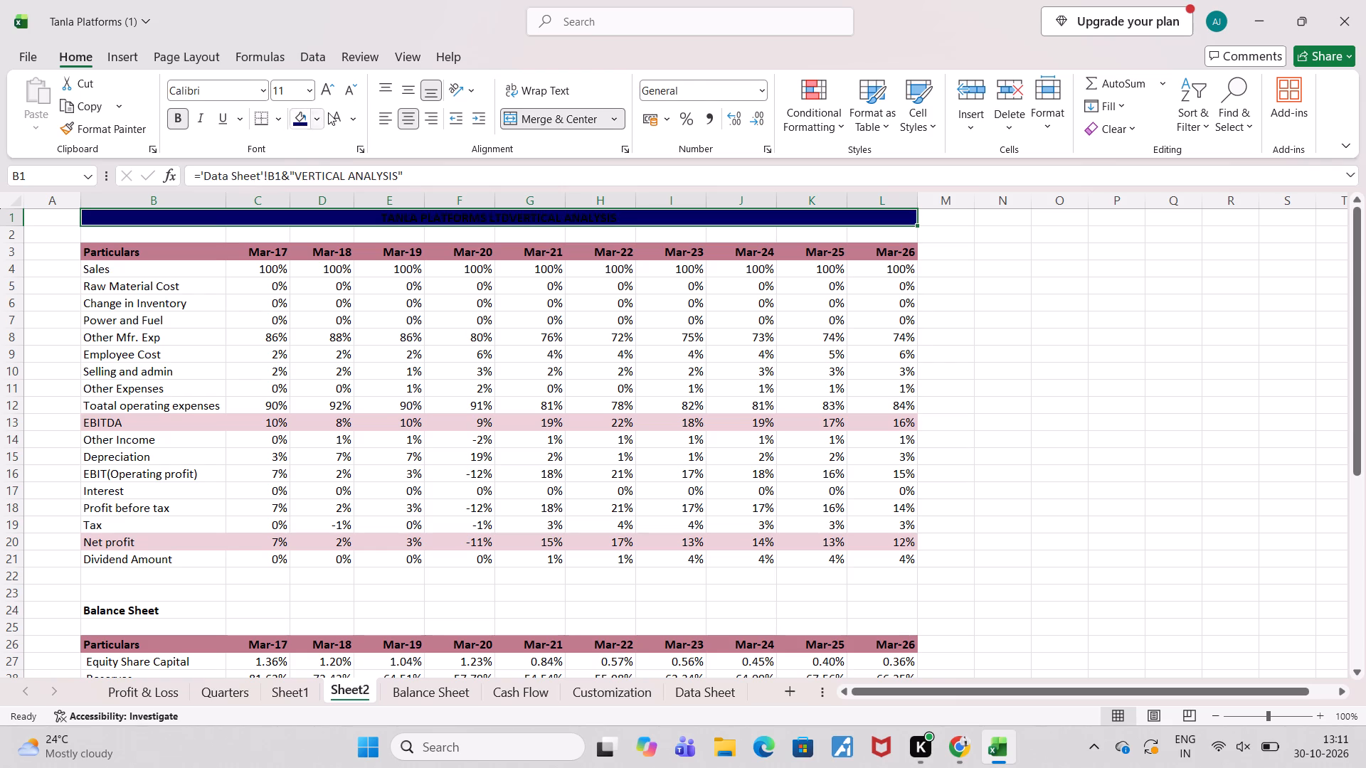
pyautogui.click(332, 117)
# Merge and center the Balance Sheet title across B24:L24 in Sheet2.
pyautogui.scroll(-1, 687, 427)
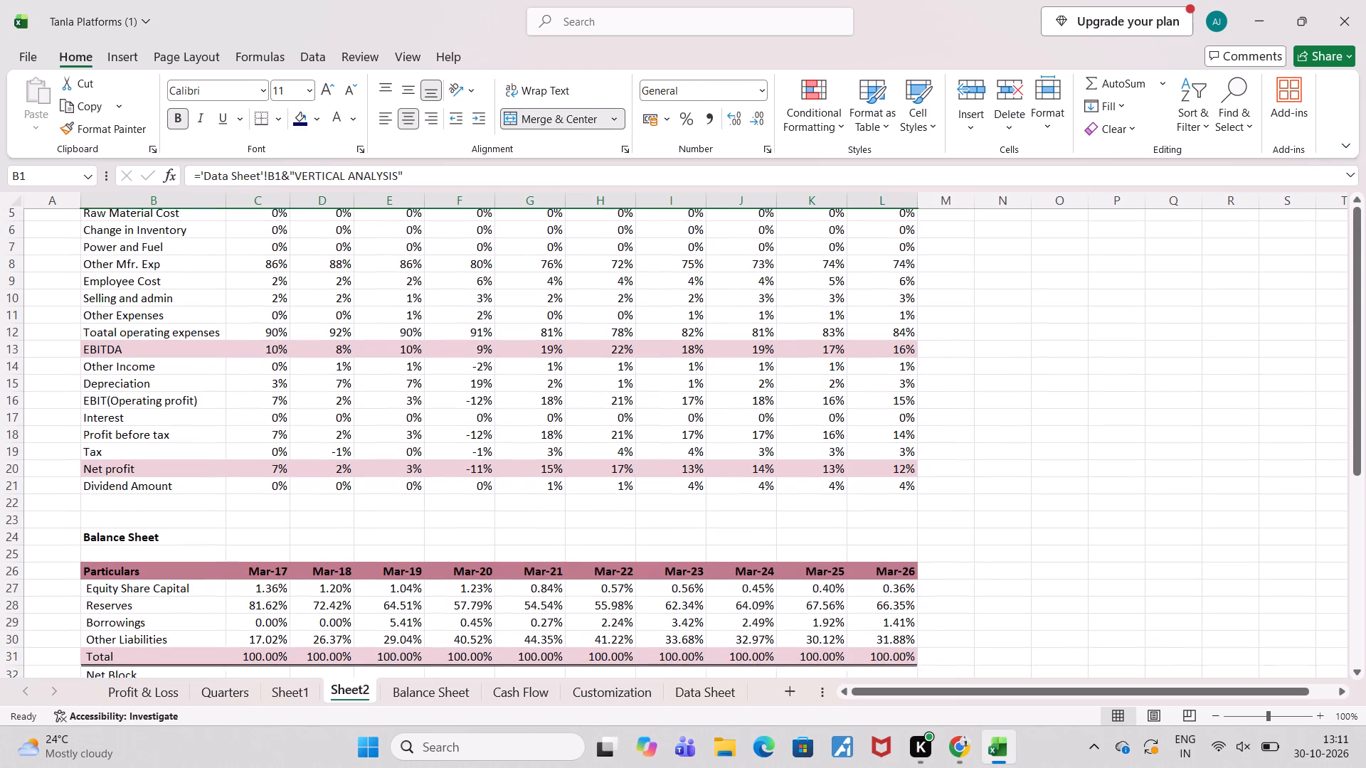
pyautogui.click(157, 535)
pyautogui.hotkey('shift', 'Right')
pyautogui.hotkey('shift', 'Right')
pyautogui.hotkey('shift', 'Right')
pyautogui.hotkey('shift', 'Right')
pyautogui.hotkey('shift', 'Right')
pyautogui.hotkey('shift', 'Right')
pyautogui.hotkey('shift', 'Right')
pyautogui.hotkey('shift', 'Right')
pyautogui.hotkey('shift', 'Right')
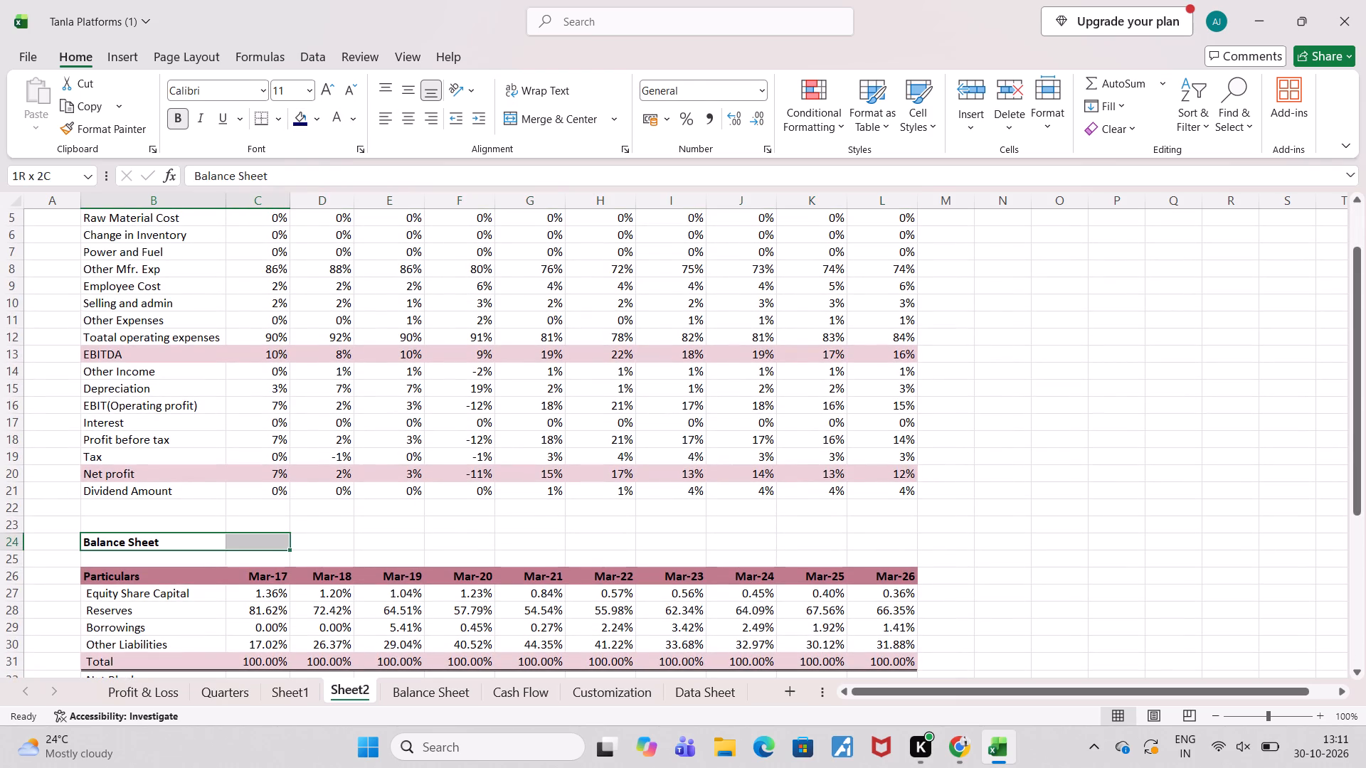
pyautogui.hotkey('shift', 'Right')
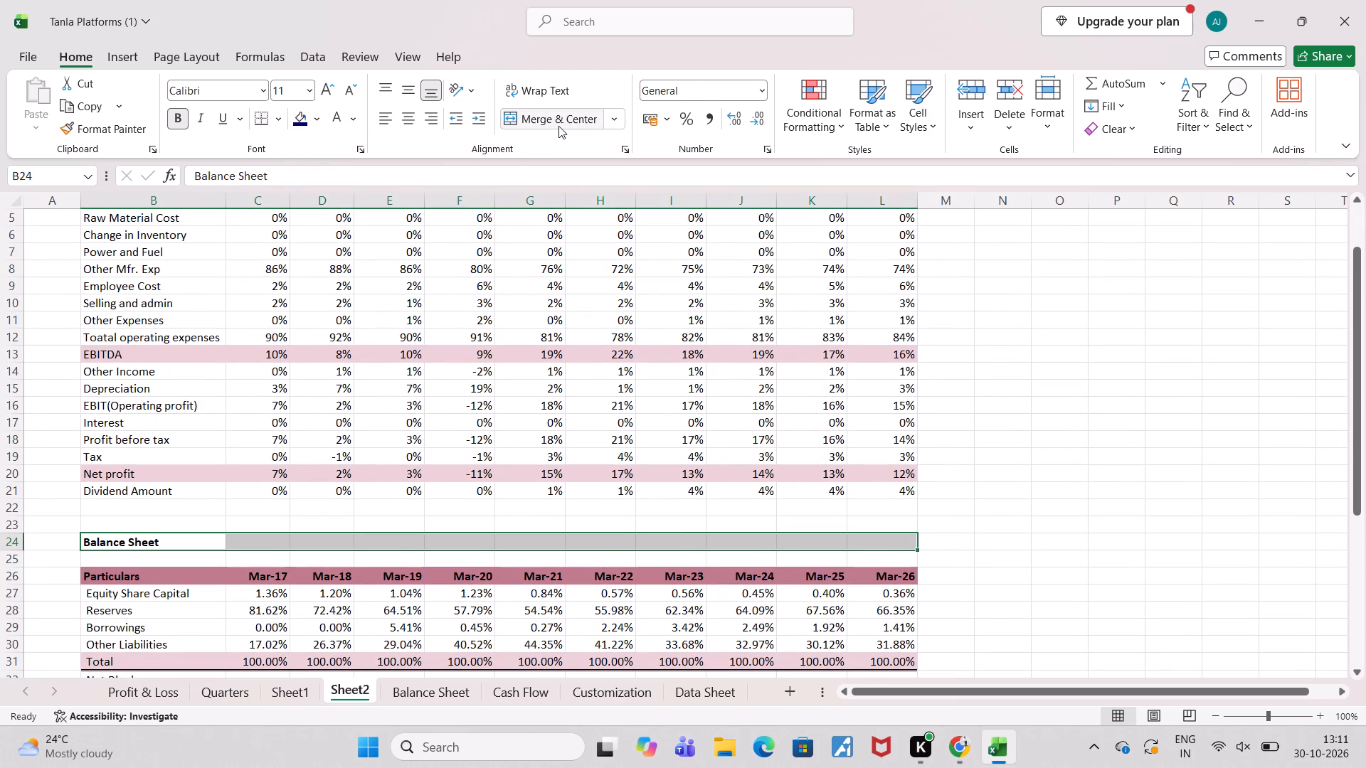
pyautogui.click(558, 126)
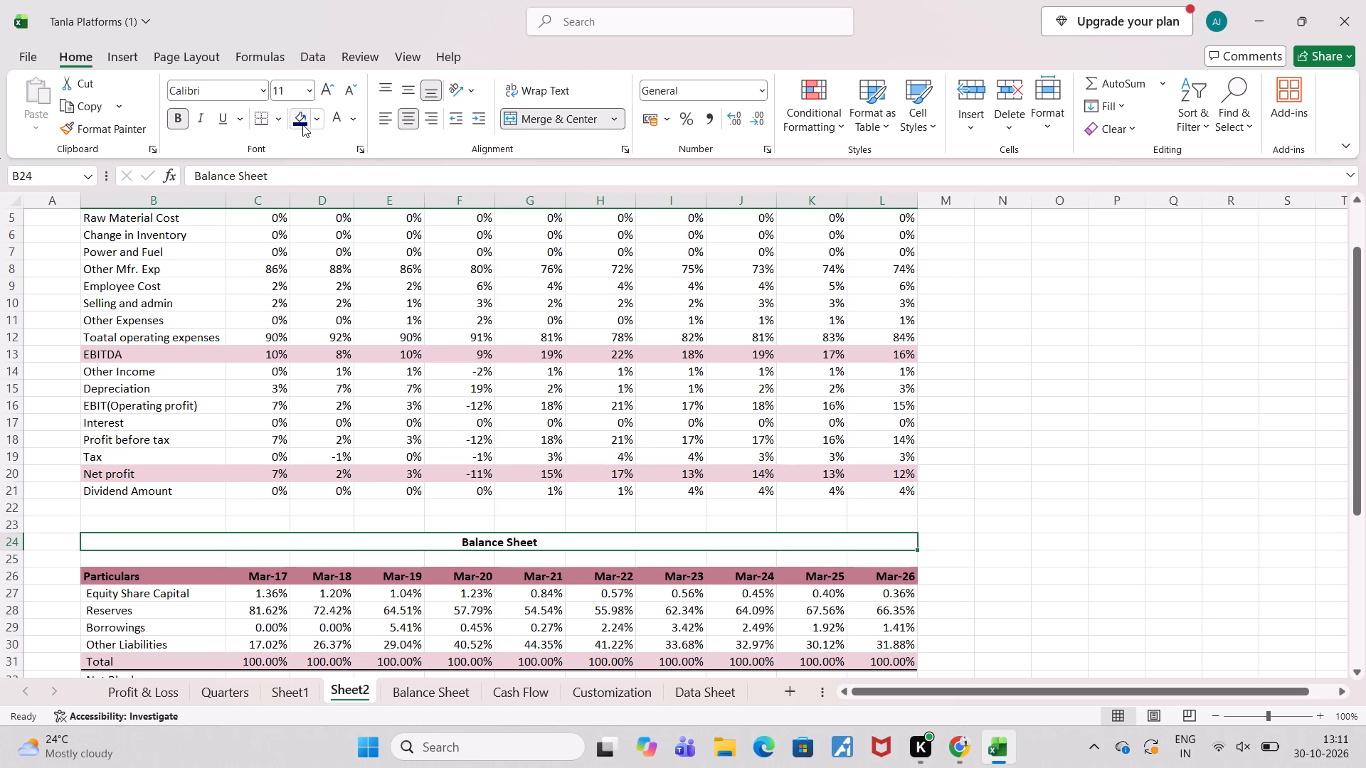
# Give the merged Balance Sheet title in row 24 of Sheet2 the dark navy blue fill and white text.
pyautogui.click(302, 124)
pyautogui.click(336, 124)
pyautogui.click(1234, 491)
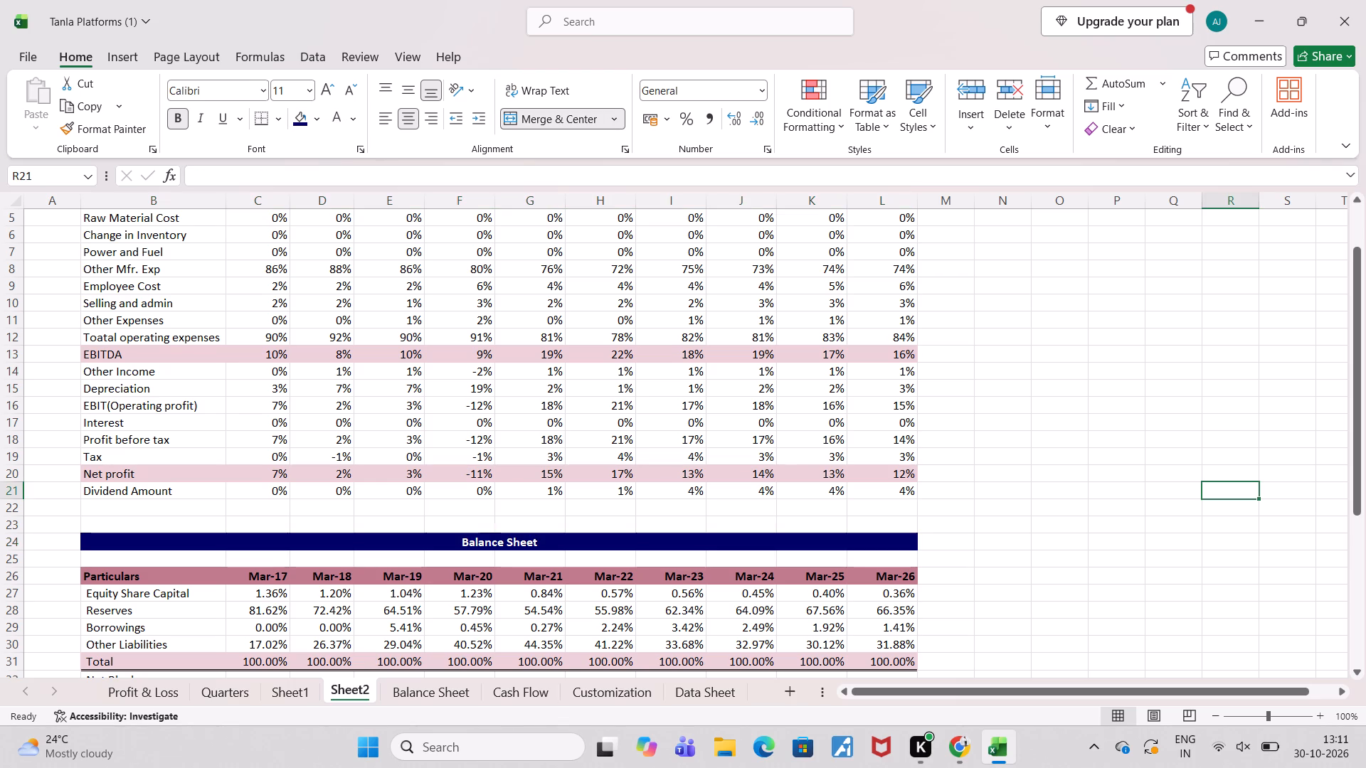
pyautogui.click(1117, 543)
# In Sheet2, enter the Mar-17 Net Block formula =Sheet1!C32/Sheet1!C$36 in C32.
pyautogui.scroll(-2, 1117, 543)
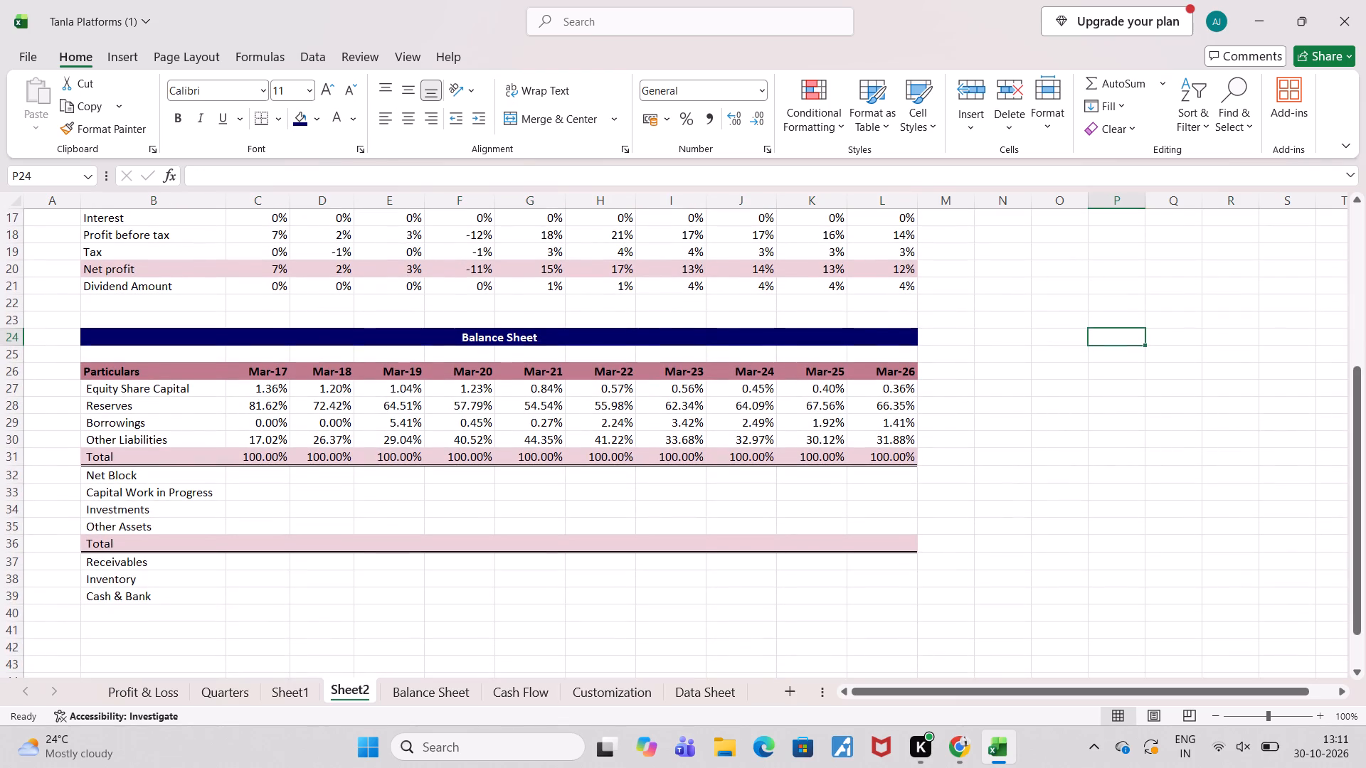
pyautogui.click(251, 474)
pyautogui.press('=')
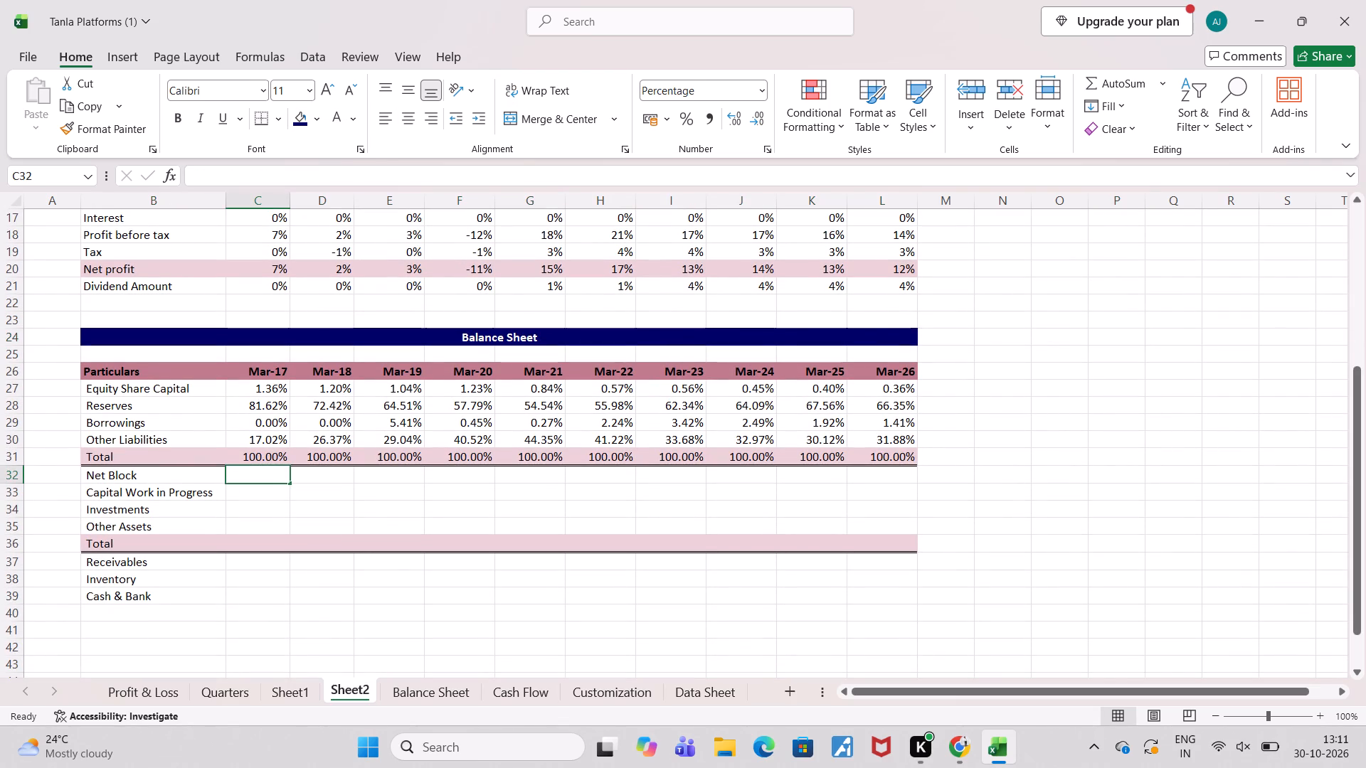
pyautogui.click(308, 694)
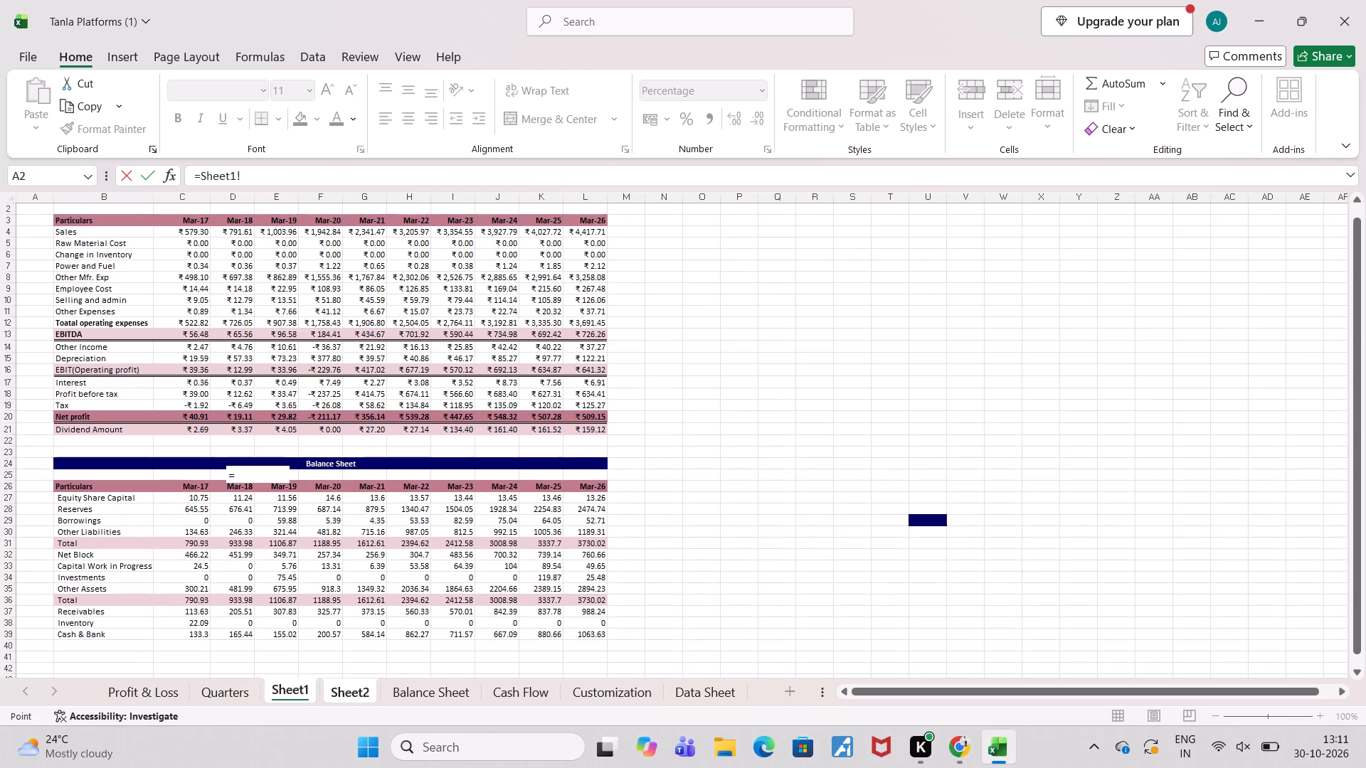
pyautogui.click(189, 553)
pyautogui.press('/')
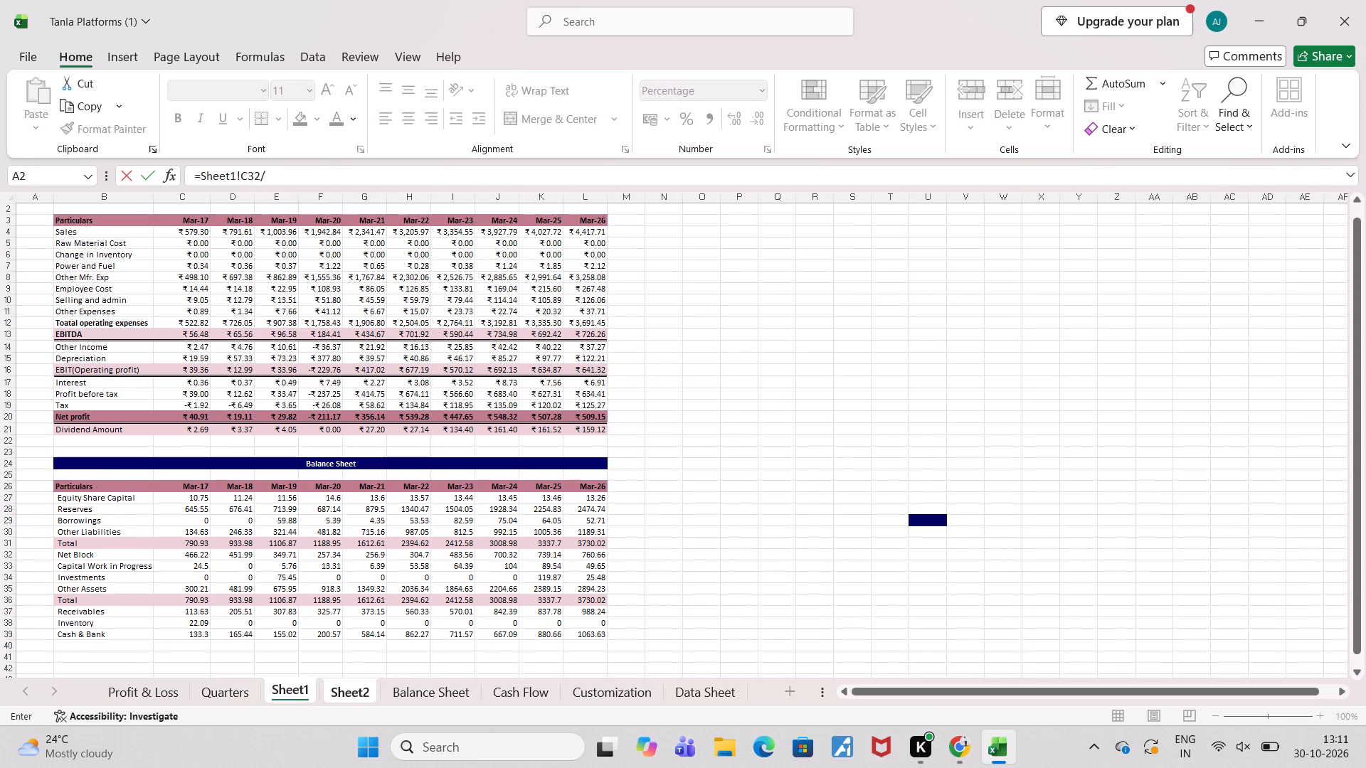
pyautogui.click(194, 602)
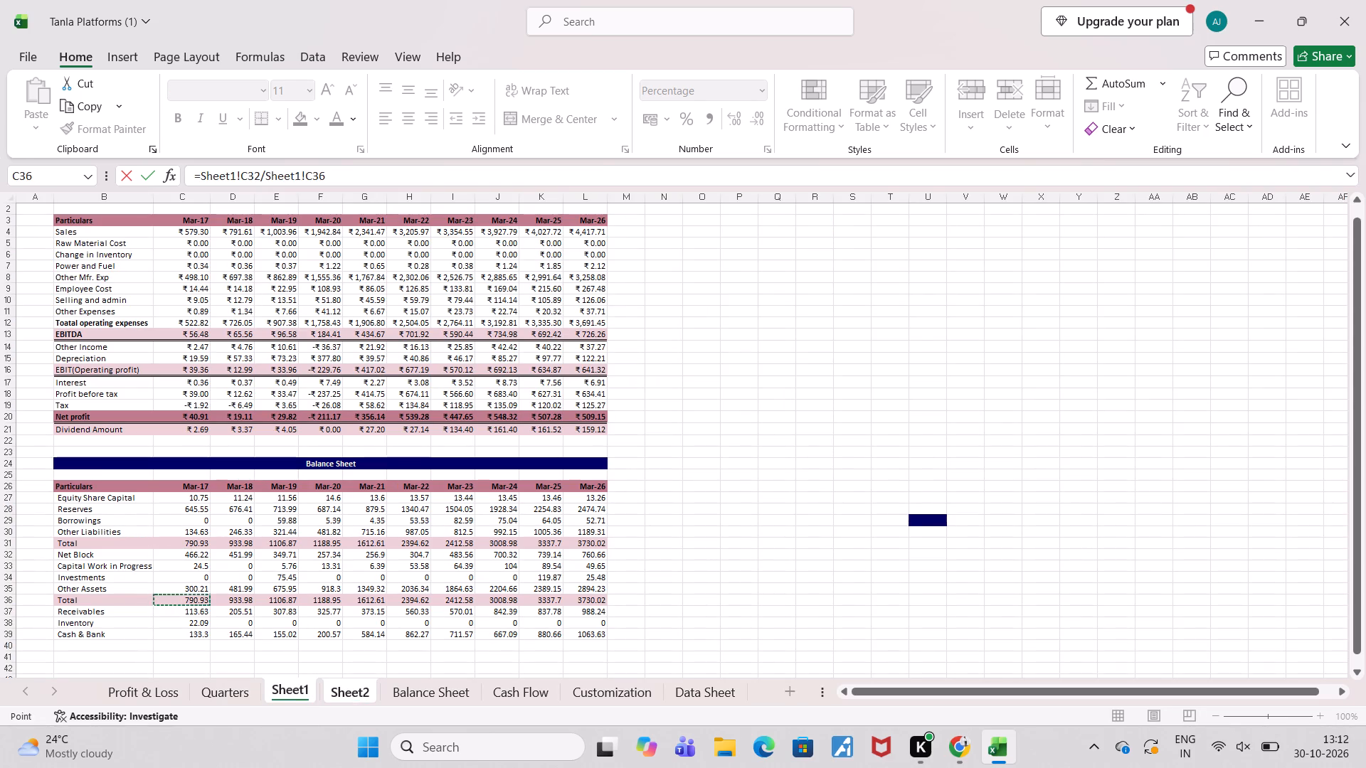
pyautogui.press('F4')
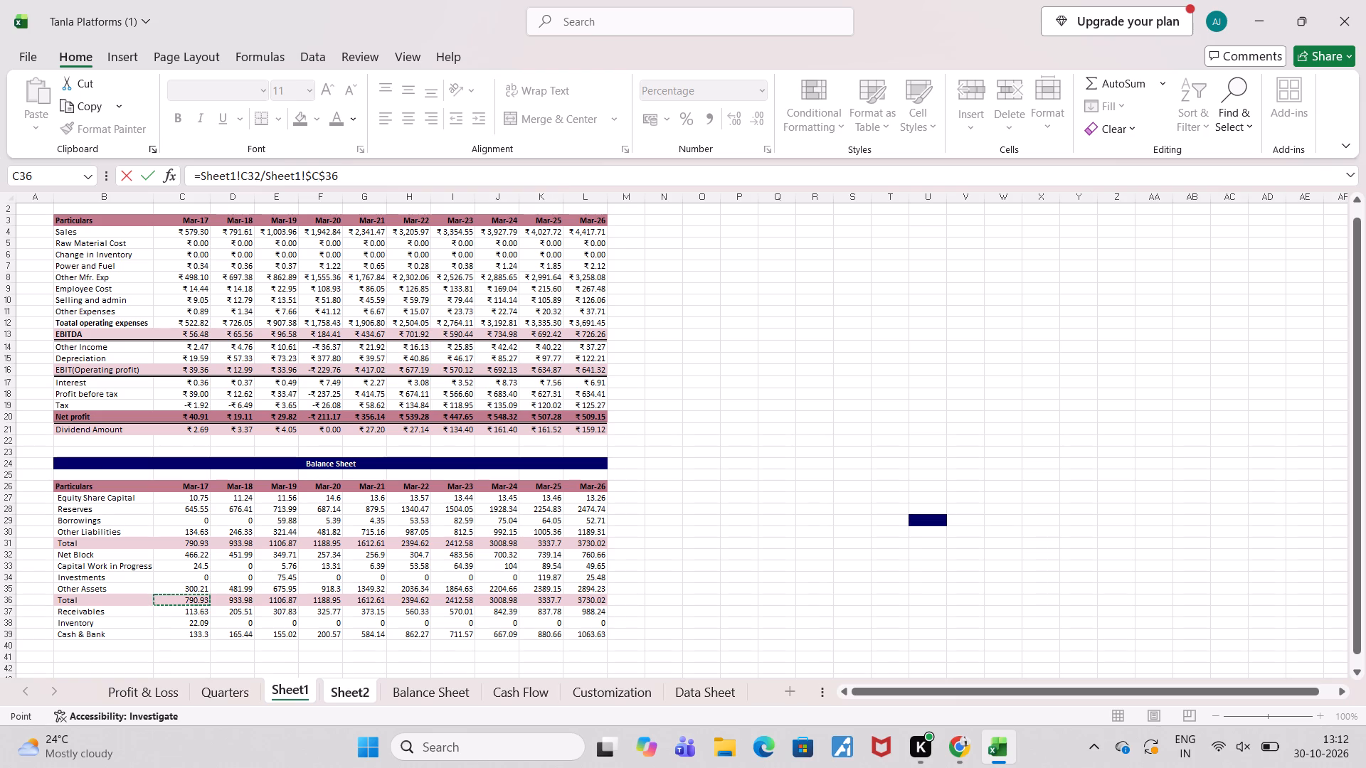
pyautogui.click(324, 176)
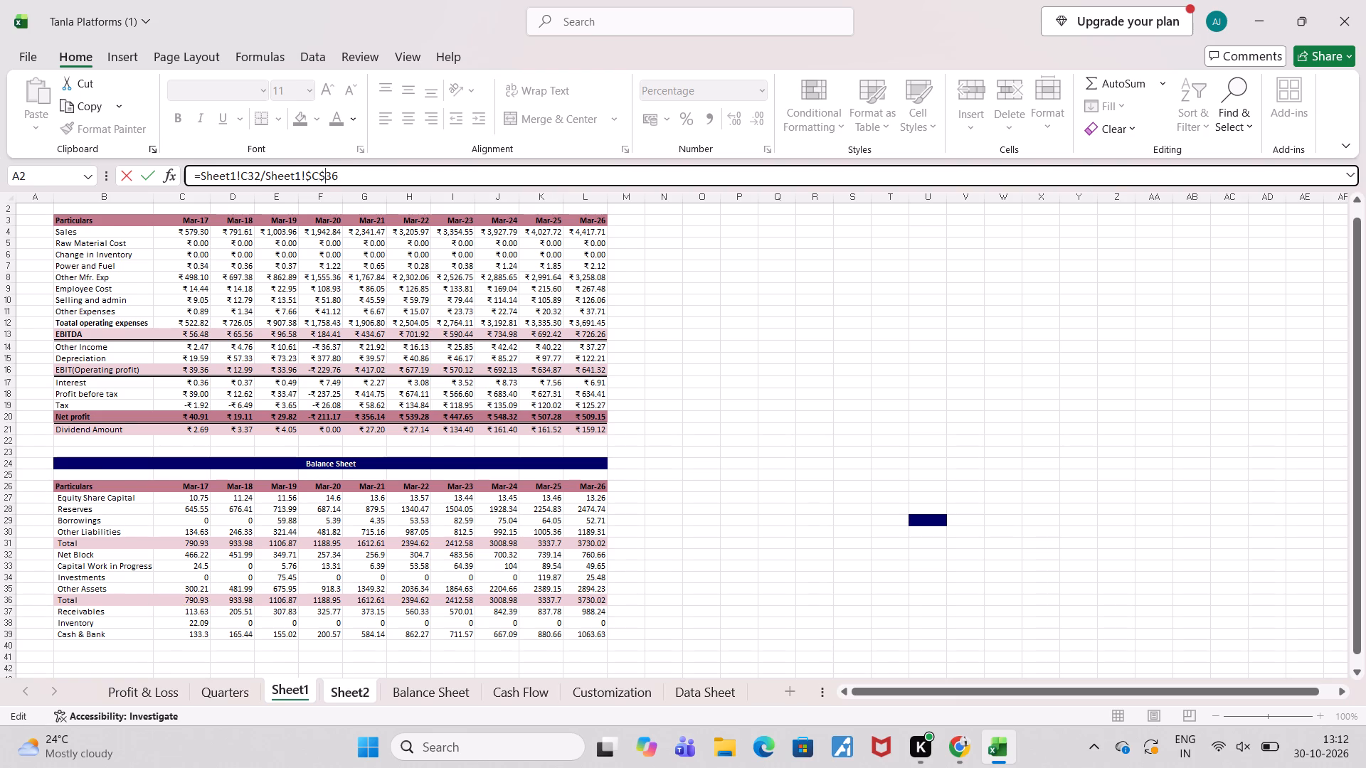
pyautogui.press('F4')
pyautogui.press('Return')
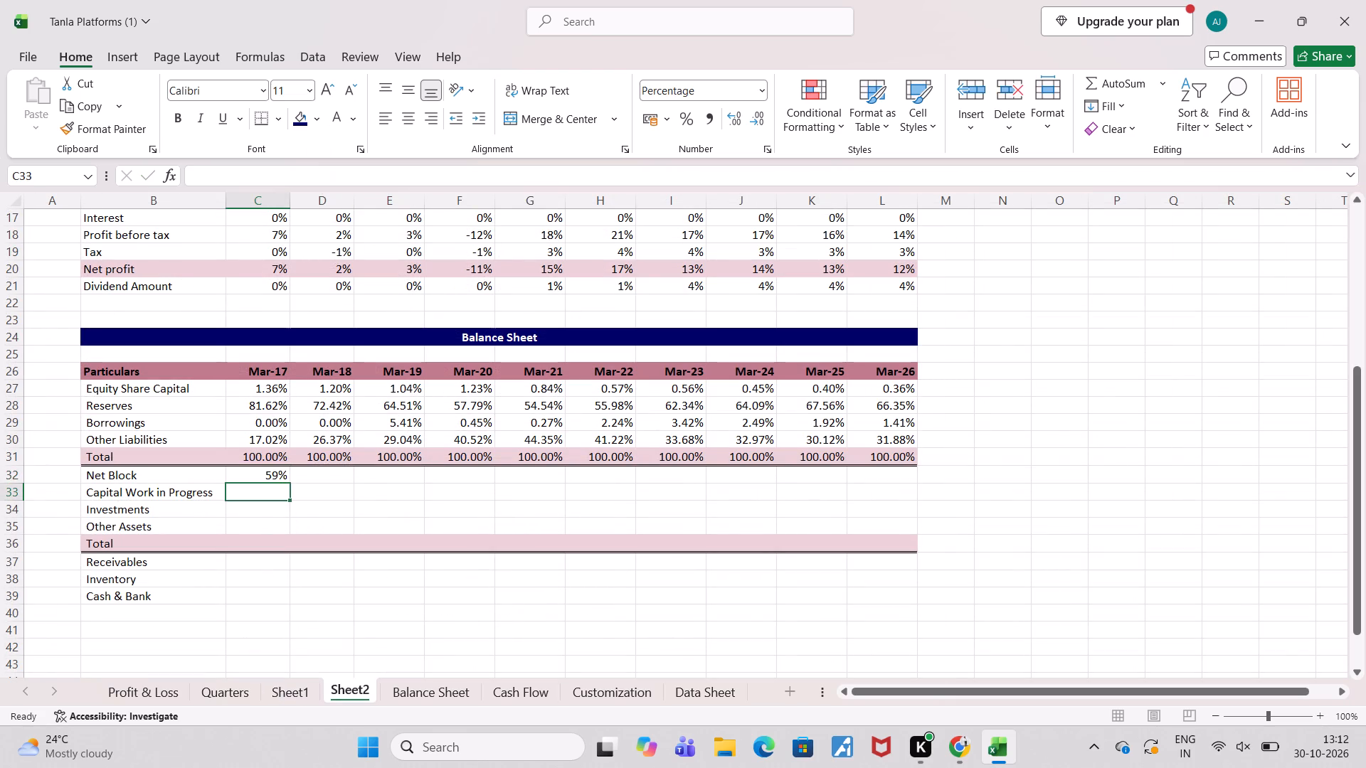
# Fill the Net Block percentage formula down to Other Assets and across to Mar-26, covering C32:L35.
pyautogui.click(265, 476)
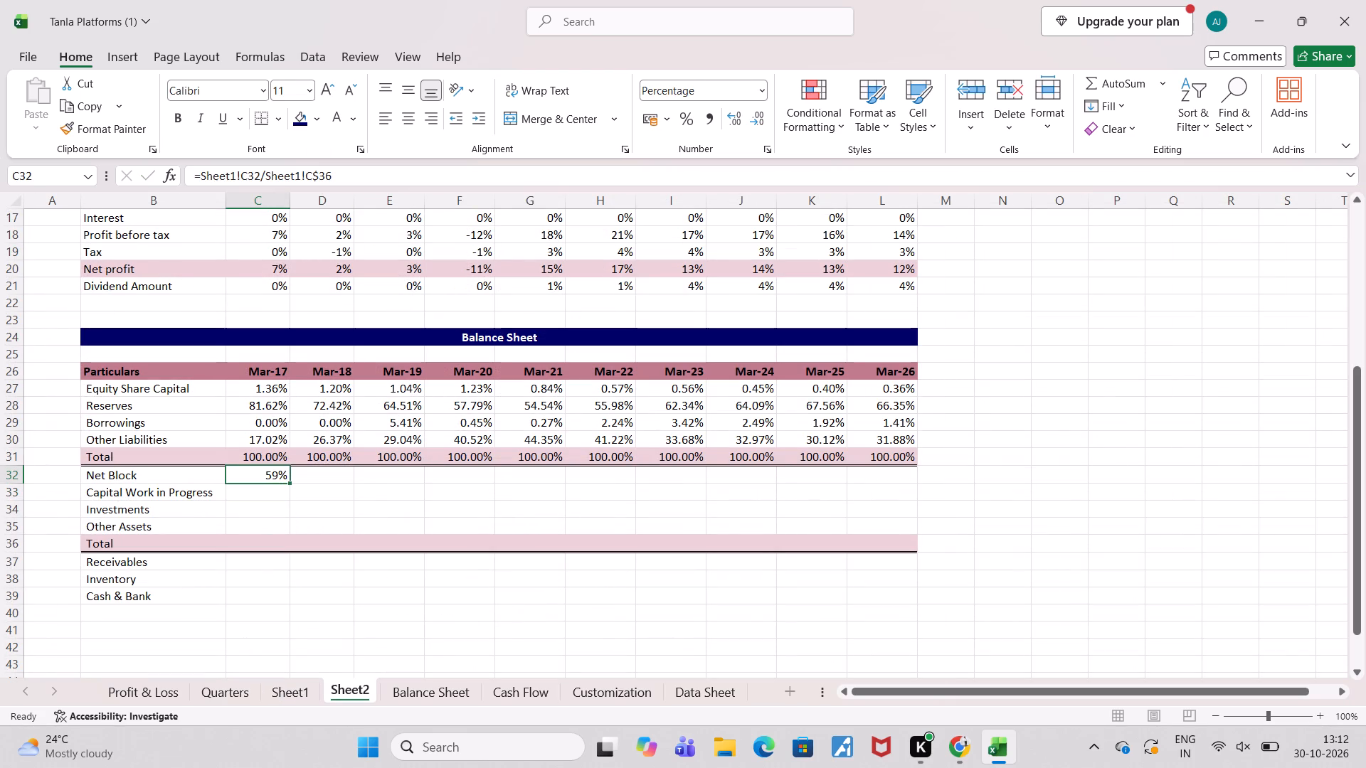
pyautogui.moveTo(290, 484); pyautogui.dragTo(286, 516)
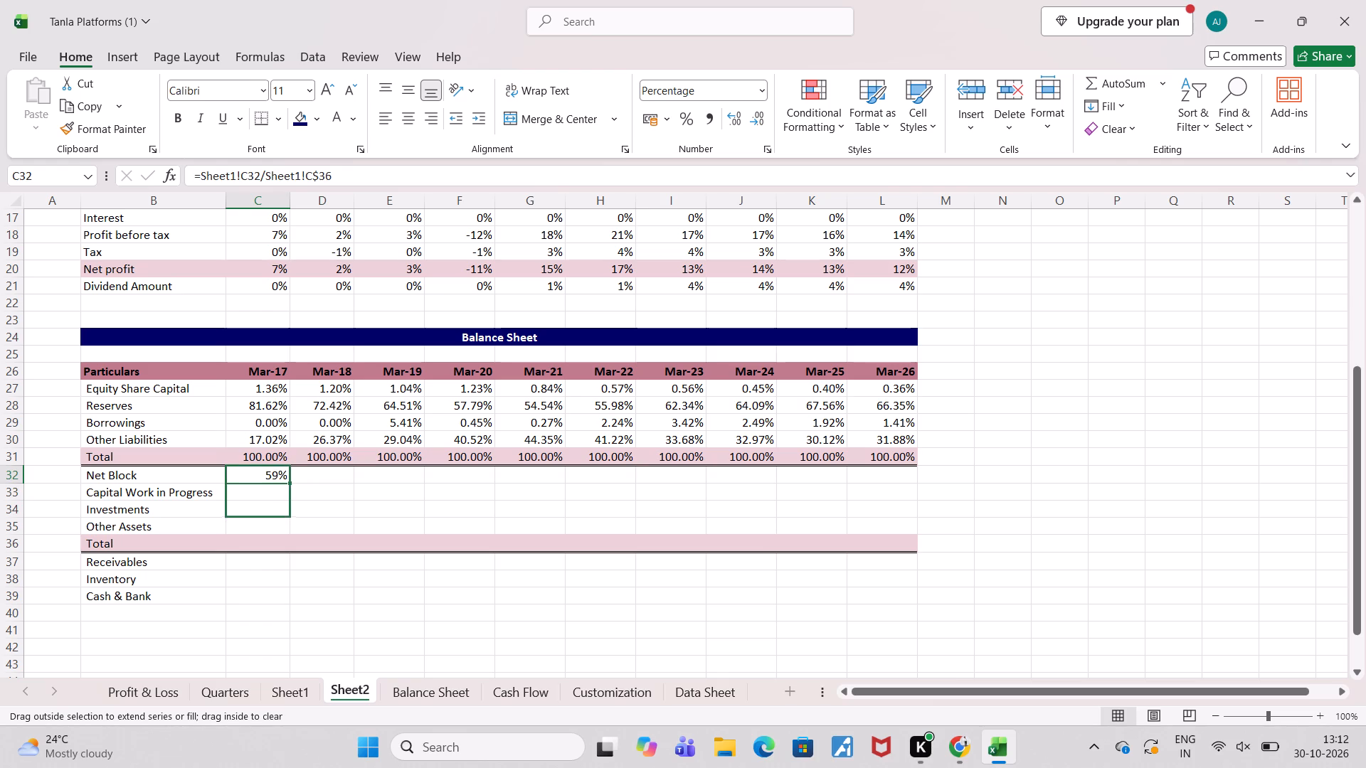
pyautogui.moveTo(286, 516); pyautogui.dragTo(285, 528)
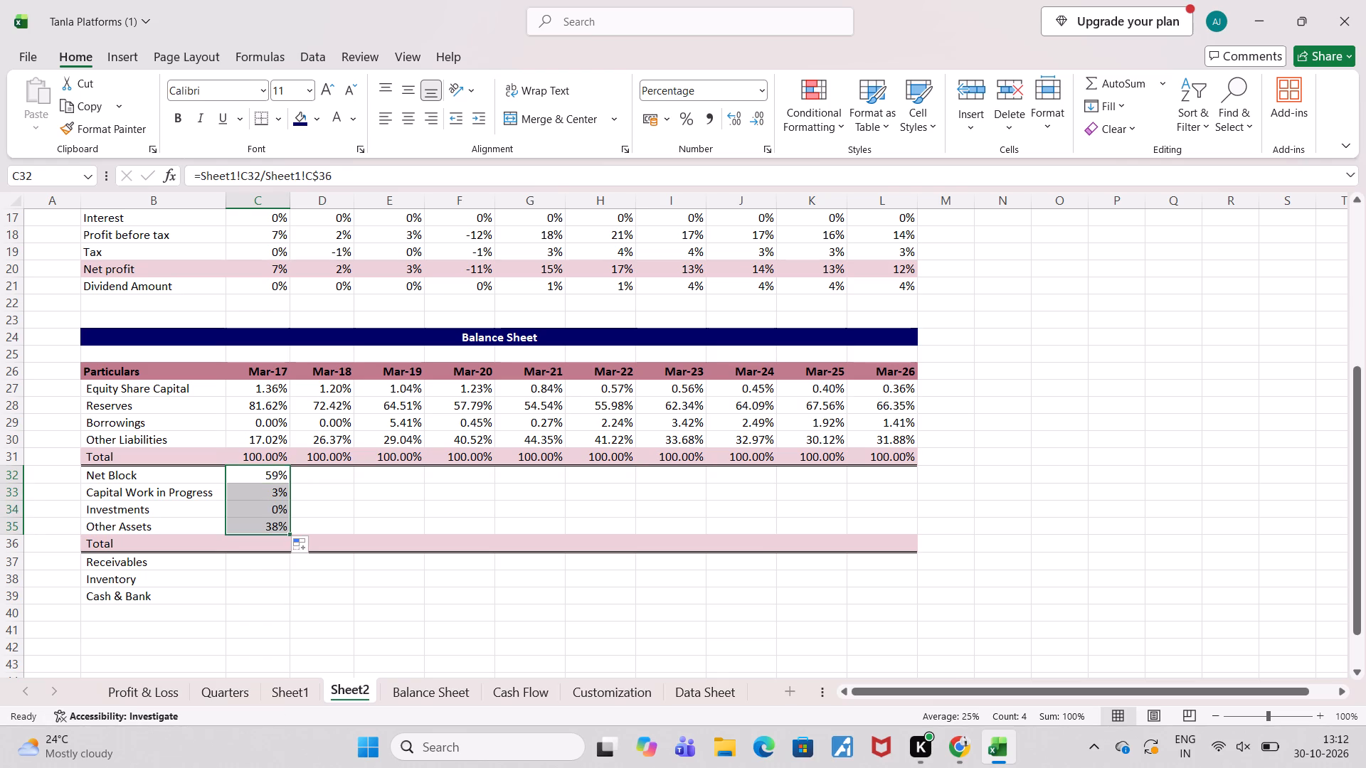
pyautogui.click(284, 479)
pyautogui.moveTo(289, 483); pyautogui.dragTo(609, 503)
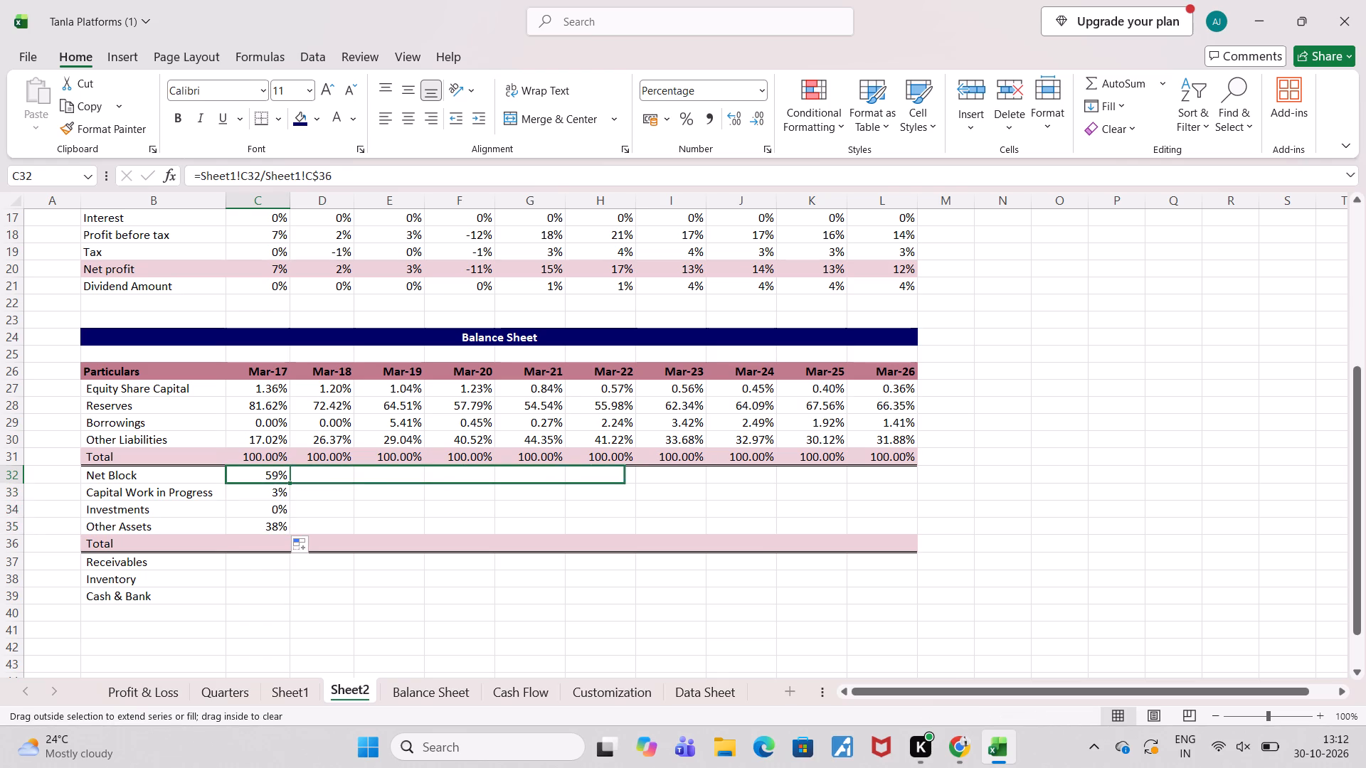
pyautogui.moveTo(609, 503); pyautogui.dragTo(925, 477)
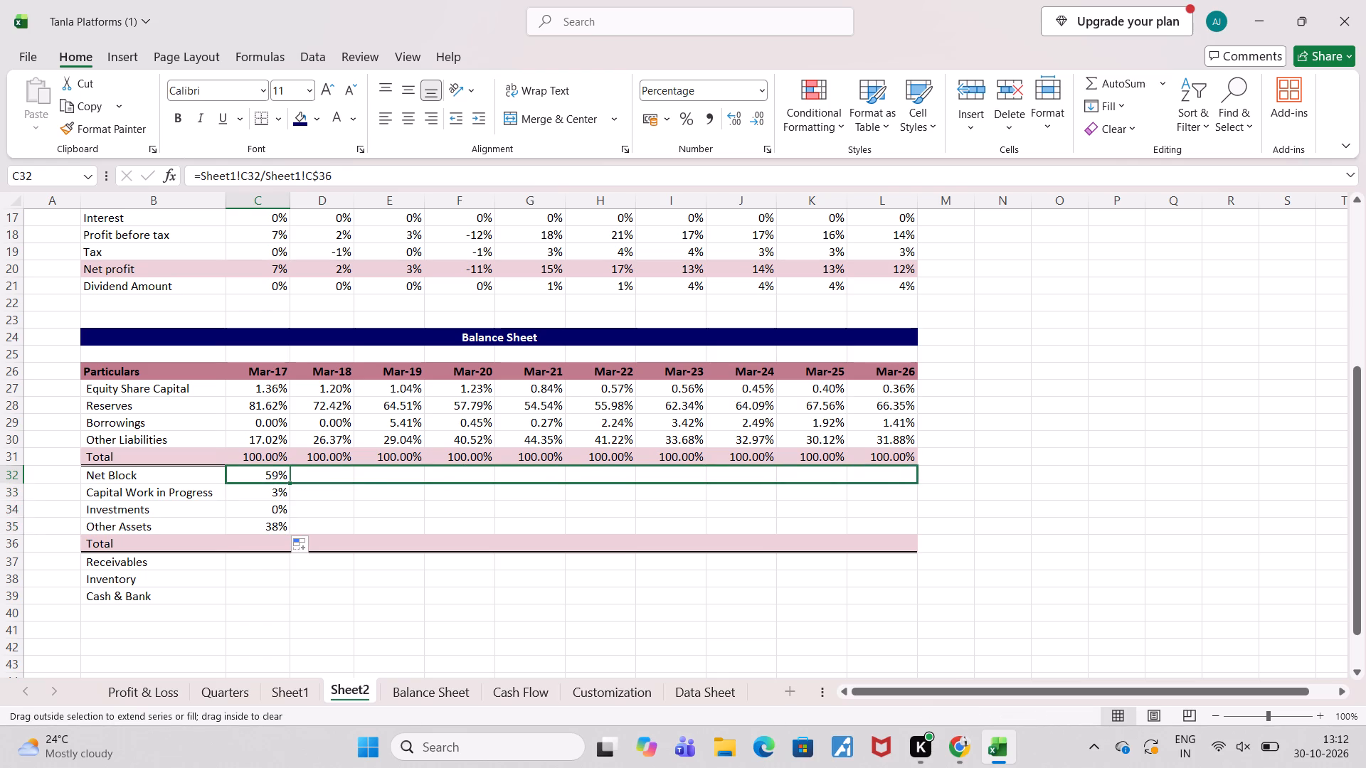
pyautogui.moveTo(925, 477); pyautogui.dragTo(897, 477)
pyautogui.moveTo(915, 484); pyautogui.dragTo(914, 494)
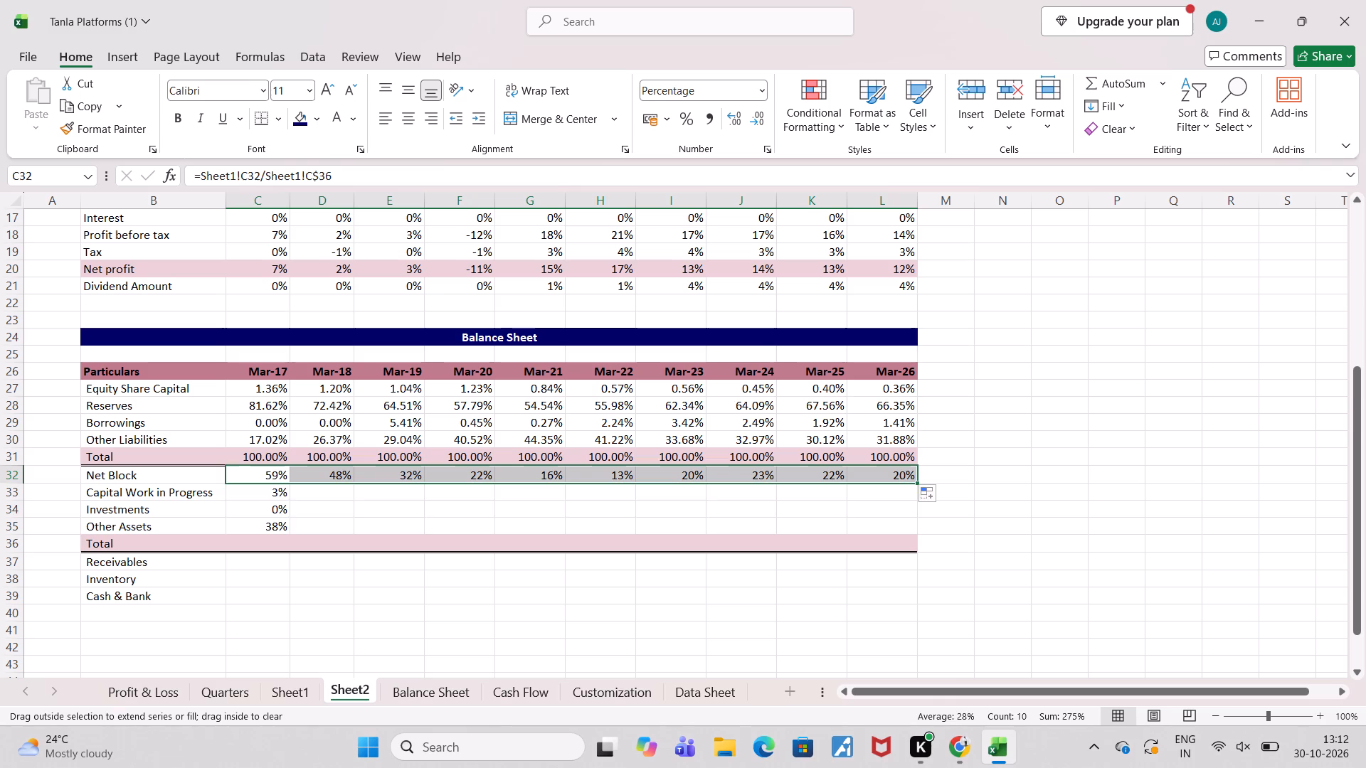
pyautogui.moveTo(914, 494); pyautogui.dragTo(911, 530)
pyautogui.click(1105, 563)
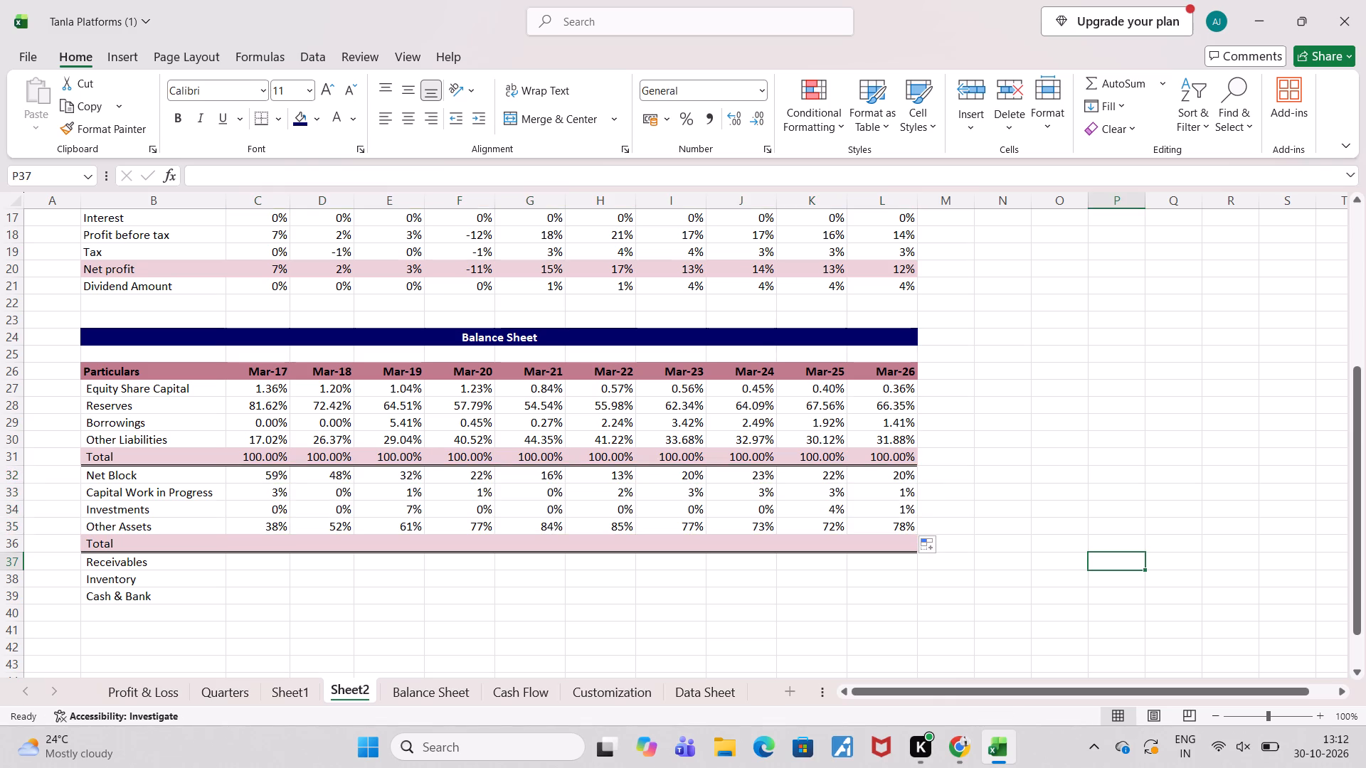
# Extend the Mar-17 asset percentage formulas down into the Total cell C36.
pyautogui.click(280, 479)
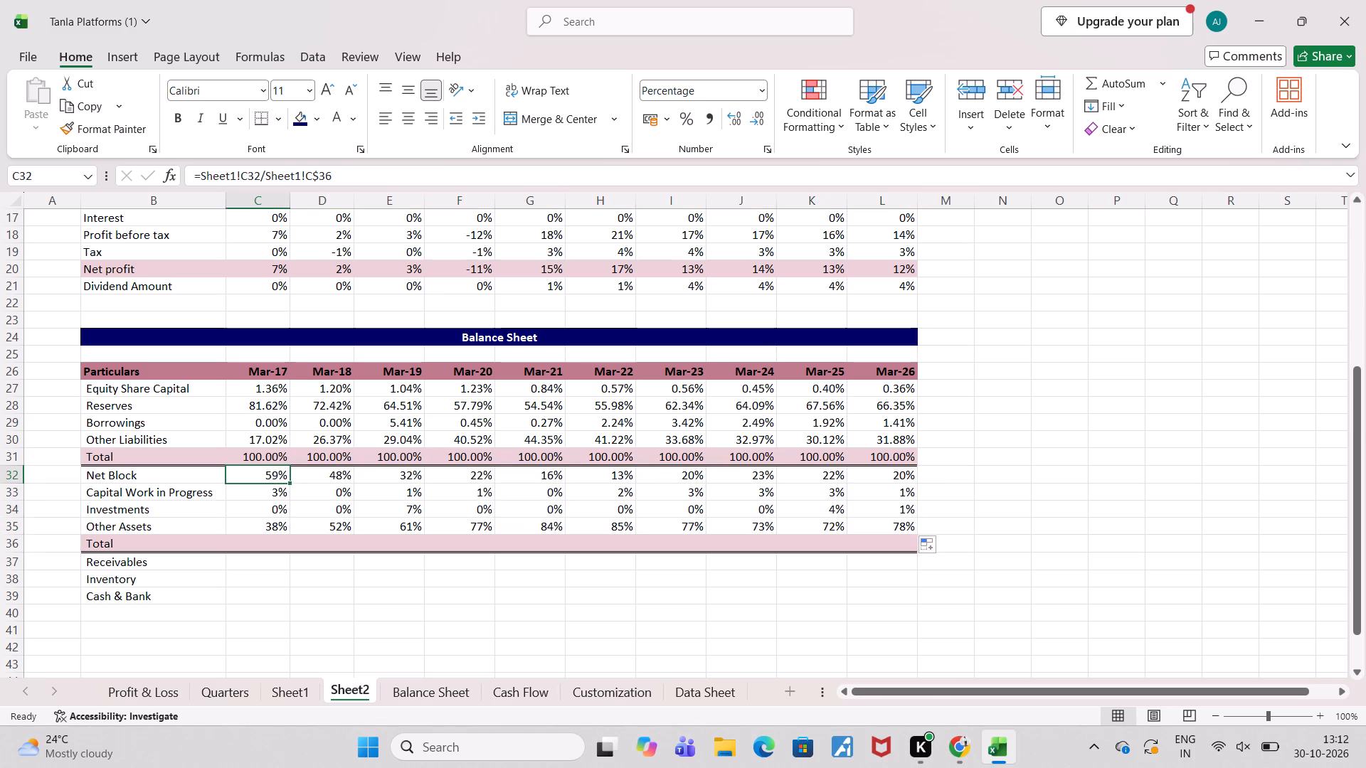
pyautogui.click(258, 602)
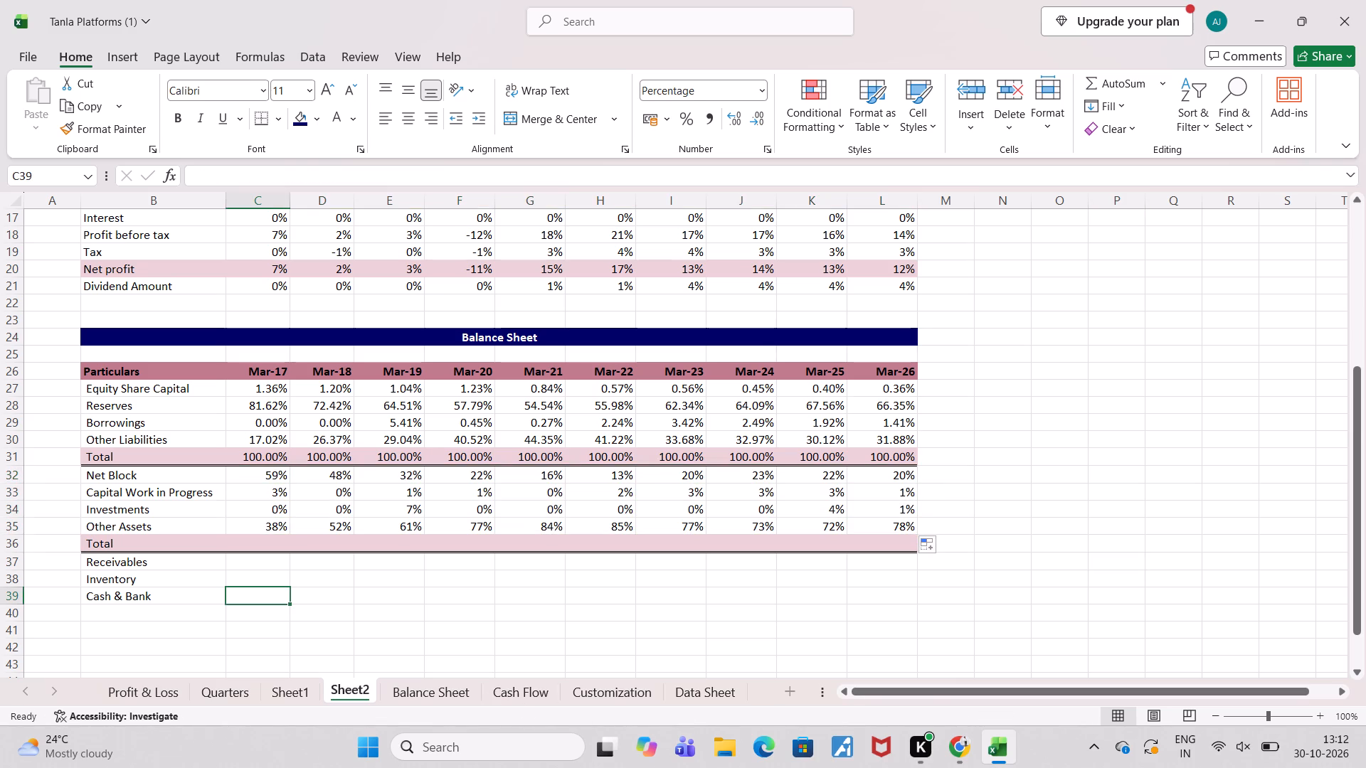
pyautogui.moveTo(274, 475); pyautogui.dragTo(279, 526)
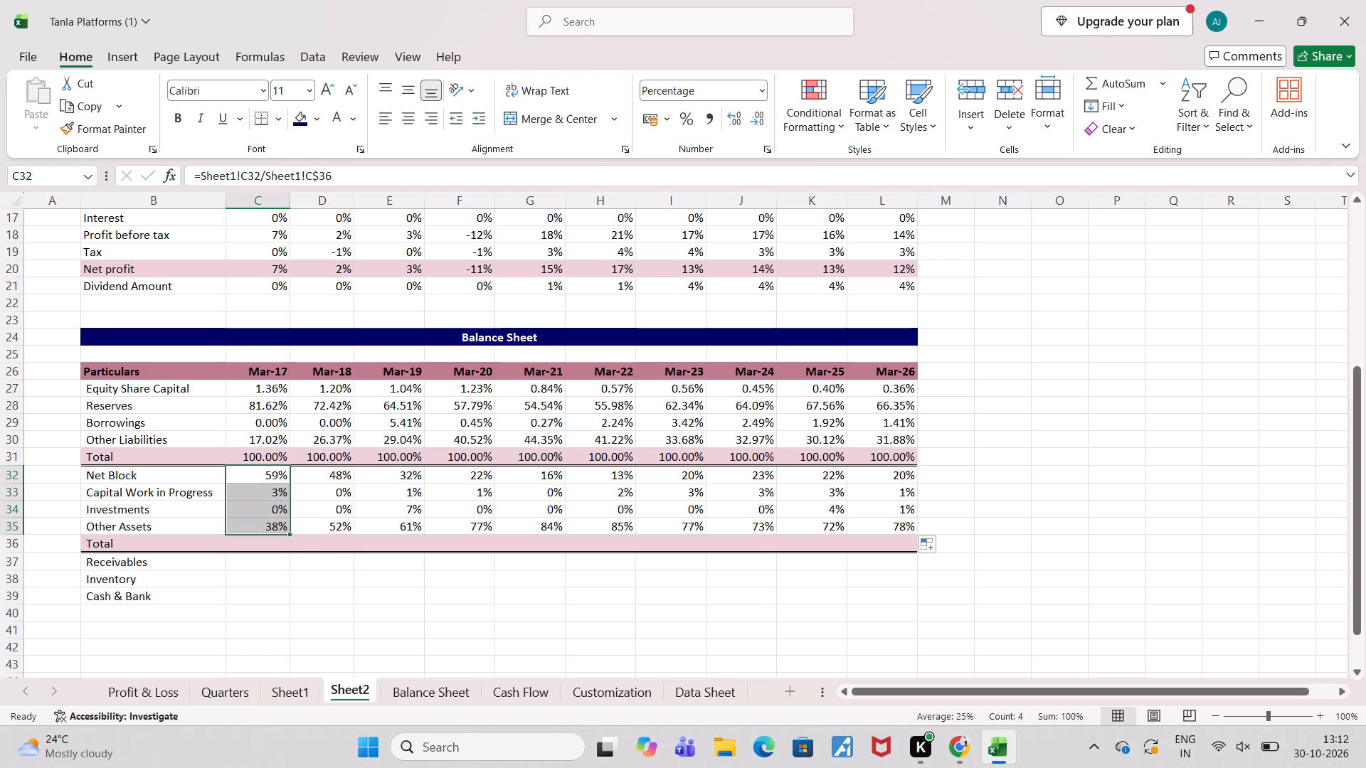
pyautogui.moveTo(290, 535); pyautogui.dragTo(290, 550)
pyautogui.click(283, 546)
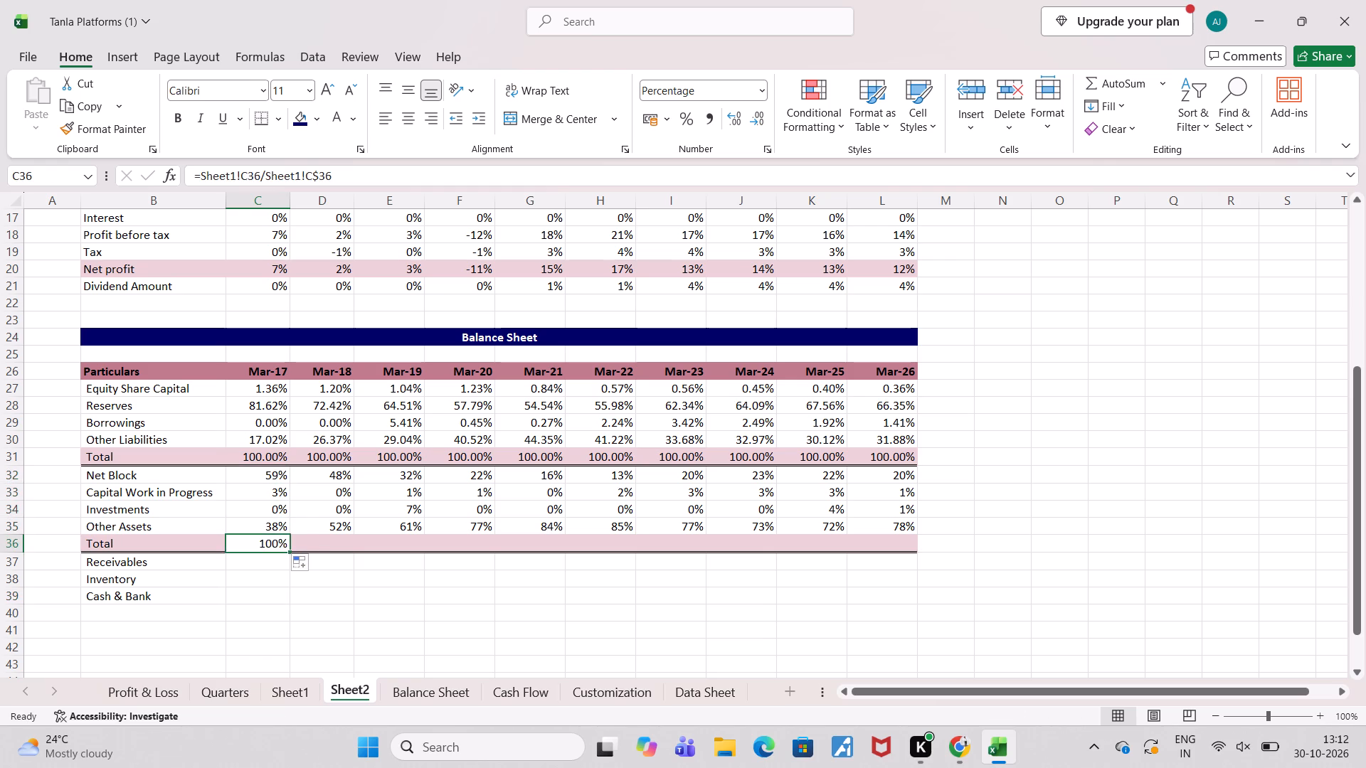
# Fill the Total formula in C36 across row 36 through Mar-26 in column L.
pyautogui.hotkey('shift', 'Right')
pyautogui.hotkey('shift', 'Right')
pyautogui.hotkey('shift', 'Right')
pyautogui.hotkey('shift', 'Right')
pyautogui.hotkey('shift', 'Right')
pyautogui.hotkey('shift', 'Right')
pyautogui.hotkey('shift', 'Right')
pyautogui.hotkey('shift', 'Right')
pyautogui.hotkey('shift', 'Right')
pyautogui.hotkey('shift', 'Right')
pyautogui.hotkey('shift', 'Right')
pyautogui.hotkey('shift', 'Left')
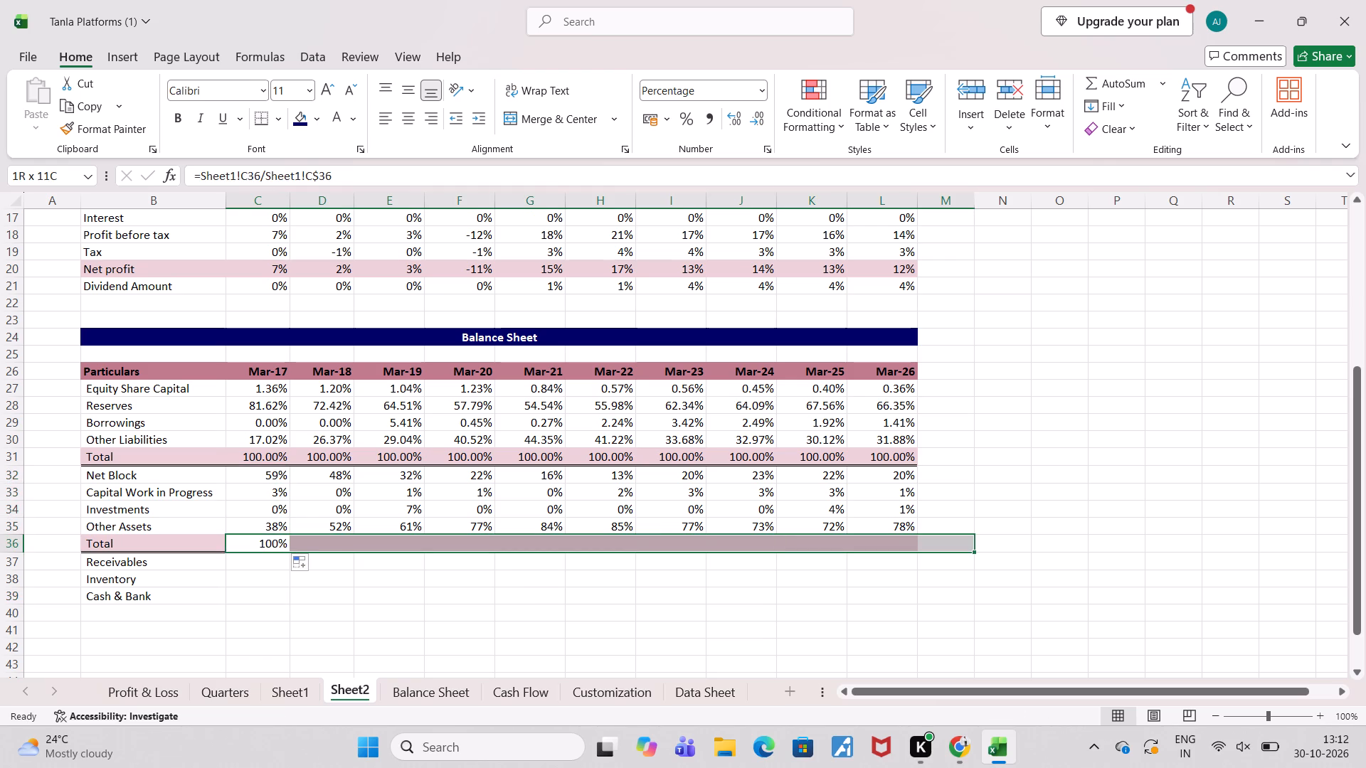
pyautogui.hotkey('shift', 'Left')
pyautogui.hotkey('ctrl', 'r')
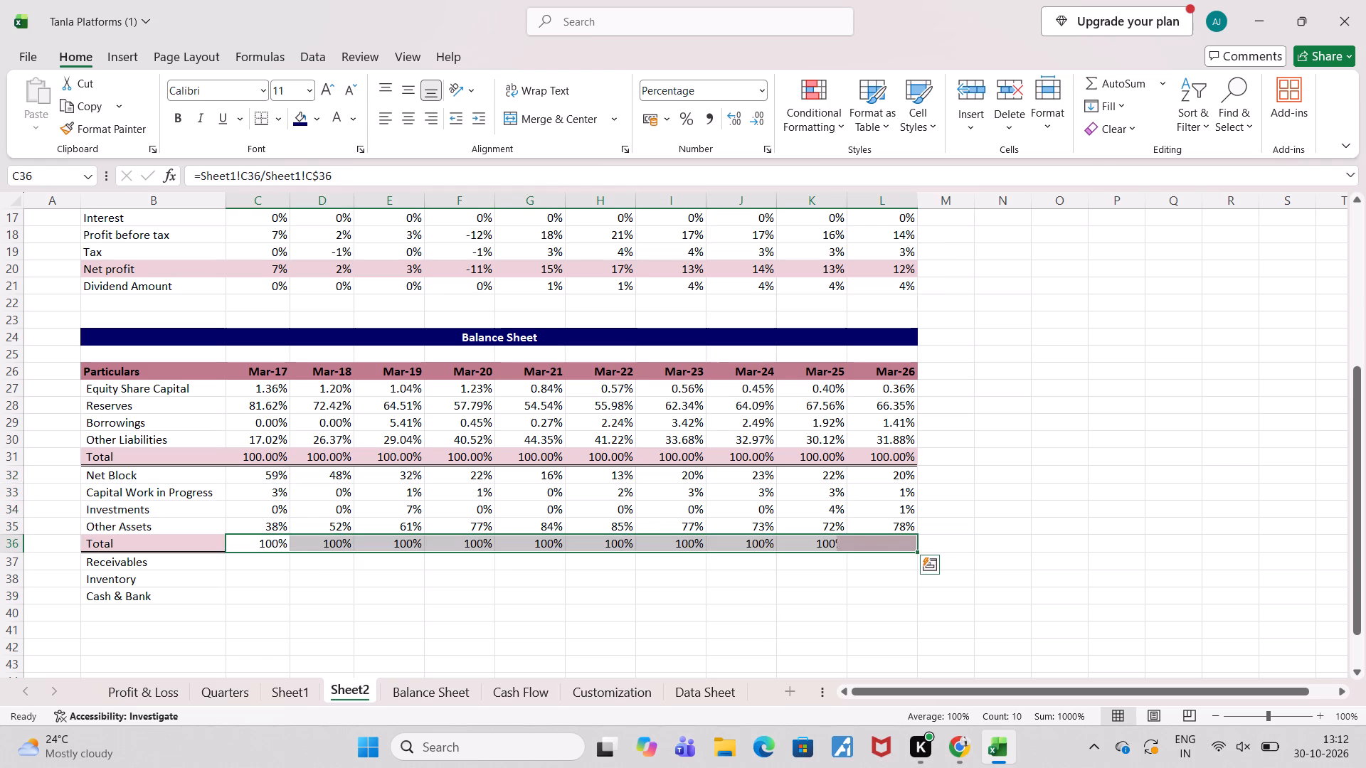
pyautogui.press('Return')
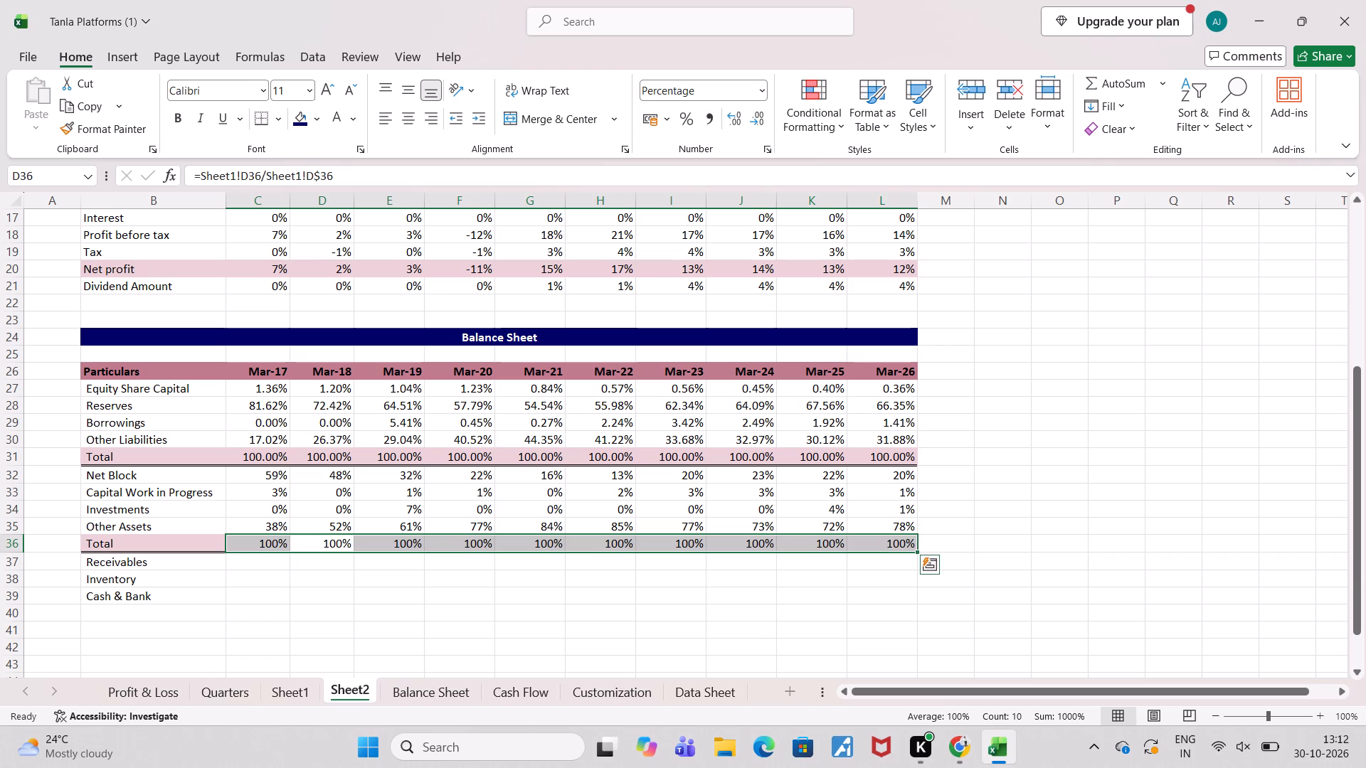
pyautogui.press('Return')
pyautogui.click(291, 619)
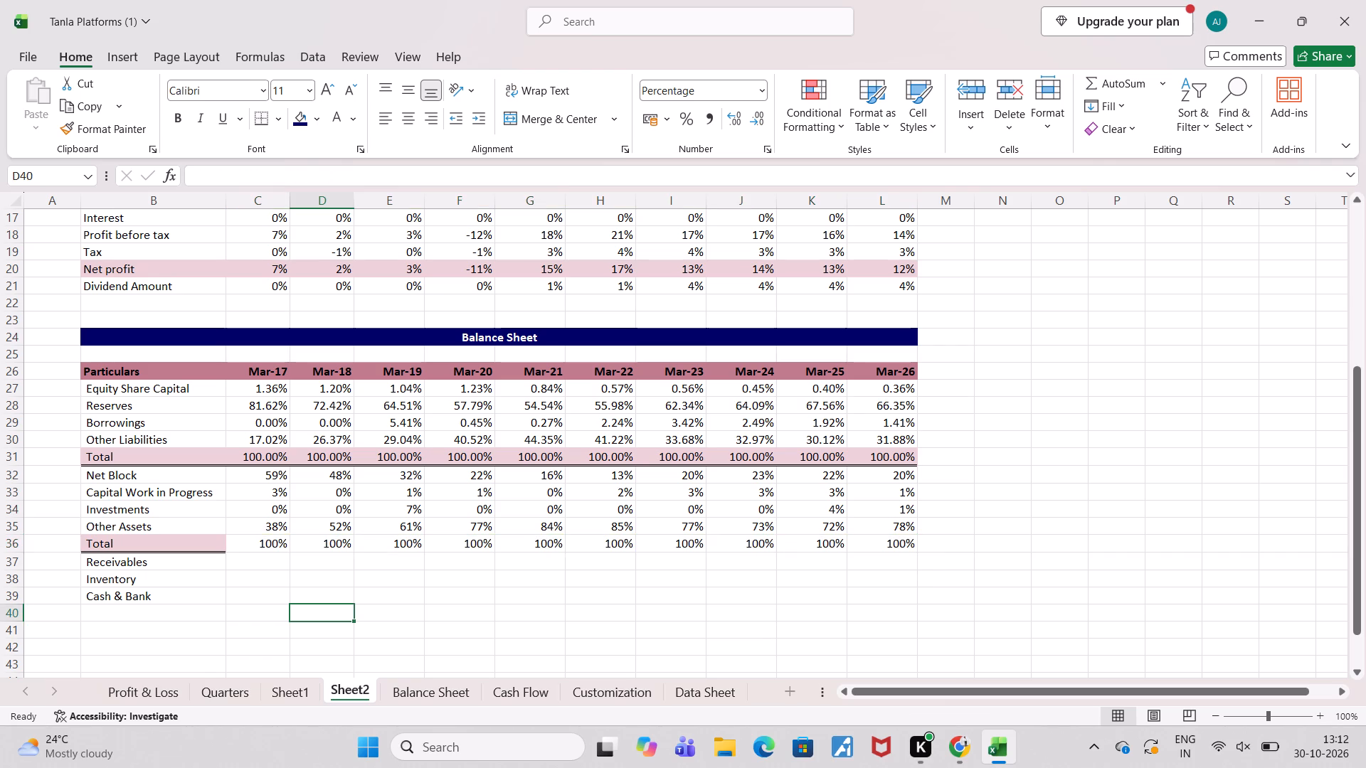
# Give the assets Total row B36:L36 the lightest pink theme fill, matching the other total row.
pyautogui.click(223, 543)
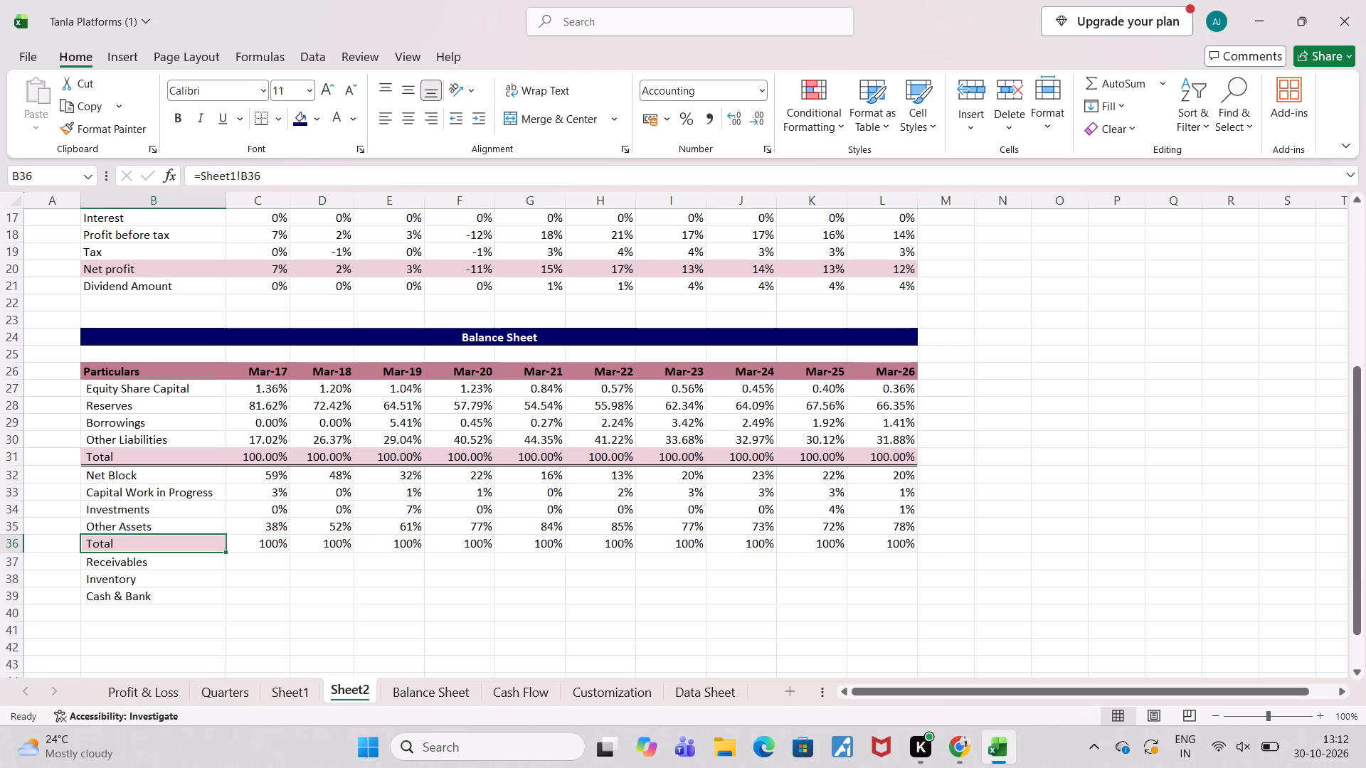
pyautogui.hotkey('shift', 'Right')
pyautogui.hotkey('shift', 'Right')
pyautogui.hotkey('shift', 'Right')
pyautogui.hotkey('shift', 'Right')
pyautogui.hotkey('shift', 'Right')
pyautogui.hotkey('shift', 'Right')
pyautogui.hotkey('shift', 'Right')
pyautogui.hotkey('shift', 'Right')
pyautogui.hotkey('shift', 'Right')
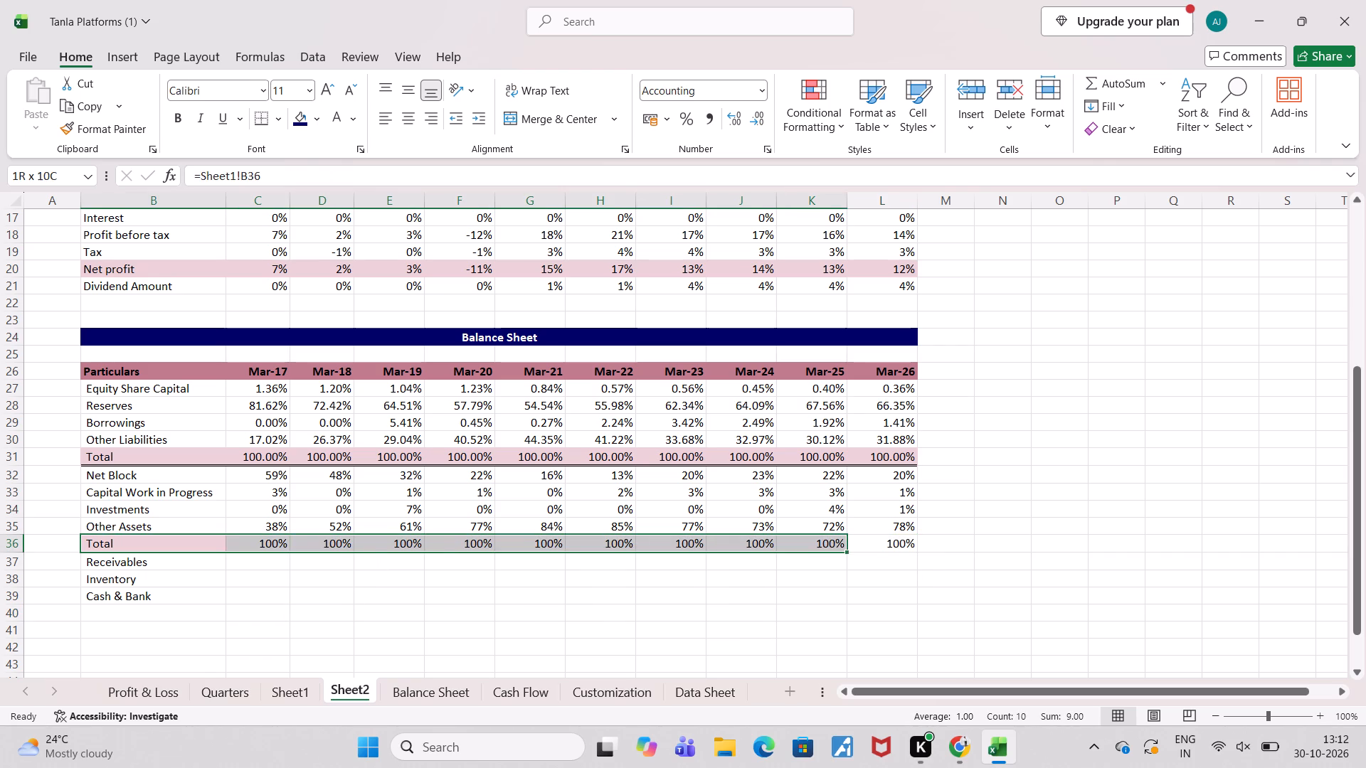
pyautogui.hotkey('shift', 'Right')
pyautogui.click(317, 125)
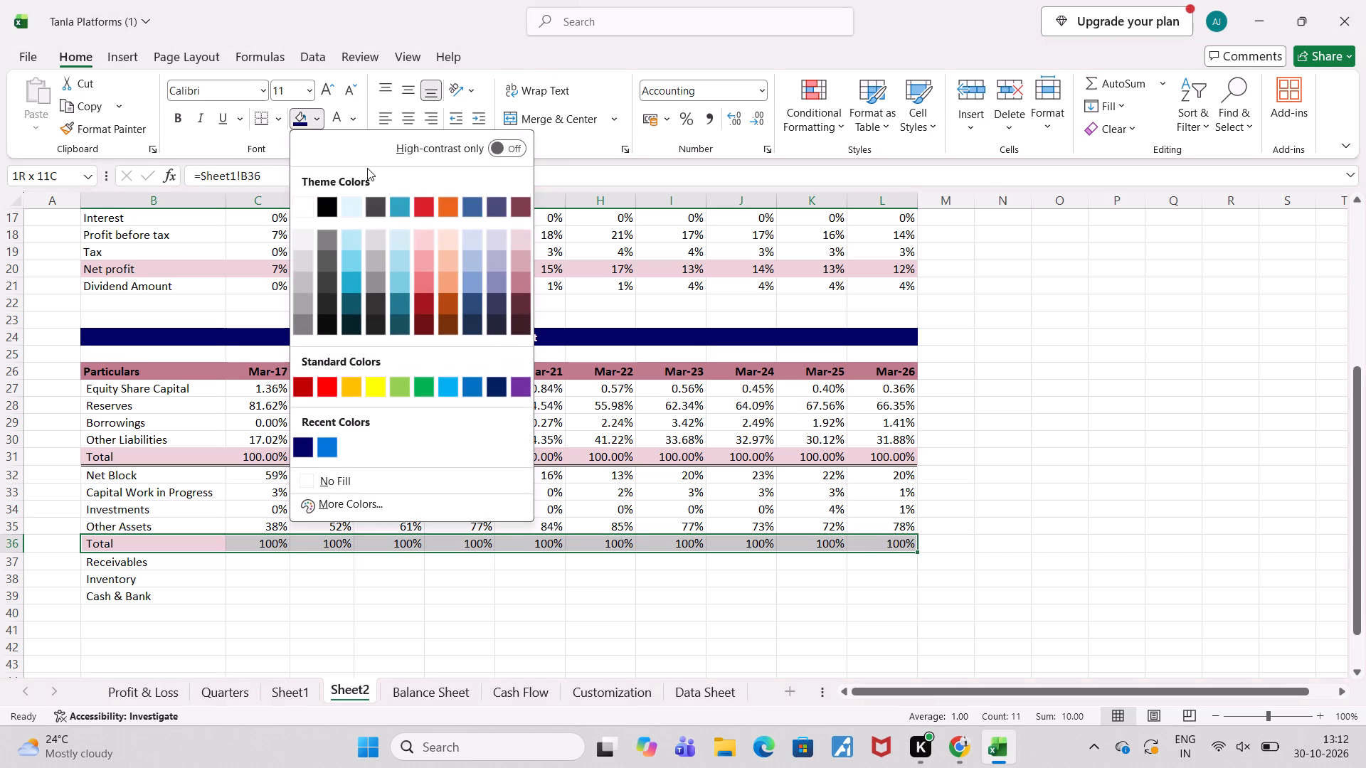
pyautogui.click(524, 238)
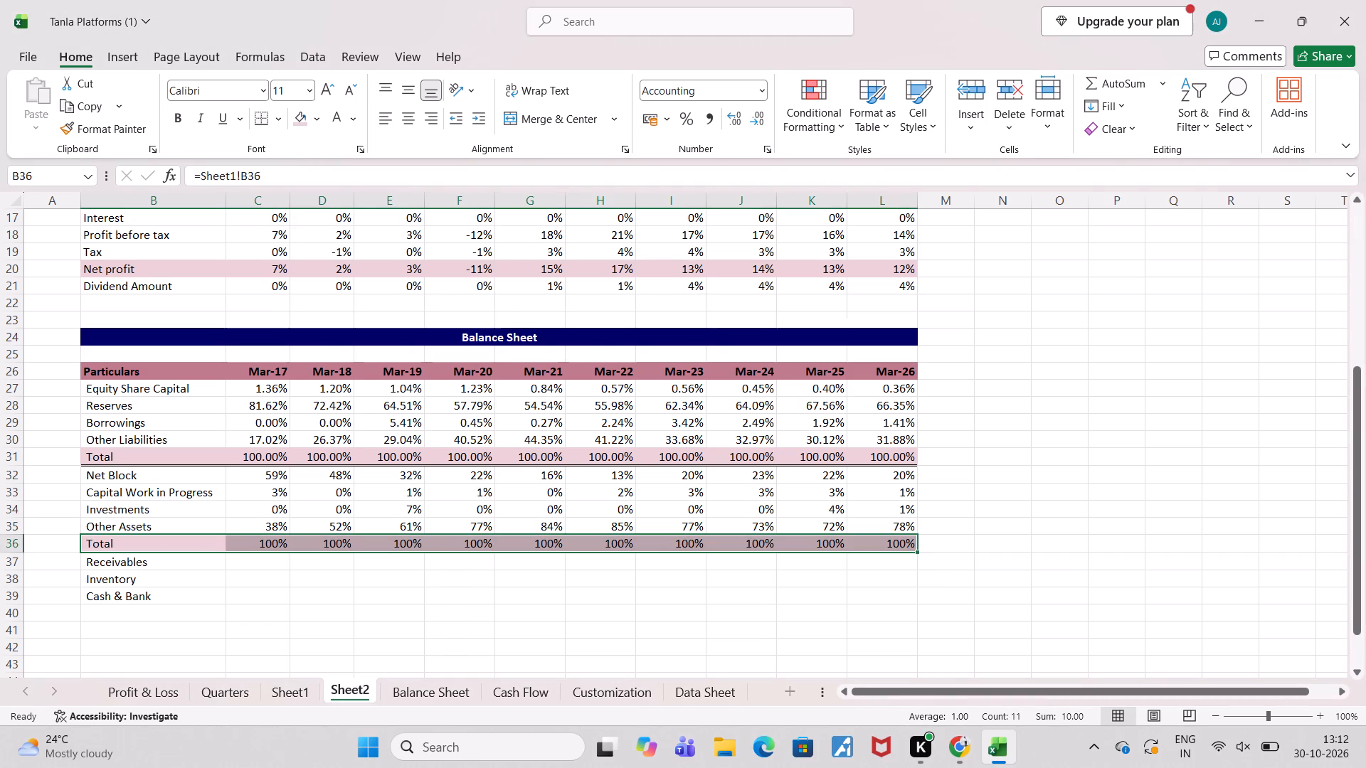
# Add a double bottom border to the assets Total row B36:L36.
pyautogui.hotkey('ctrl', '1')
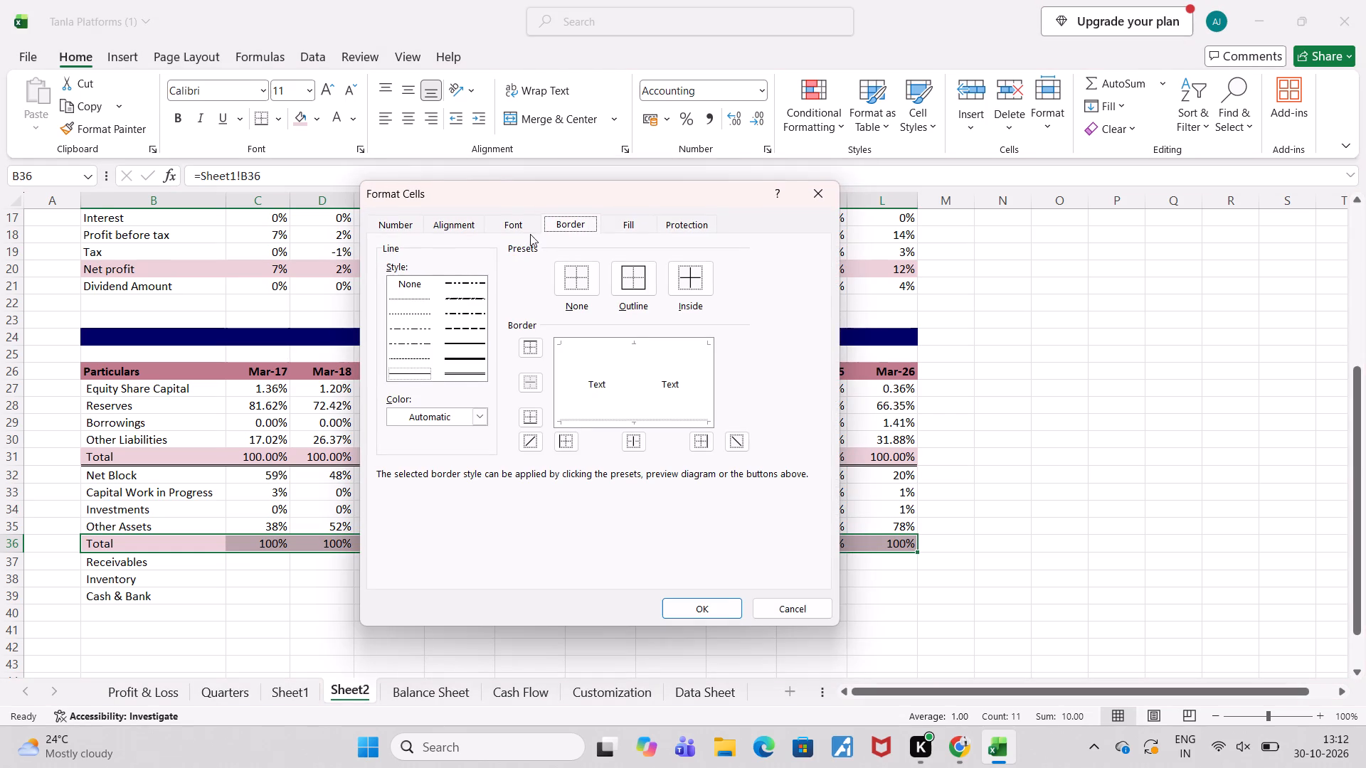
pyautogui.click(460, 368)
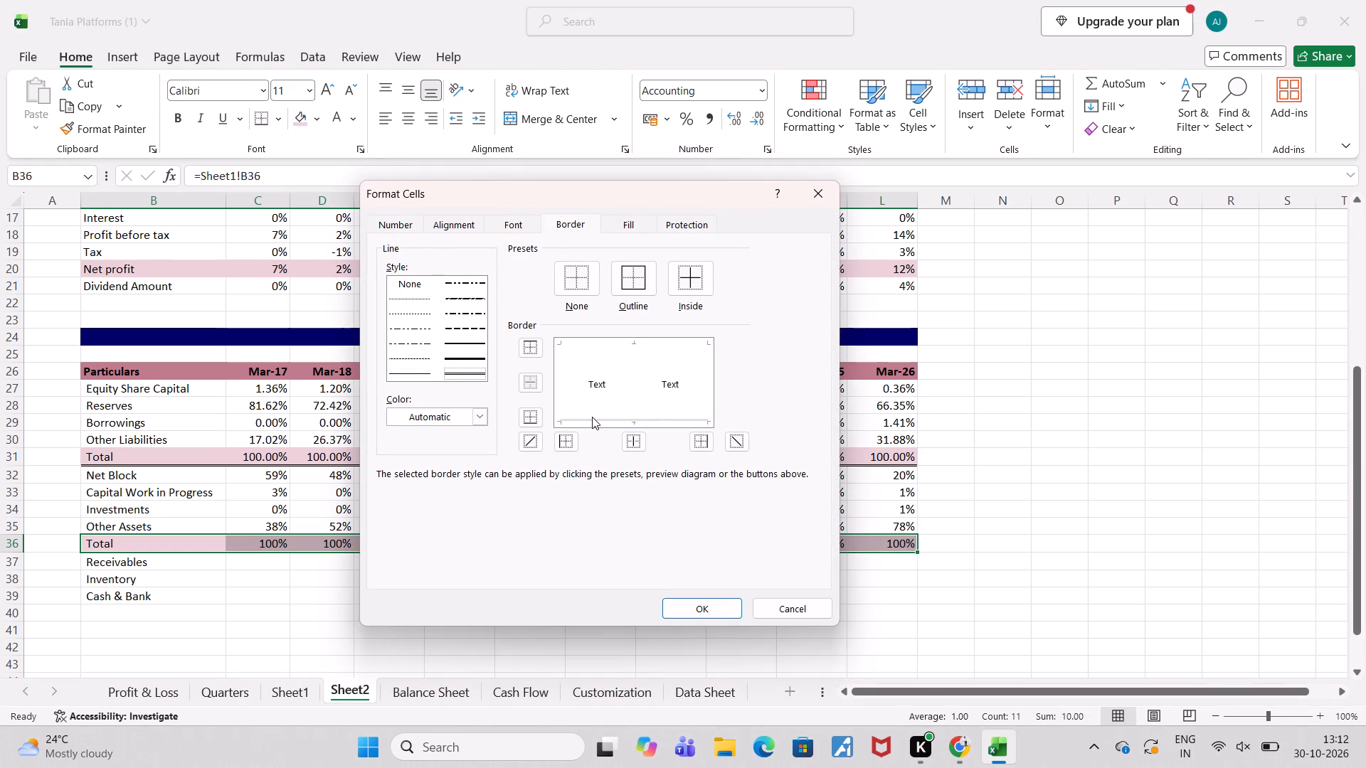
pyautogui.click(592, 417)
pyautogui.press('Return')
pyautogui.click(1072, 535)
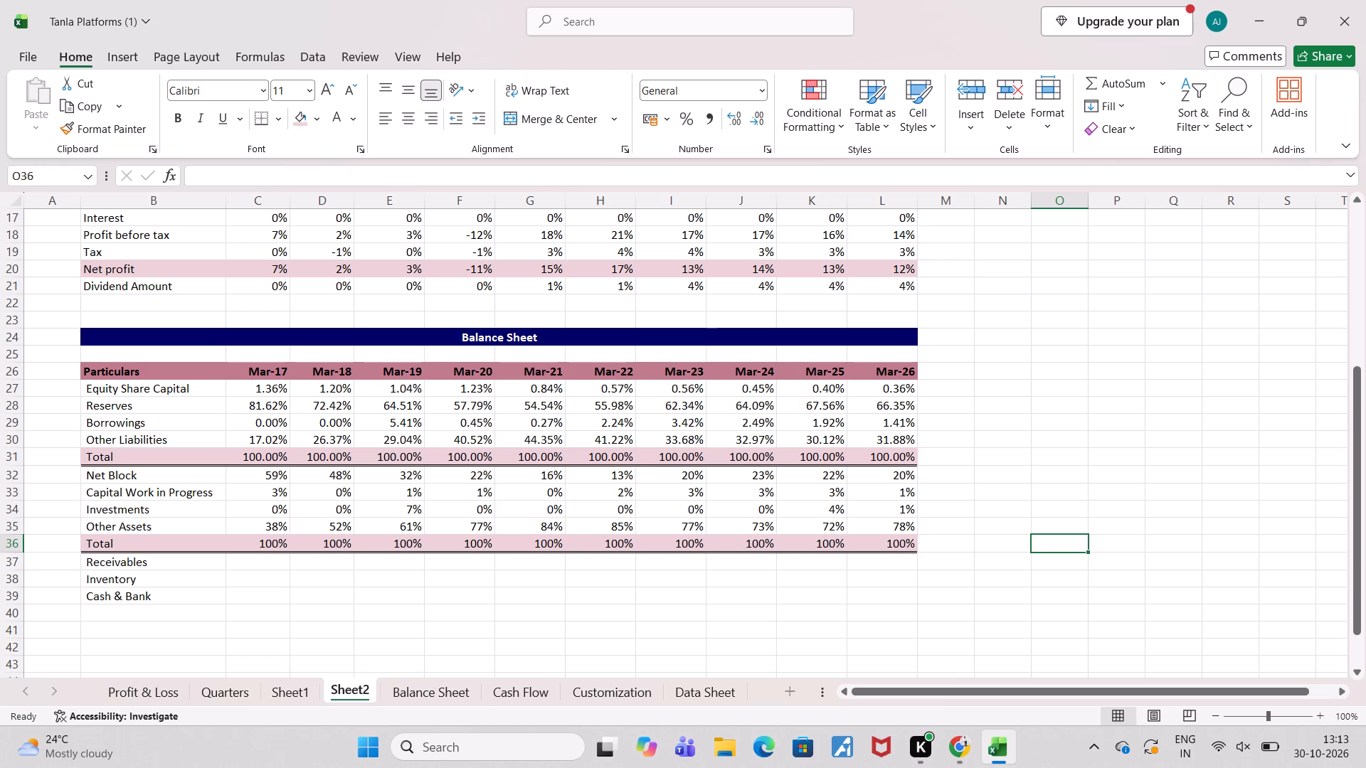
# Enter the Mar-17 Receivables percentage in Sheet2 C37 as =Sheet1!C37/Sheet1!C$36, locking only the Total row.
pyautogui.click(248, 570)
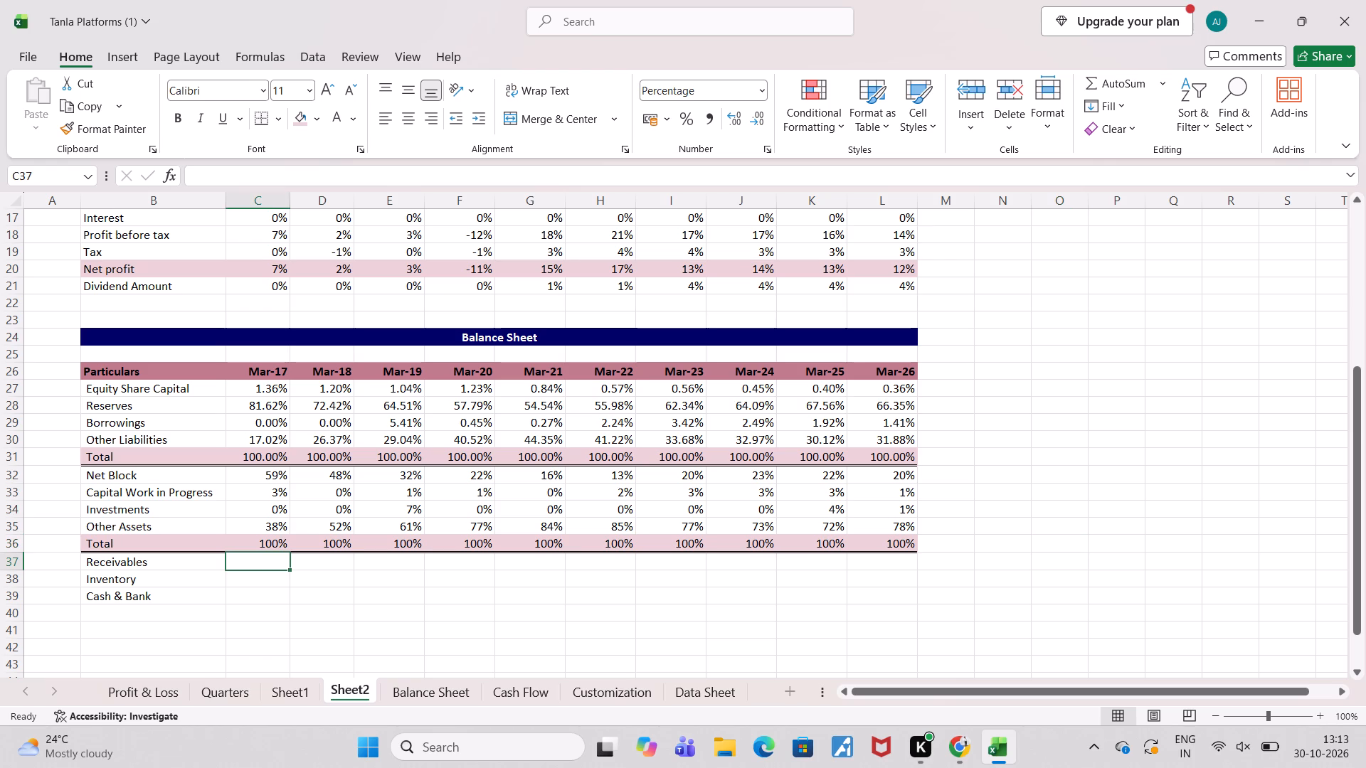
pyautogui.press('=')
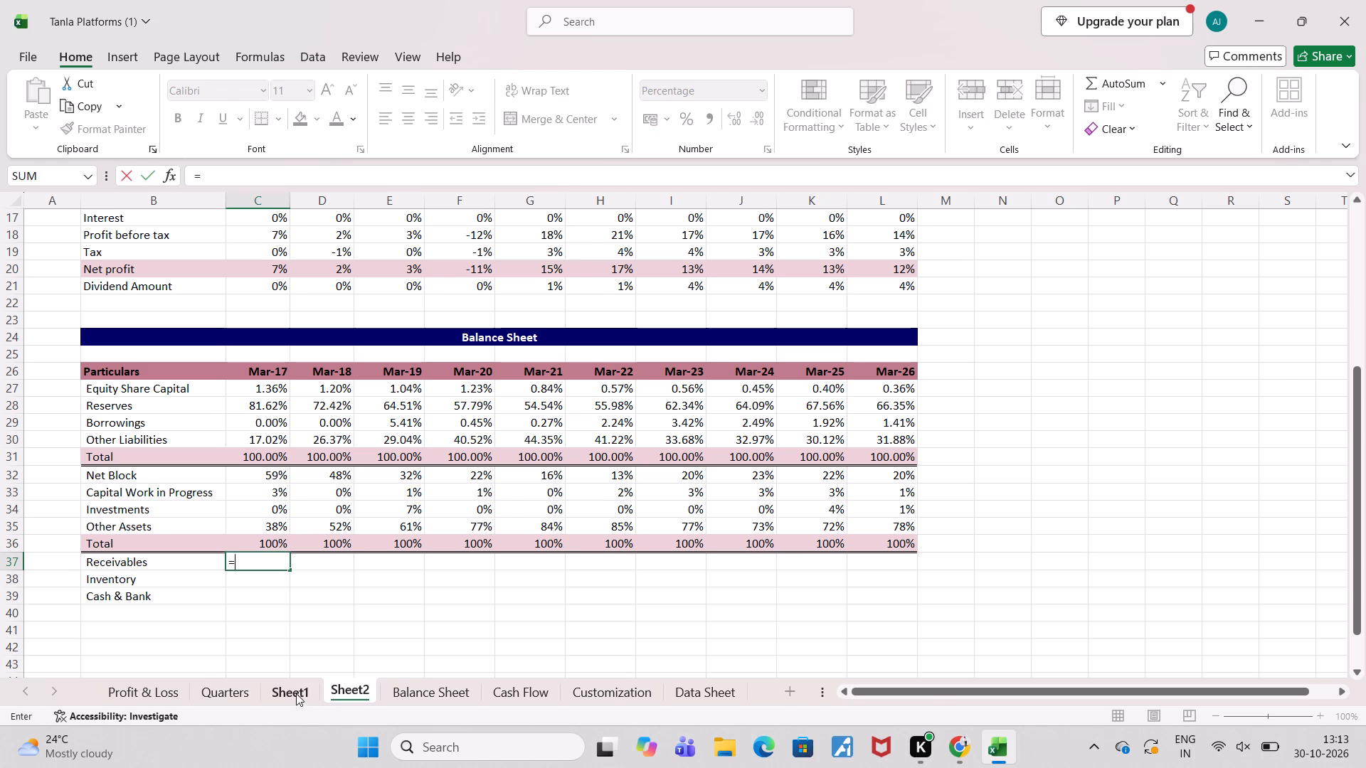
pyautogui.click(295, 697)
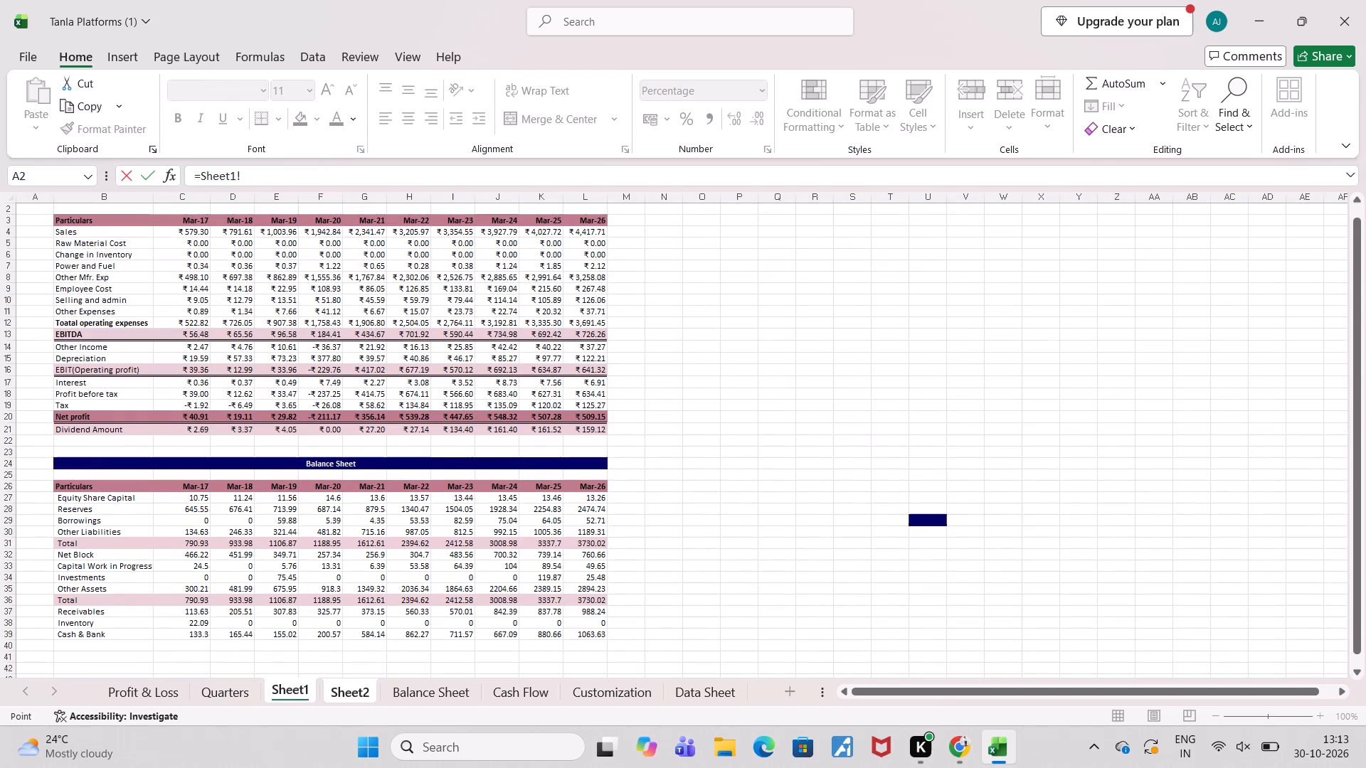
pyautogui.click(198, 614)
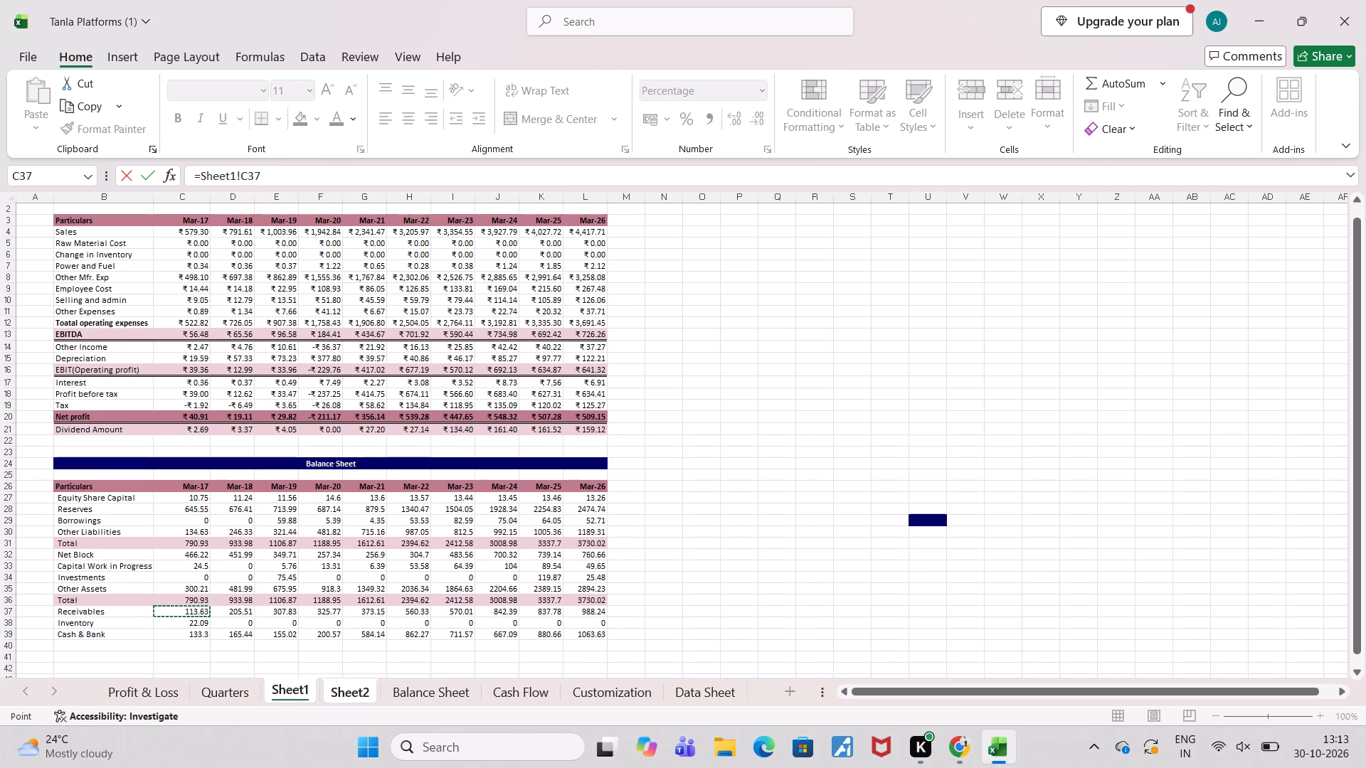
pyautogui.press('/')
pyautogui.click(198, 598)
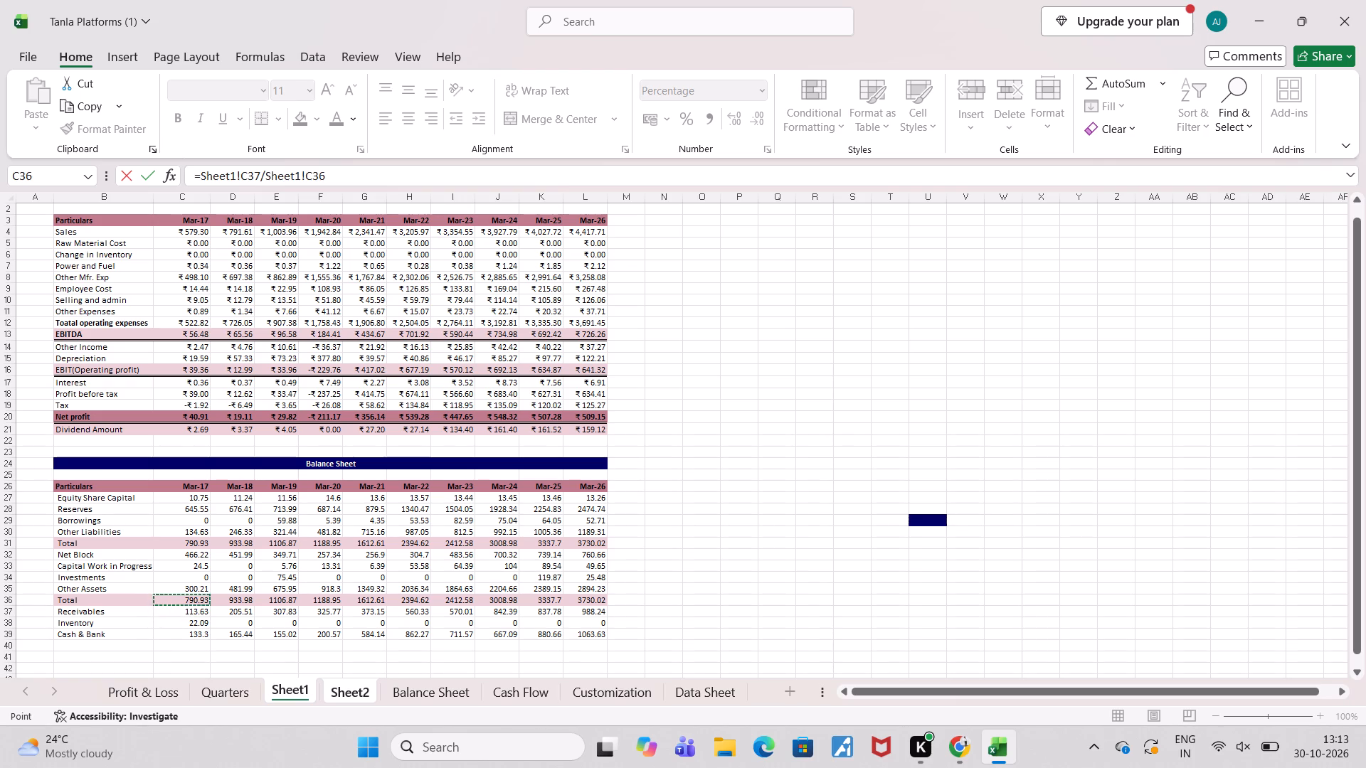
pyautogui.press('F4')
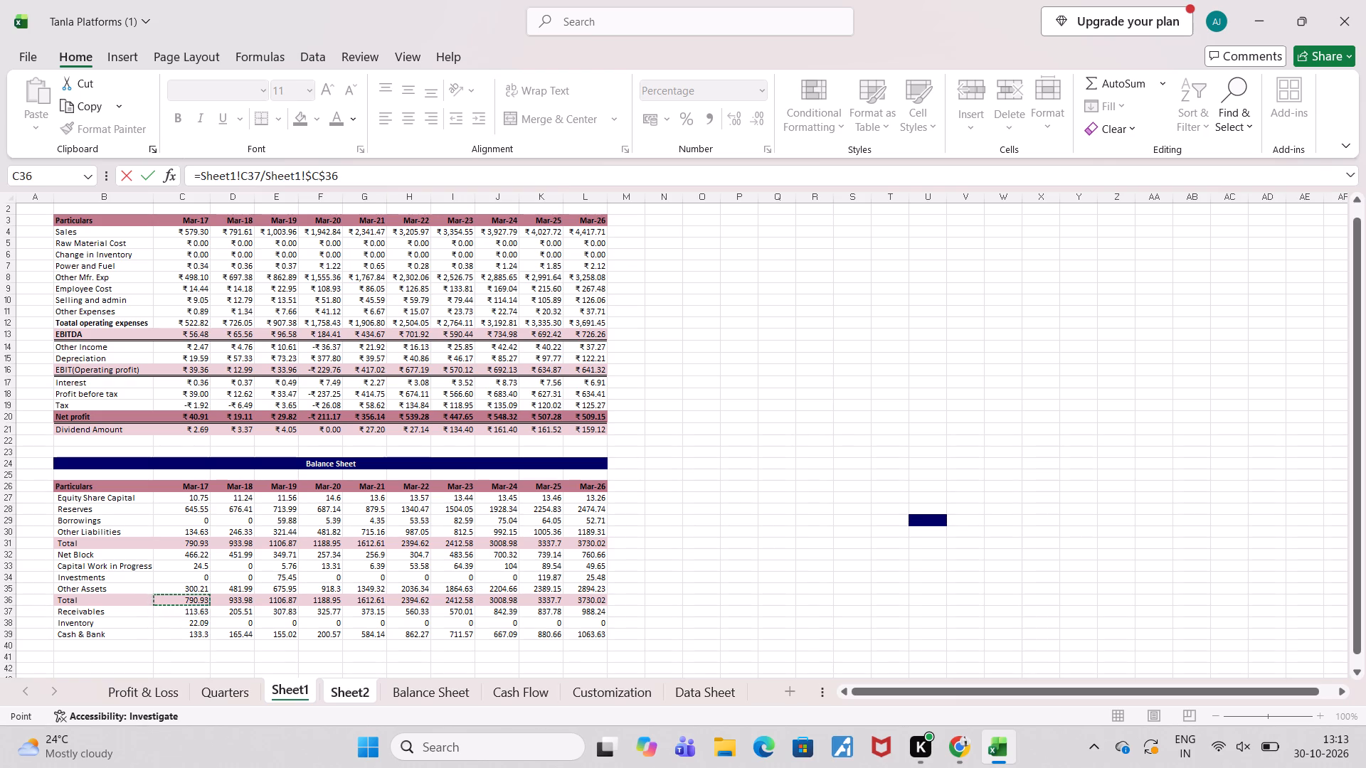
pyautogui.click(324, 171)
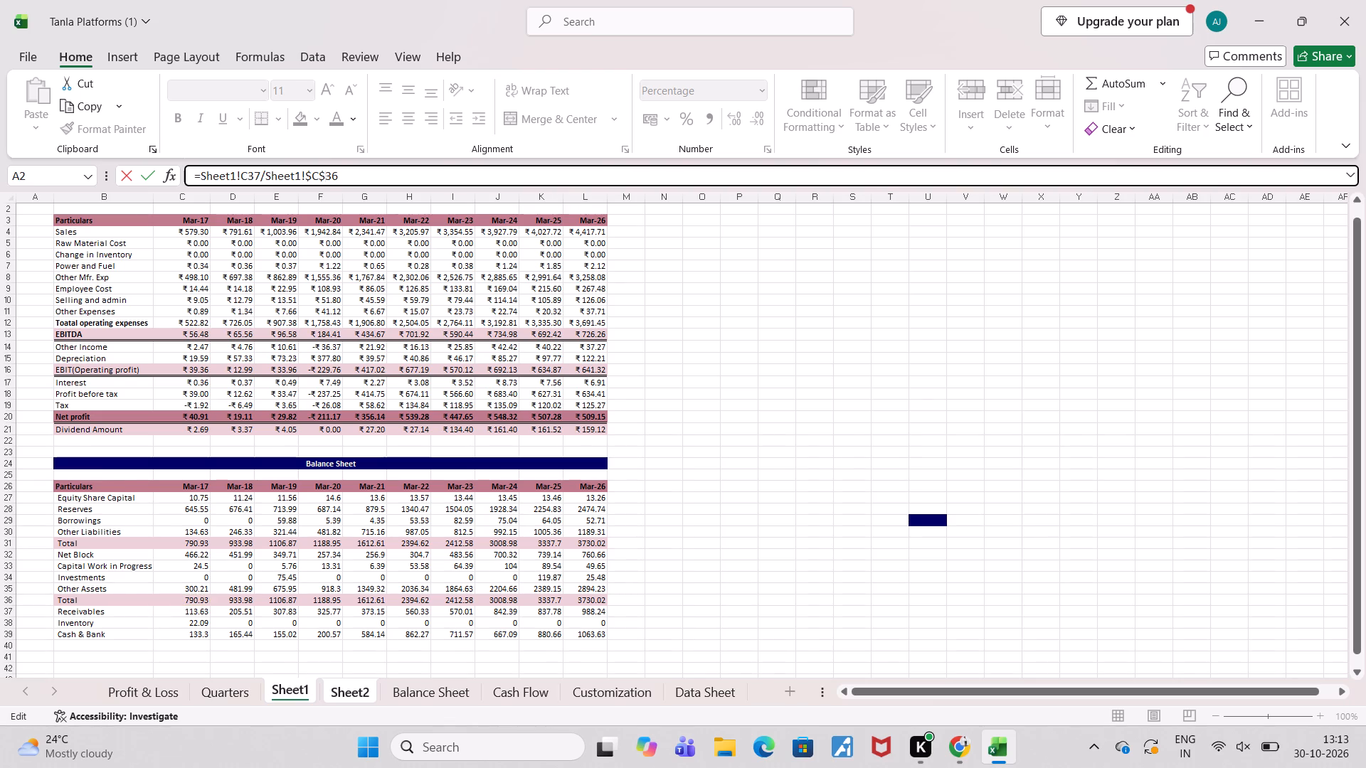
pyautogui.press('F4')
pyautogui.press('Return')
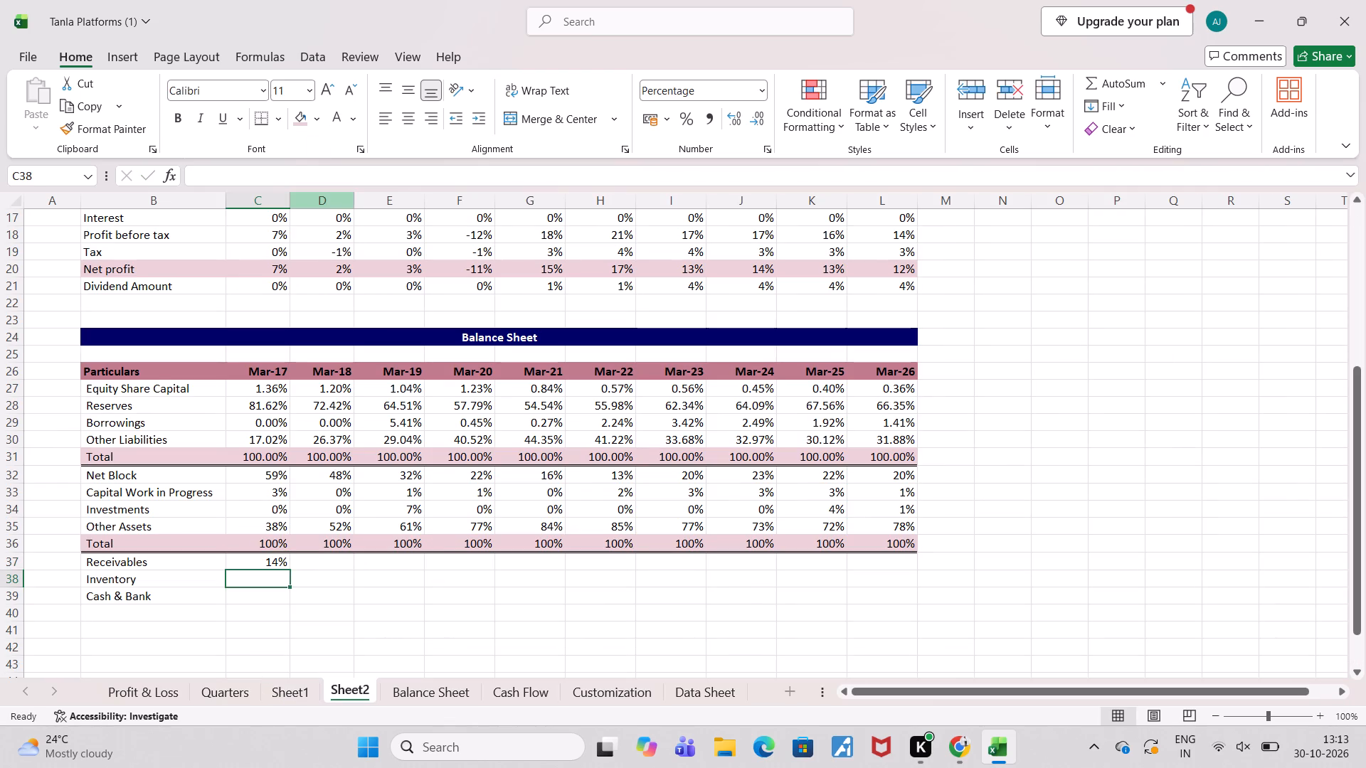
# Fill the Receivables formula across to Mar-26 and down through Inventory and Cash & Bank, covering C37:L39.
pyautogui.click(255, 566)
pyautogui.hotkey('shift', 'Right')
pyautogui.hotkey('shift', 'Right')
pyautogui.hotkey('shift', 'Right')
pyautogui.hotkey('shift', 'Right')
pyautogui.hotkey('shift', 'Right')
pyautogui.hotkey('shift', 'Right')
pyautogui.hotkey('shift', 'Right')
pyautogui.hotkey('shift', 'Right')
pyautogui.hotkey('shift', 'Right')
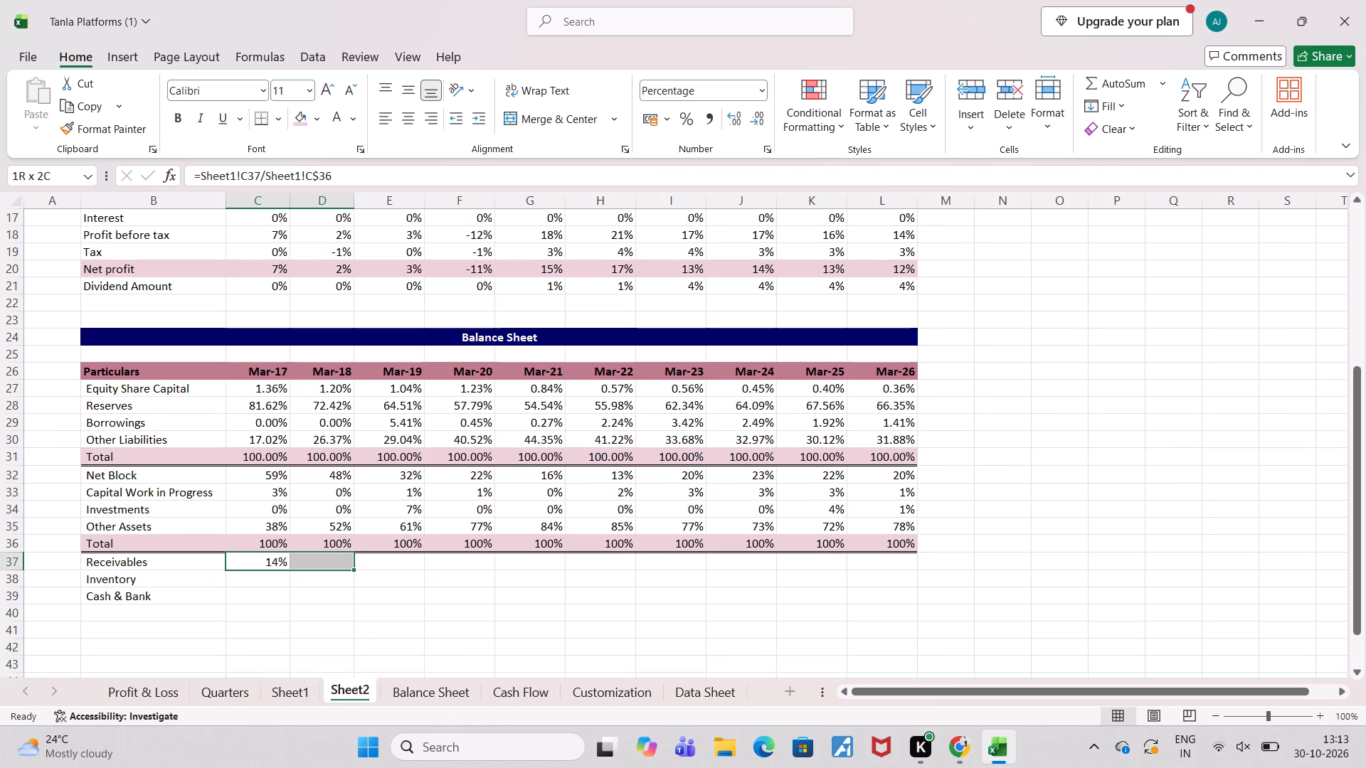
pyautogui.hotkey('ctrl', 'r')
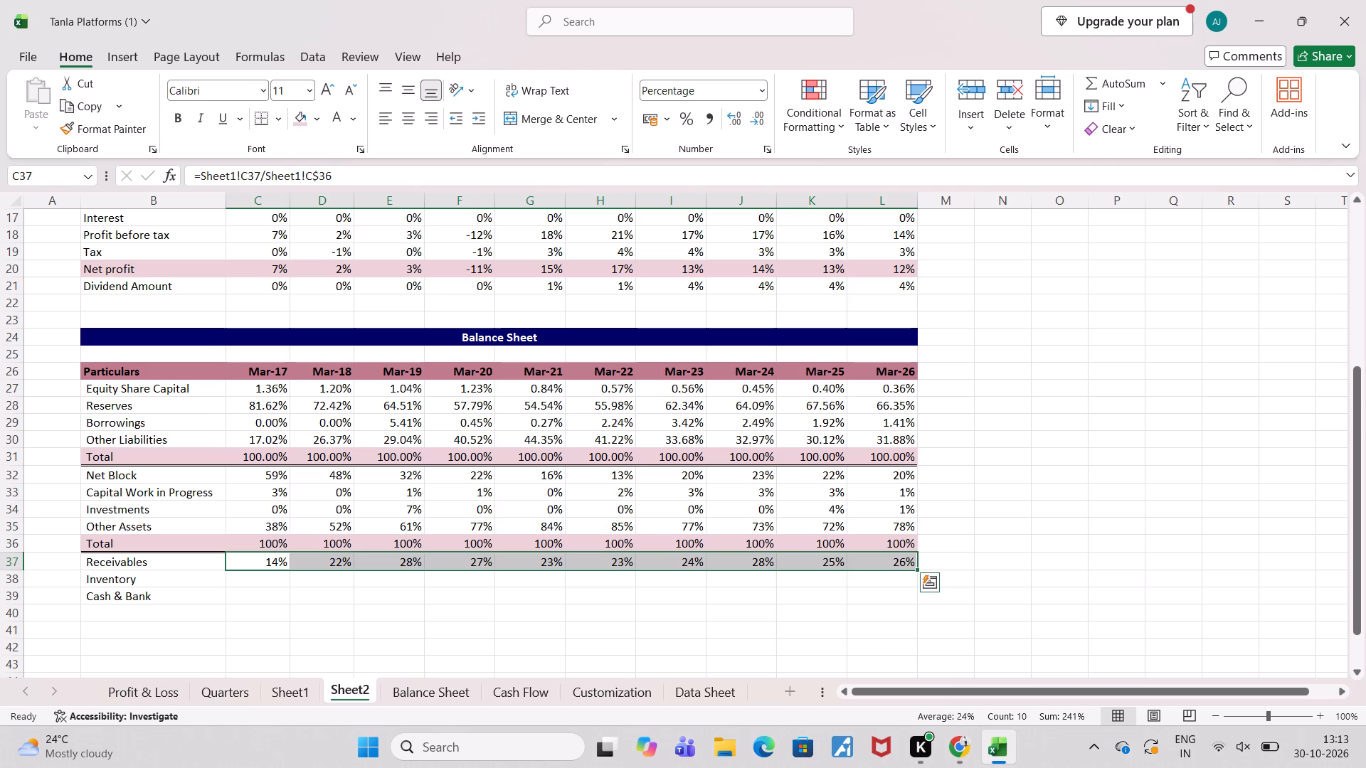
pyautogui.moveTo(916, 569); pyautogui.dragTo(915, 604)
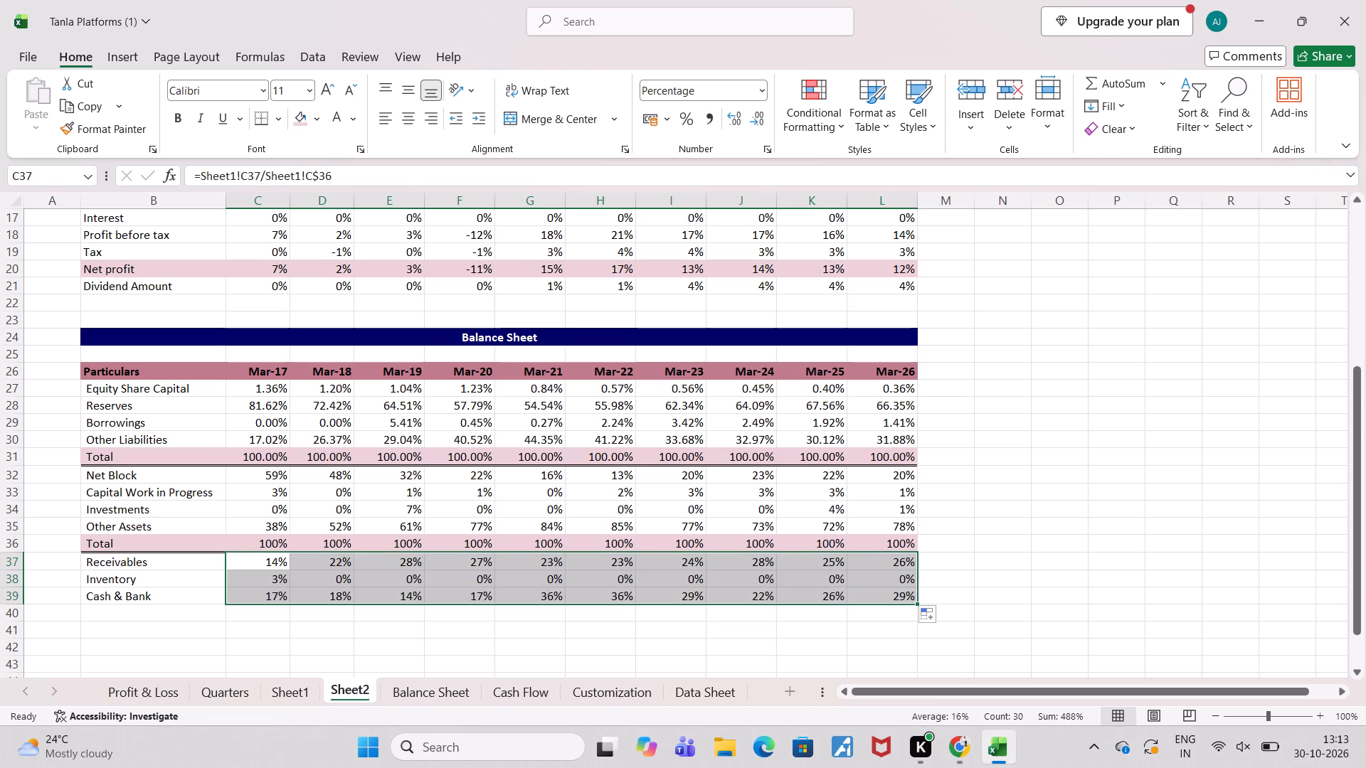
pyautogui.click(1192, 547)
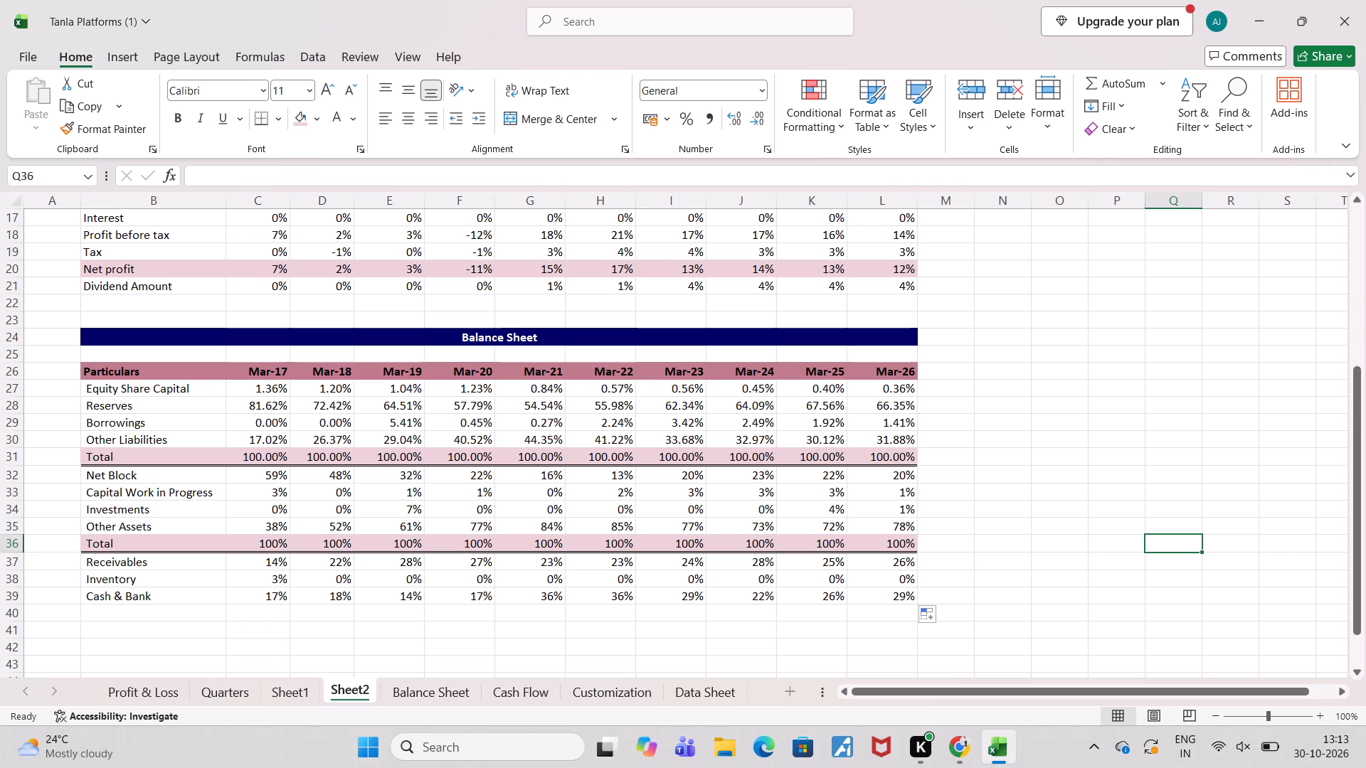
# Show the asset percentages from Net Block to Total, C32:L36, with two decimal places.
pyautogui.moveTo(255, 471); pyautogui.dragTo(820, 545)
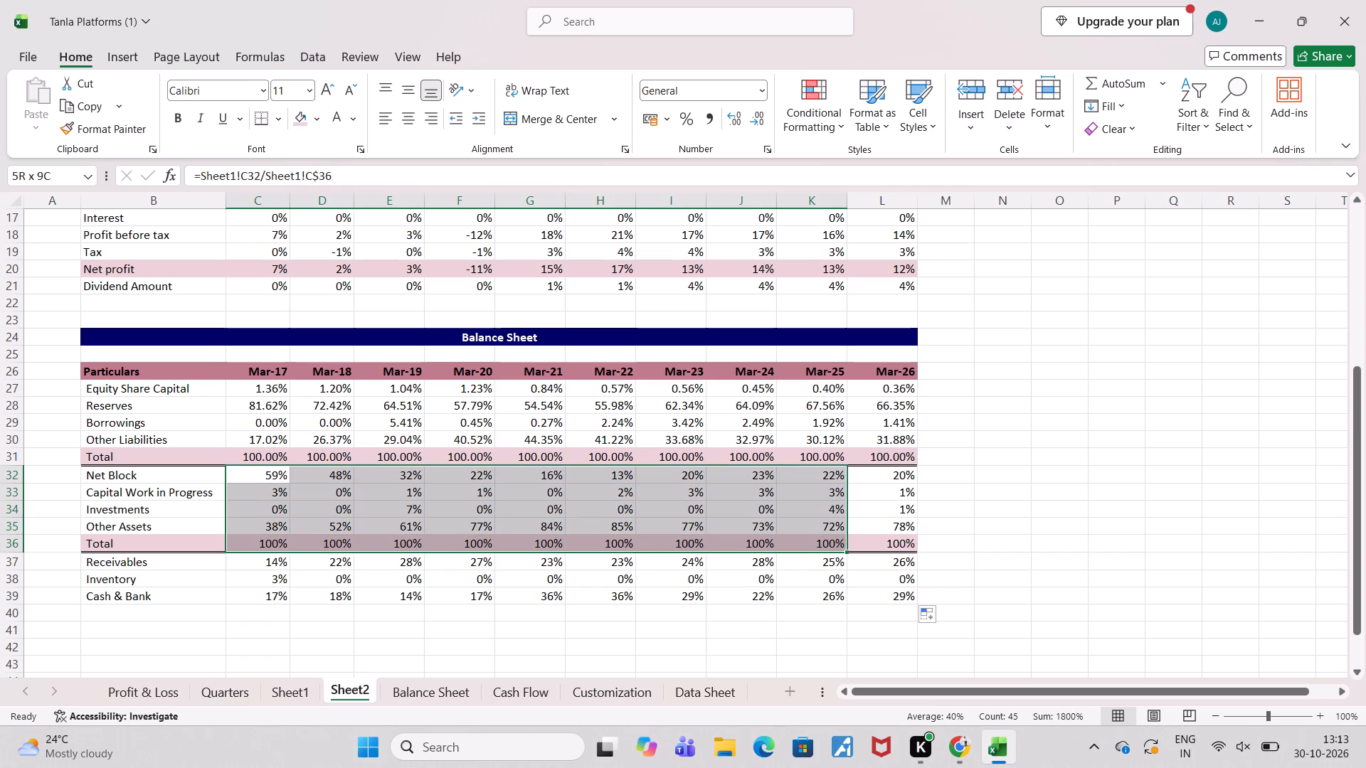
pyautogui.moveTo(820, 545); pyautogui.dragTo(901, 542)
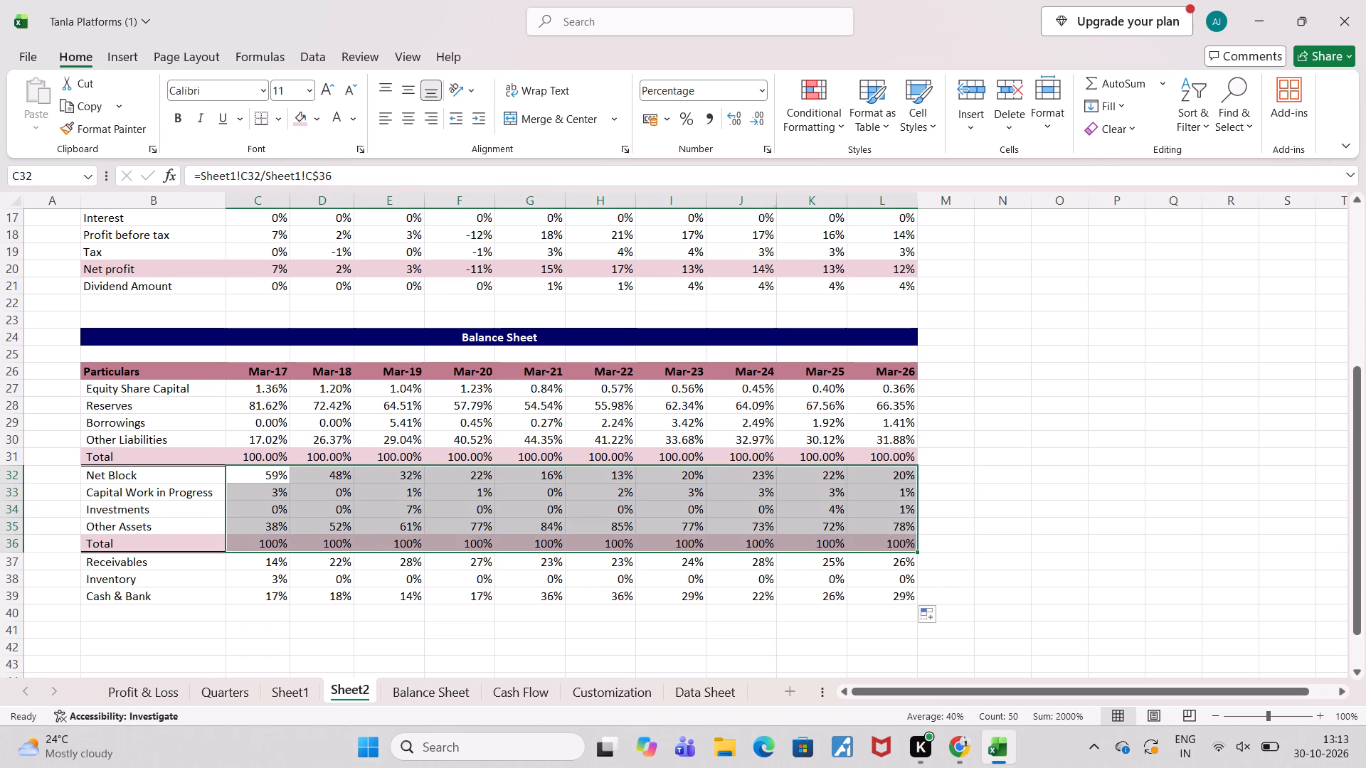
pyautogui.doubleClick(729, 119)
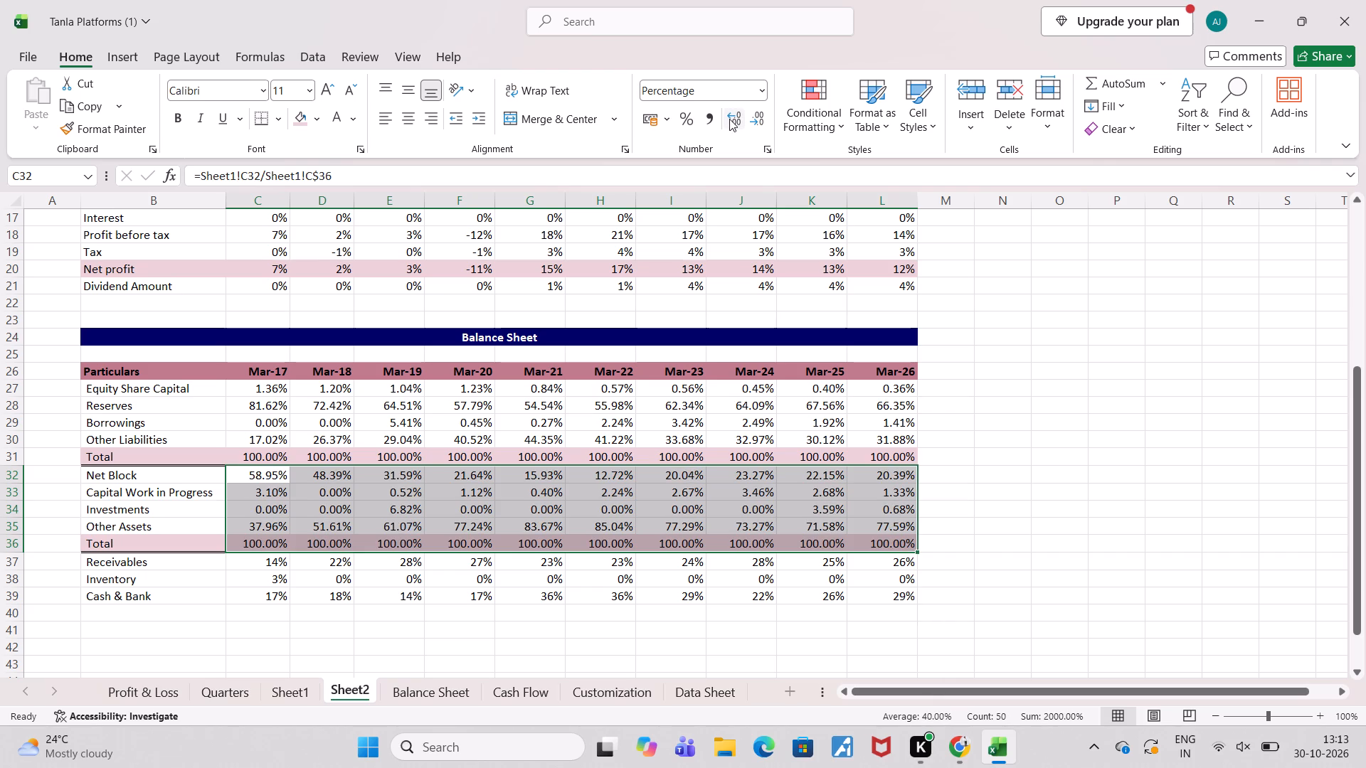
# Show the Receivables, Inventory and Cash & Bank percentages in C37:L39 with two decimal places.
pyautogui.click(270, 560)
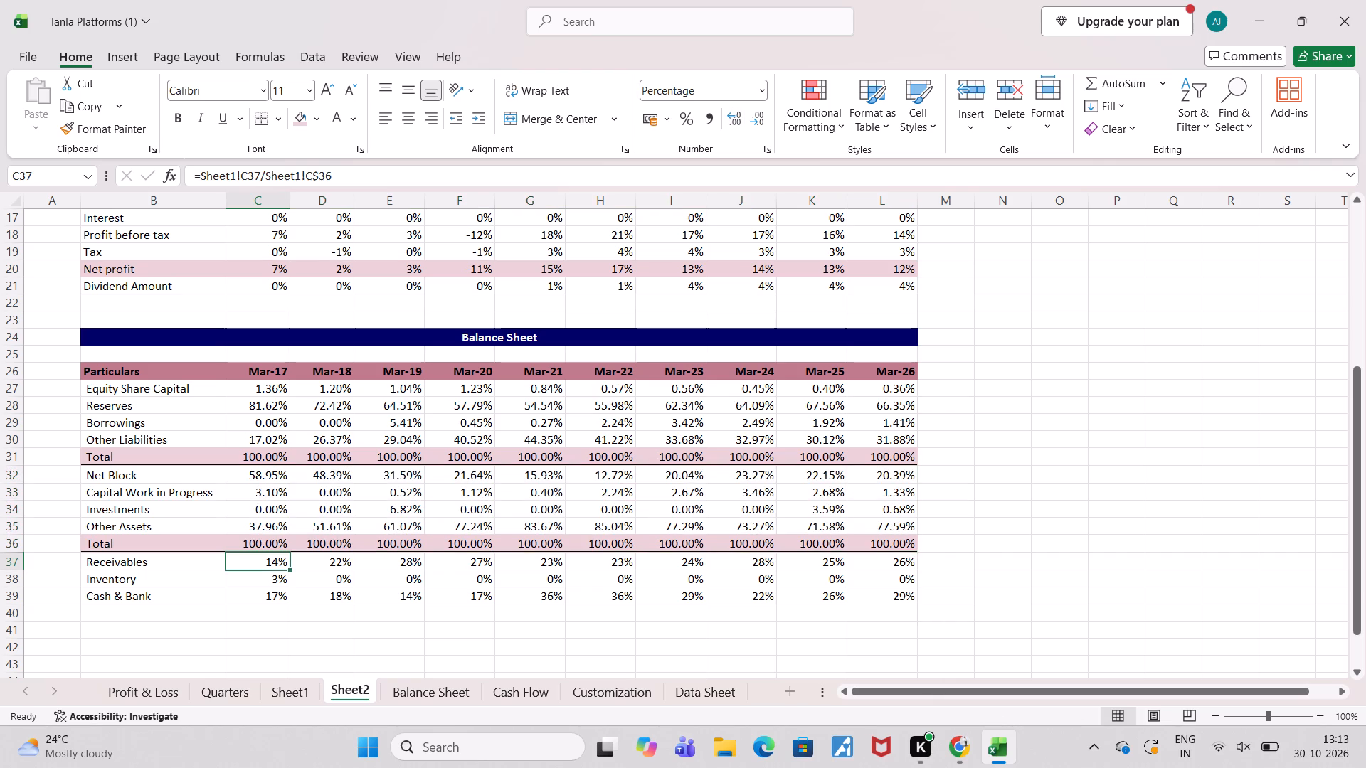
pyautogui.hotkey('shift', 'Right')
pyautogui.hotkey('shift', 'Right')
pyautogui.hotkey('shift', 'Right')
pyautogui.hotkey('shift', 'Right')
pyautogui.hotkey('shift', 'Right')
pyautogui.hotkey('shift', 'Right')
pyautogui.hotkey('shift', 'Right')
pyautogui.hotkey('shift', 'Right')
pyautogui.hotkey('shift', 'Right')
pyautogui.hotkey('shift', 'Right')
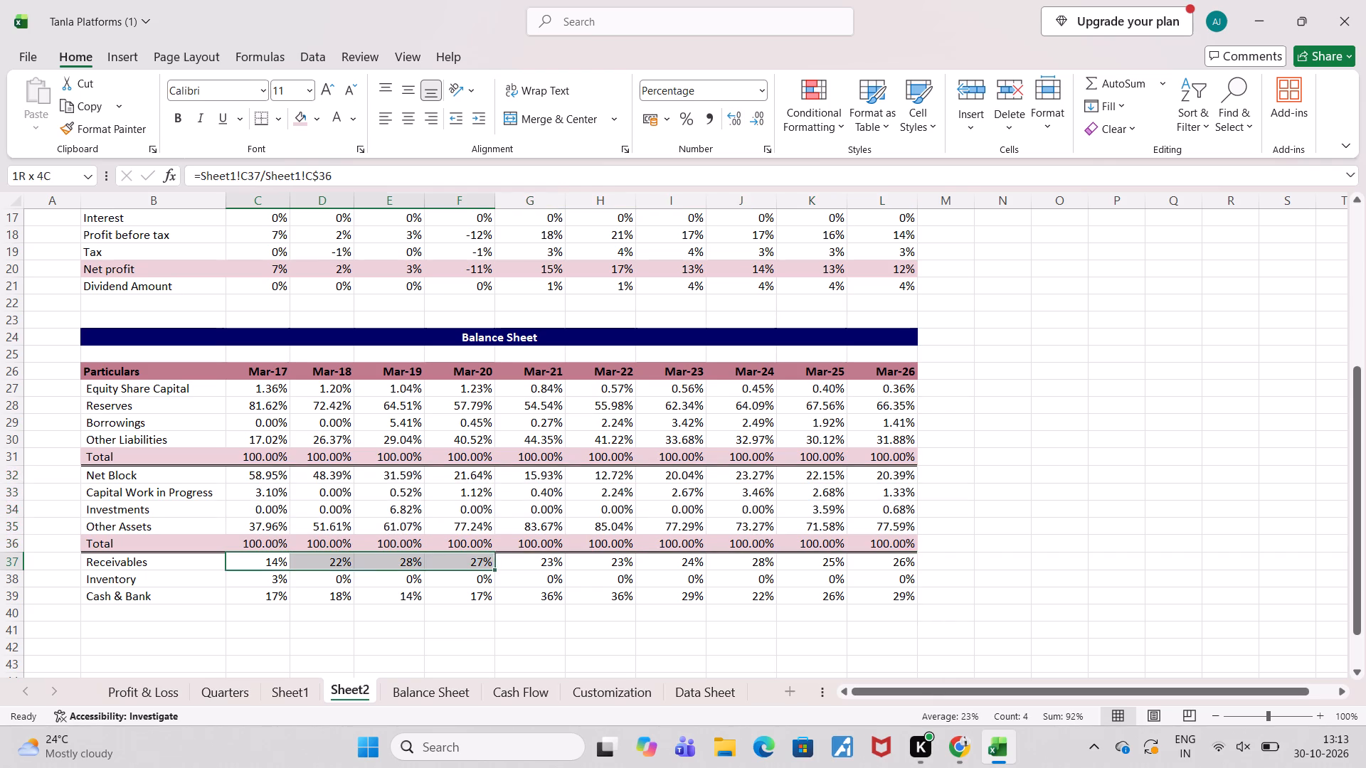
pyautogui.hotkey('shift', 'Down')
pyautogui.hotkey('shift', 'Down')
pyautogui.hotkey('shift', 'Left')
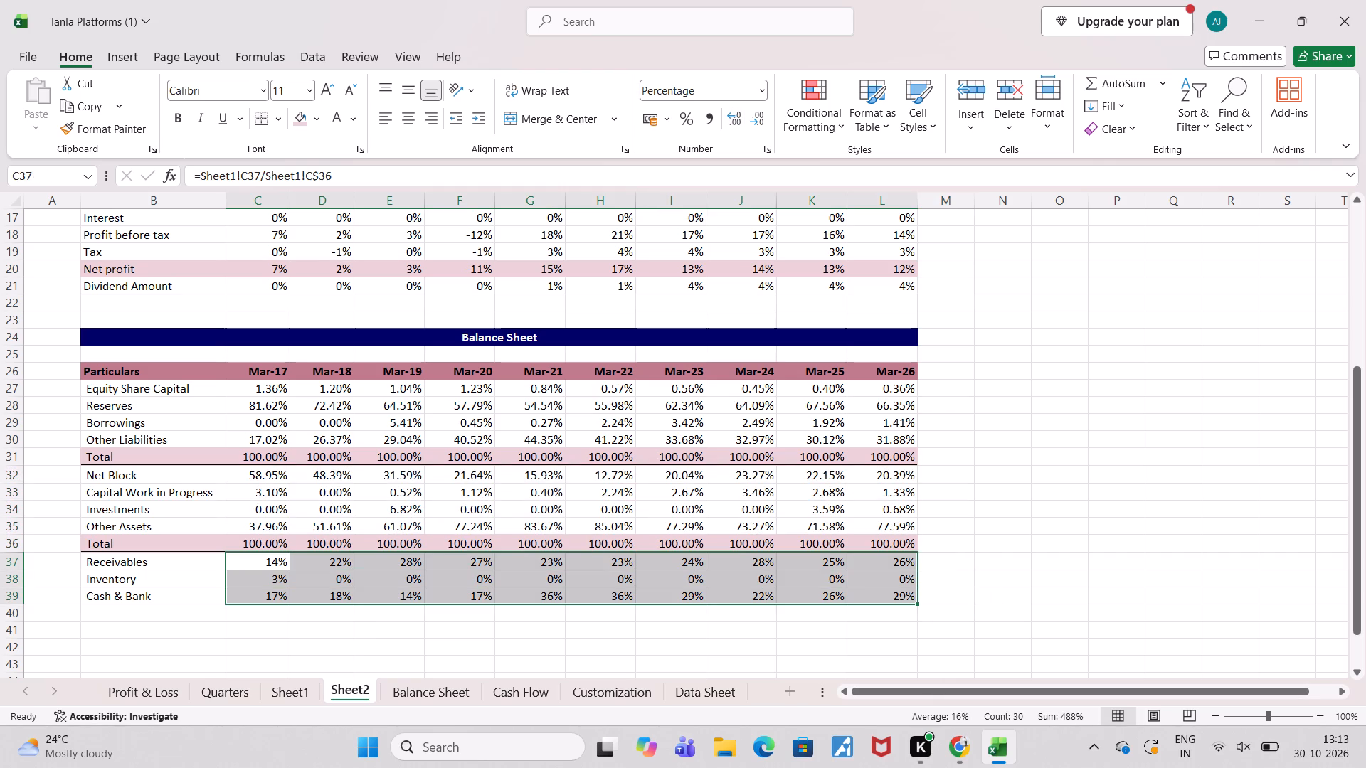
pyautogui.doubleClick(731, 119)
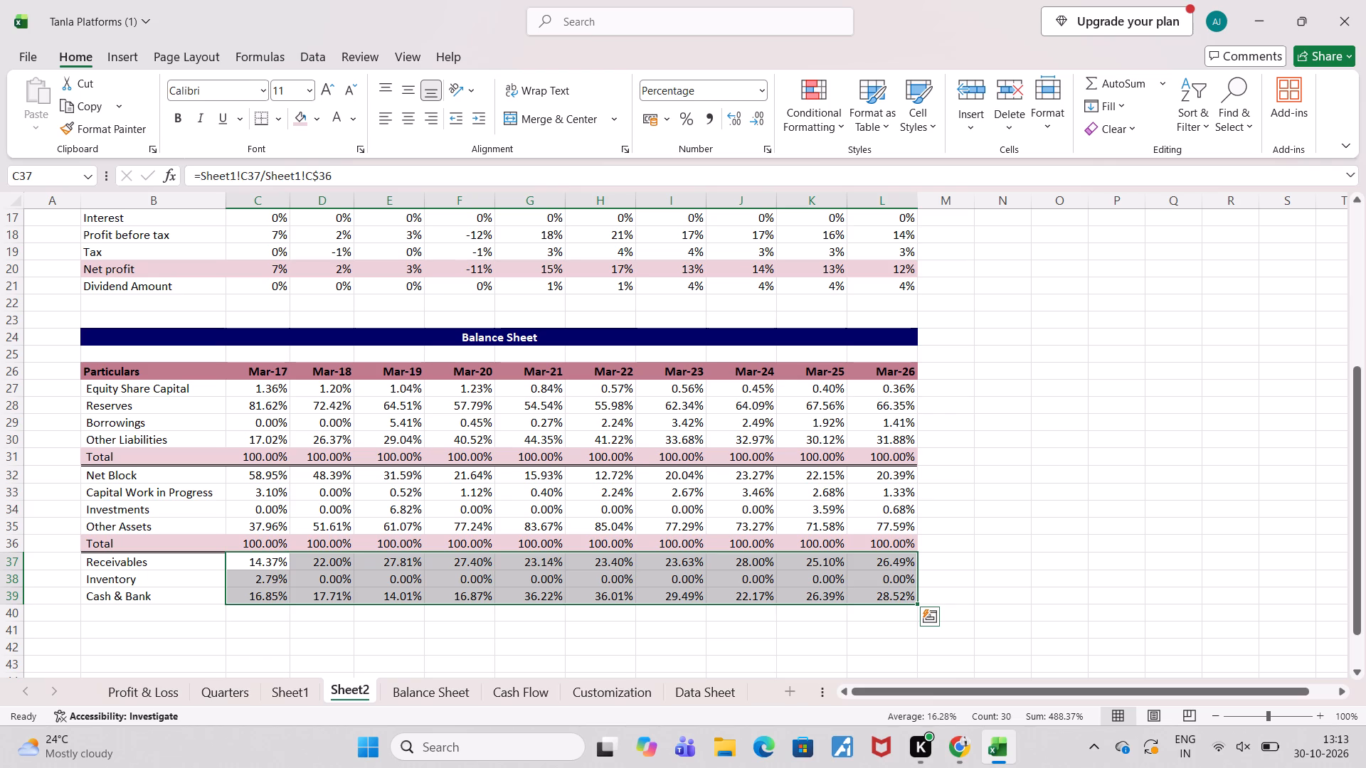
pyautogui.click(1074, 470)
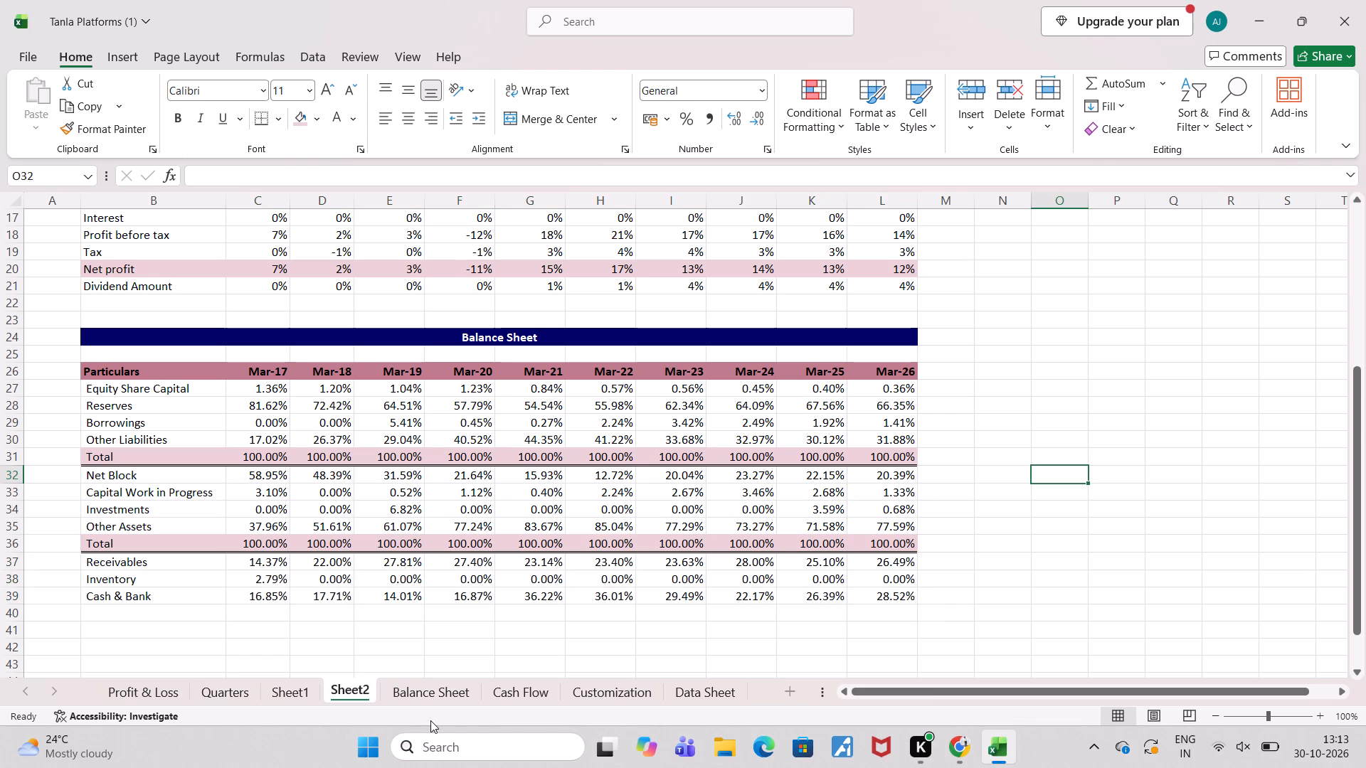
# Save the Tanla Platforms workbook.
pyautogui.hotkey('ctrl', 's')
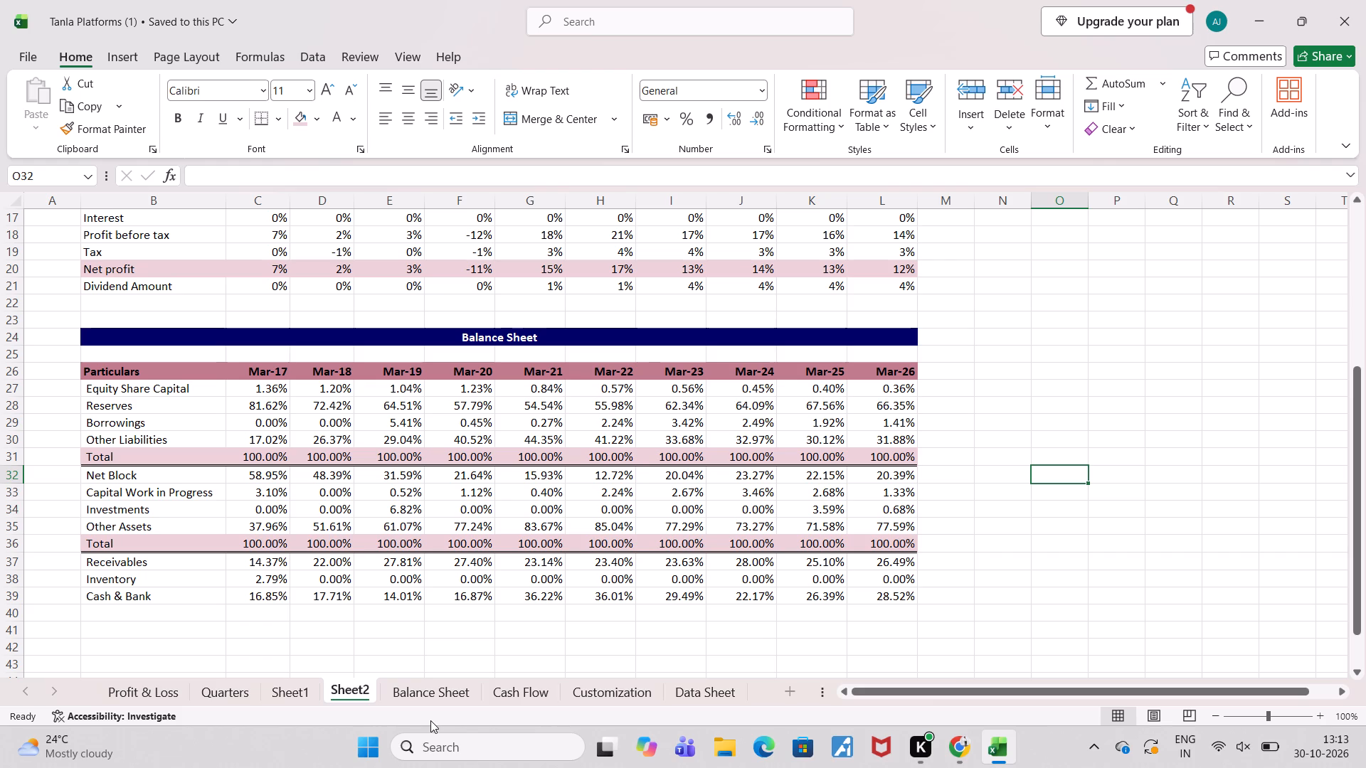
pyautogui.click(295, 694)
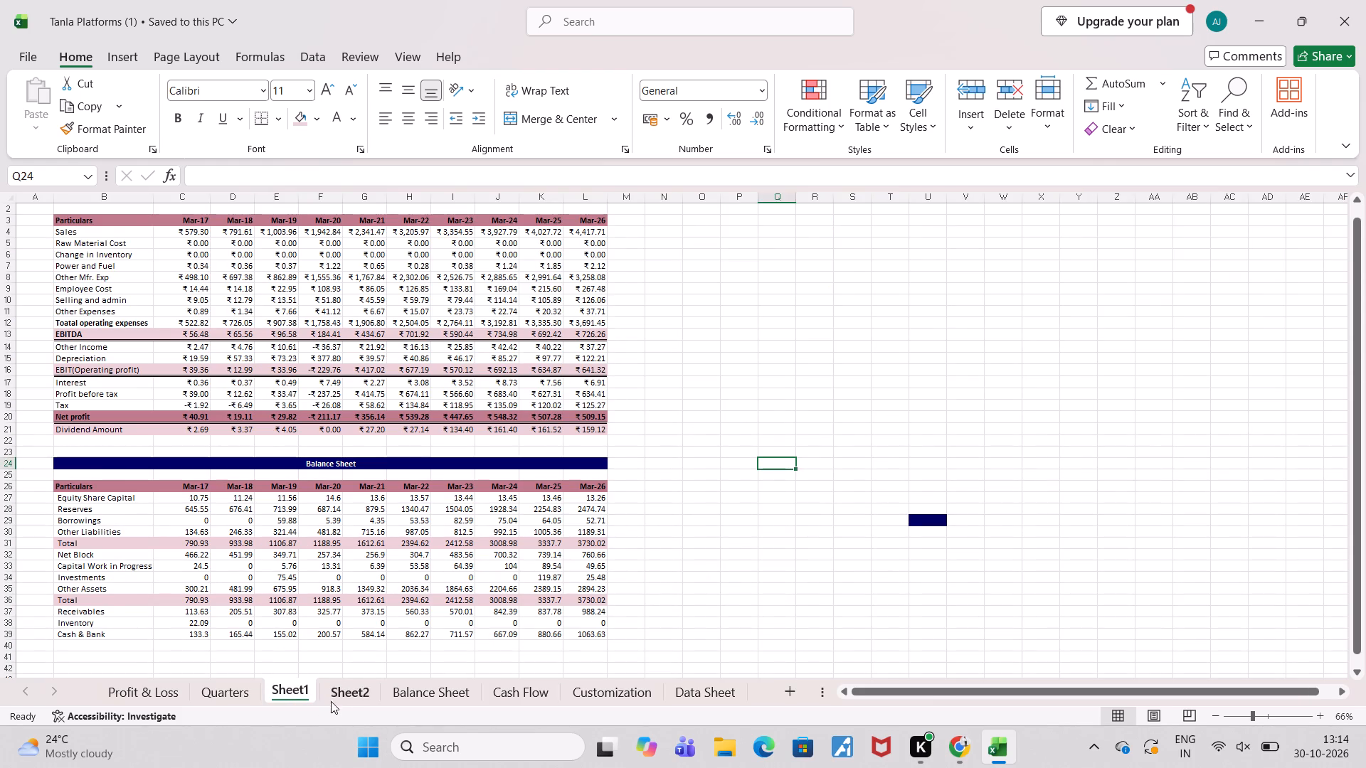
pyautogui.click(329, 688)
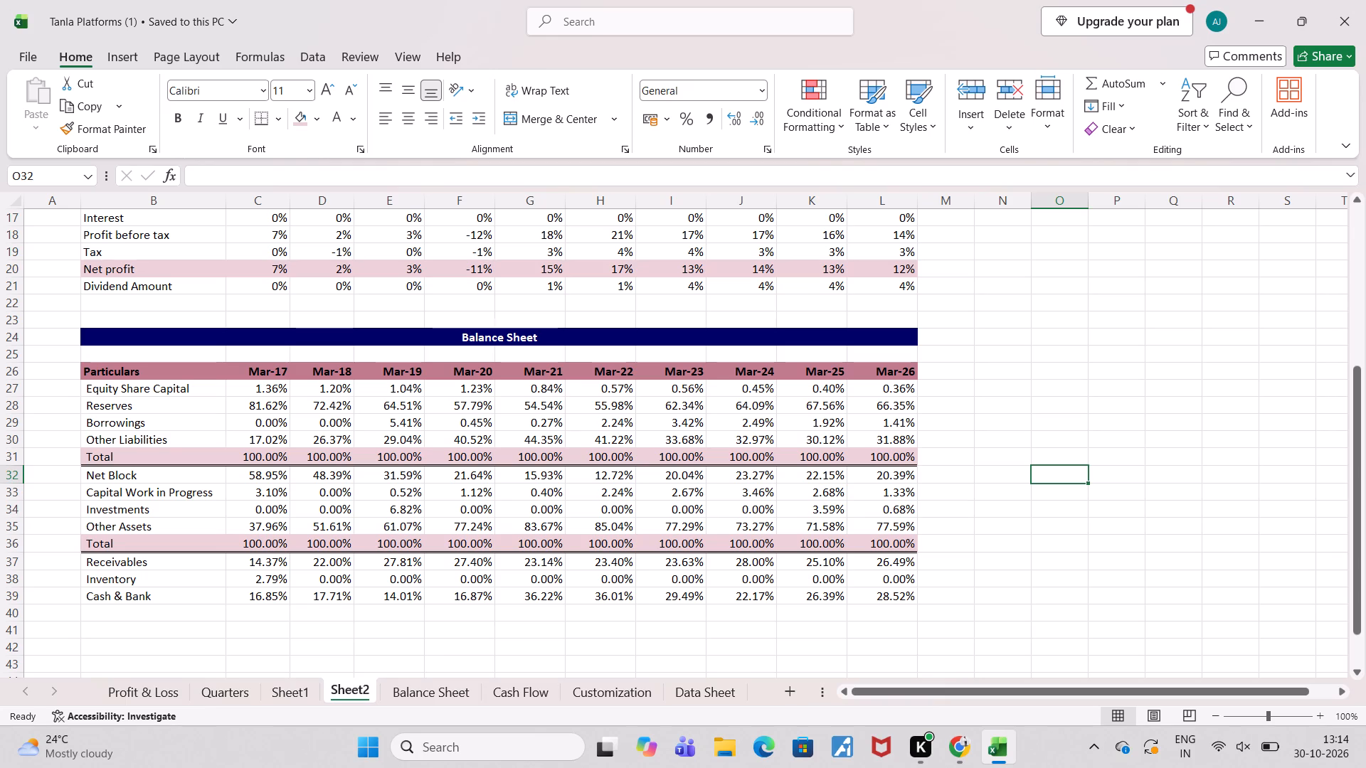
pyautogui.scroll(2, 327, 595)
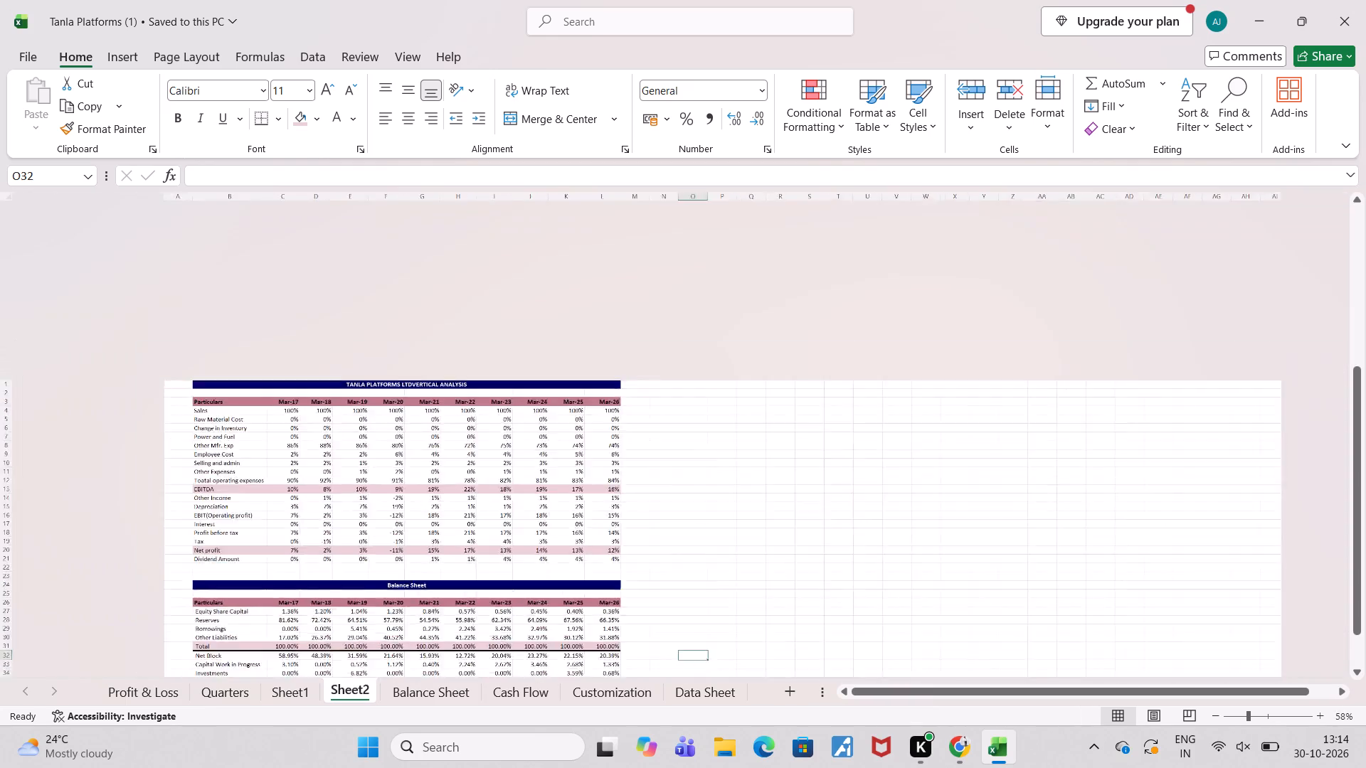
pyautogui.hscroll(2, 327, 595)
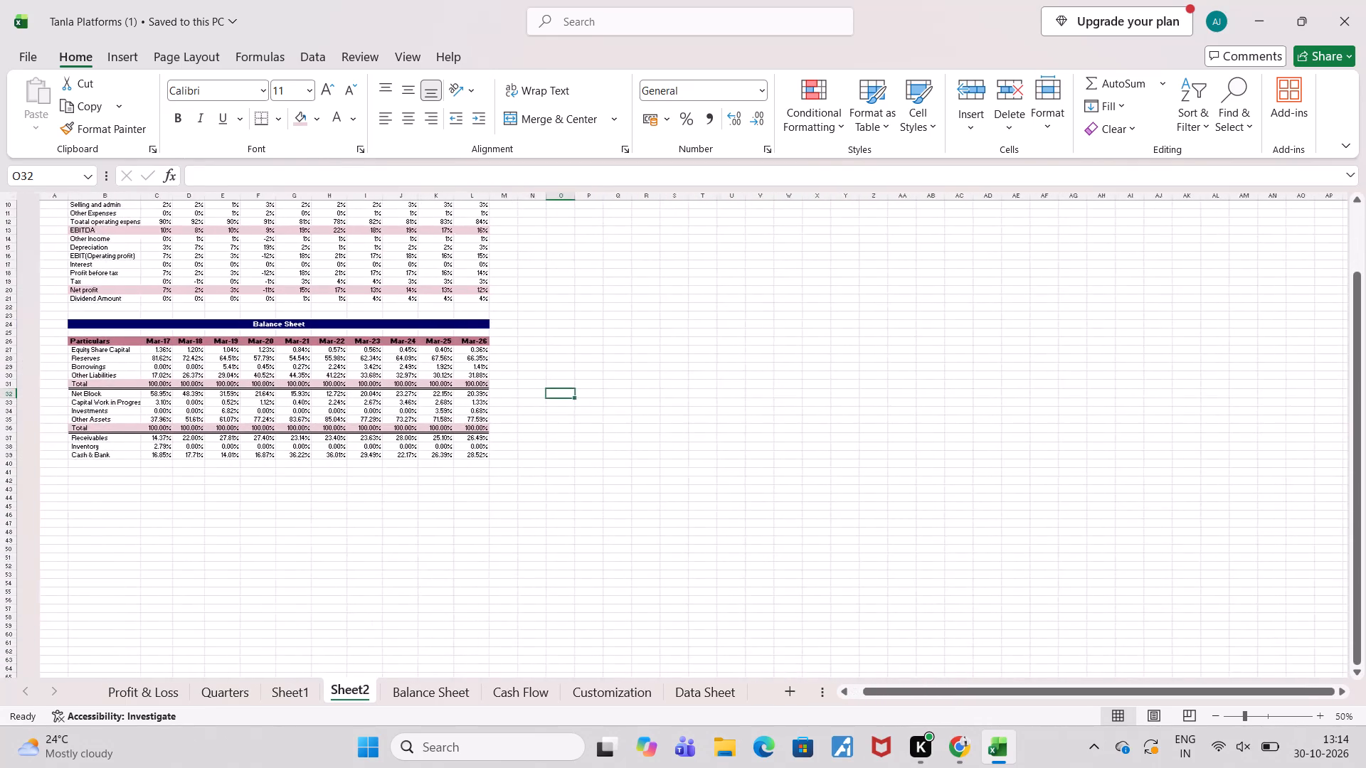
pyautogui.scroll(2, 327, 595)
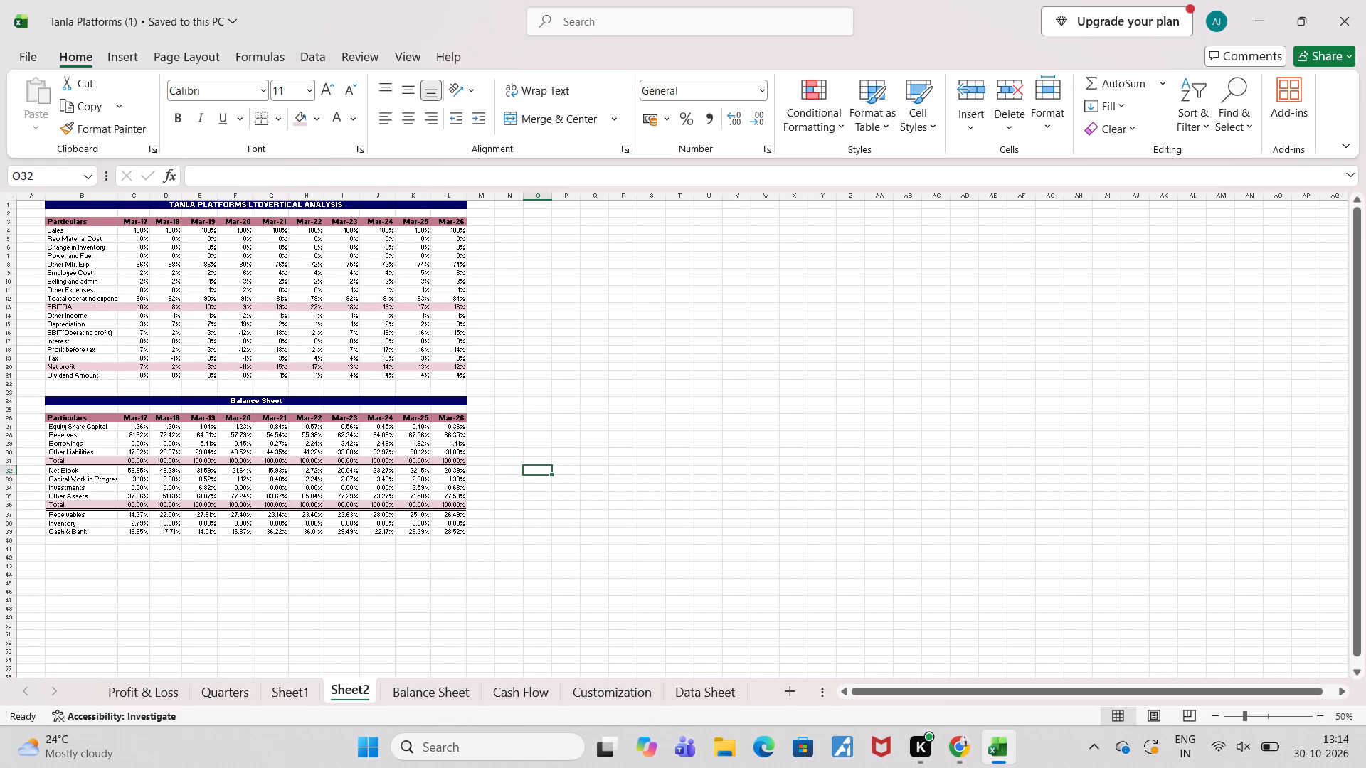
# Save the Tanla Platforms workbook again and close it.
pyautogui.hotkey('ctrl', 's')
pyautogui.click(1365, 0)
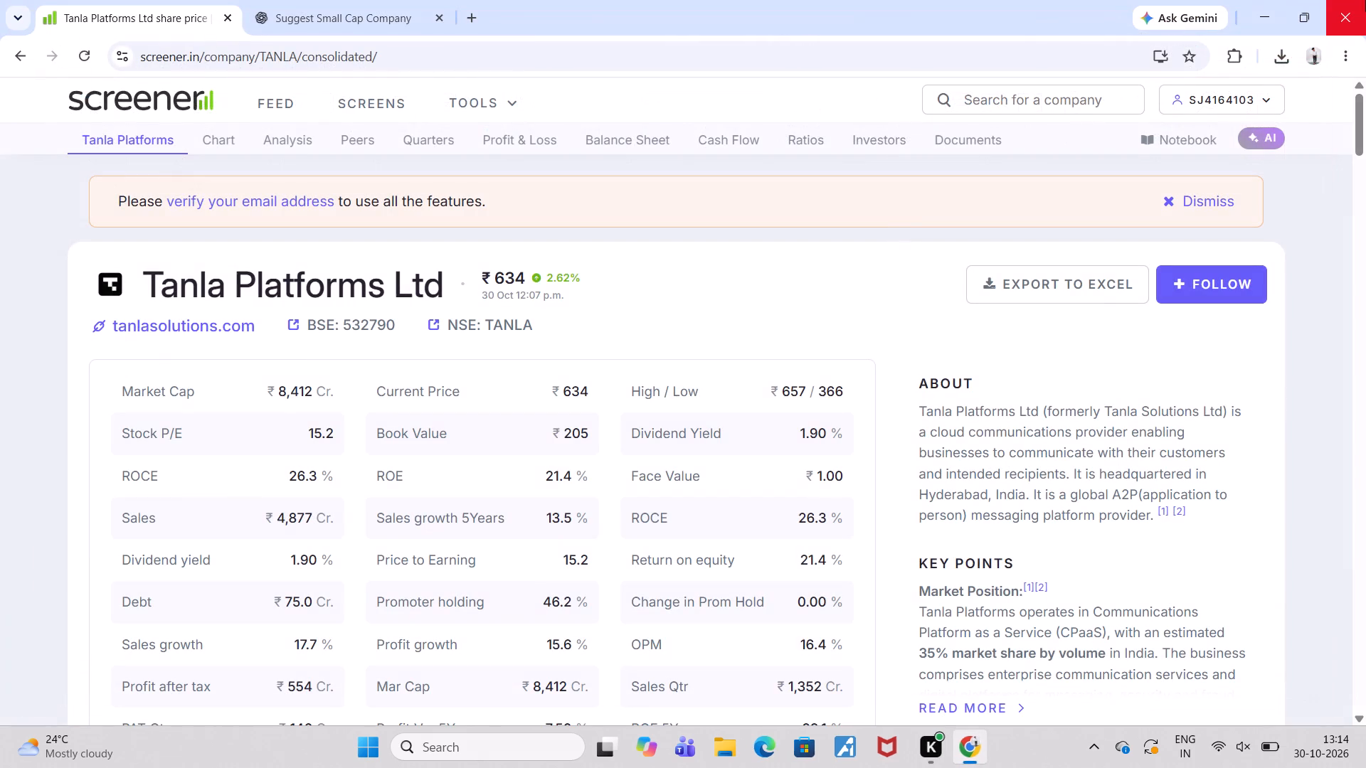
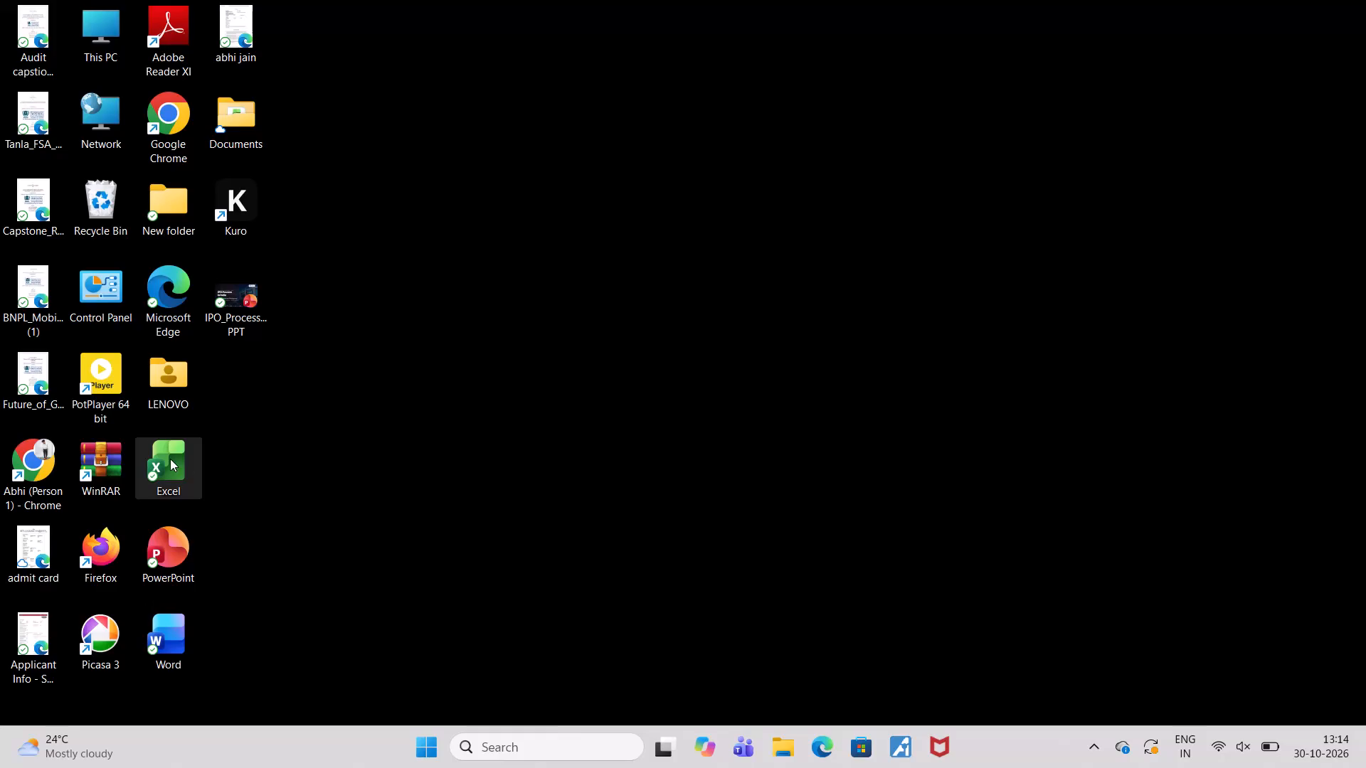
# Launch Excel and open the recent workbook Tanla Platforms (1) from Downloads.
pyautogui.doubleClick(170, 459)
pyautogui.doubleClick(265, 404)
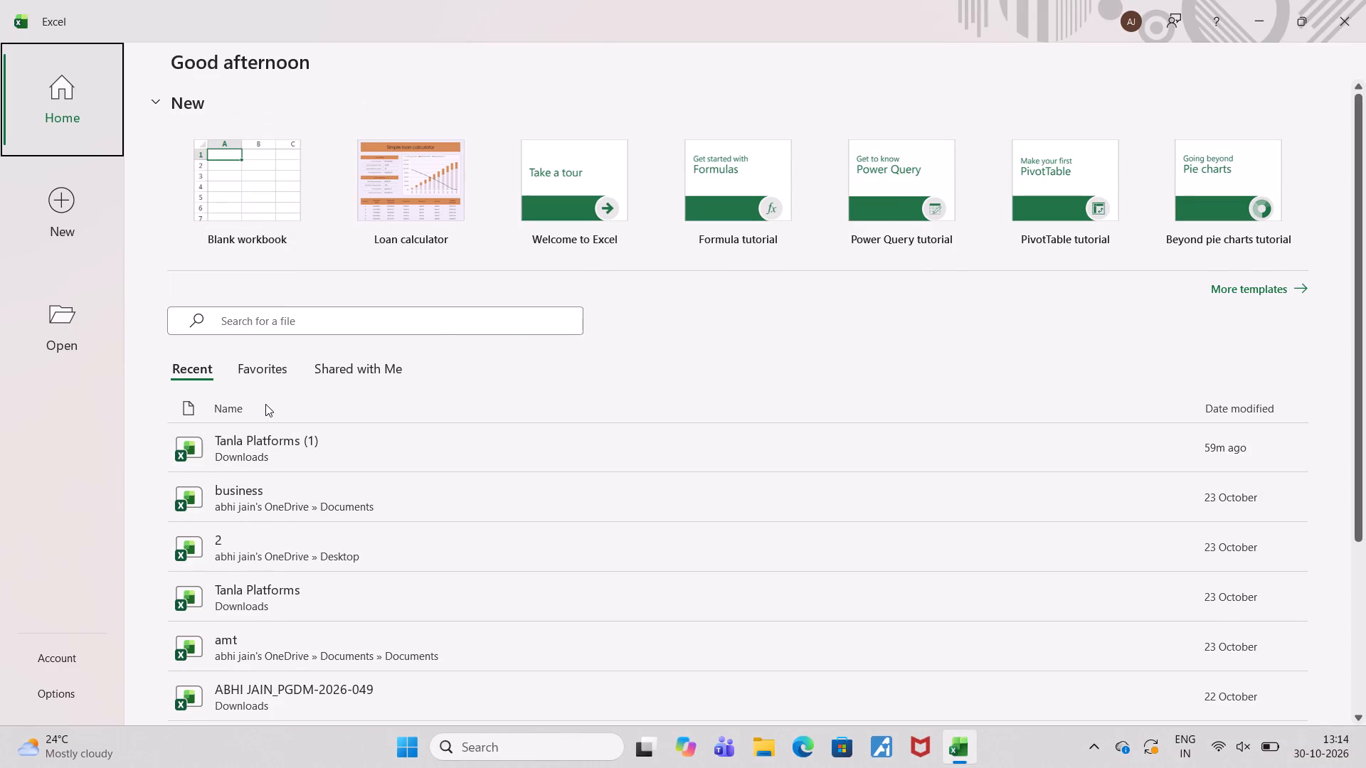
pyautogui.doubleClick(270, 457)
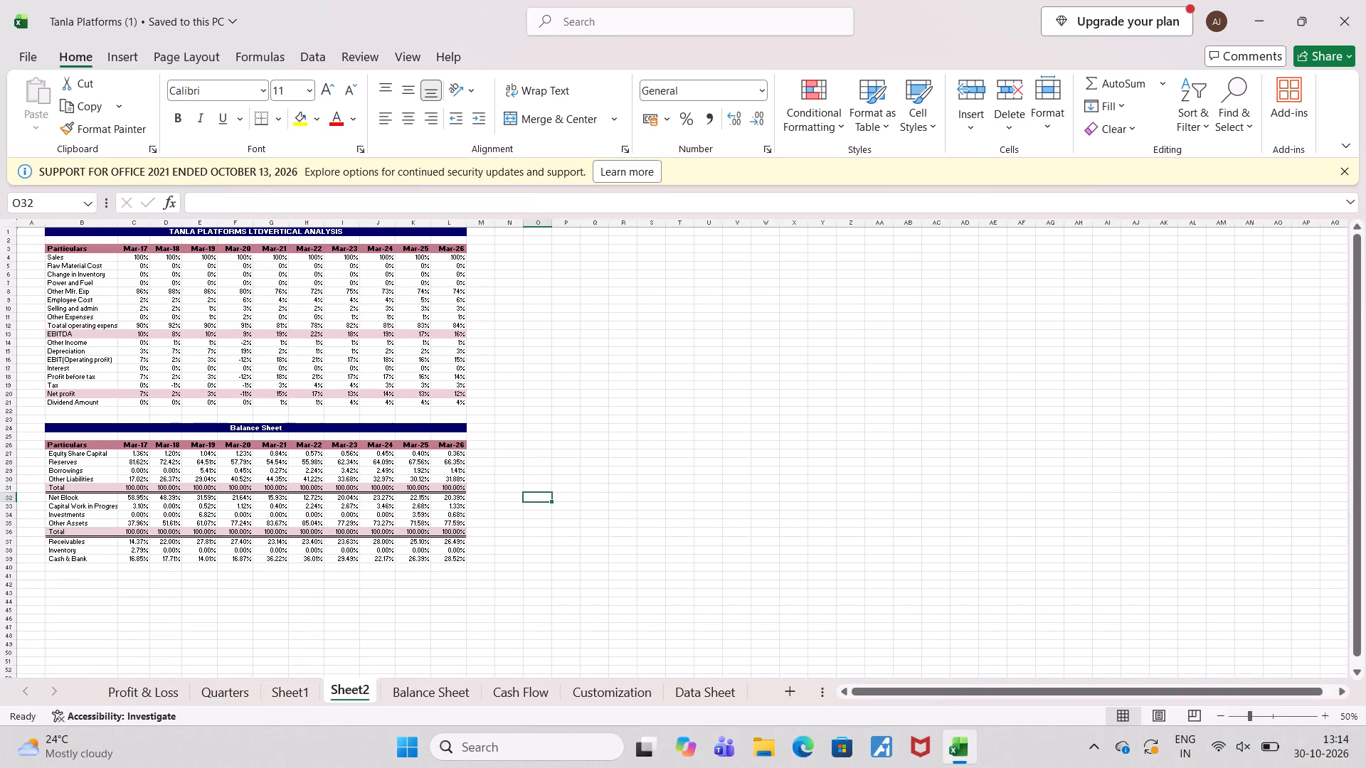
# Review the vertical analysis in Sheet2 and the financial statements in Sheet1, and close the workbook.
pyautogui.hscroll(1, 563, 415)
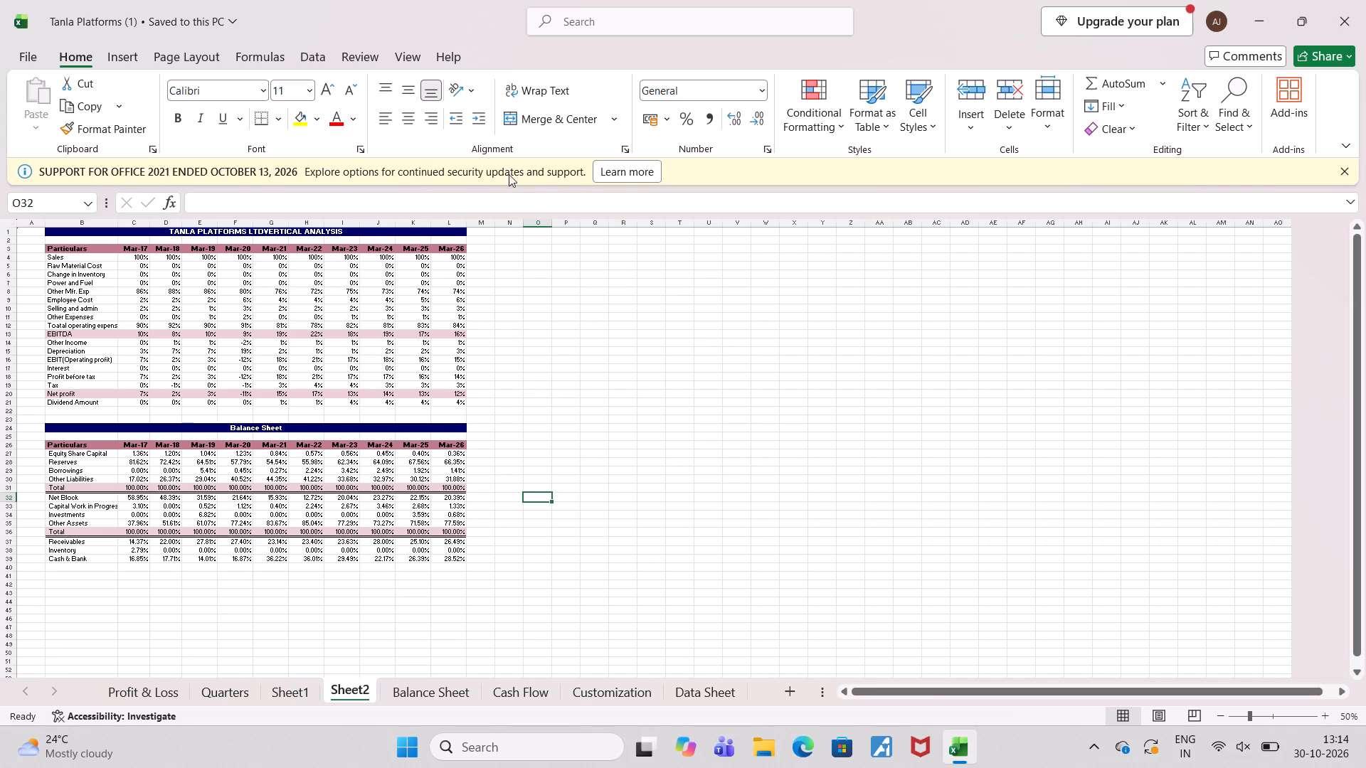
pyautogui.click(282, 695)
pyautogui.scroll(1, 345, 544)
pyautogui.scroll(-1, 345, 544)
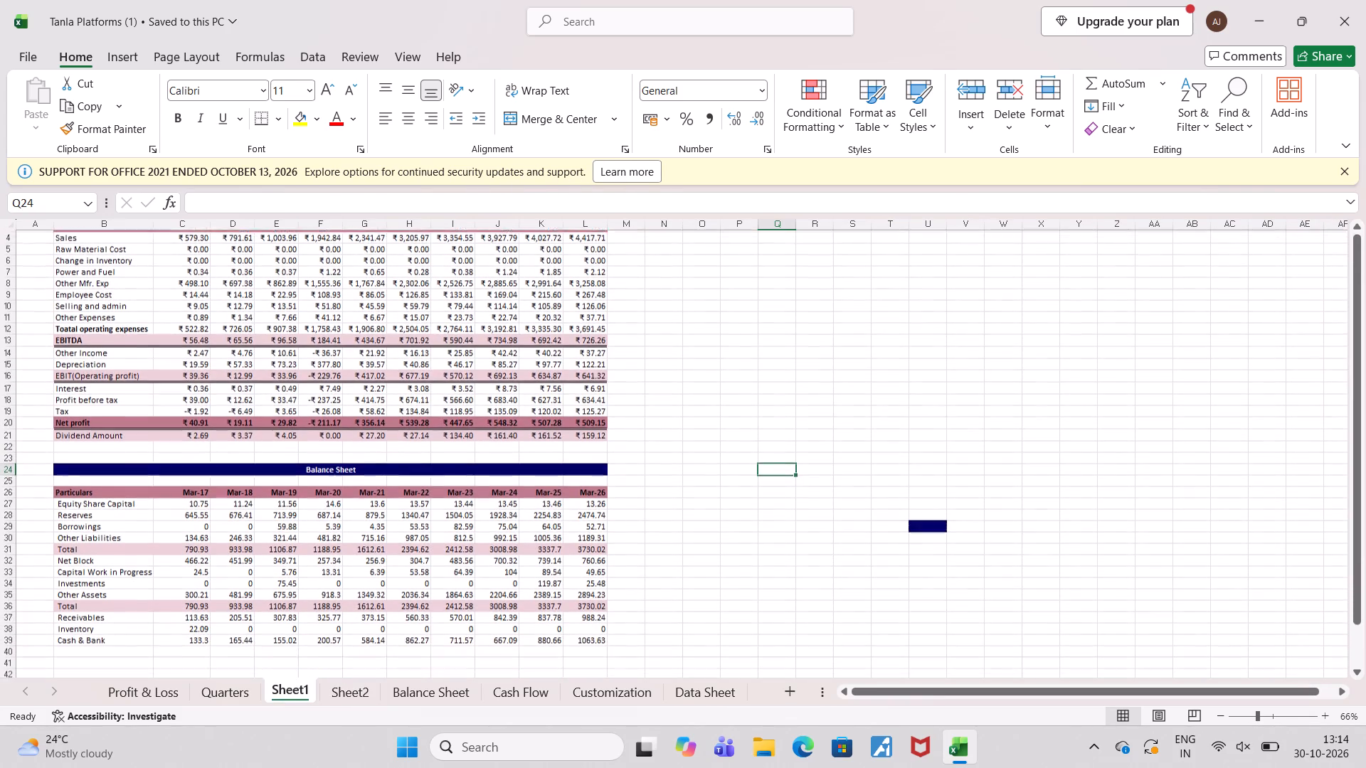
pyautogui.scroll(1, 452, 380)
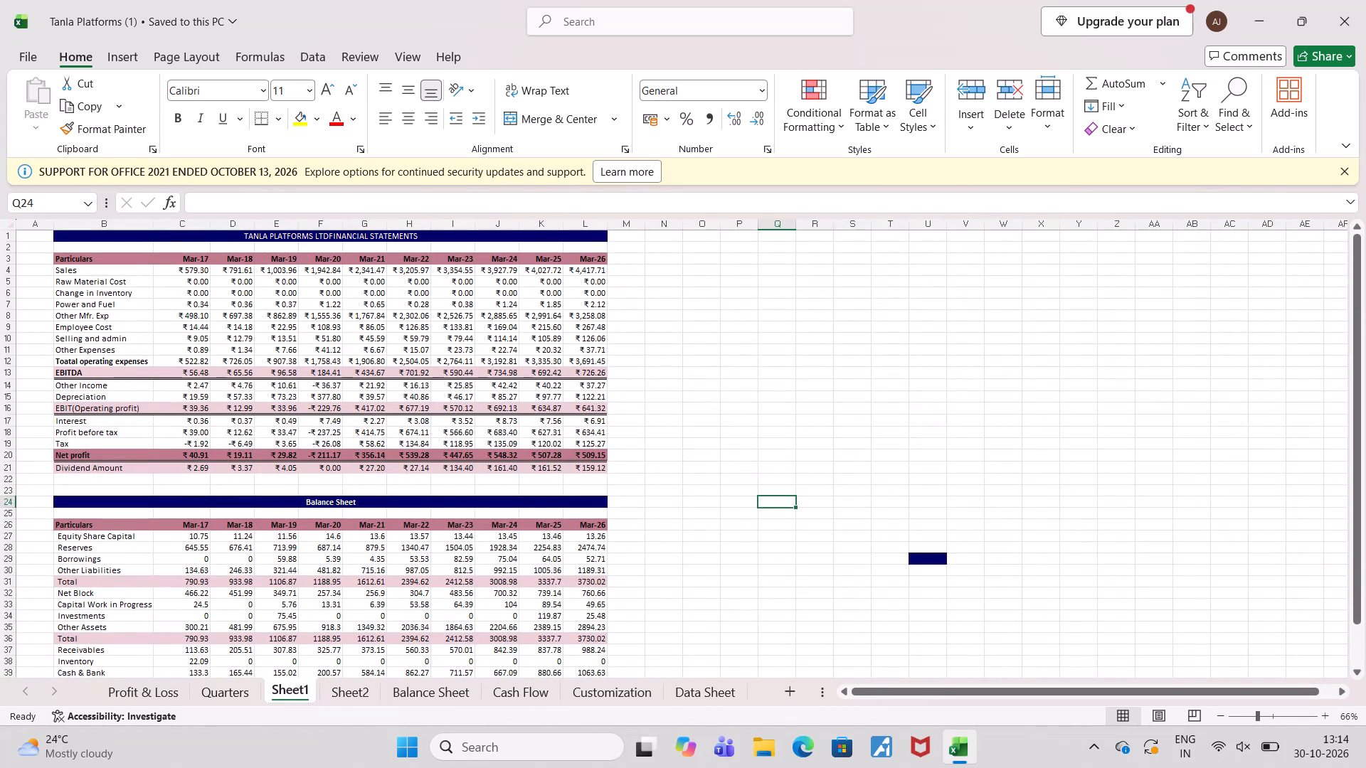
pyautogui.hscroll(4, 452, 380)
pyautogui.click(1365, 0)
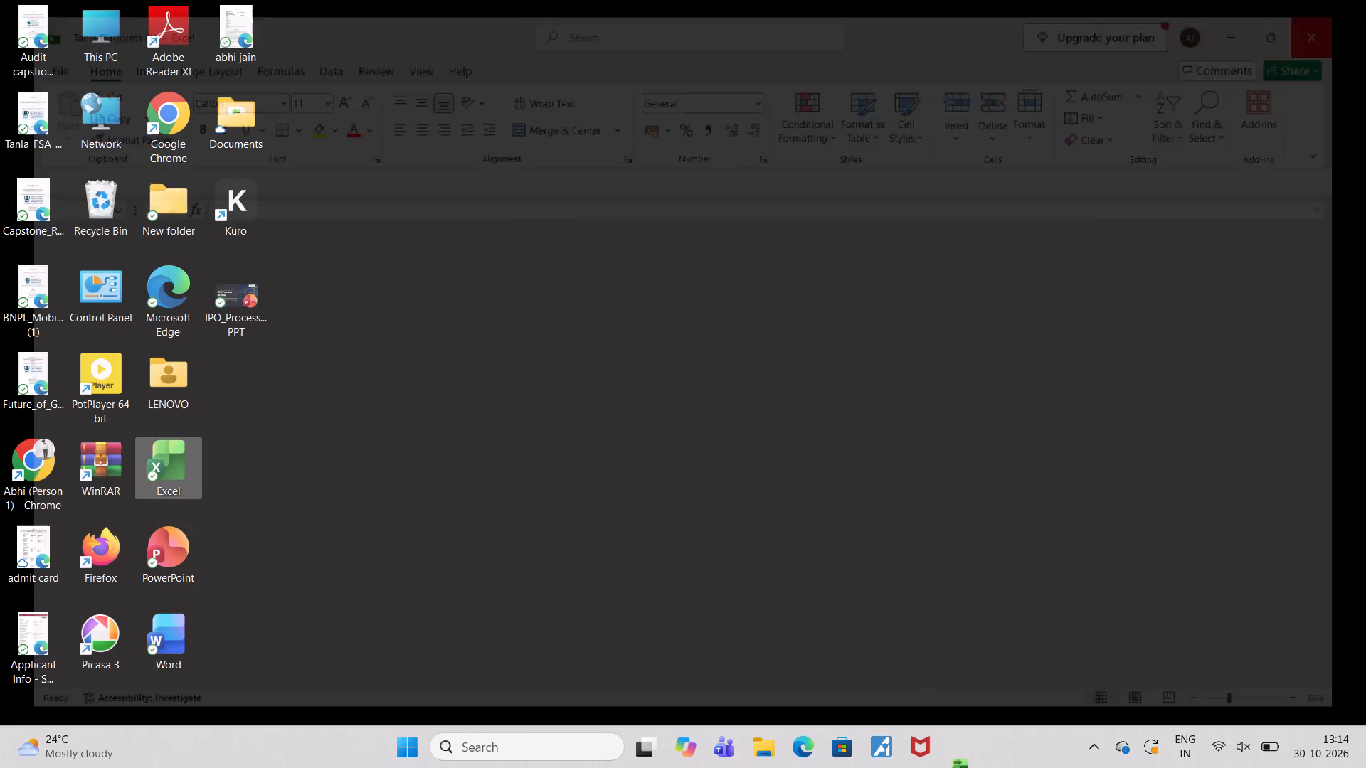
# Dismiss the Windows search pane and refresh the desktop.
pyautogui.click(847, 41)
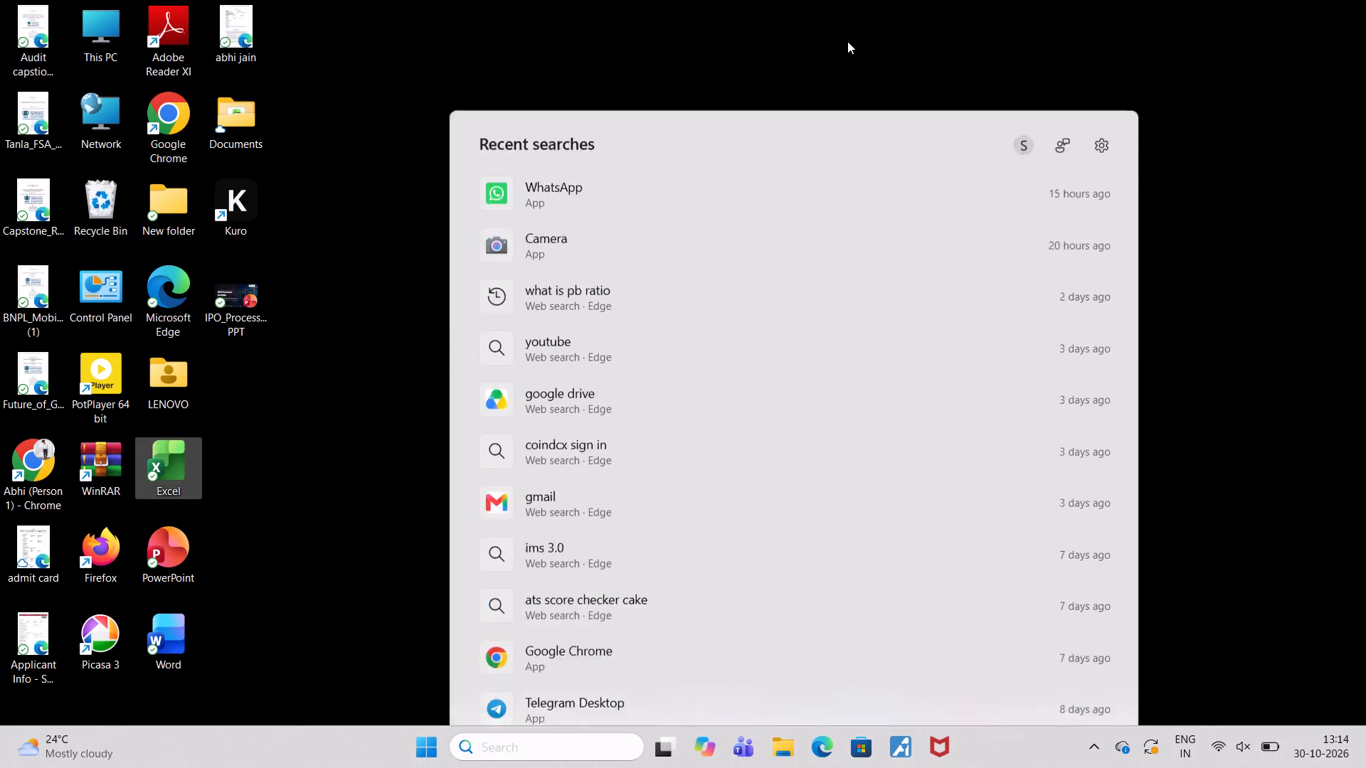
pyautogui.rightClick(847, 41)
pyautogui.click(882, 126)
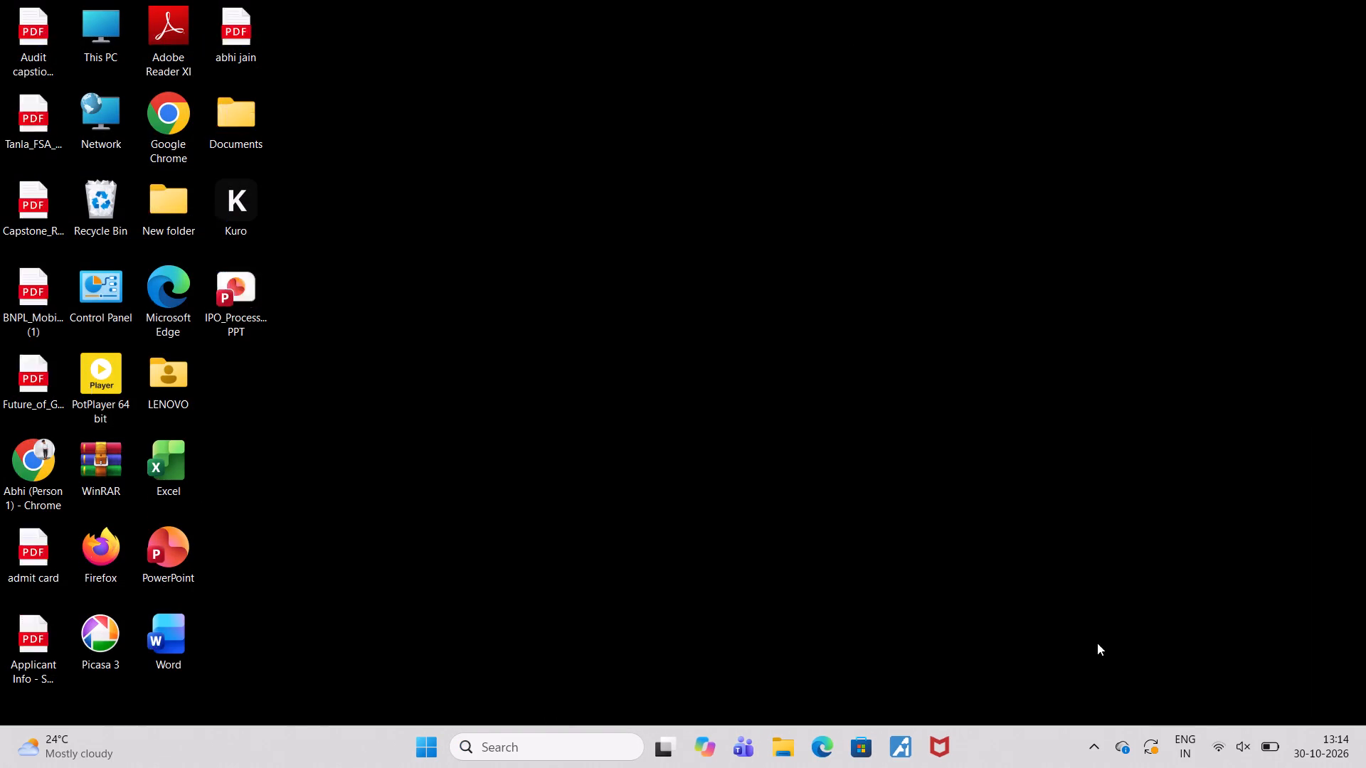
# Turn off the computer's Wi-Fi connection.
pyautogui.click(1209, 726)
pyautogui.click(1076, 421)
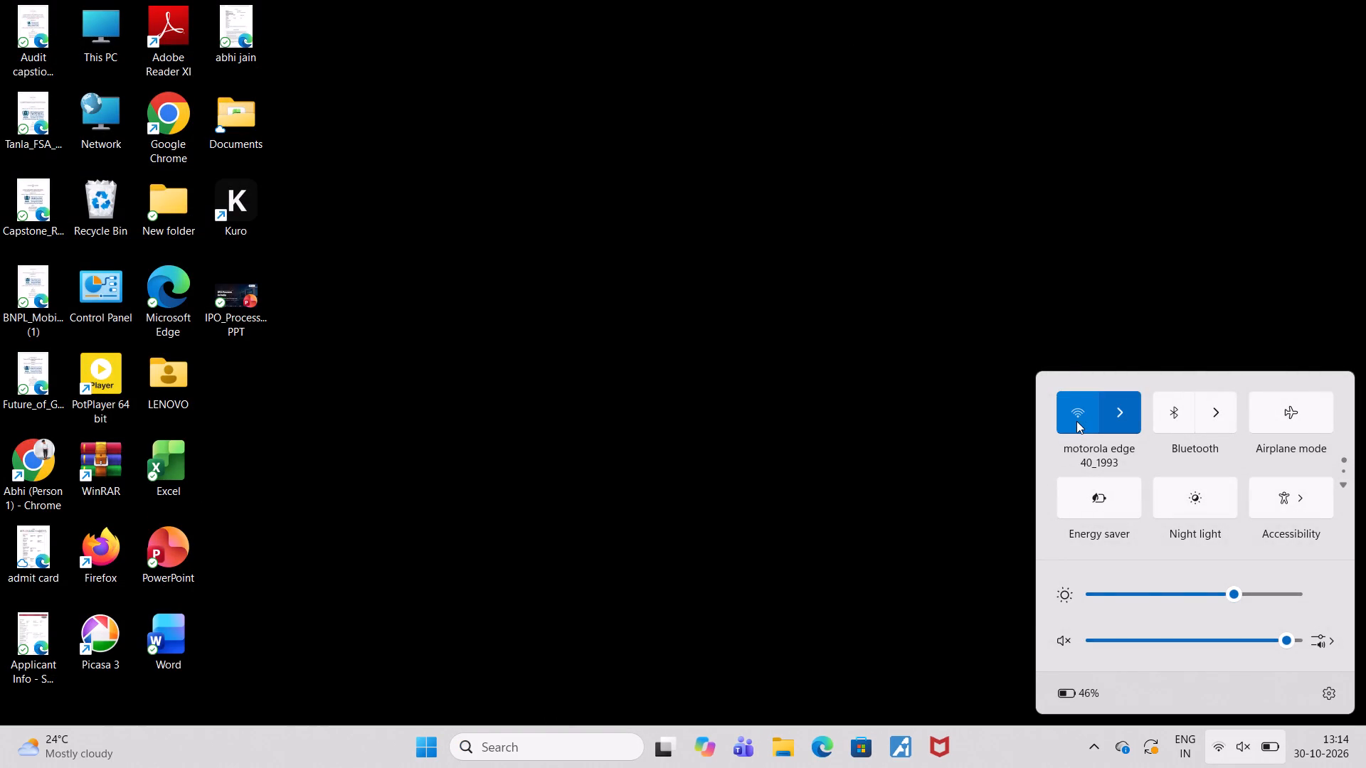
pyautogui.click(854, 479)
# Select a power option for the computer to end the Windows session.
pyautogui.click(427, 753)
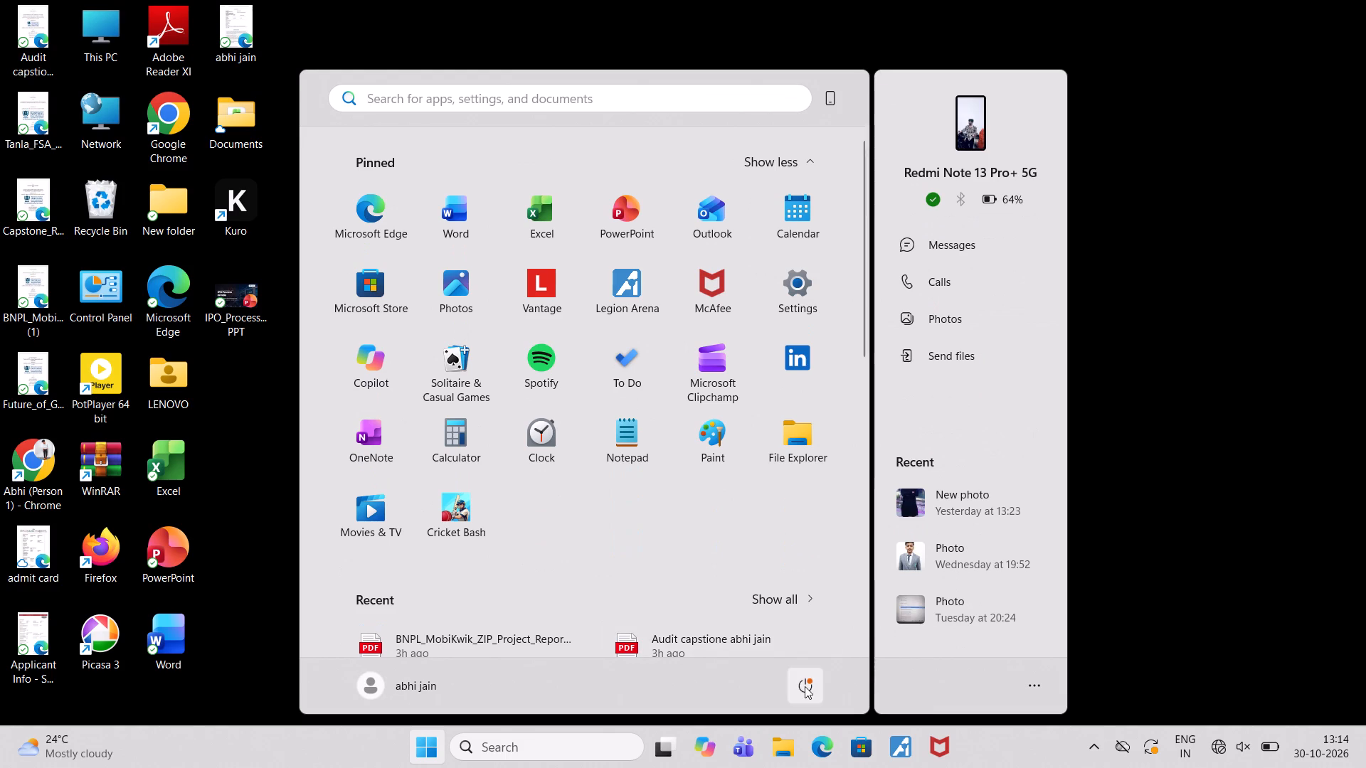
pyautogui.click(805, 686)
pyautogui.click(783, 583)
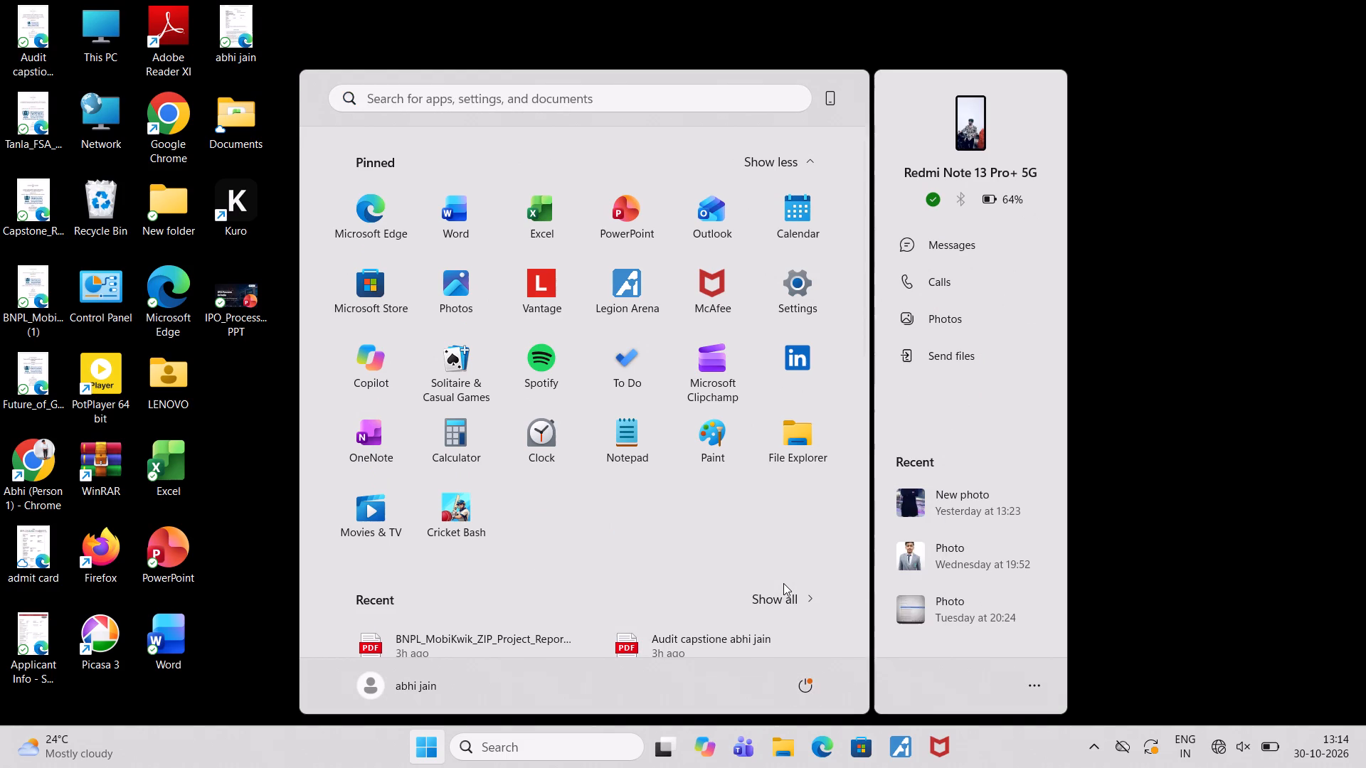